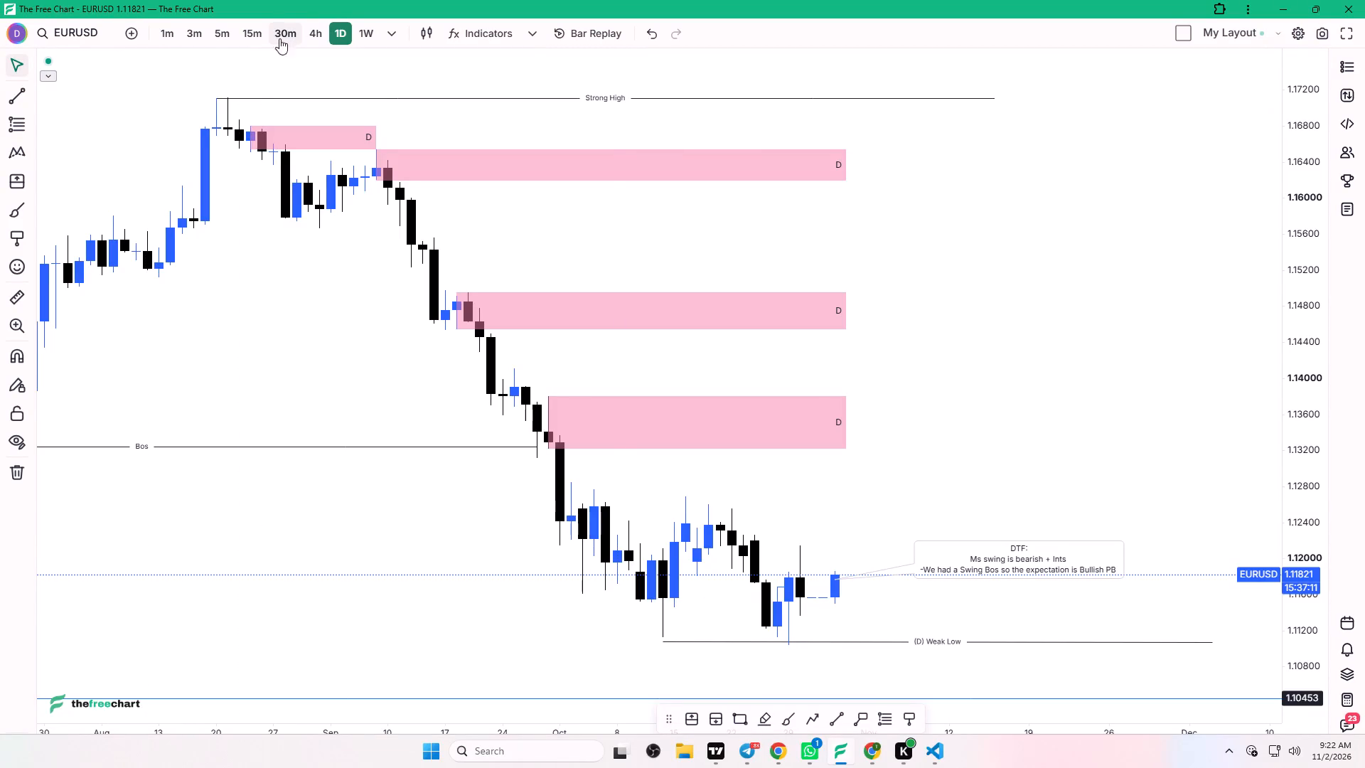
Switch EURUSD to the 15-minute timeframe and extend the orange M15 zone forward to the latest candles, about 2 Nov 06:00.
click(257, 38)
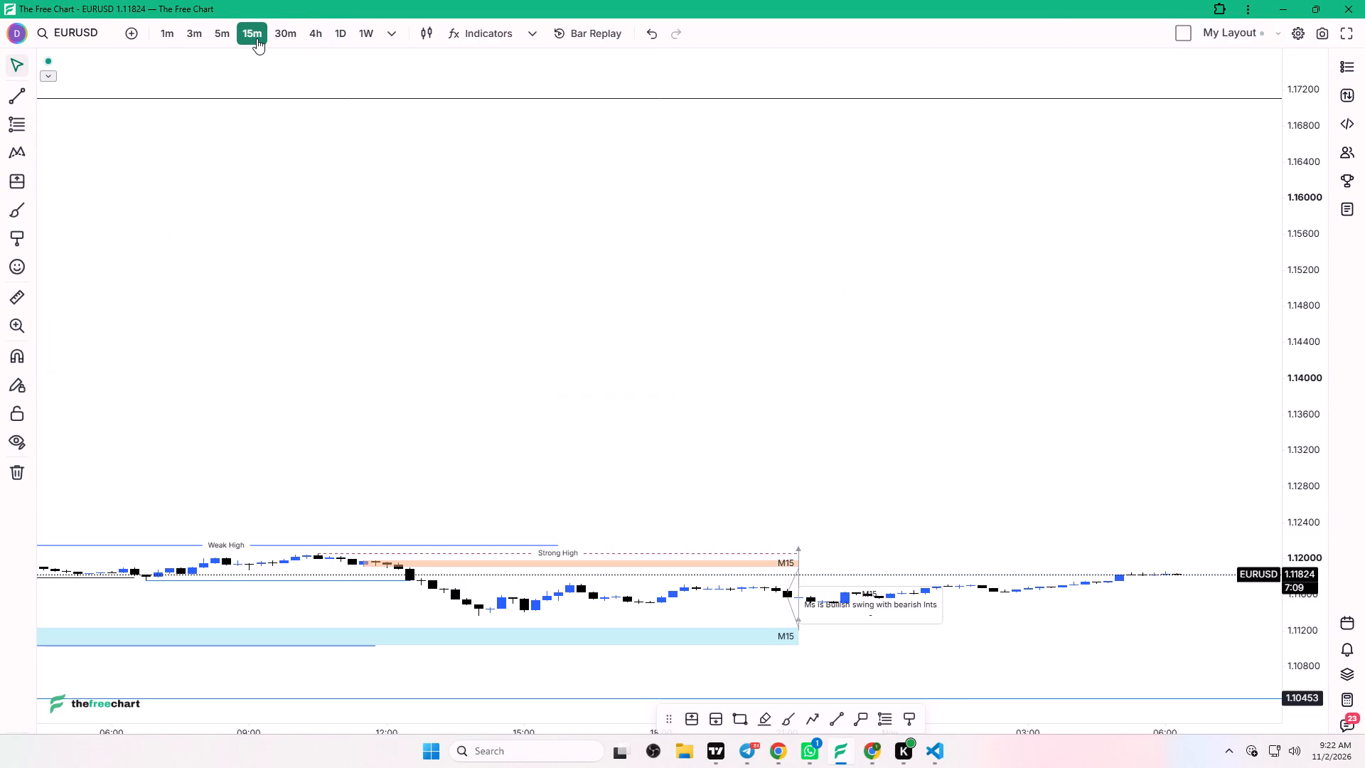
right_click(519, 289)
click(582, 308)
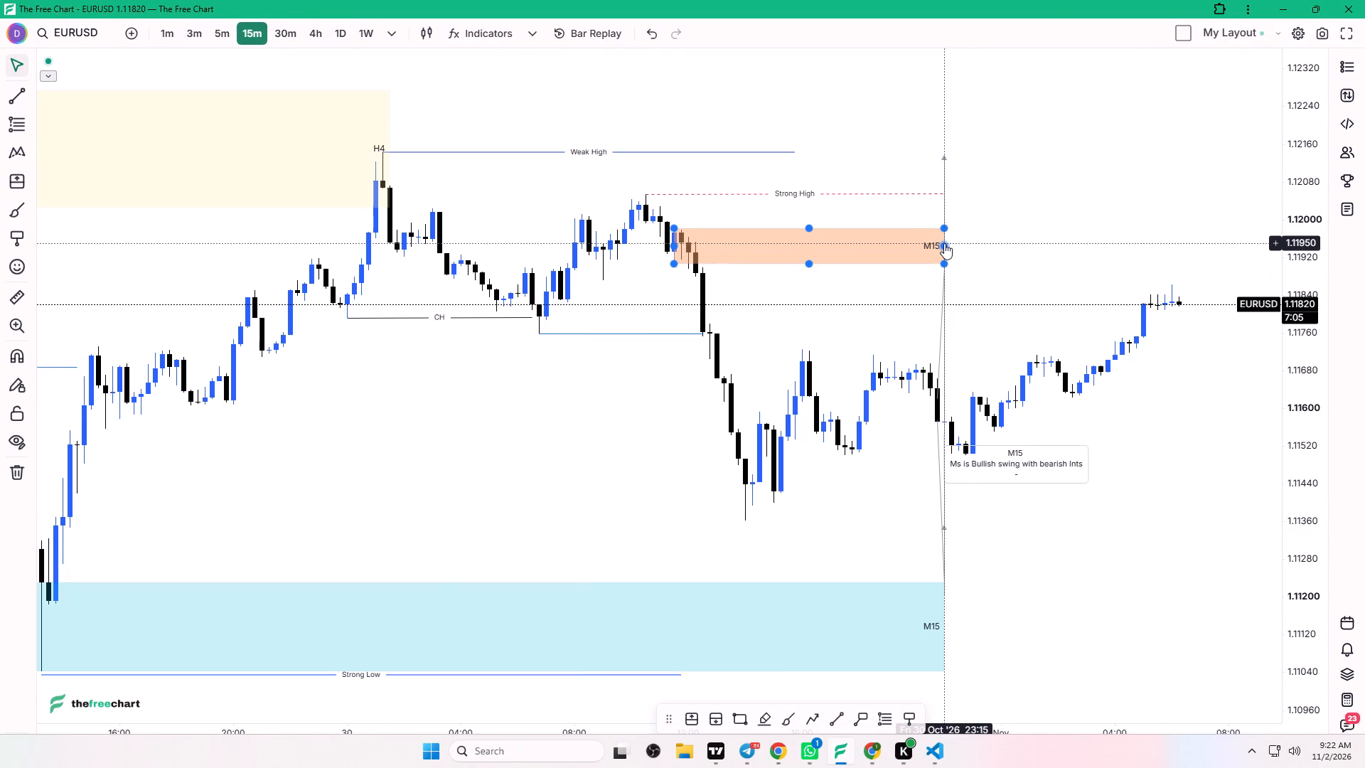
drag(944, 243, 1171, 257)
click(1171, 257)
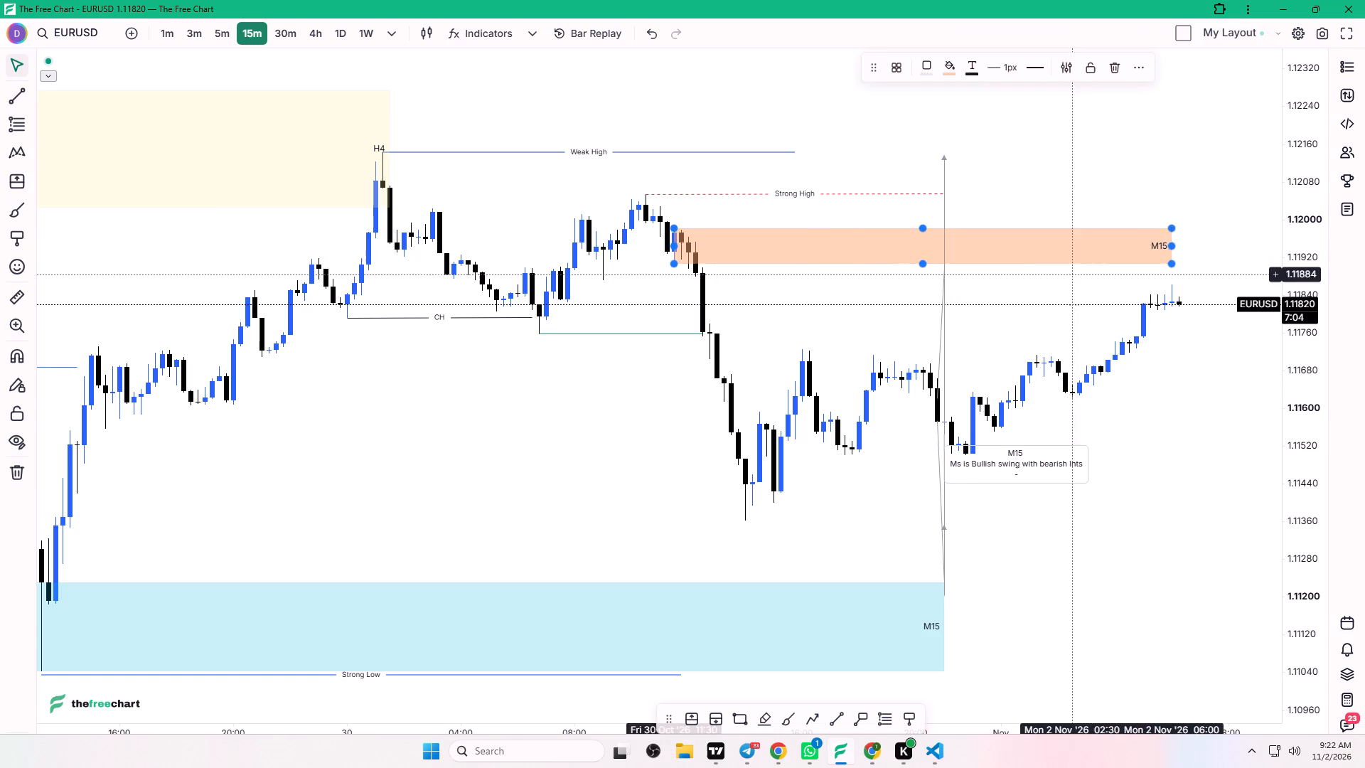
click(1069, 276)
Examine the EURUSD 15-minute market structure between the strong low, the weak high and the two M15 zones.
scroll(1044, 298, down, 9)
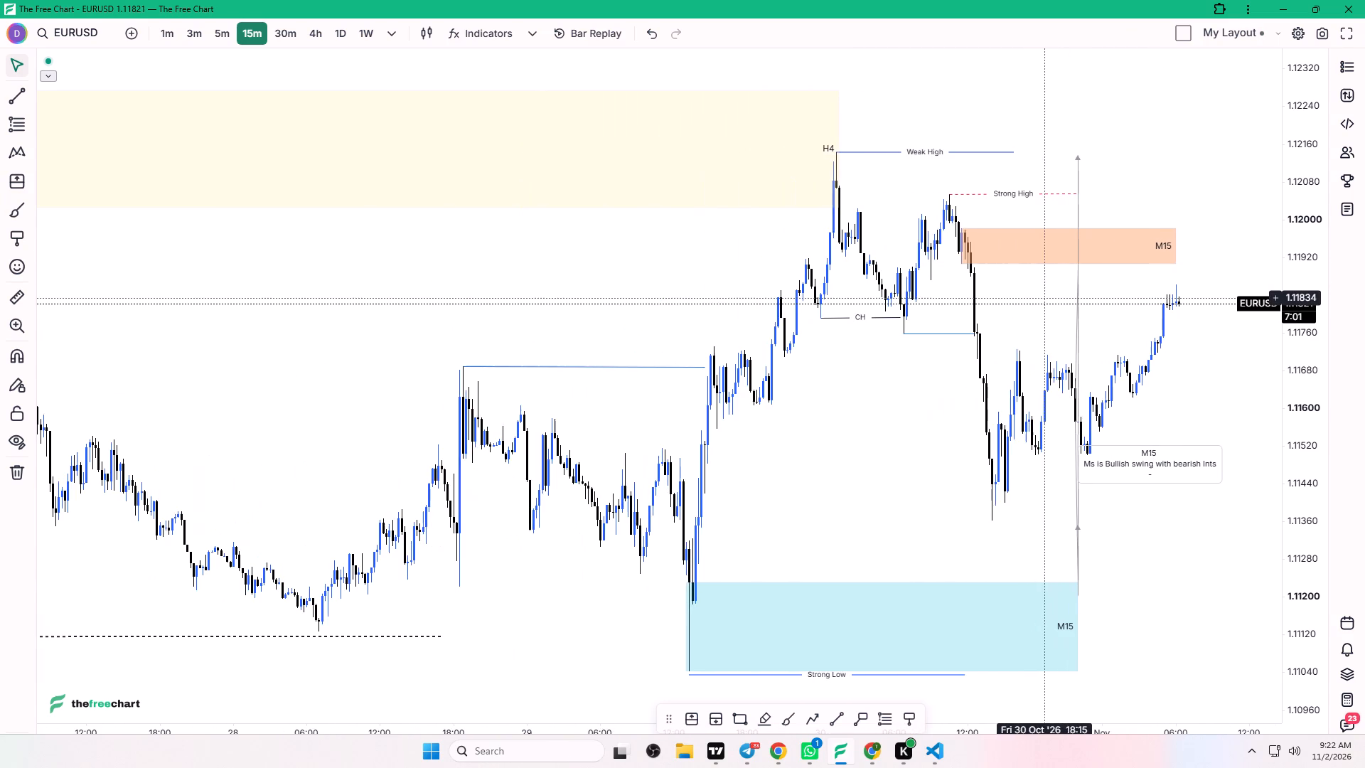
drag(1020, 315, 858, 278)
click(857, 278)
scroll(854, 282, up, 2)
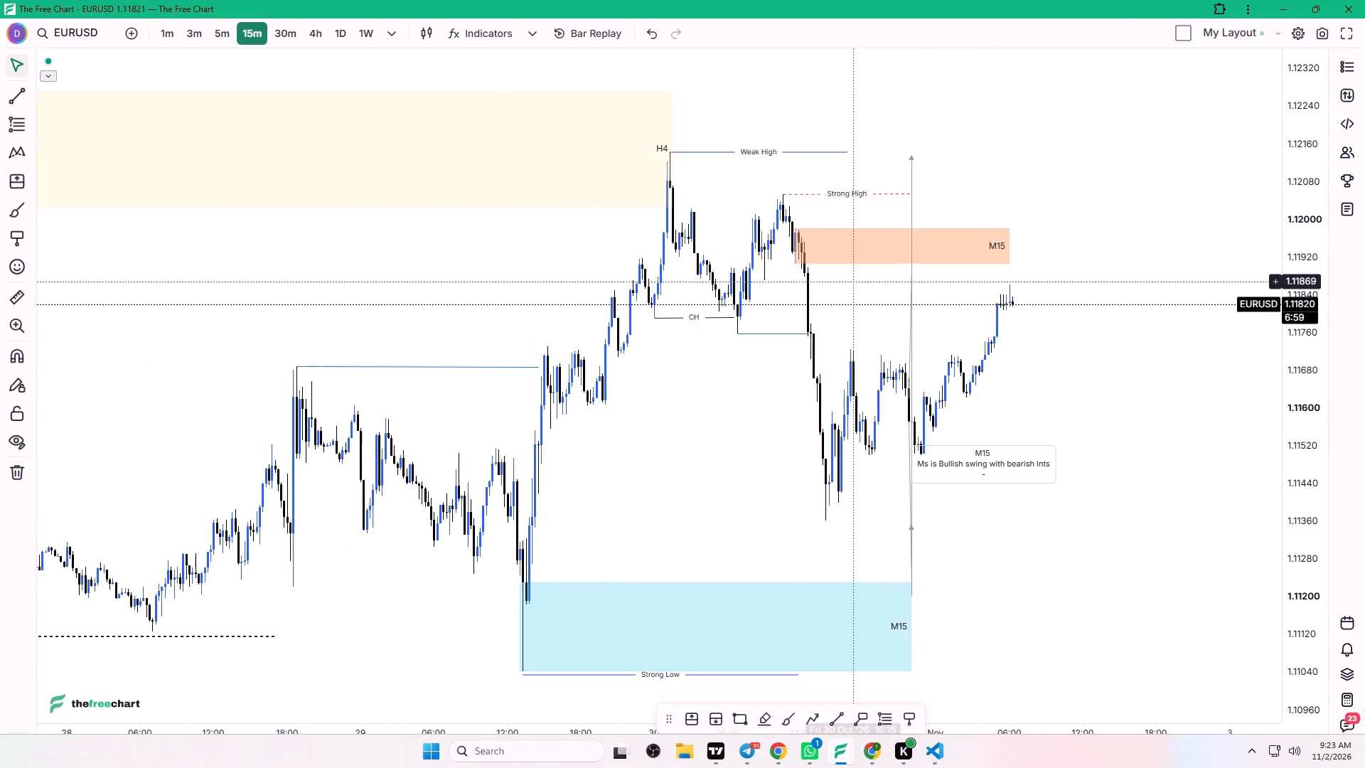
scroll(854, 282, up, 2)
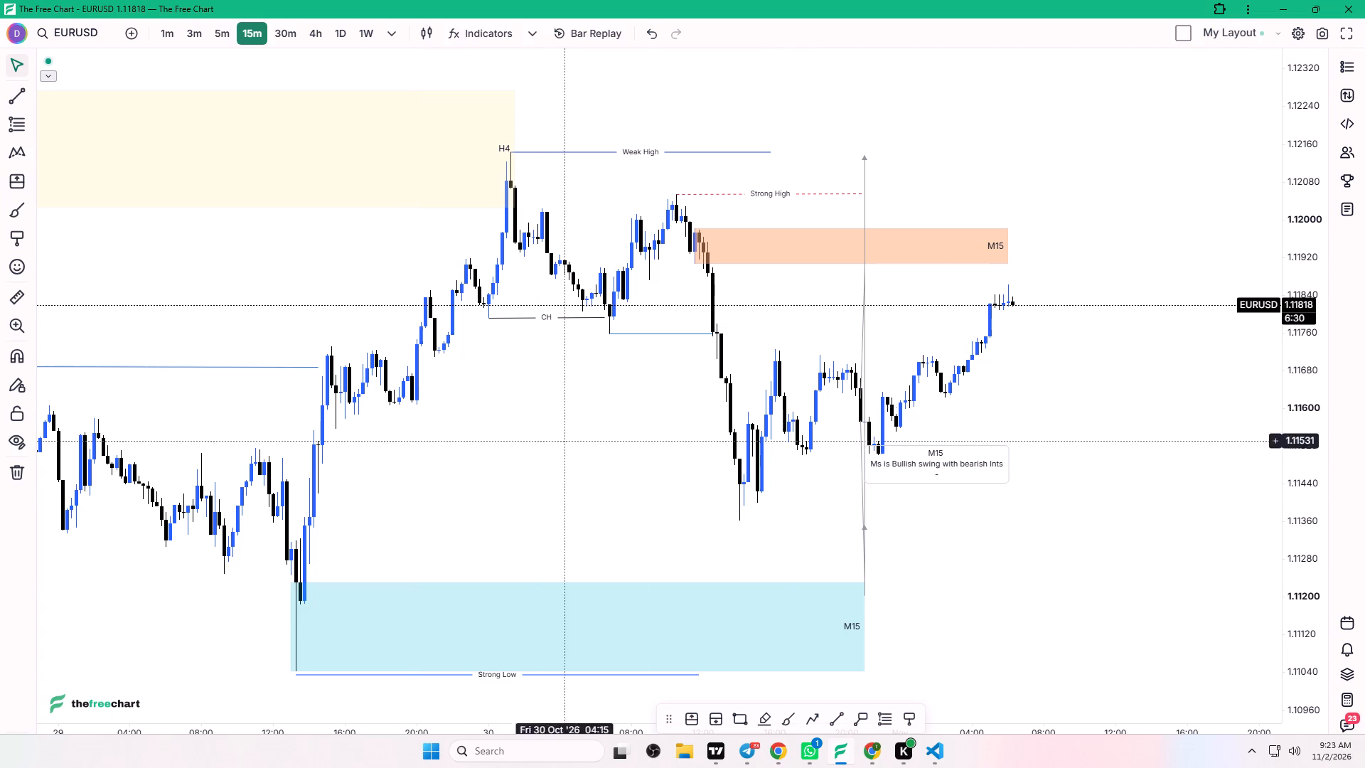
scroll(928, 395, up, 1)
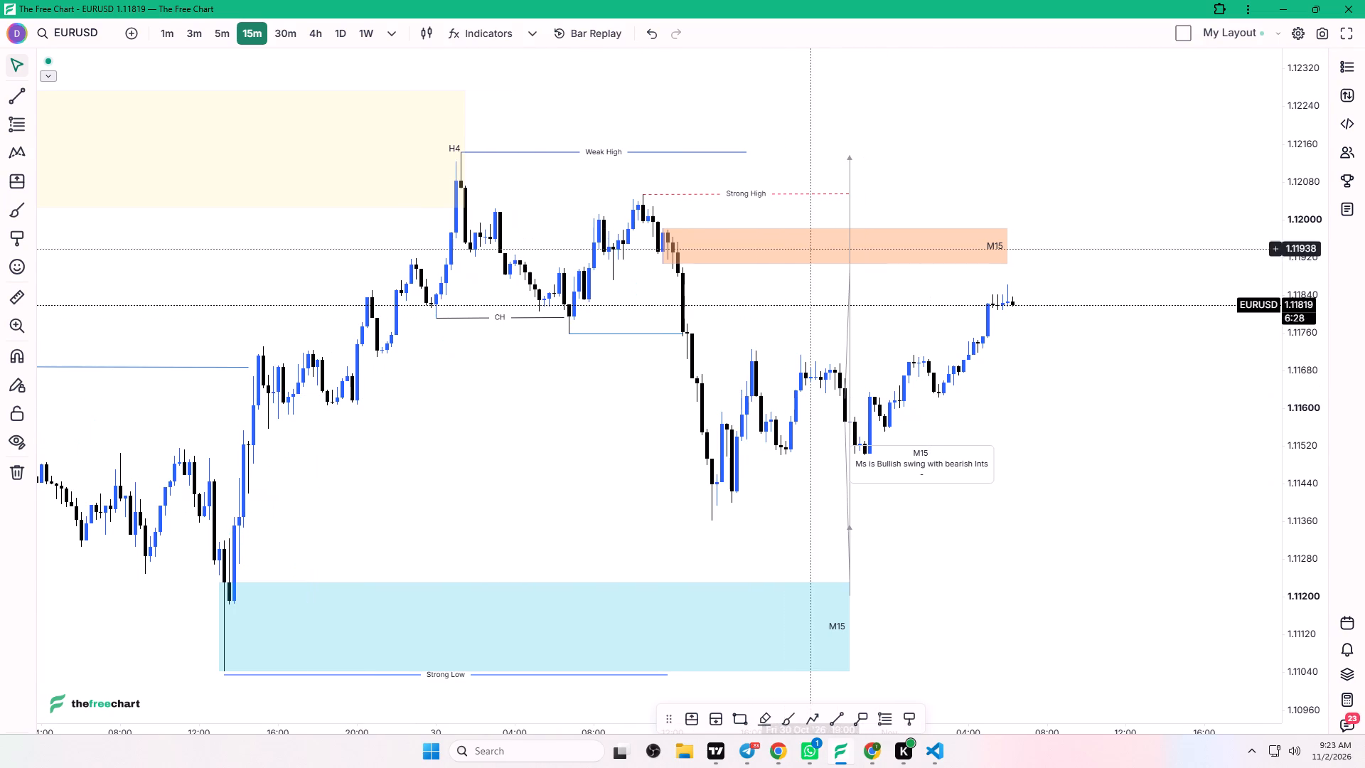
Switch to GBPUSD and review its structure and marked zones on the 15-minute, 4-hour and again 15-minute timeframes.
key(Up)
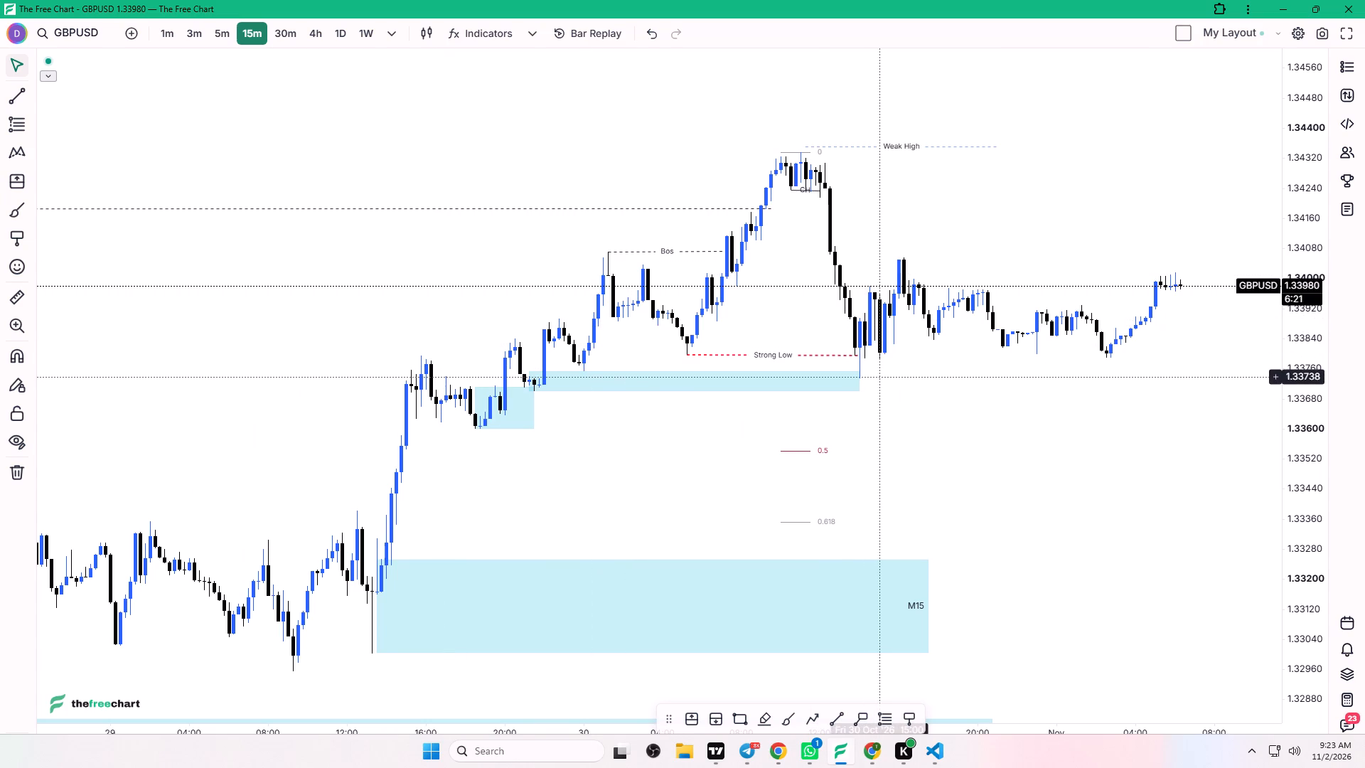
scroll(877, 377, down, 6)
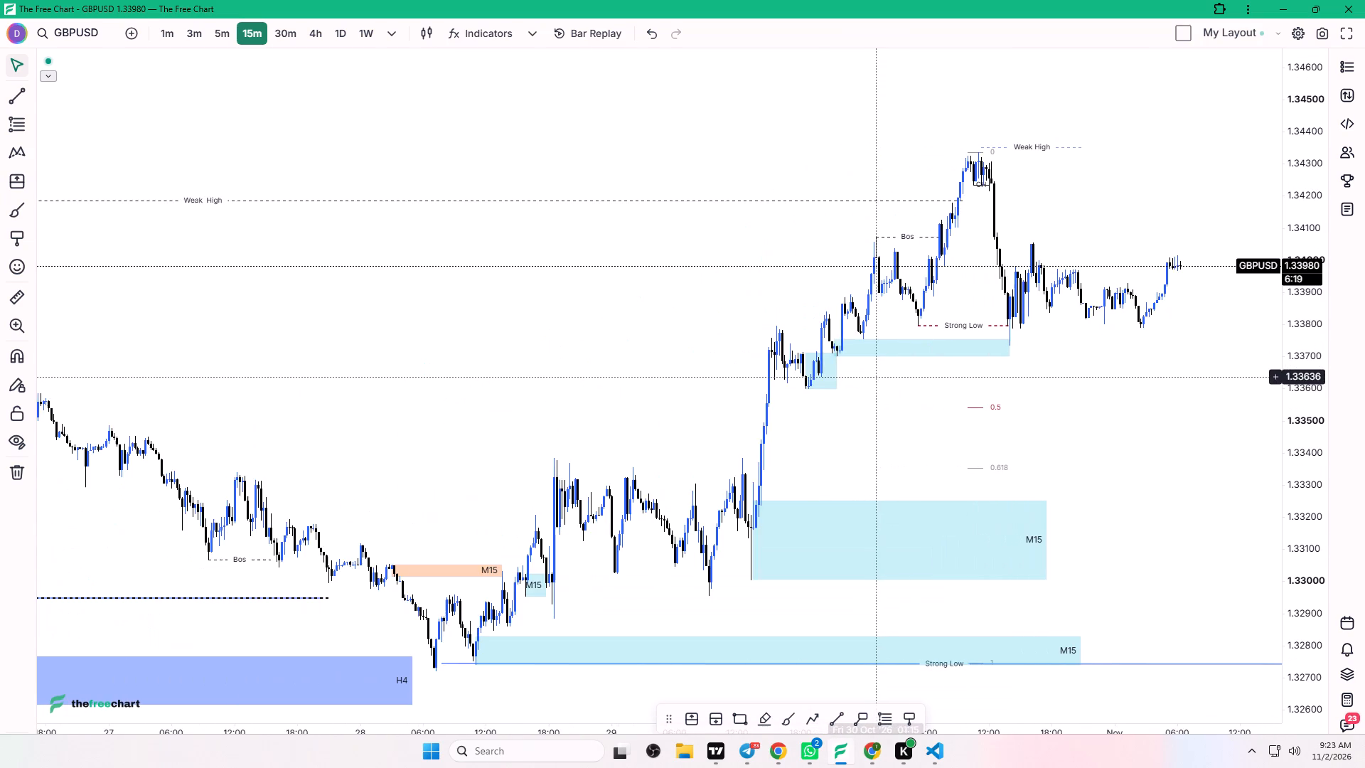
click(310, 38)
scroll(942, 432, up, 4)
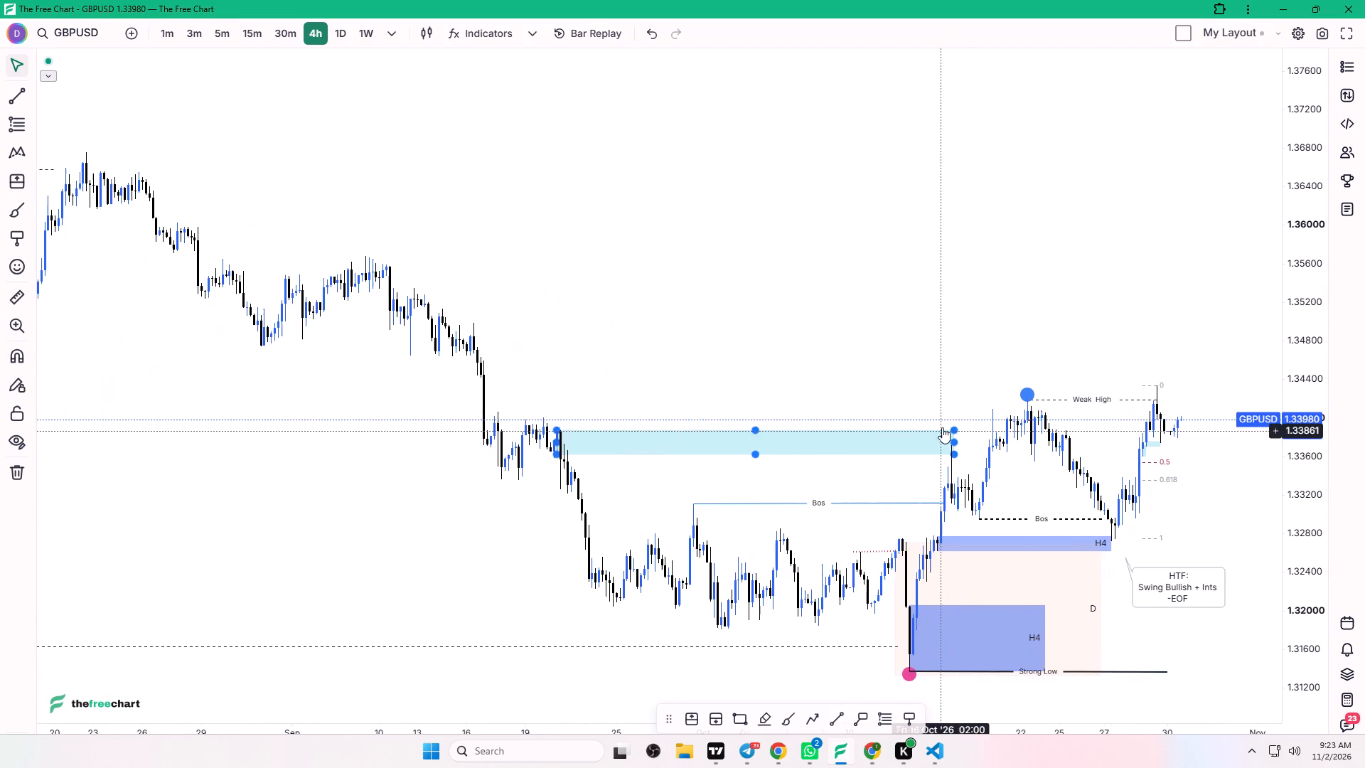
drag(1010, 271, 789, 311)
click(789, 311)
scroll(788, 311, up, 5)
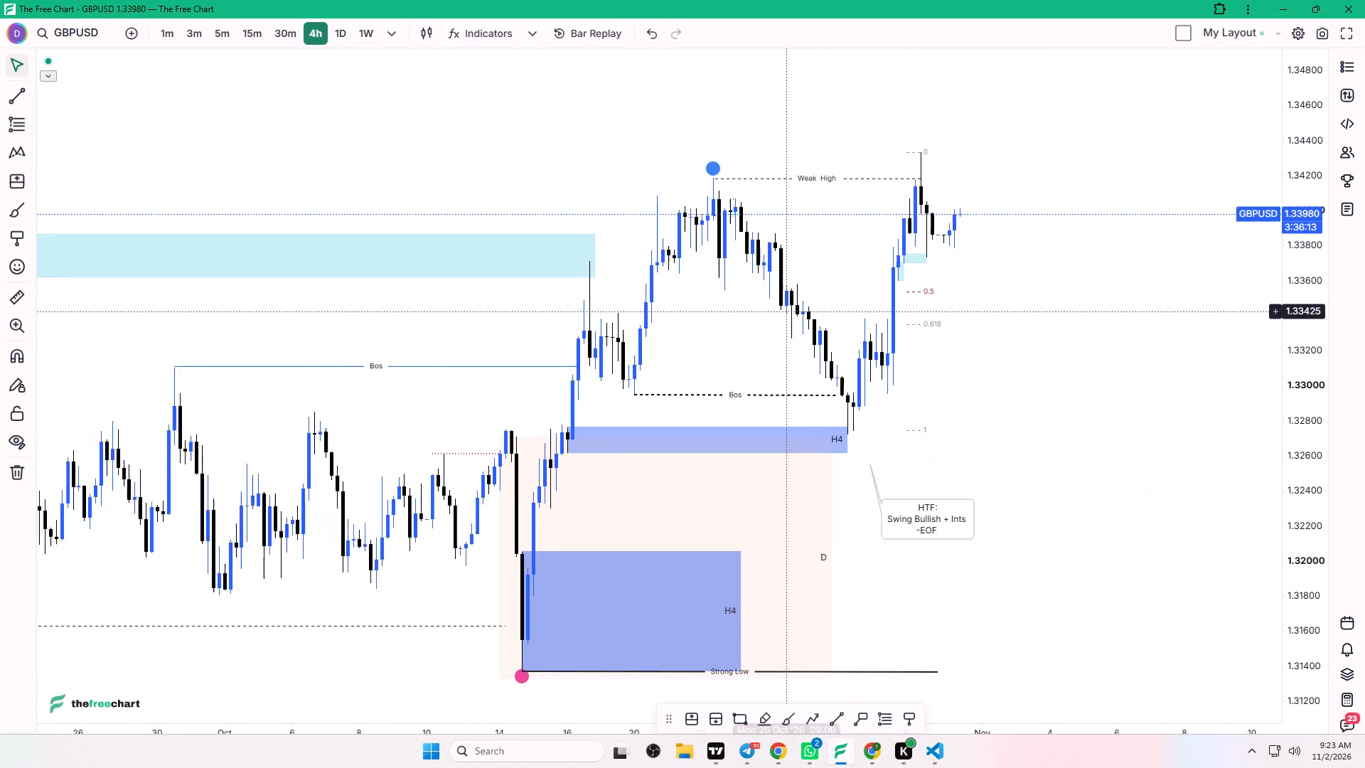
scroll(788, 311, up, 1)
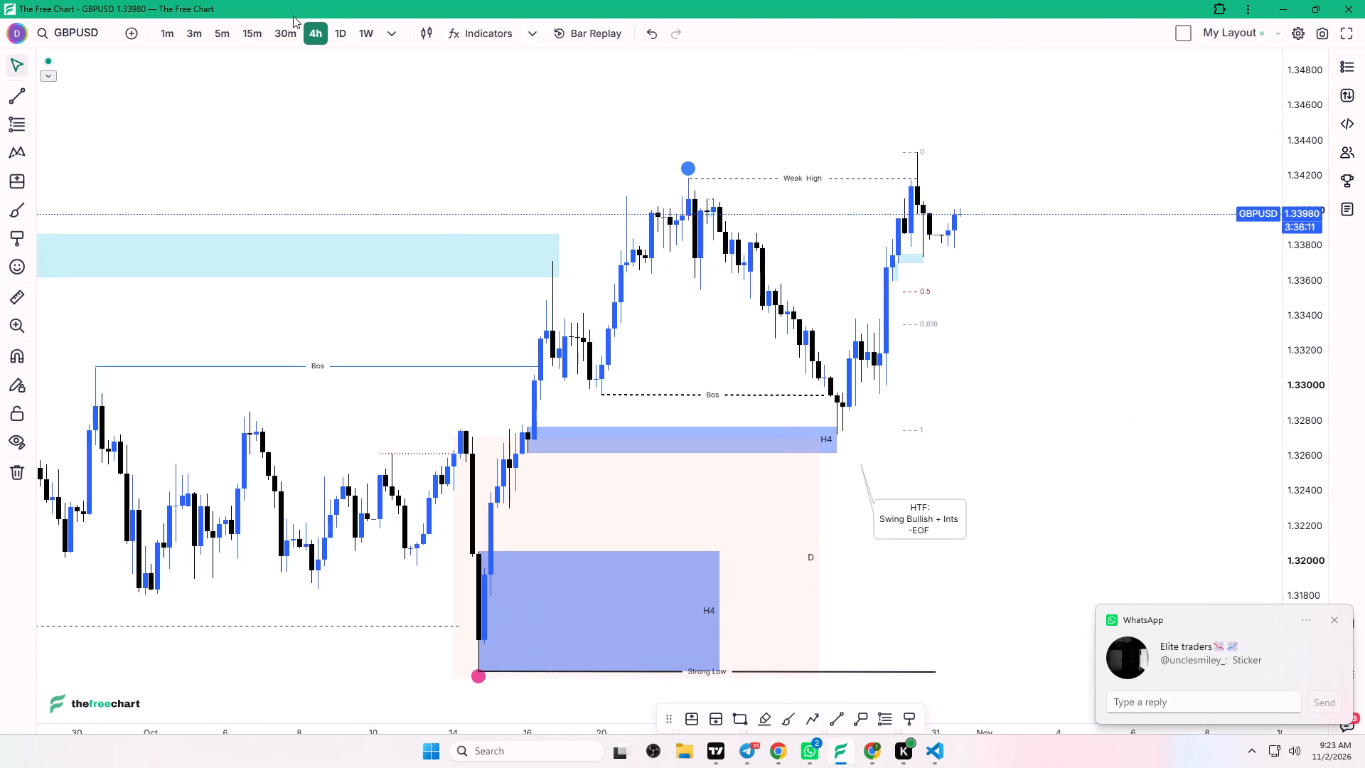
click(263, 38)
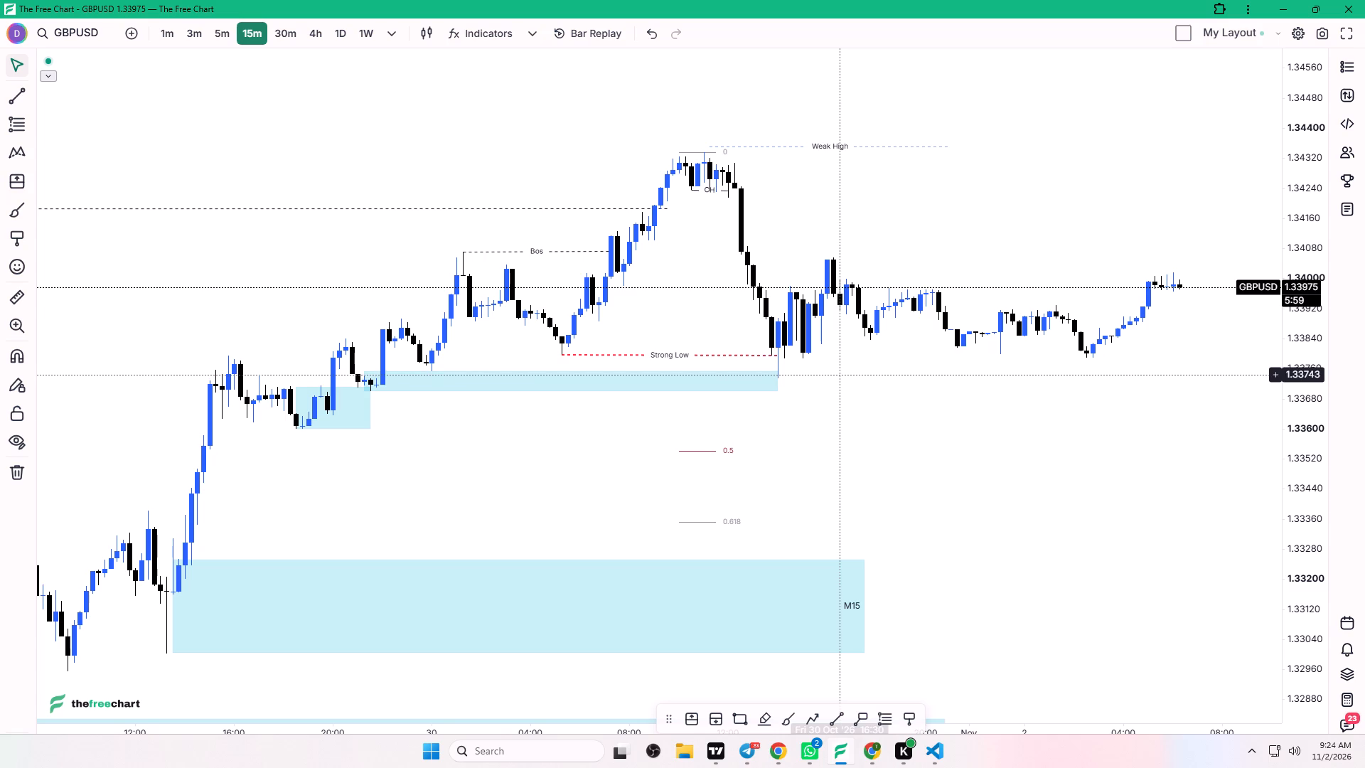
scroll(840, 375, down, 4)
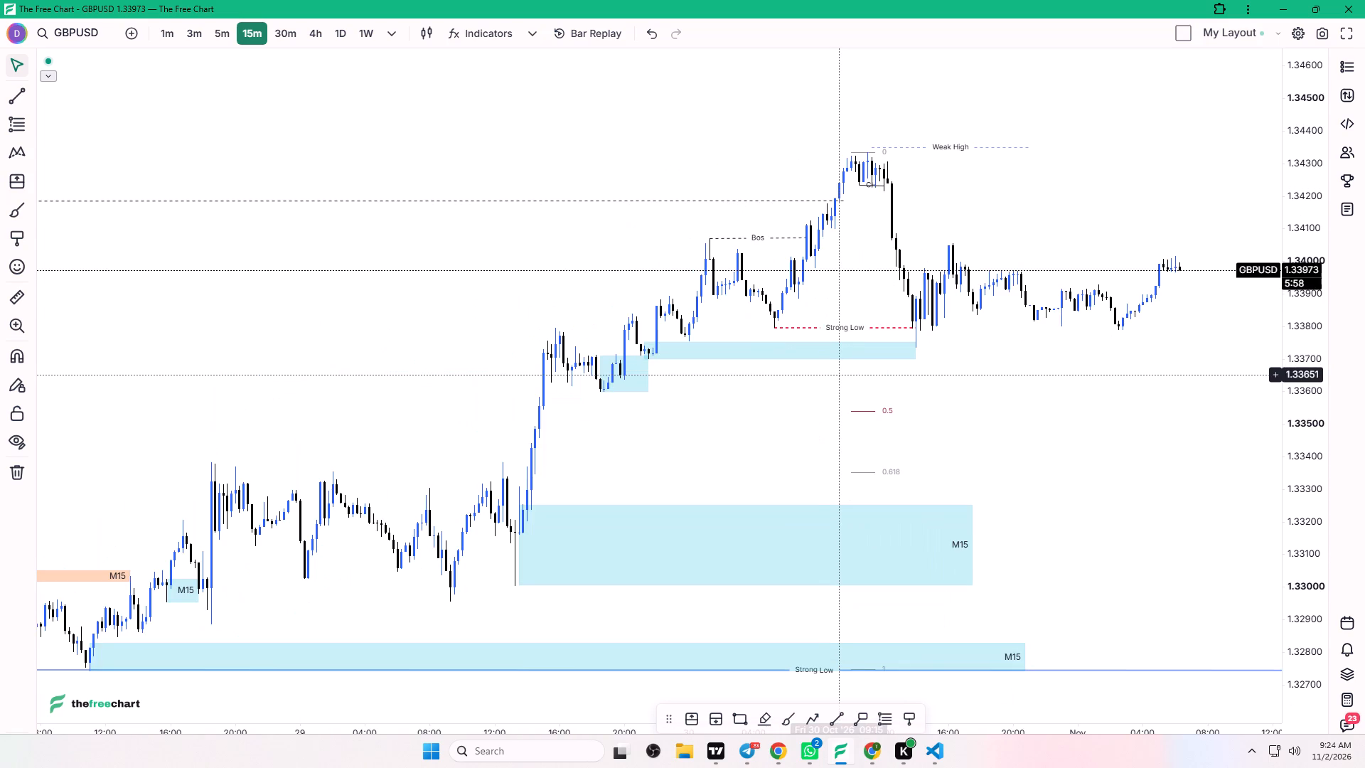
Switch to XAUUSD and examine the recent price action on the 15-minute chart.
key(Up)
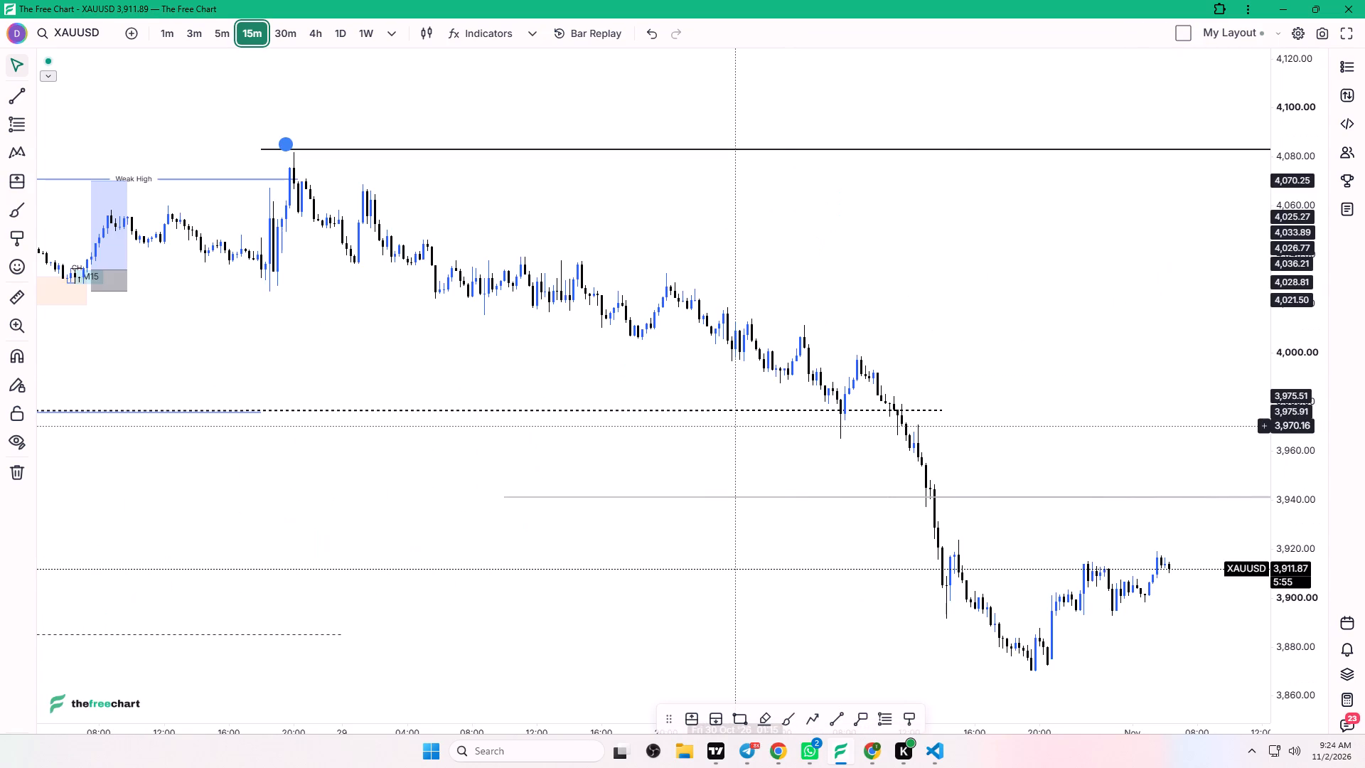
drag(1057, 322, 1019, 329)
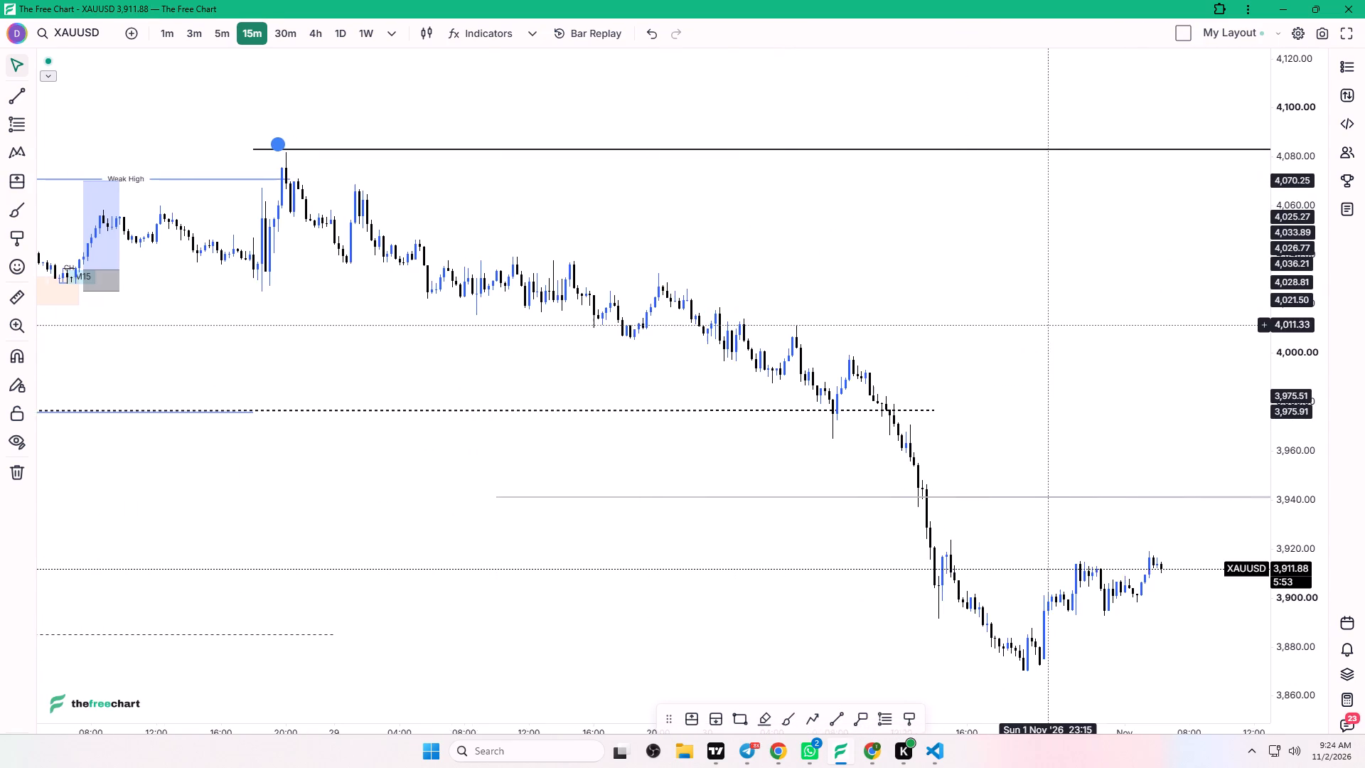
drag(1019, 329, 872, 316)
scroll(871, 327, up, 3)
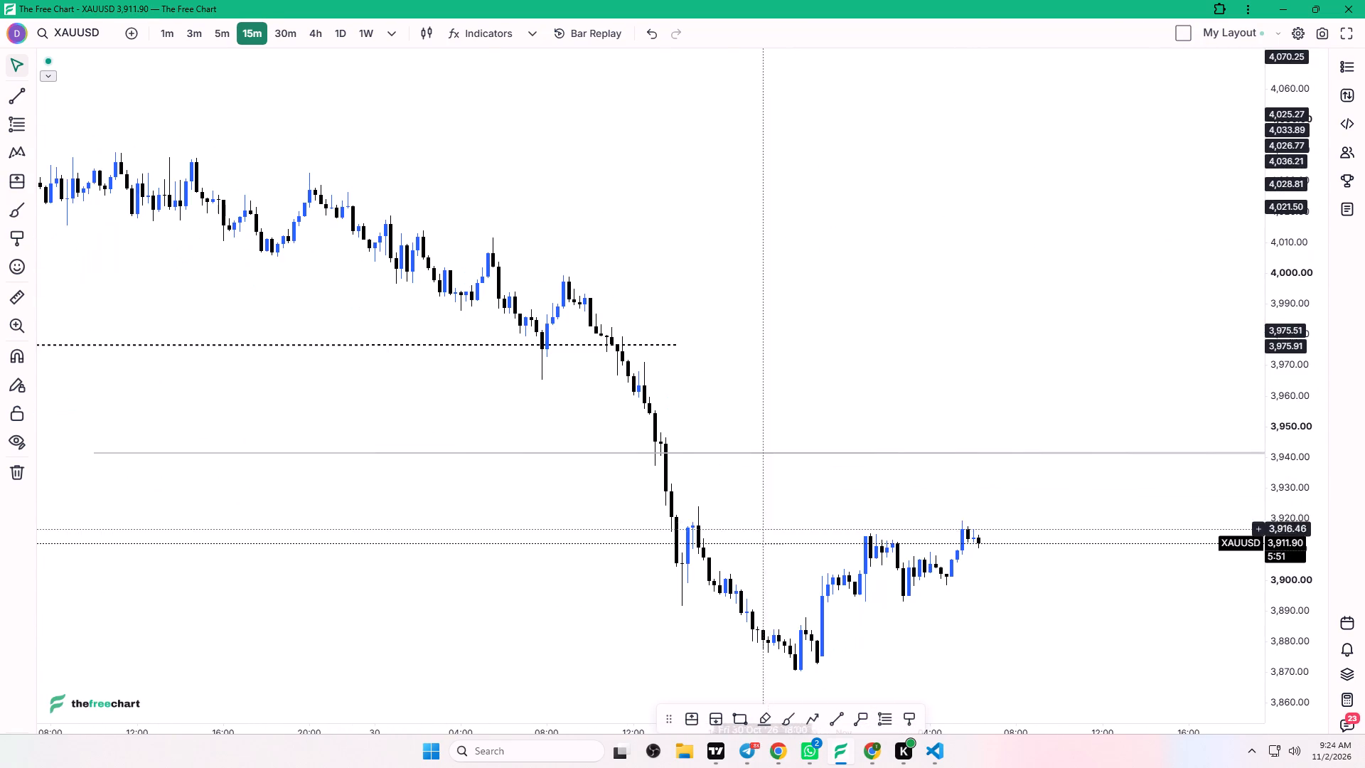
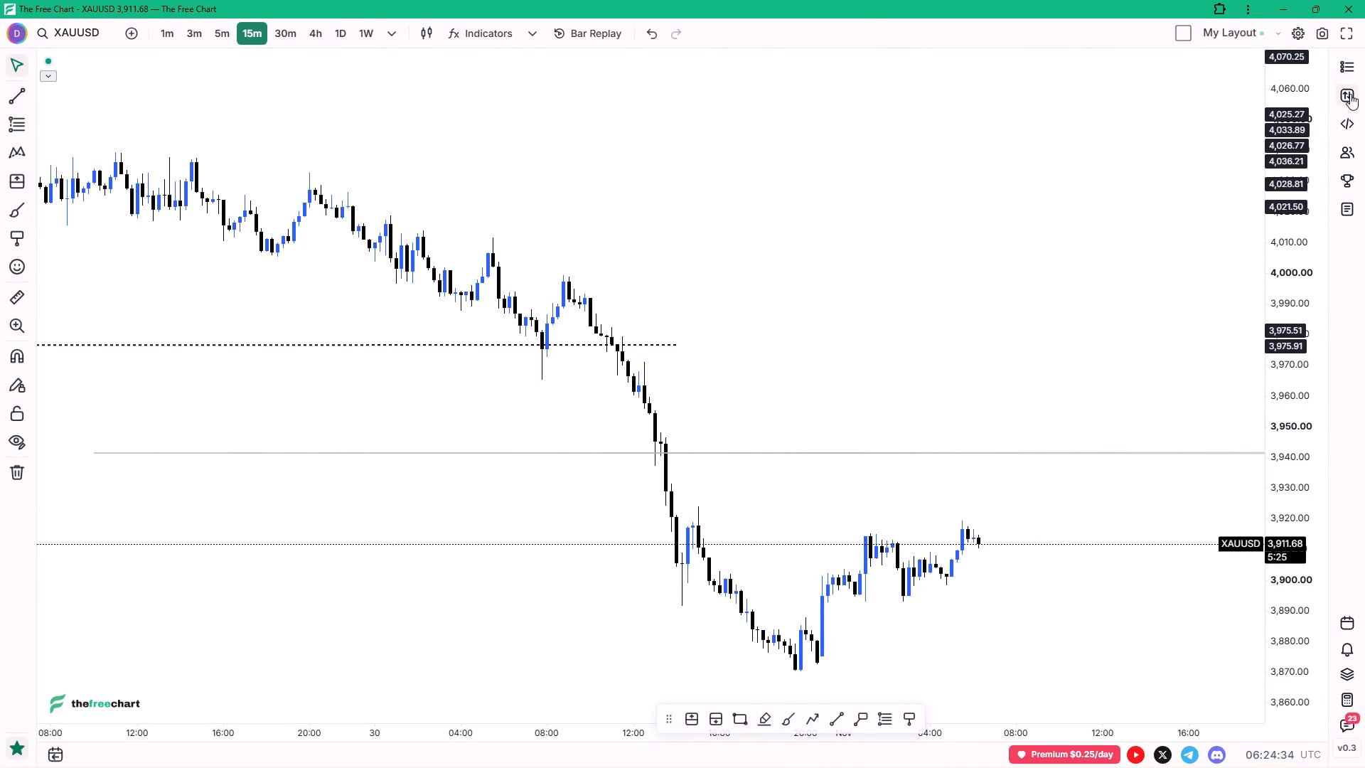
Open the trading contests and examine the rankings of The Free Chart Cup #1.
click(1349, 167)
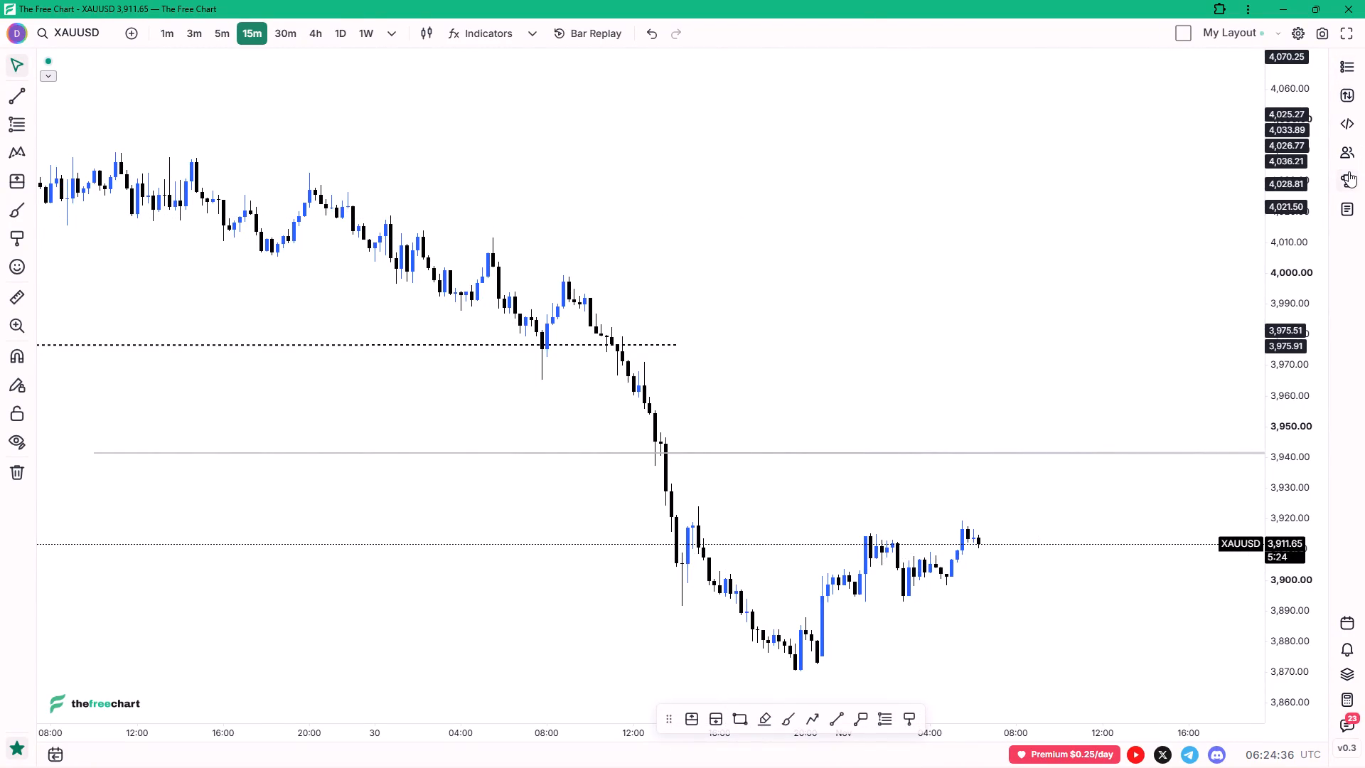
click(1349, 171)
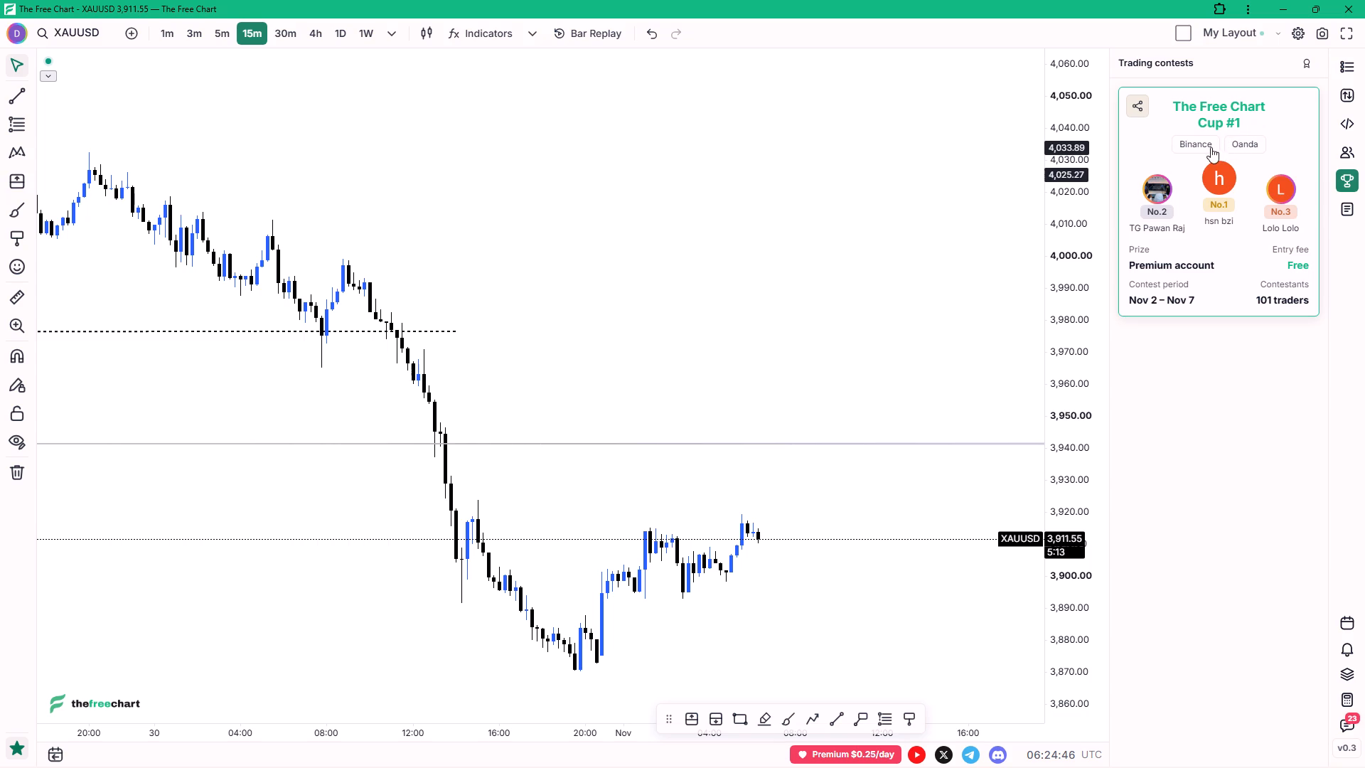
double_click(1222, 112)
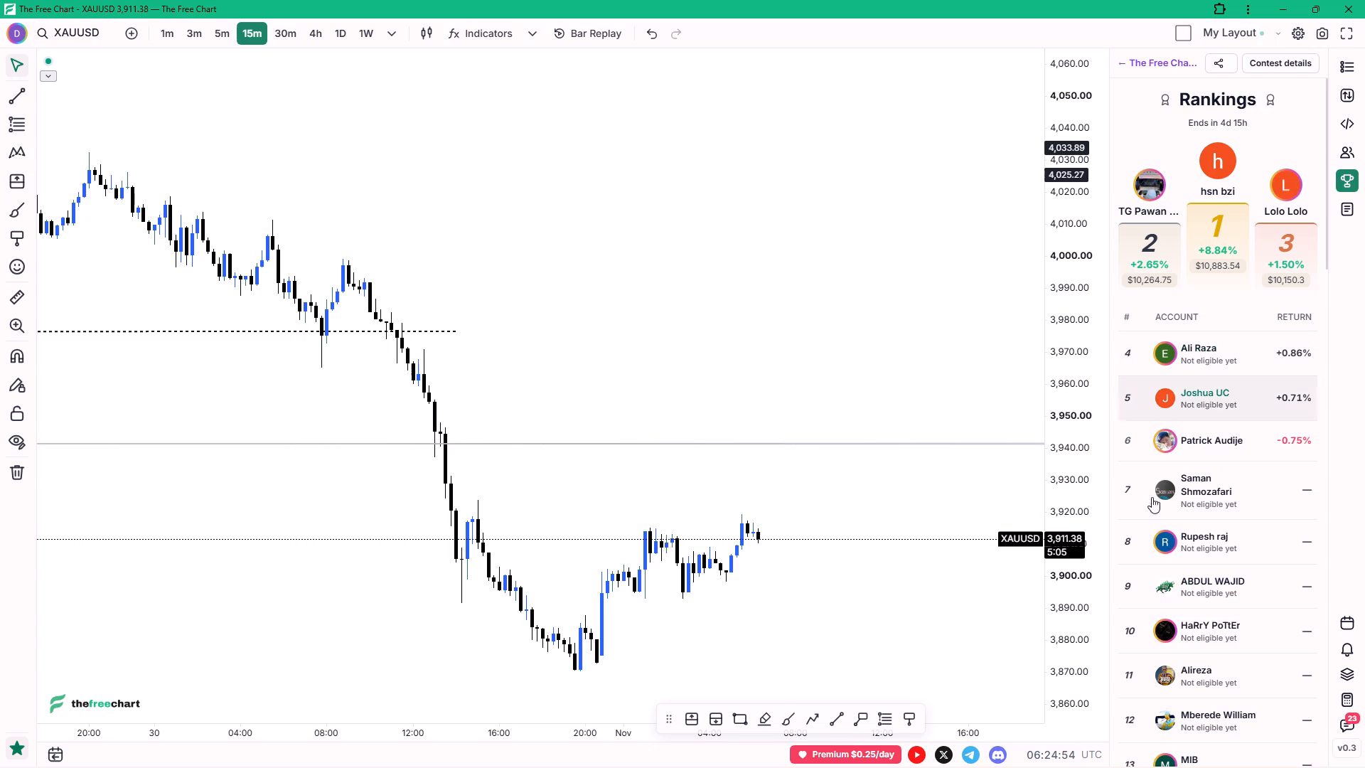
scroll(1241, 113, down, 5)
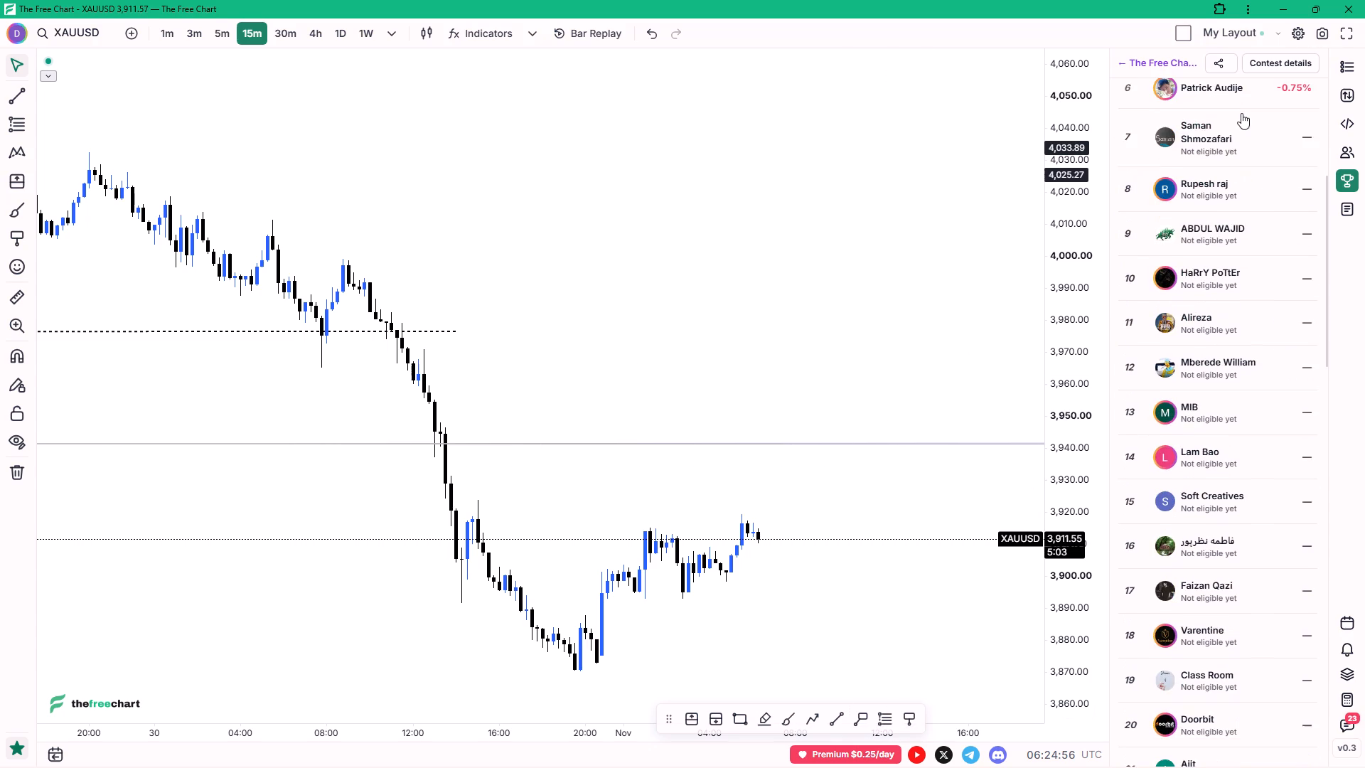
click(1173, 60)
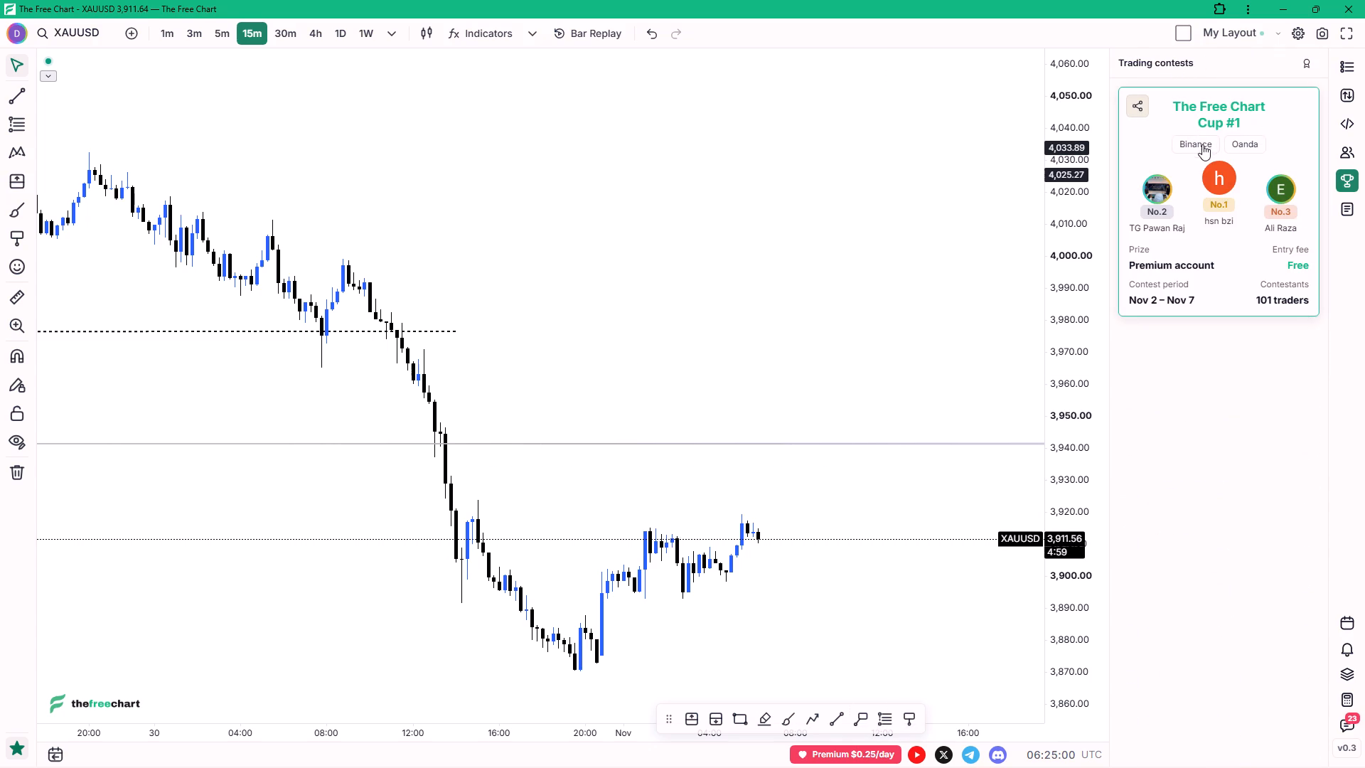
View the contest details of The Free Chart Cup #1 and open your own contest session from them.
click(1291, 275)
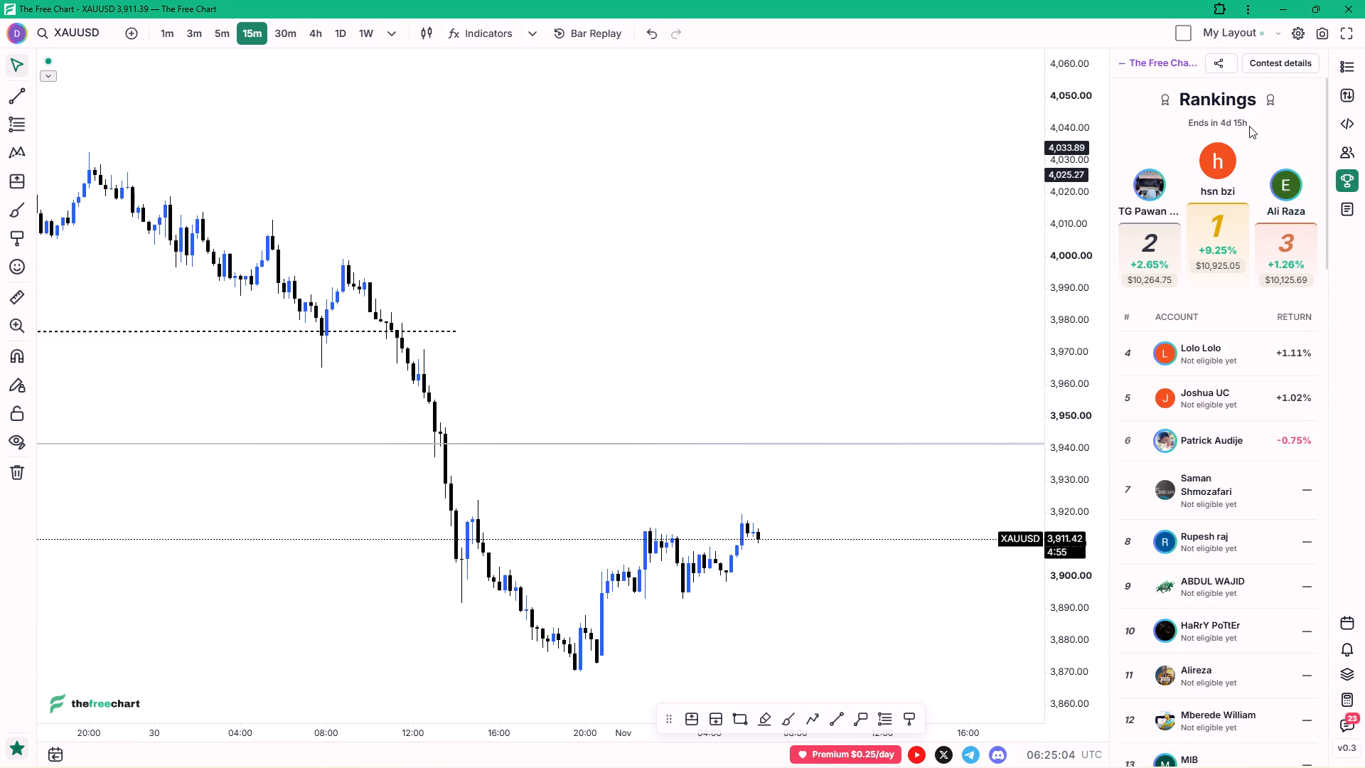
click(1273, 63)
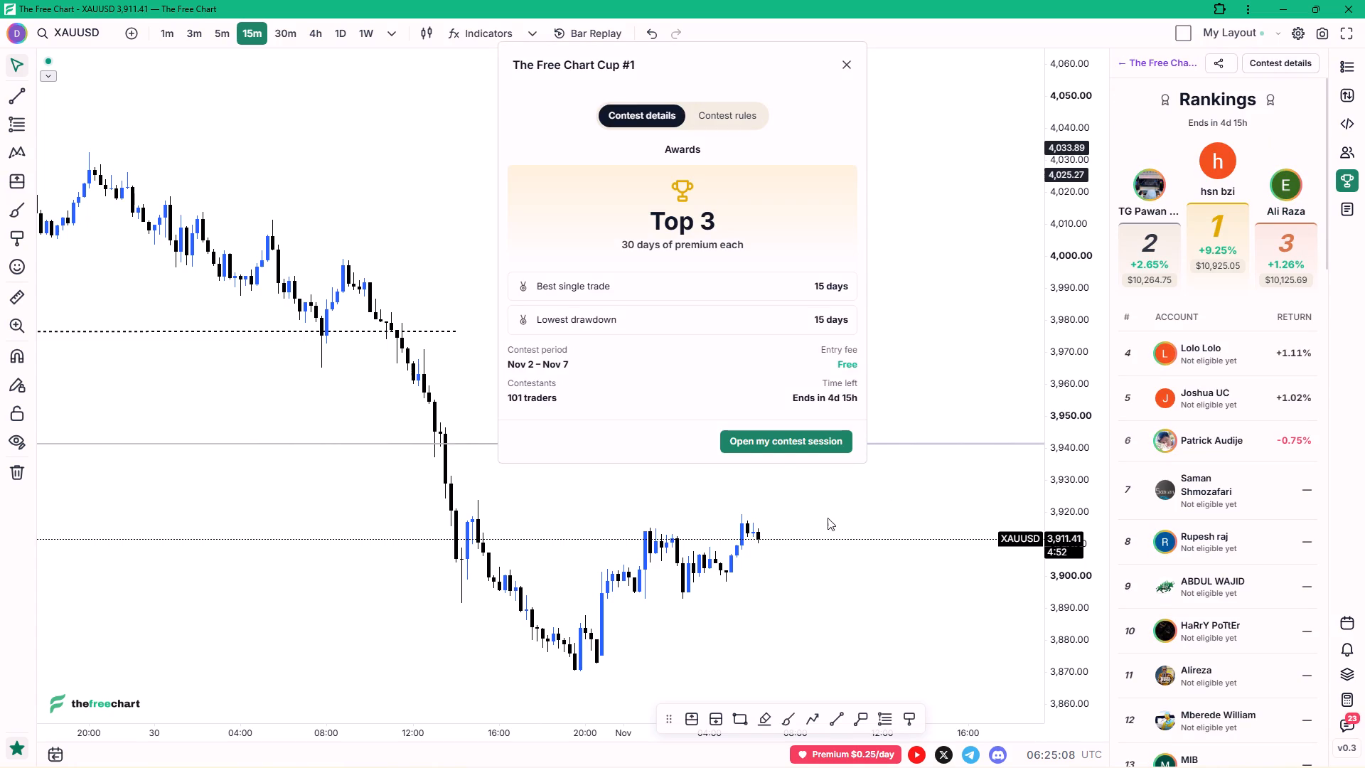
click(789, 449)
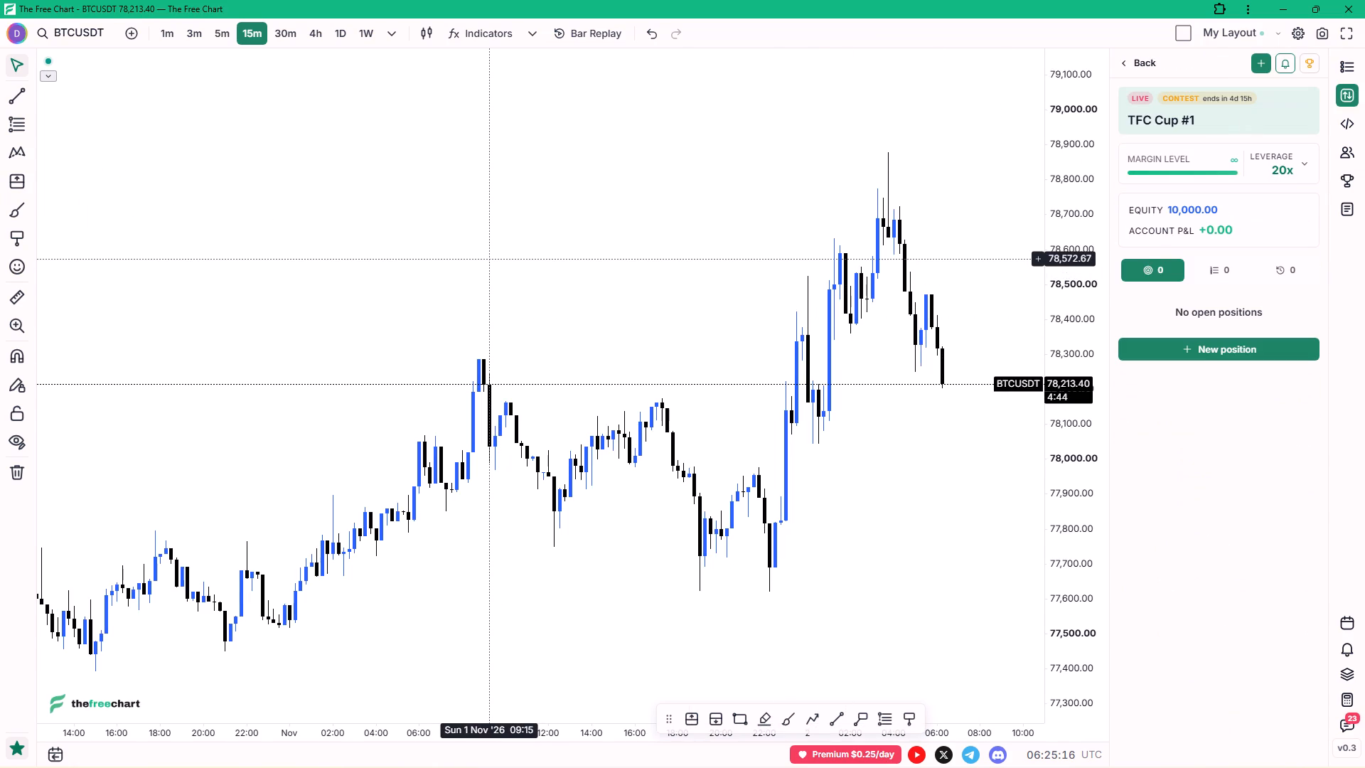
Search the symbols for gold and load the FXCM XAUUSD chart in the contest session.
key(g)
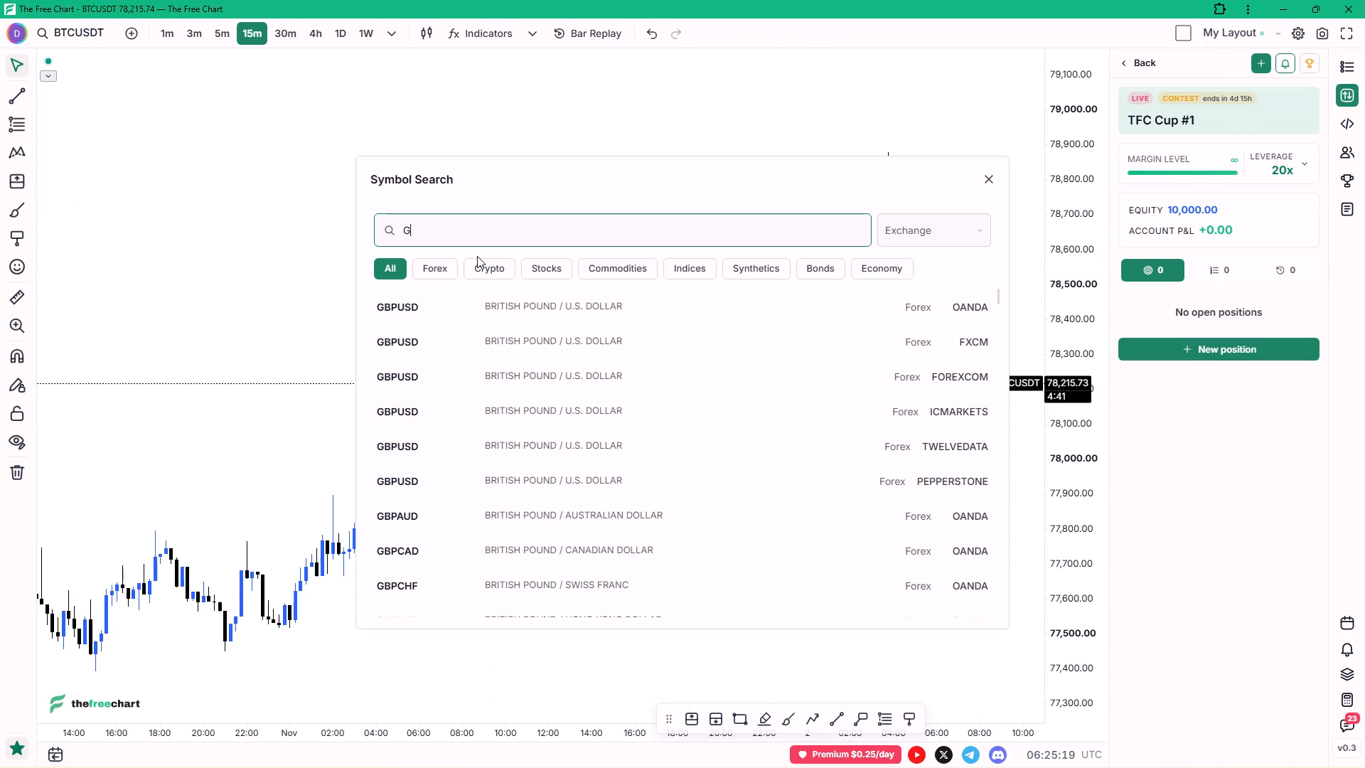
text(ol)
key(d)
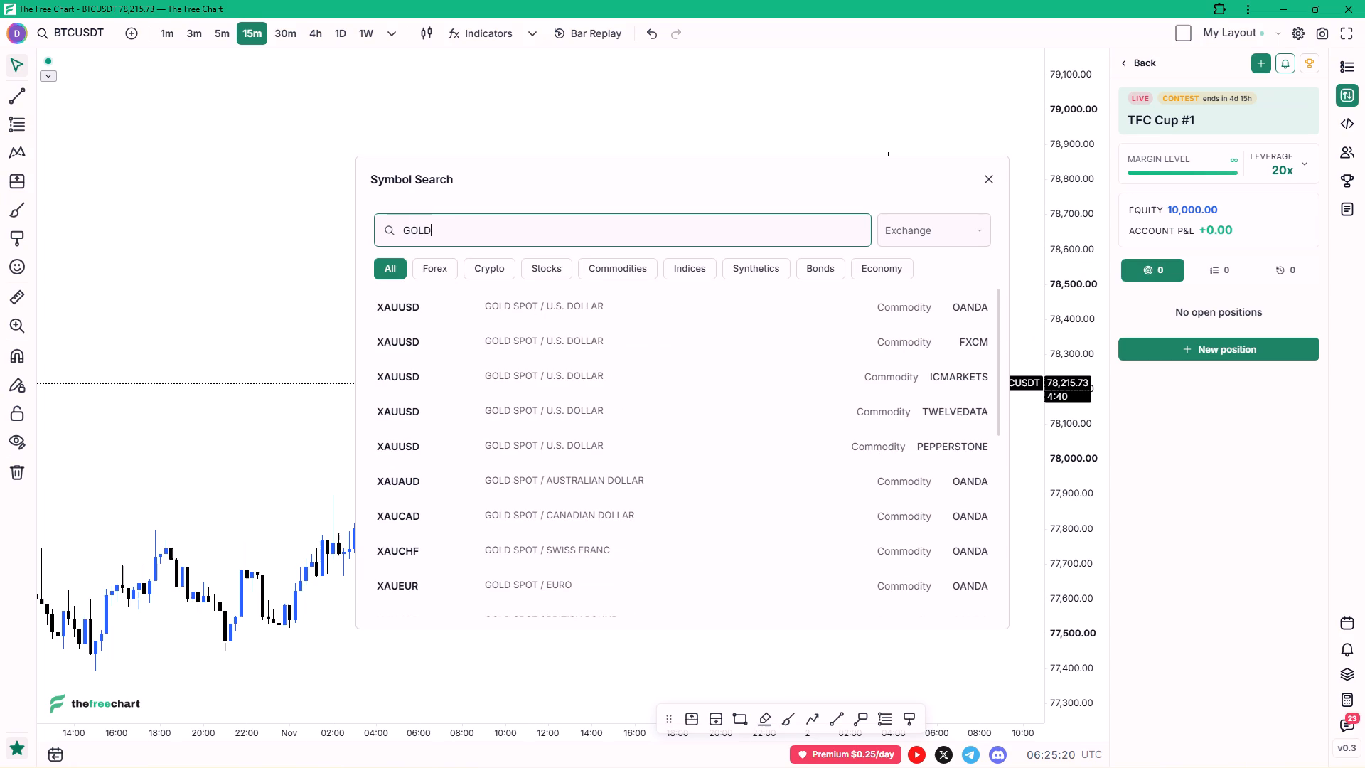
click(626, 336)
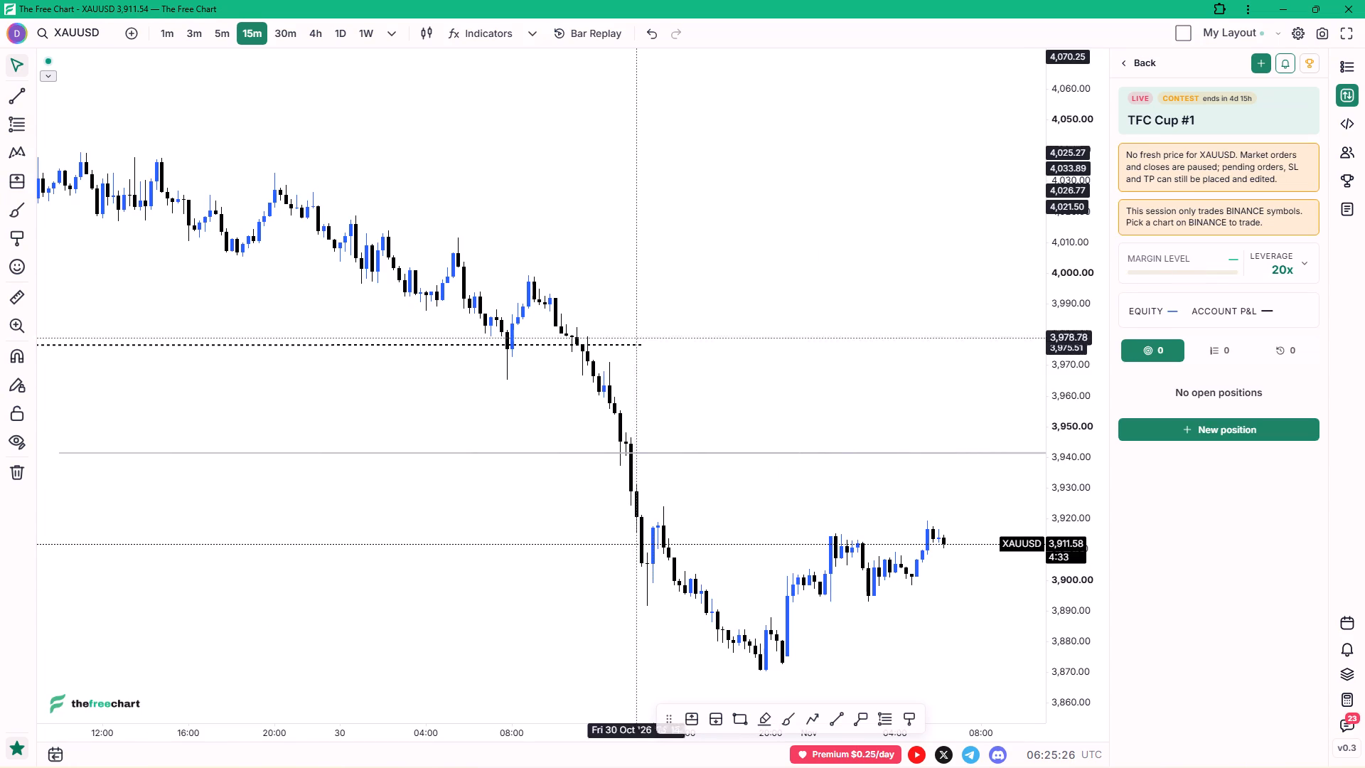
Open the new position form in the TFC Cup #1 contest session.
click(1184, 429)
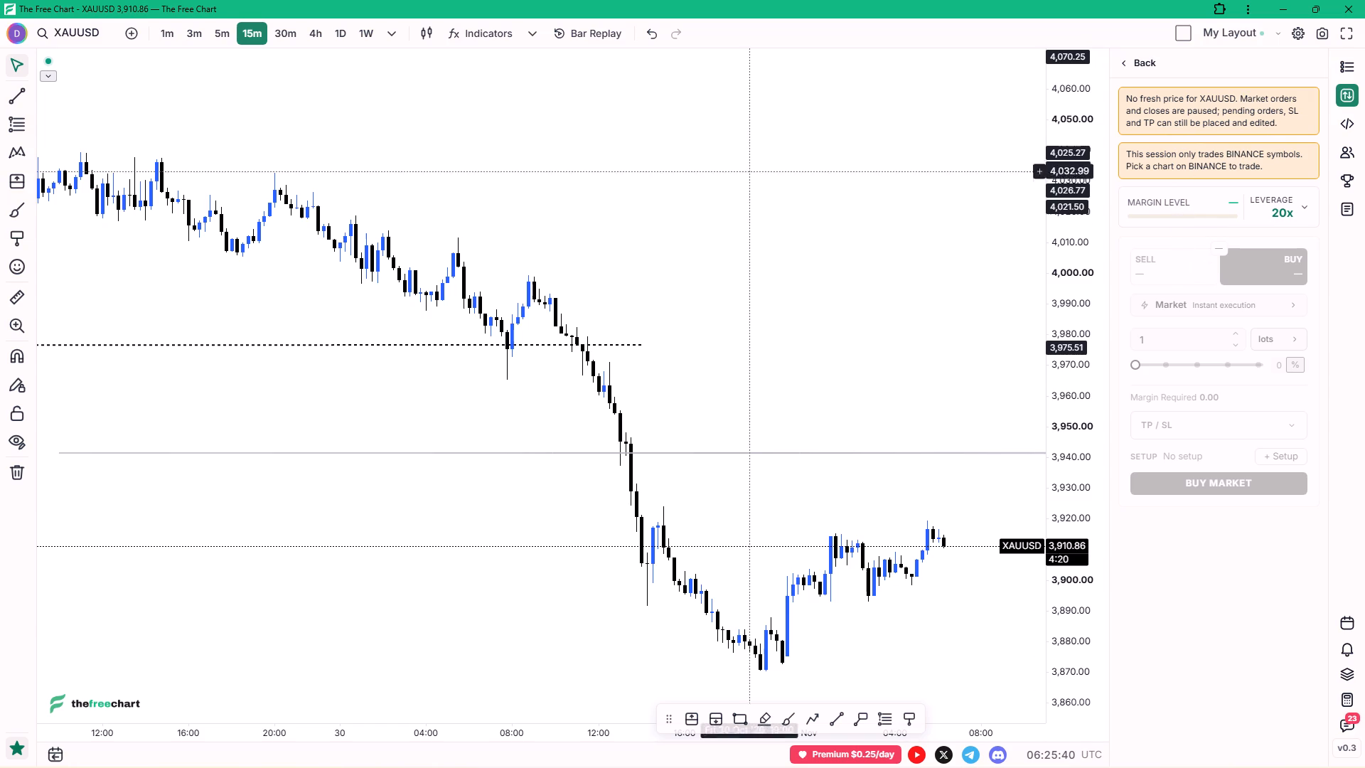
Search the symbols for gold again and look through the matches under all categories and under Crypto.
double_click(89, 41)
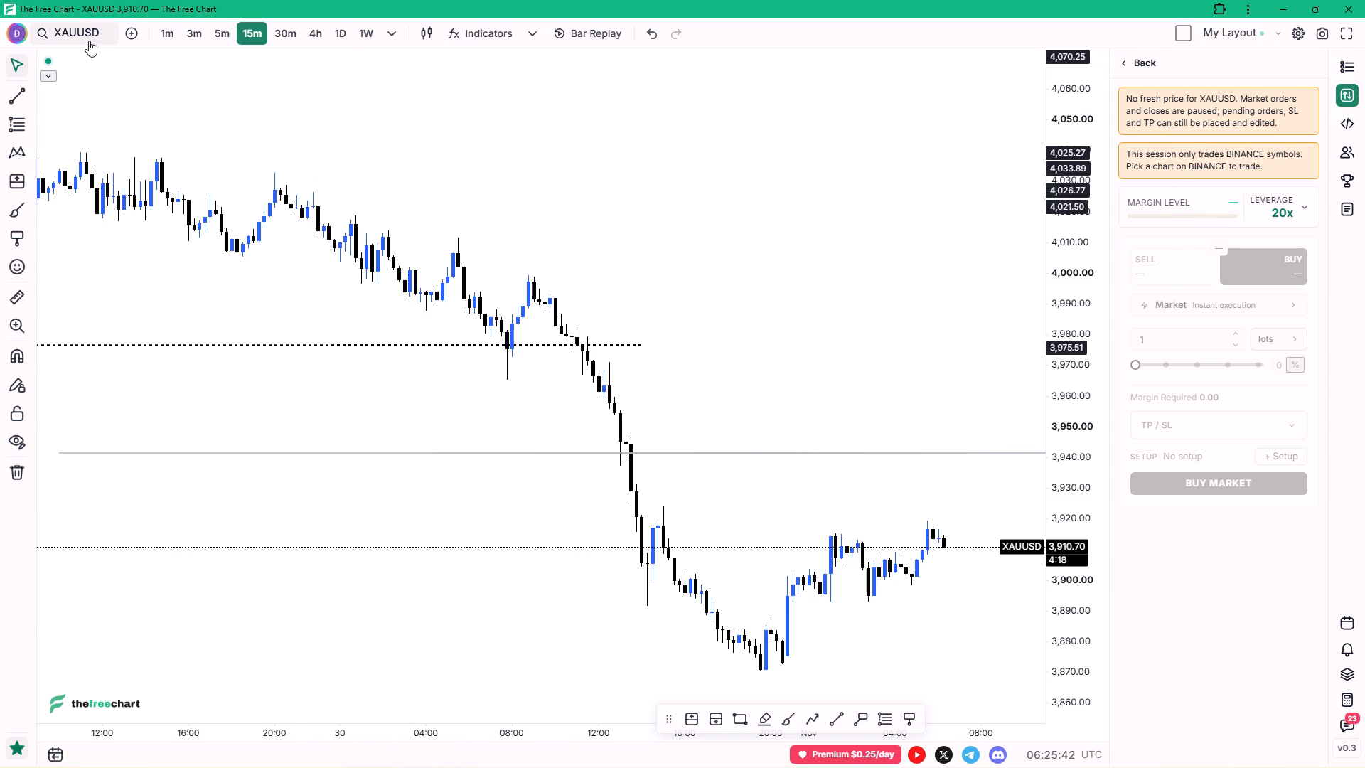
click(89, 41)
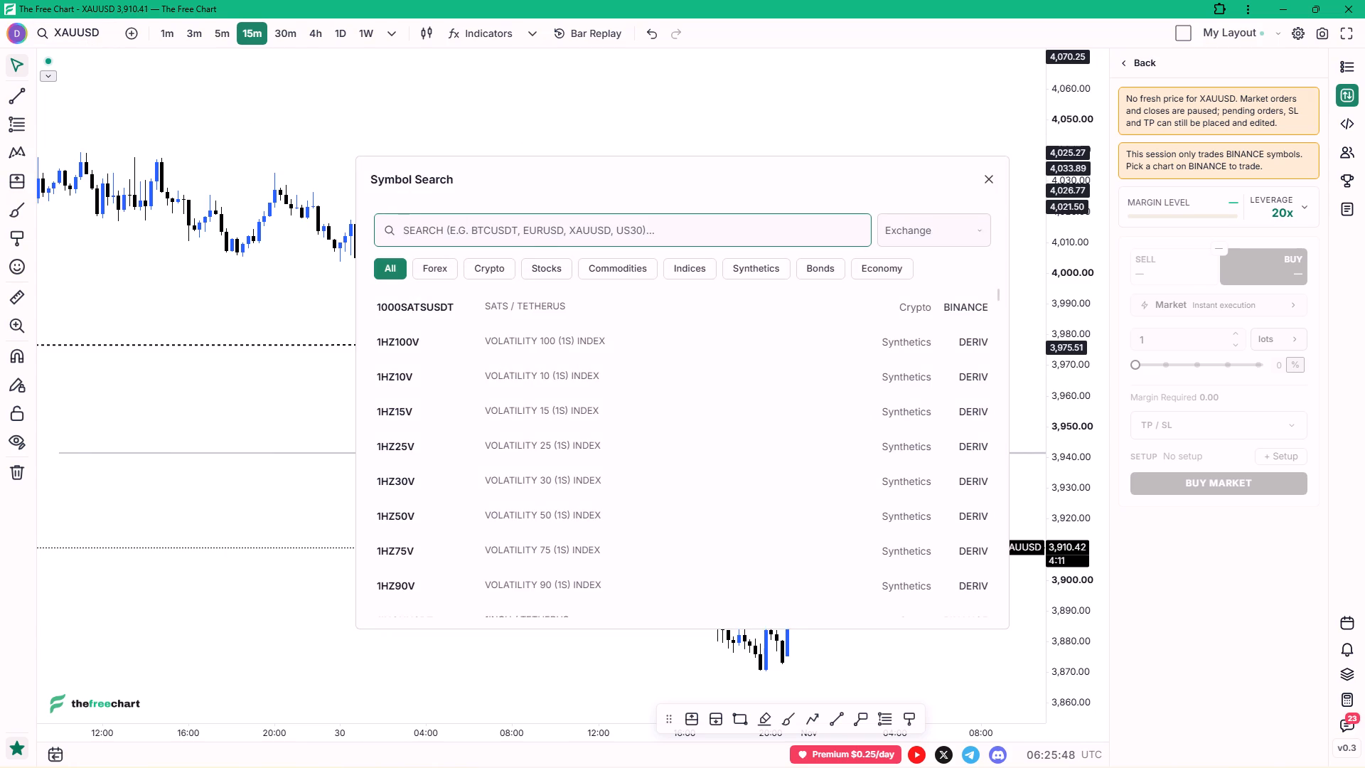
key(b)
key(BackSpace)
key(BackSpace)
text(gold)
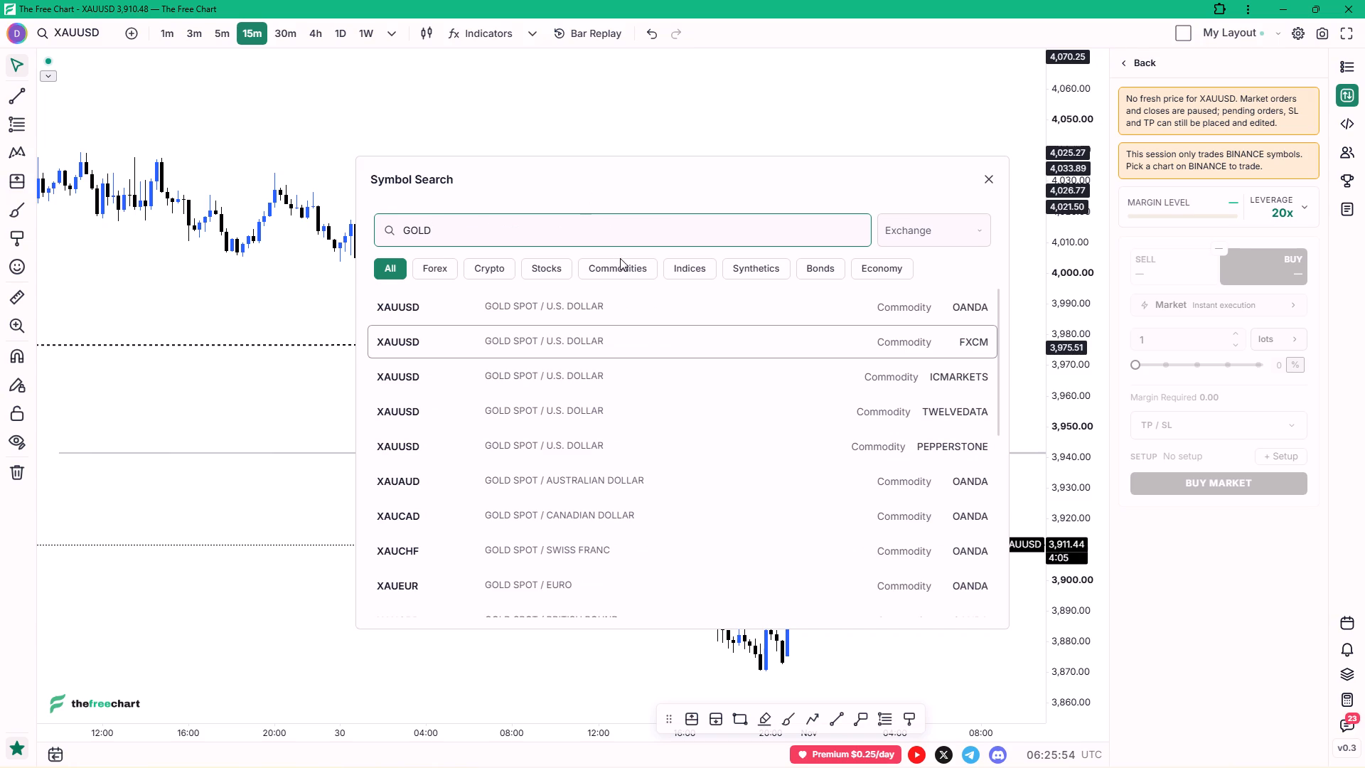
scroll(734, 451, down, 6)
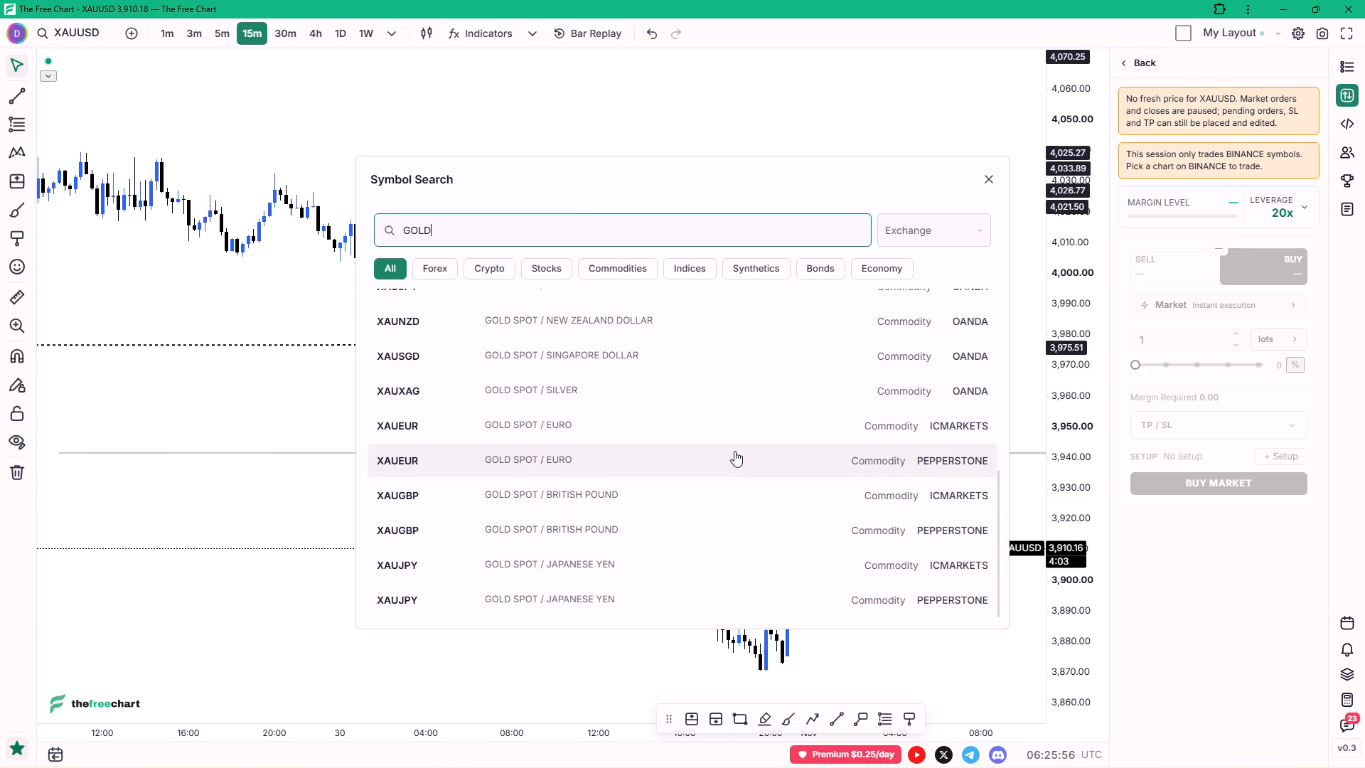
click(493, 260)
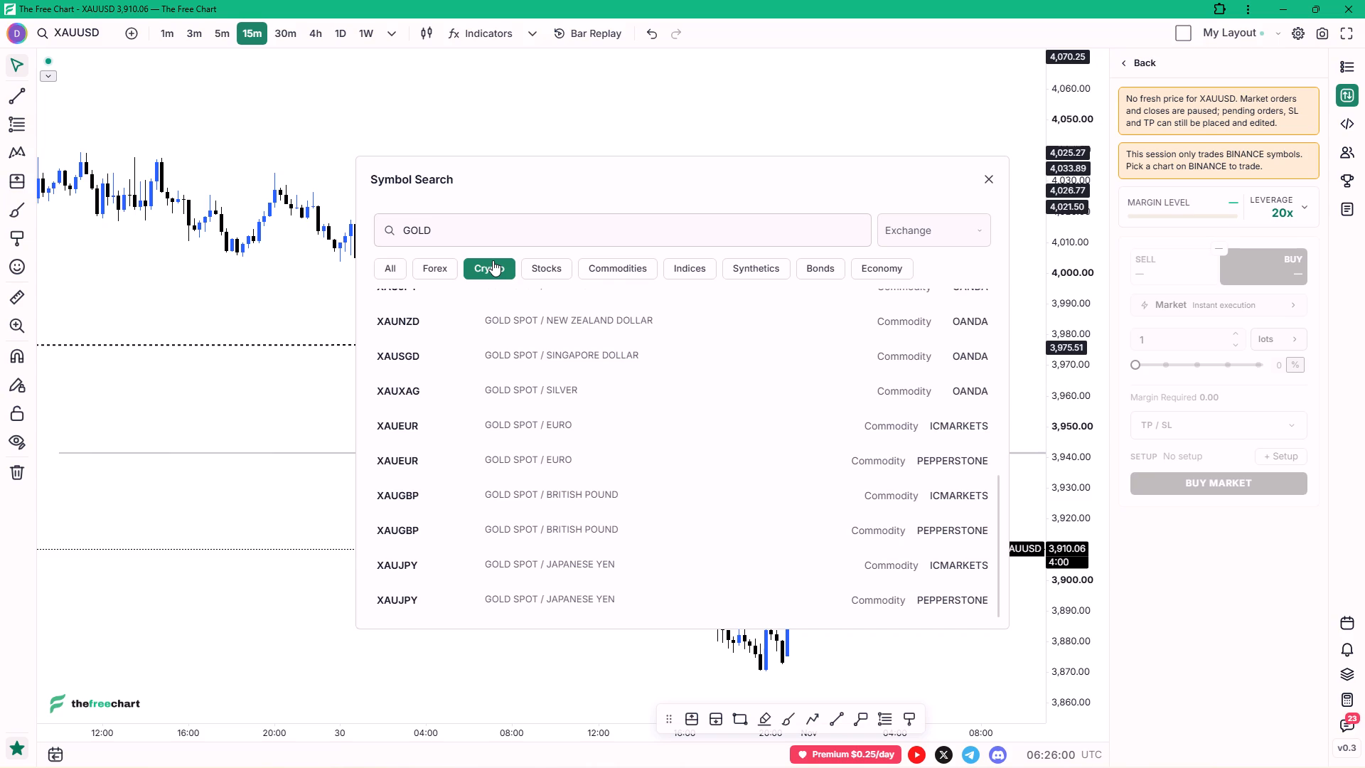
scroll(584, 366, down, 6)
scroll(584, 366, up, 3)
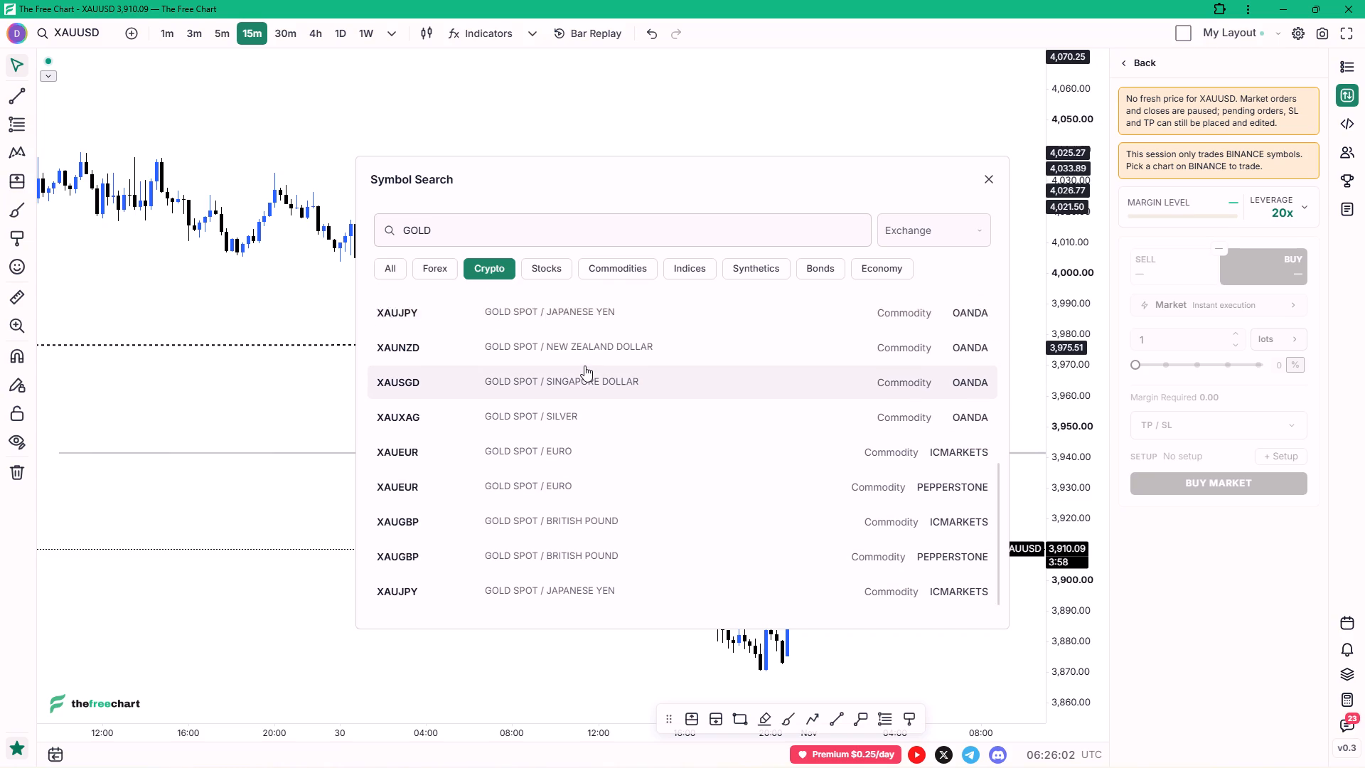
scroll(584, 366, up, 6)
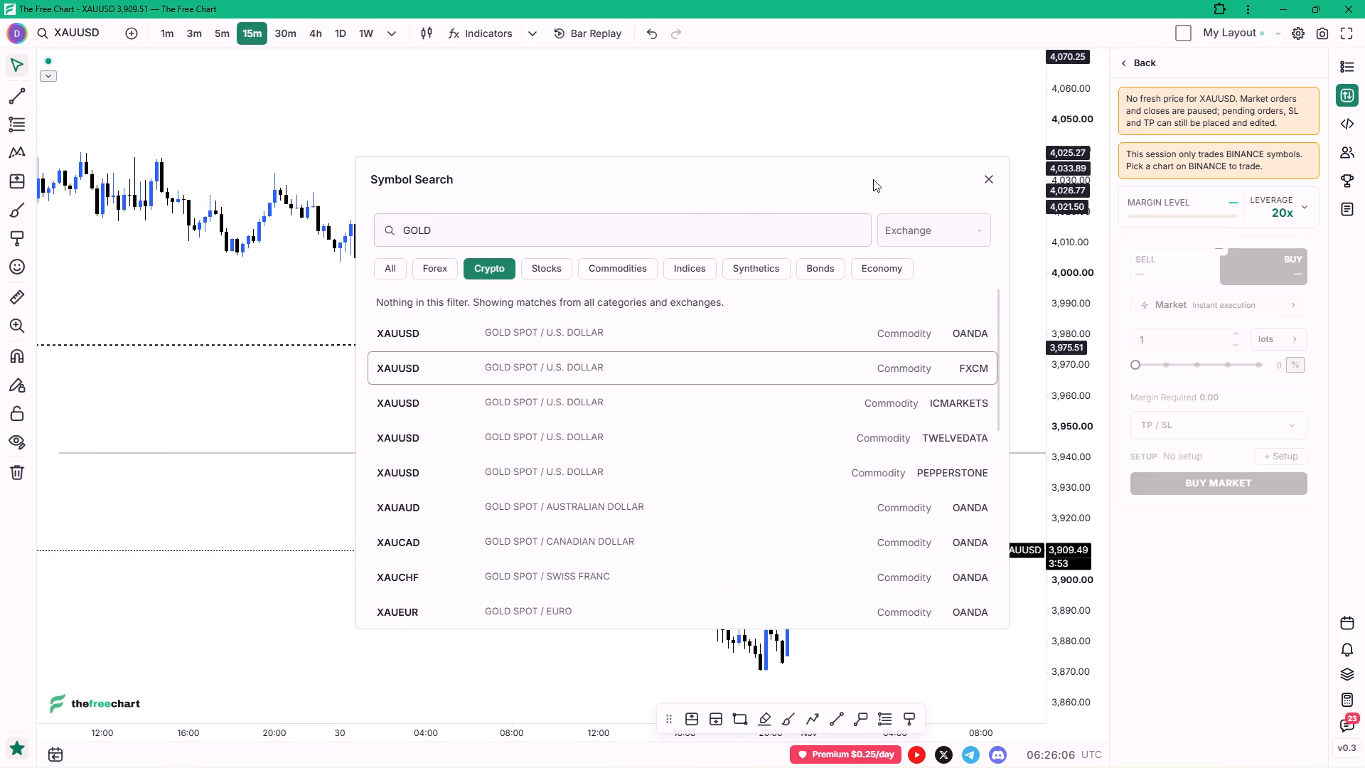
Filter the gold search to the Binance exchange, look through the matches under all categories, and close the search.
click(926, 233)
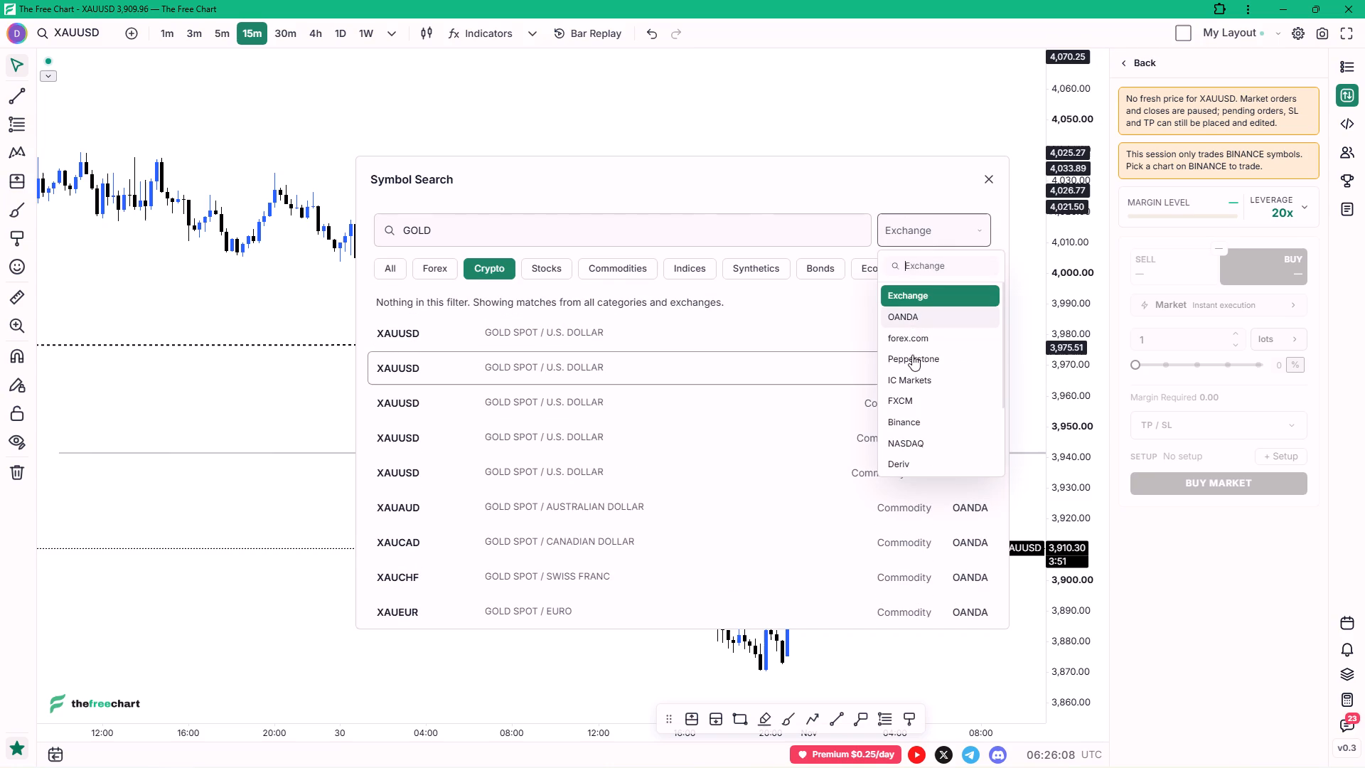
click(914, 422)
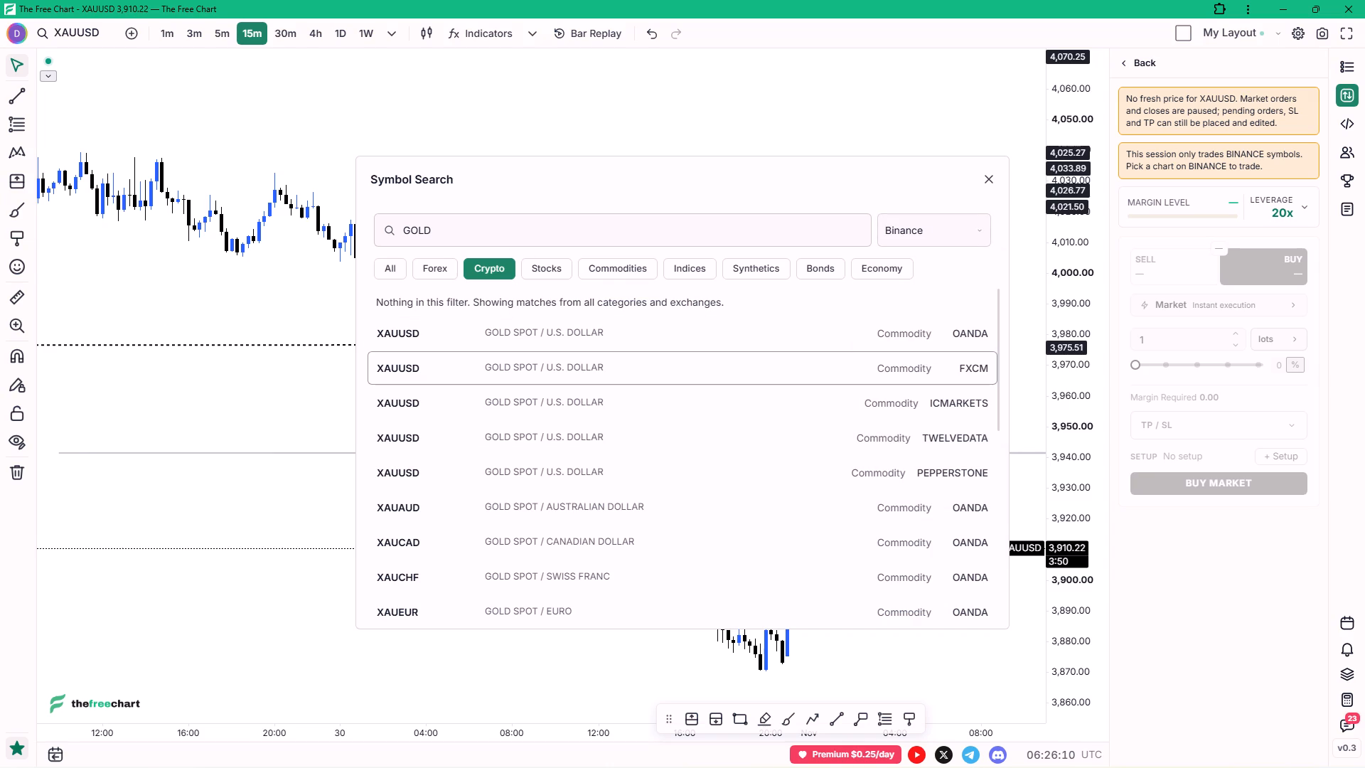
click(400, 270)
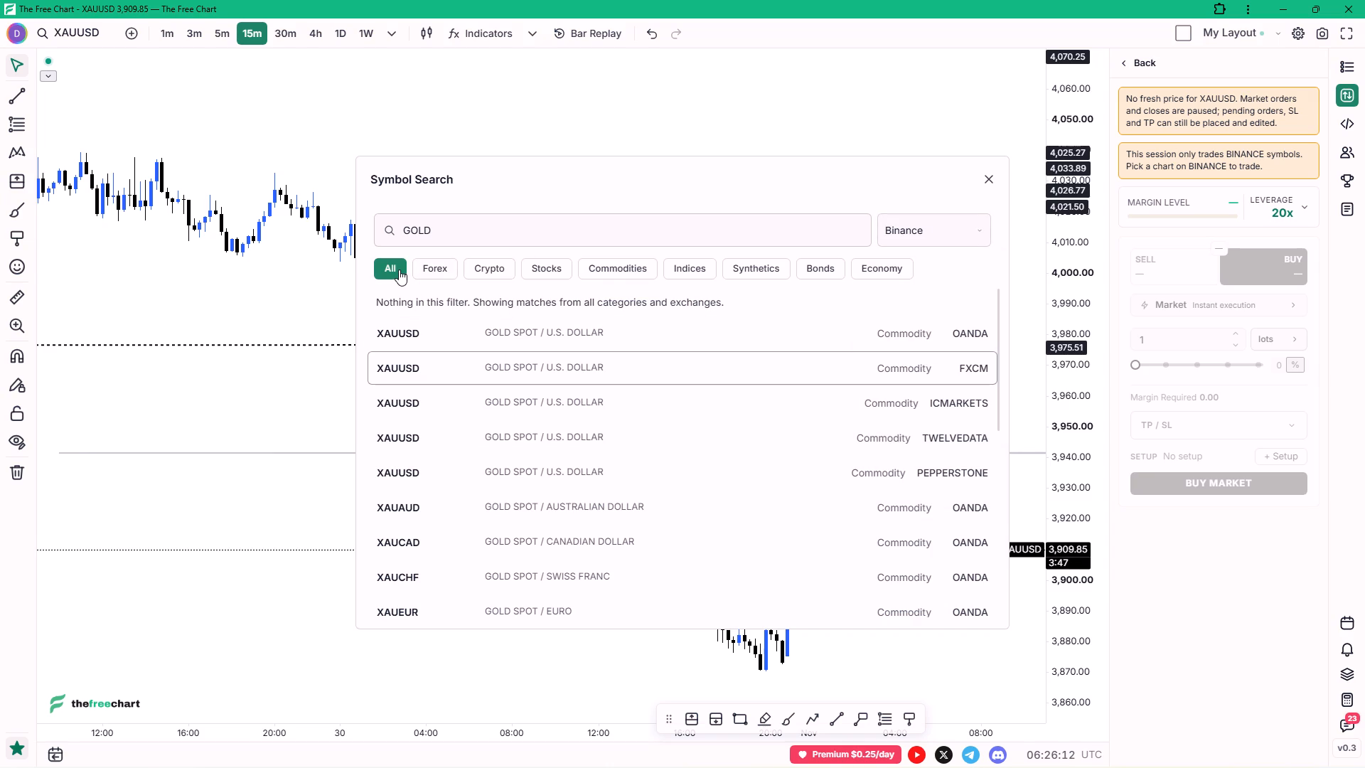
scroll(774, 381, down, 6)
scroll(774, 381, up, 11)
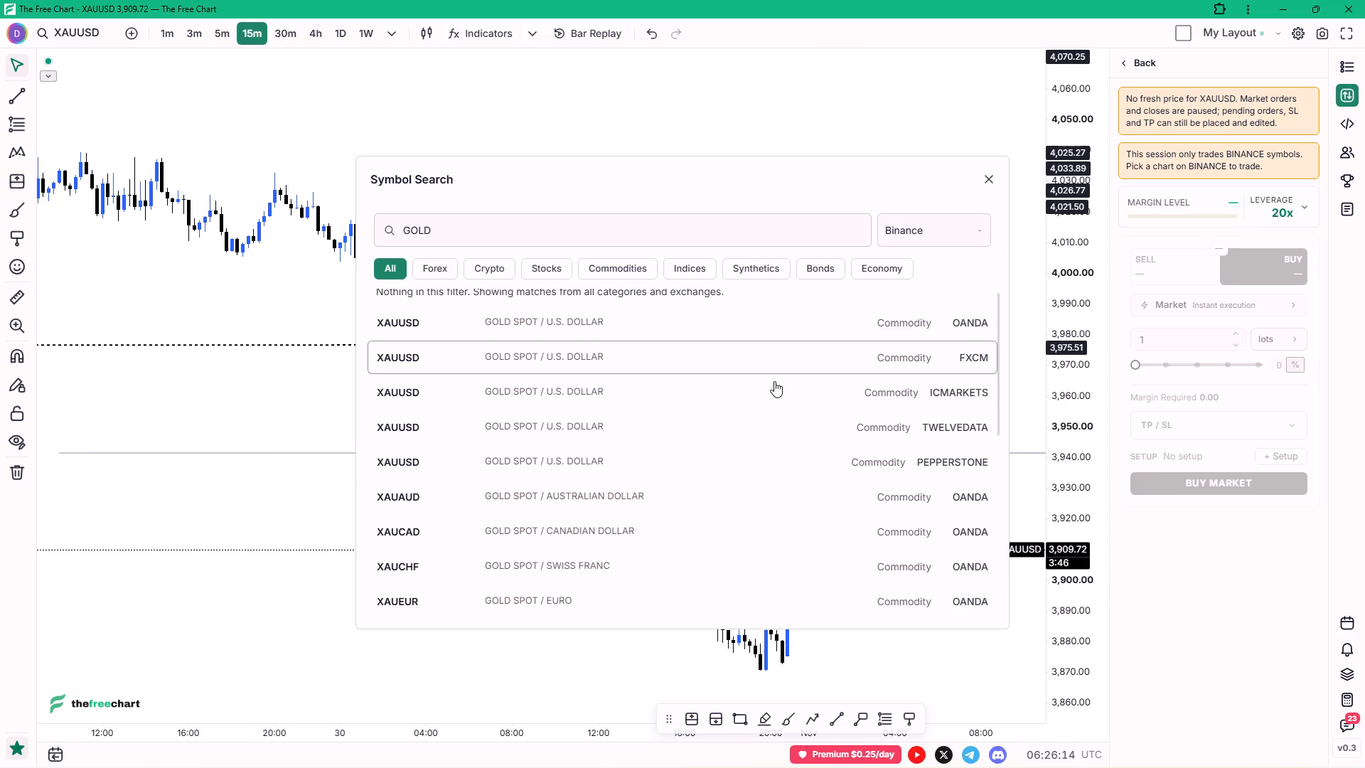
scroll(774, 381, down, 5)
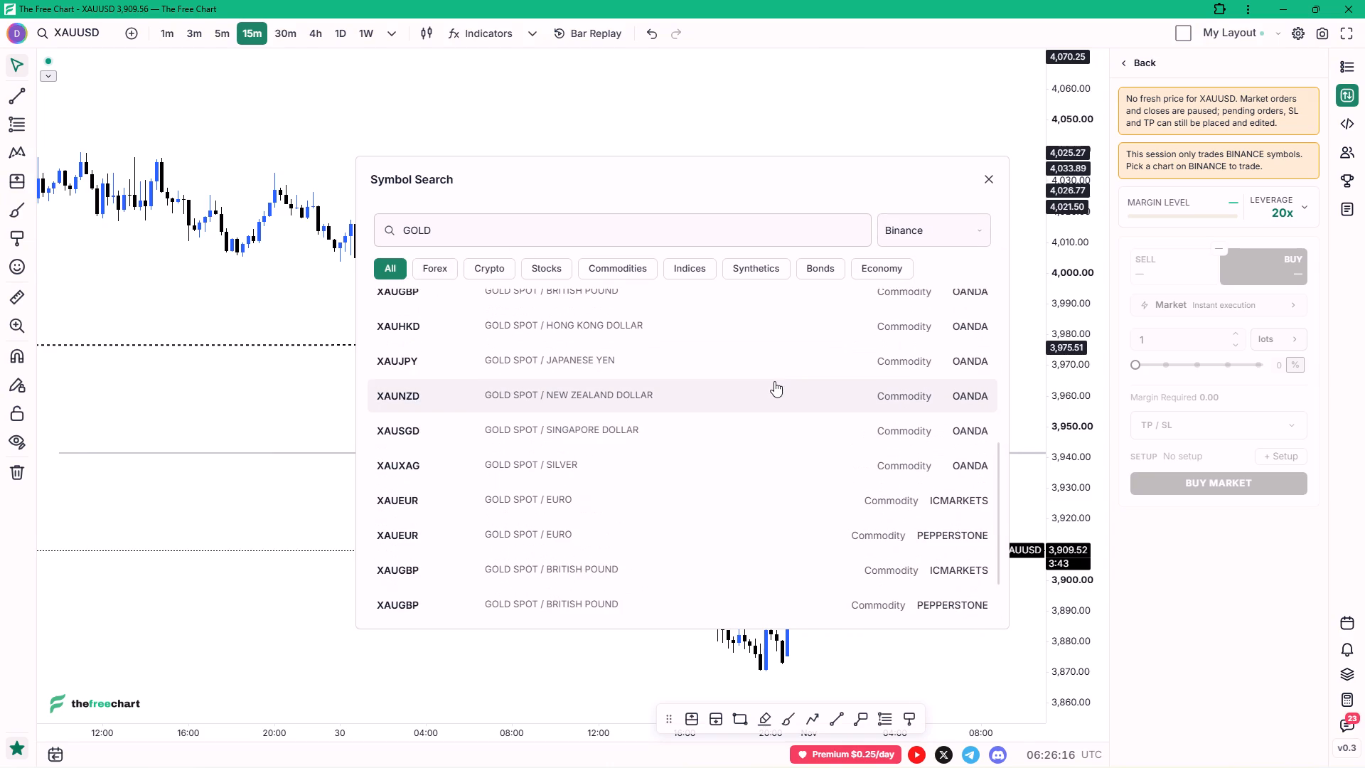
scroll(774, 381, down, 9)
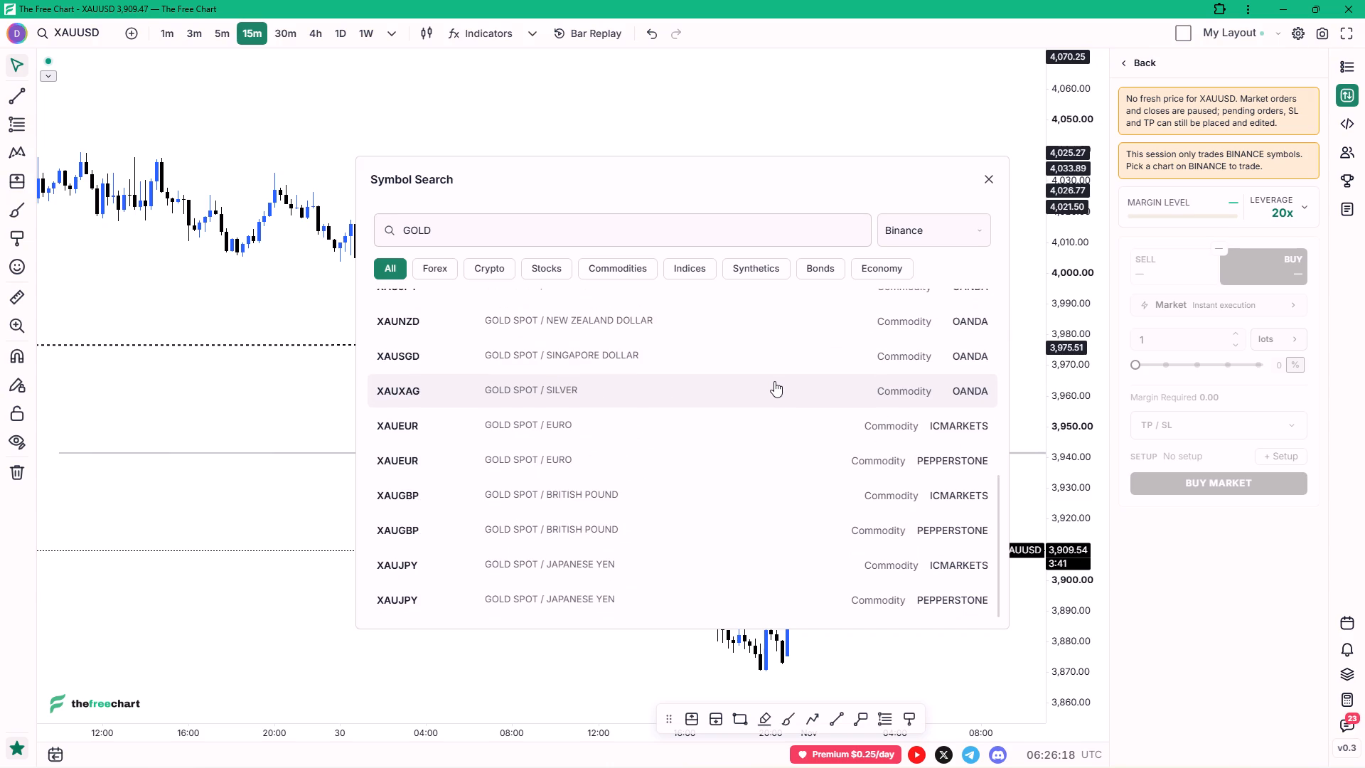
scroll(774, 381, up, 5)
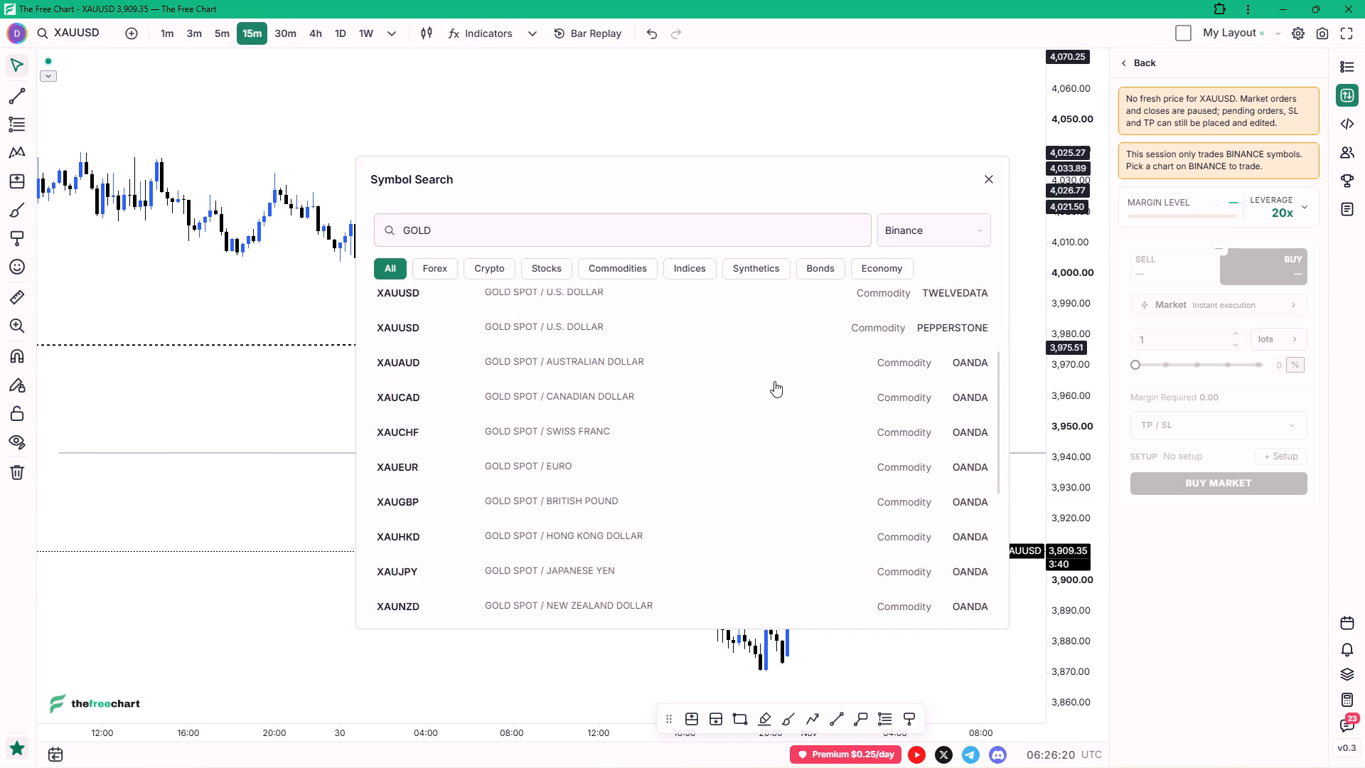
scroll(774, 381, up, 13)
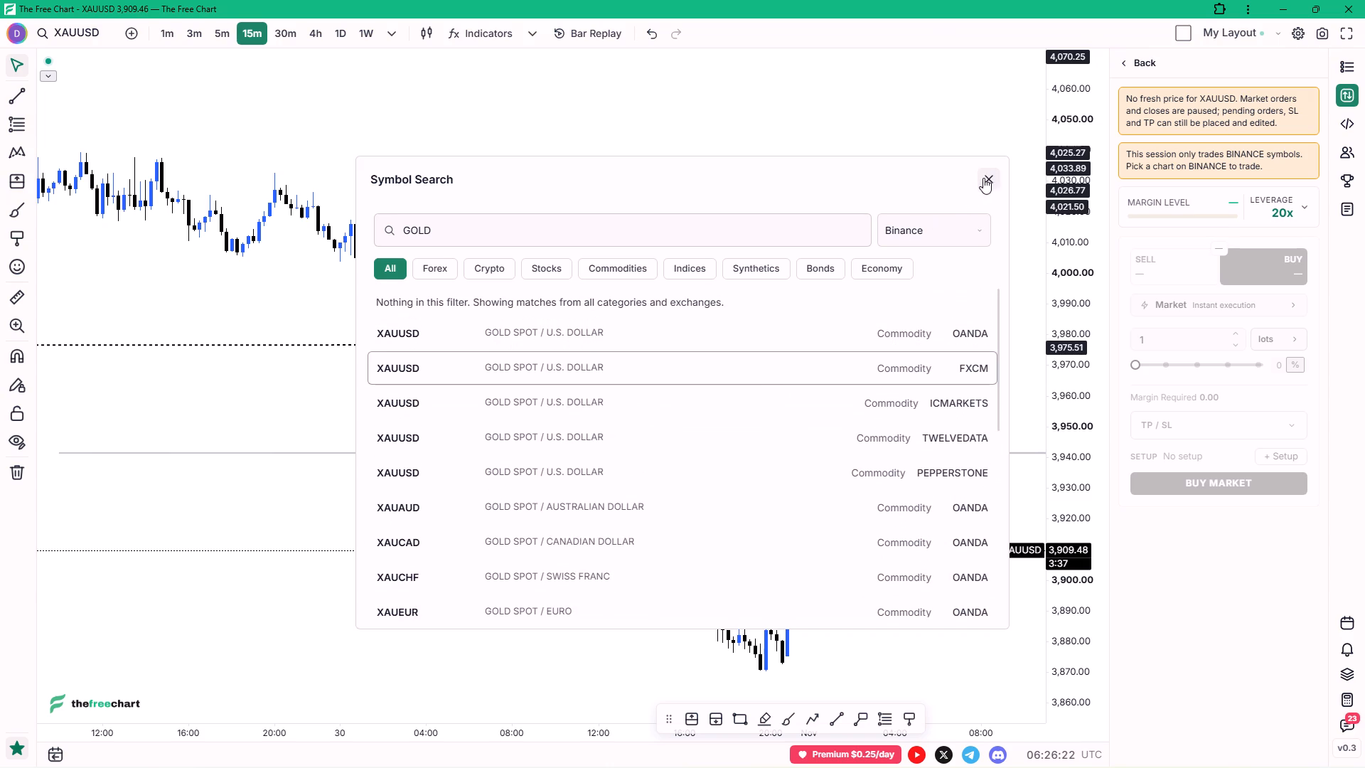
click(985, 178)
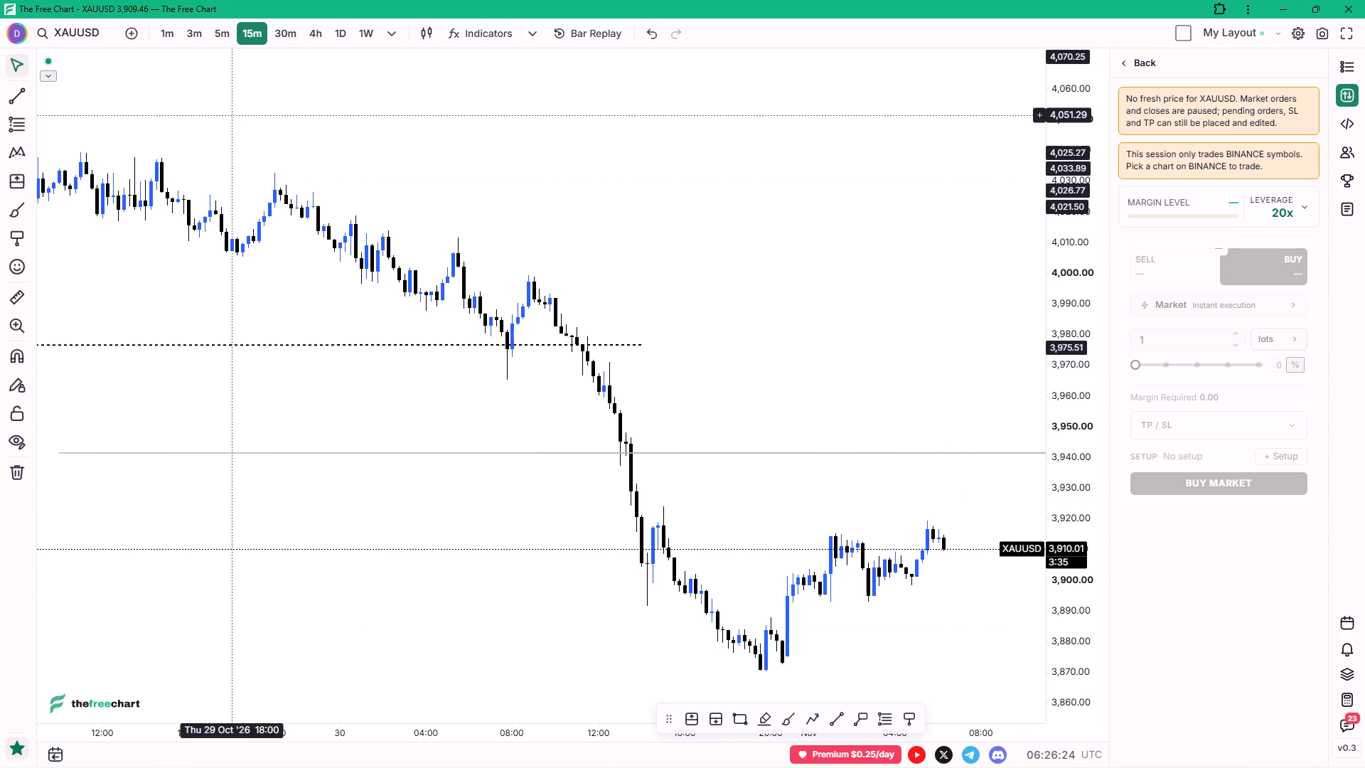
Search for BTC and load the Binance BTCUSDT chart for the contest session.
key(b)
text(it)
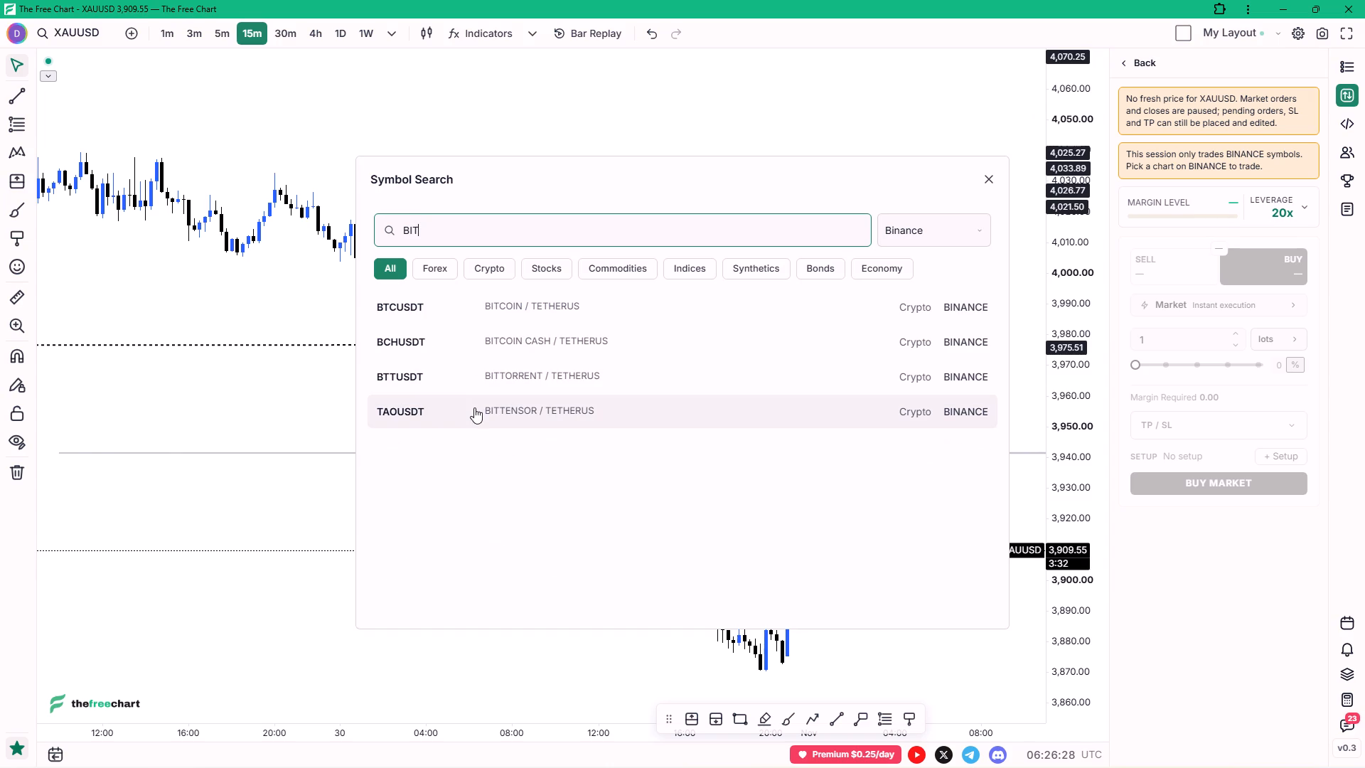
key(BackSpace)
key(BackSpace)
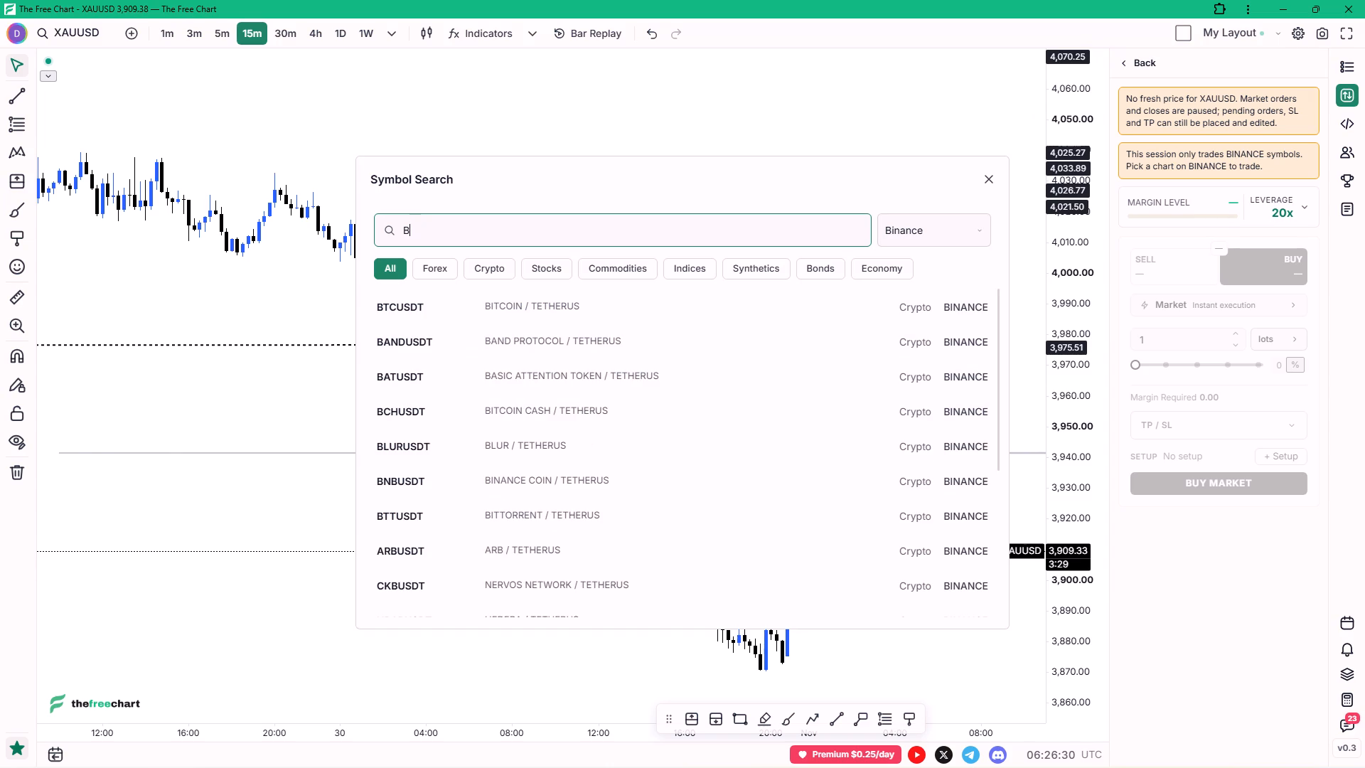
text(tc)
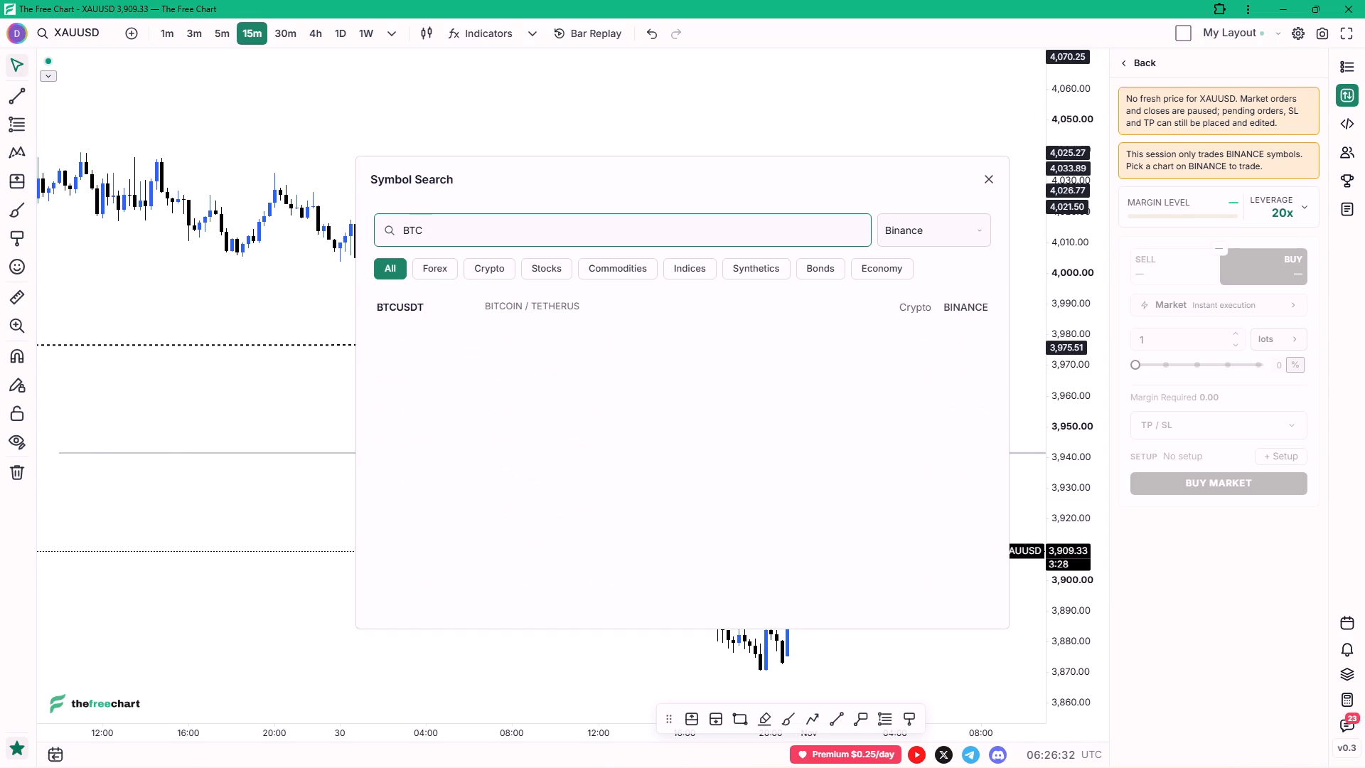
click(782, 311)
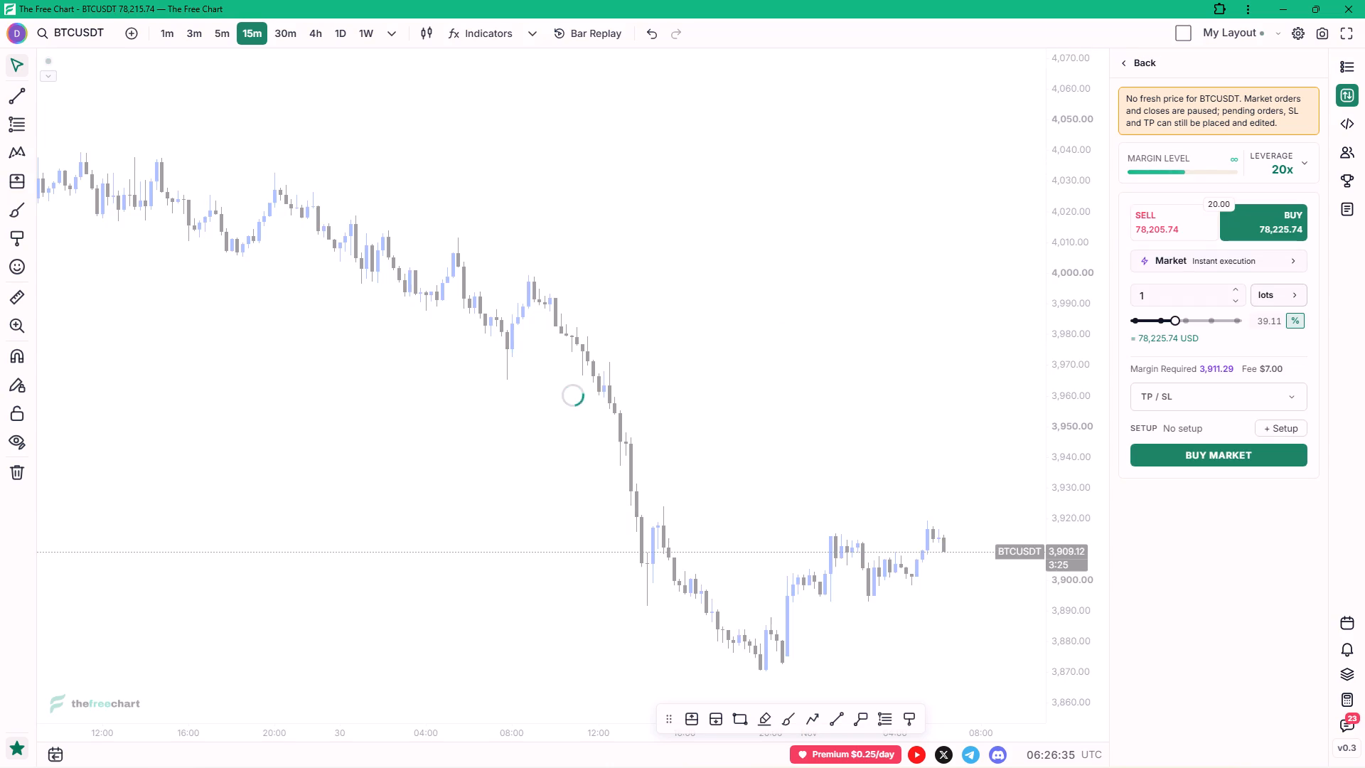
Switch the BTCUSDT chart to the 3-minute timeframe.
scroll(784, 311, down, 4)
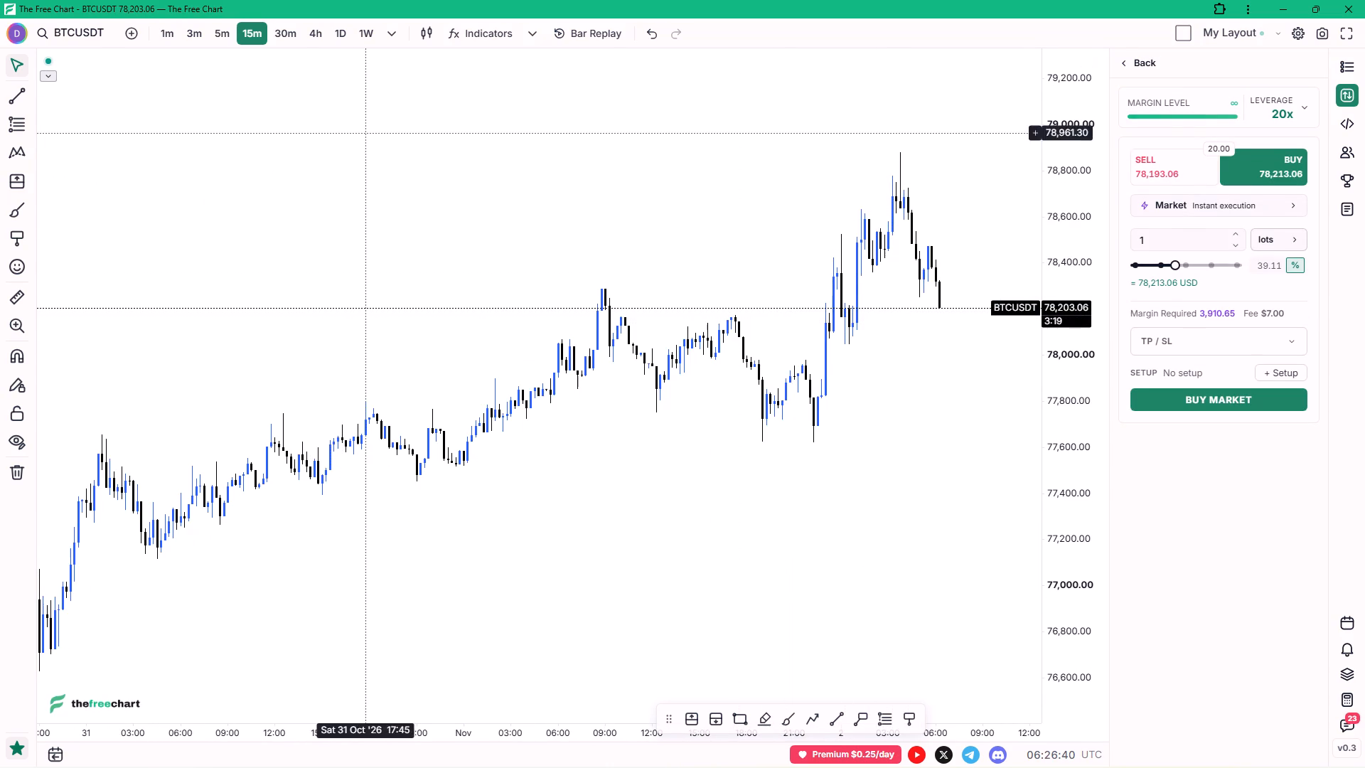
click(190, 37)
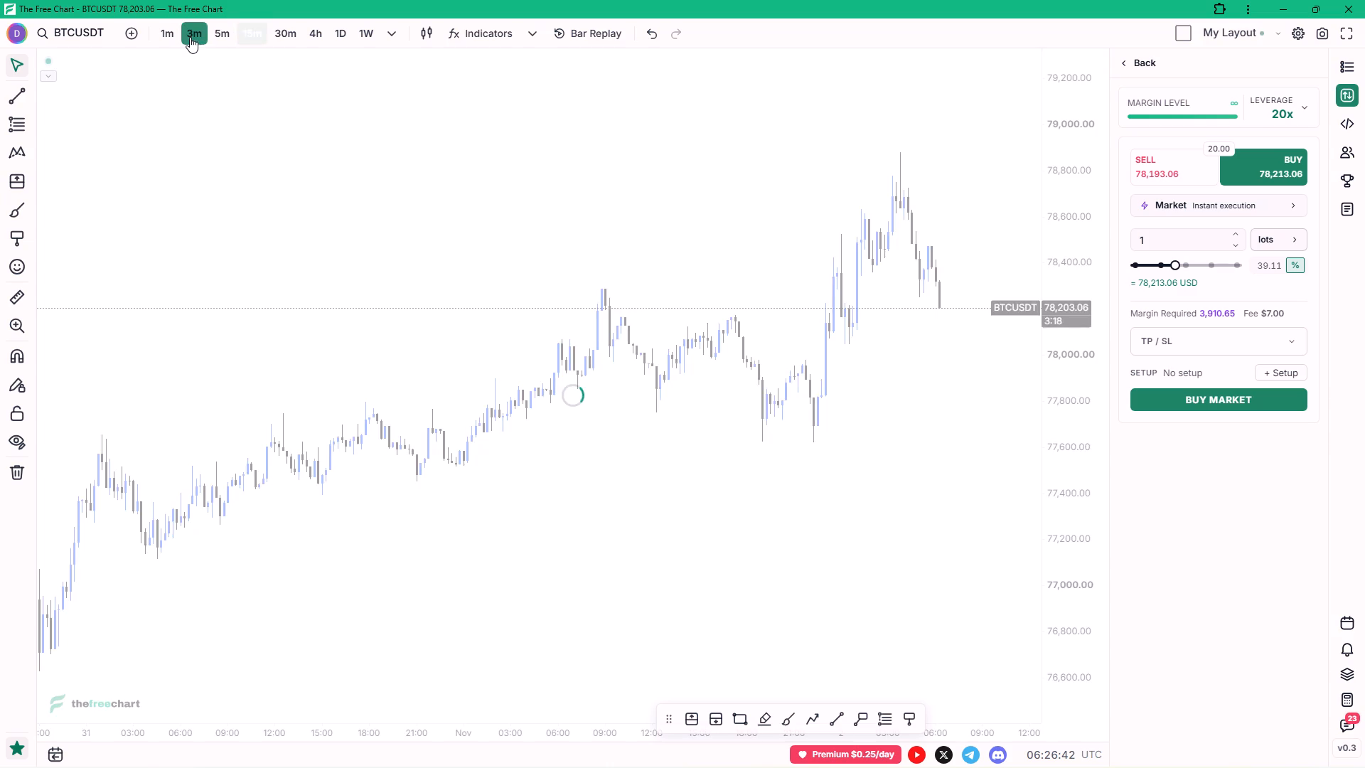
Switch the BTCUSDT chart to the 15-minute timeframe and examine the recent price structure up to the latest candles.
ctrl+scroll(902, 397, down, 4)
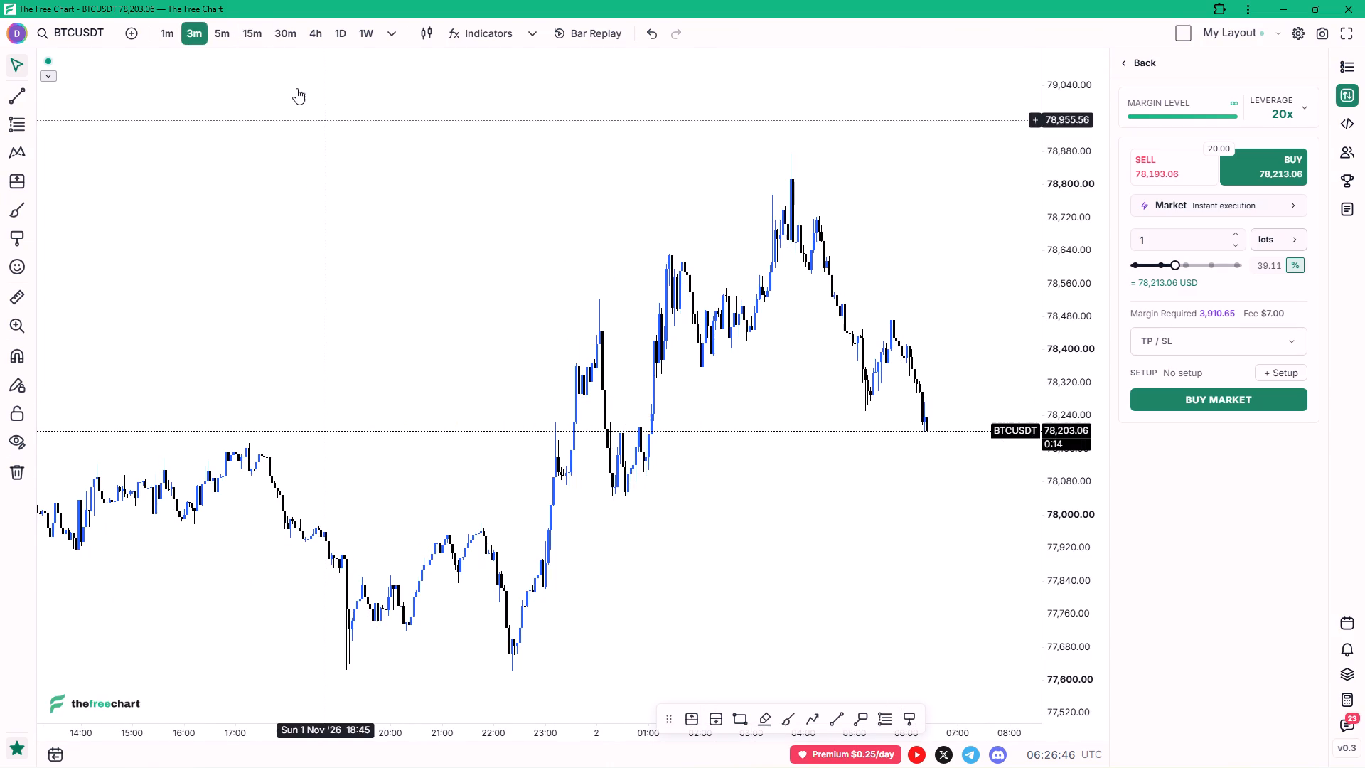
click(260, 41)
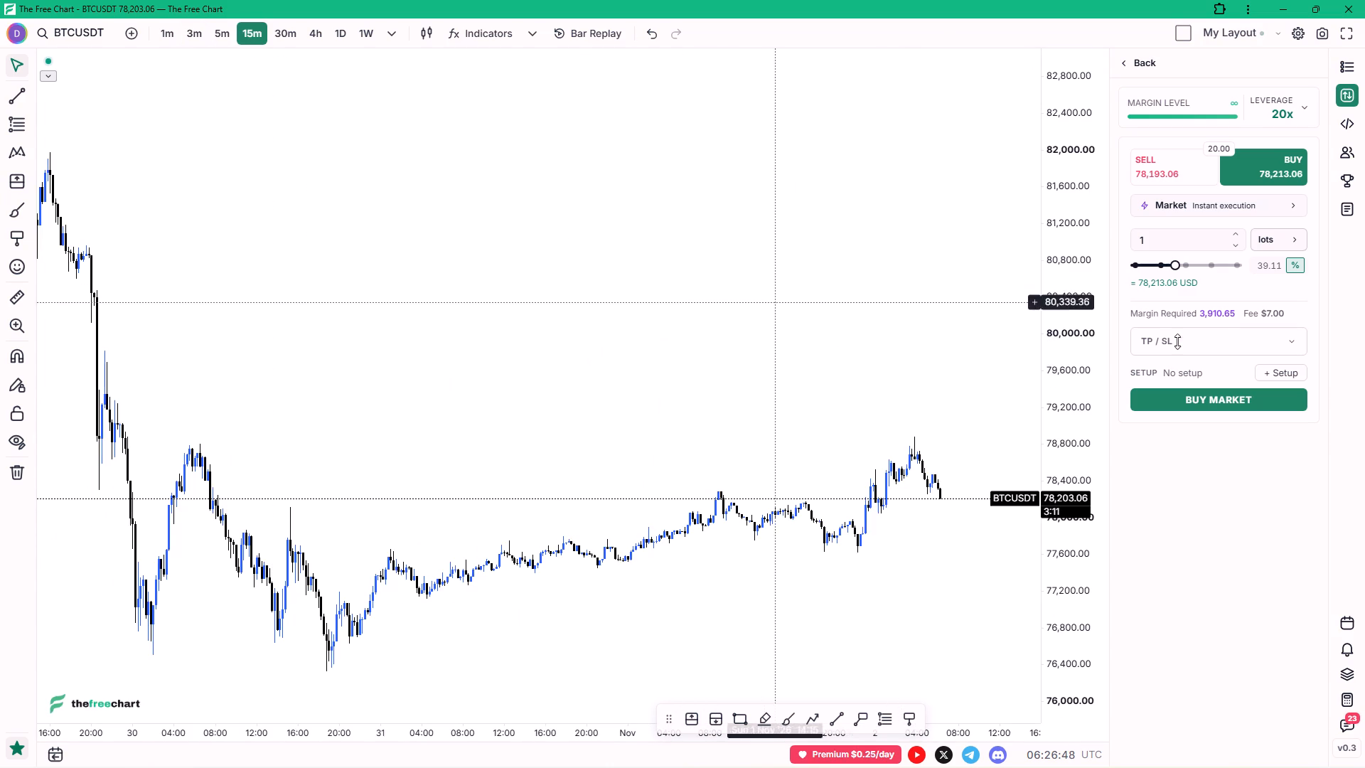
scroll(985, 402, down, 2)
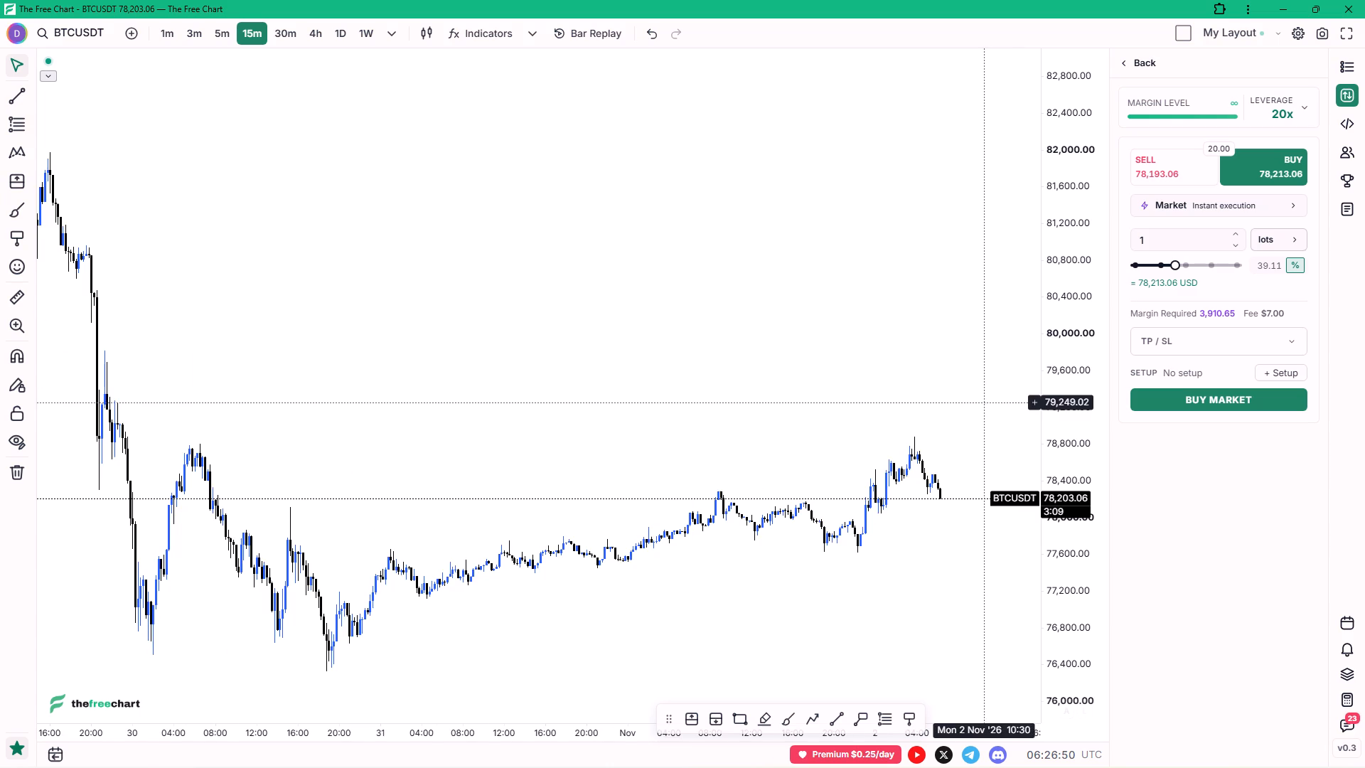
scroll(985, 402, down, 3)
scroll(933, 398, up, 6)
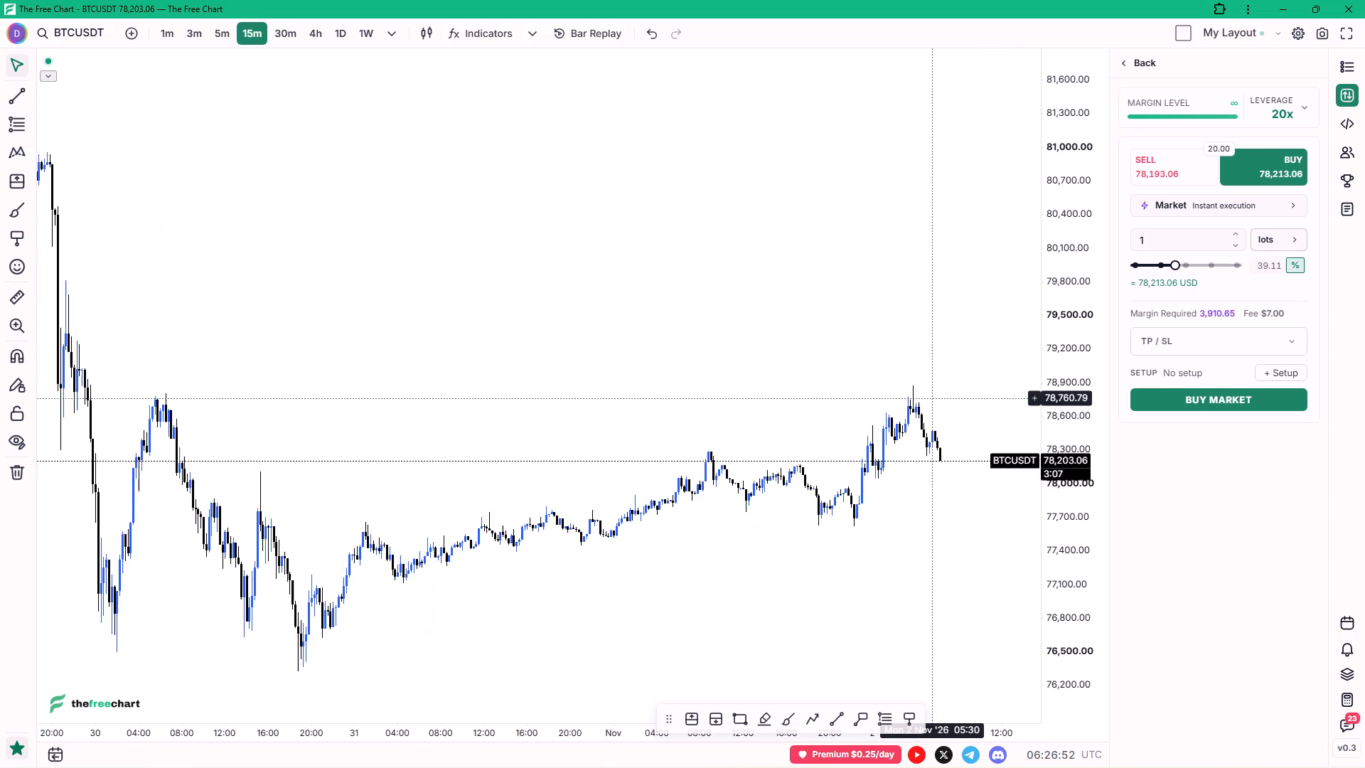
ctrl+scroll(933, 398, up, 2)
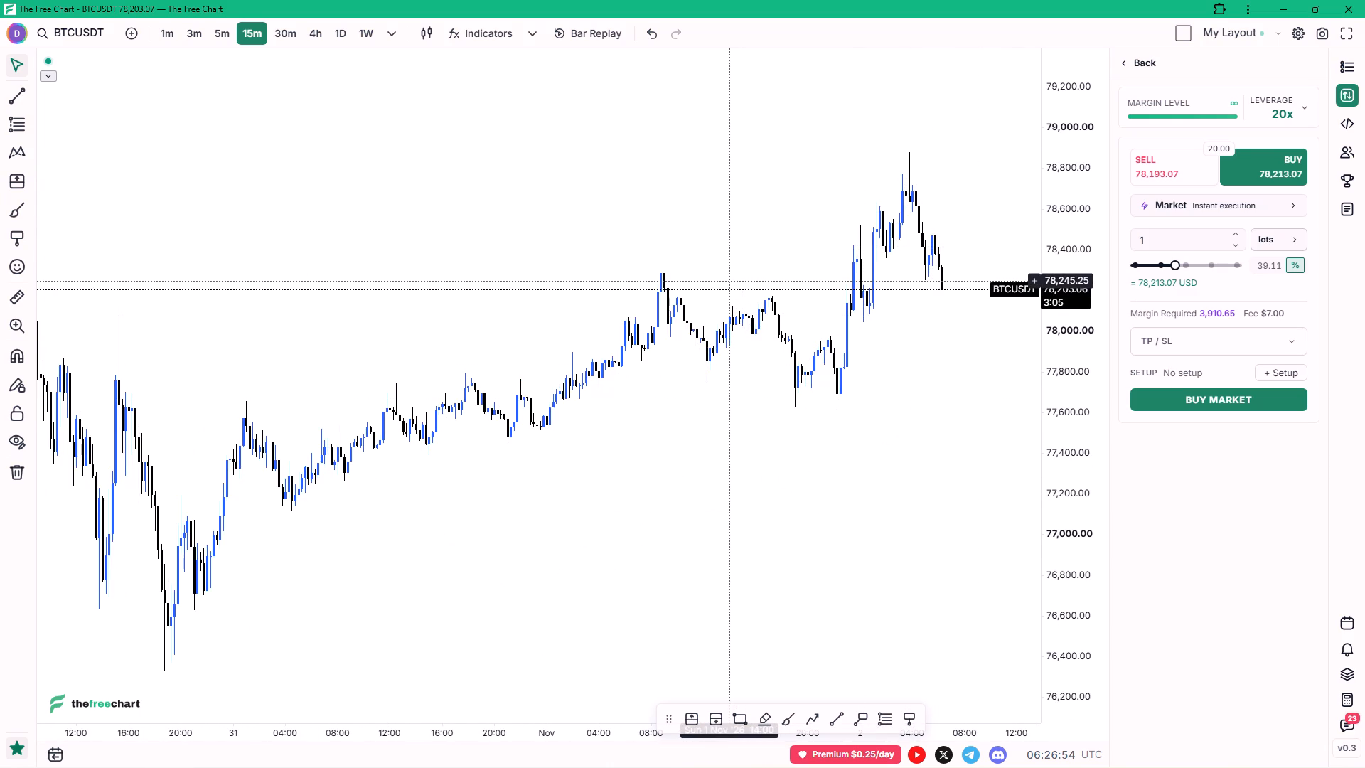
drag(885, 373, 723, 358)
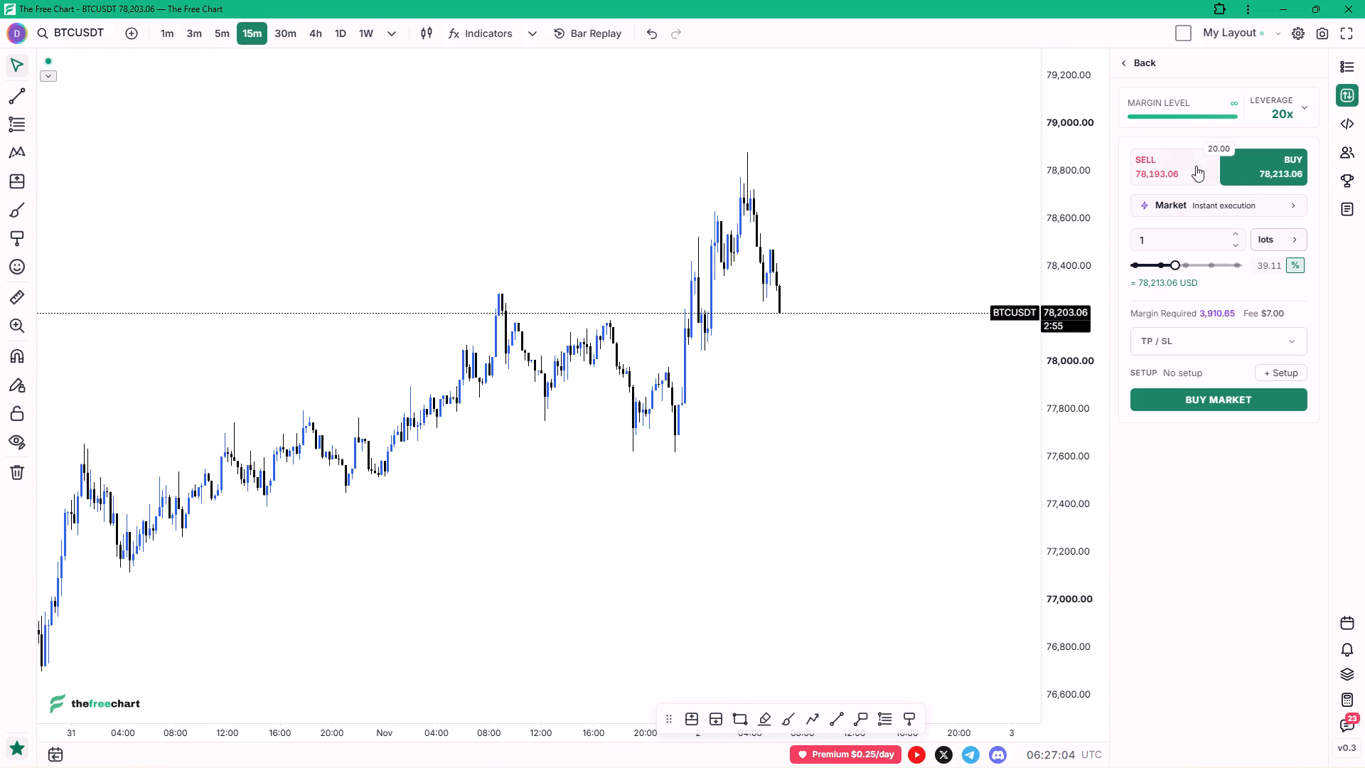
Place a 1-lot BTCUSDT buy limit order at 78193.07, checking the entry on the 3-minute chart before submitting.
click(1249, 206)
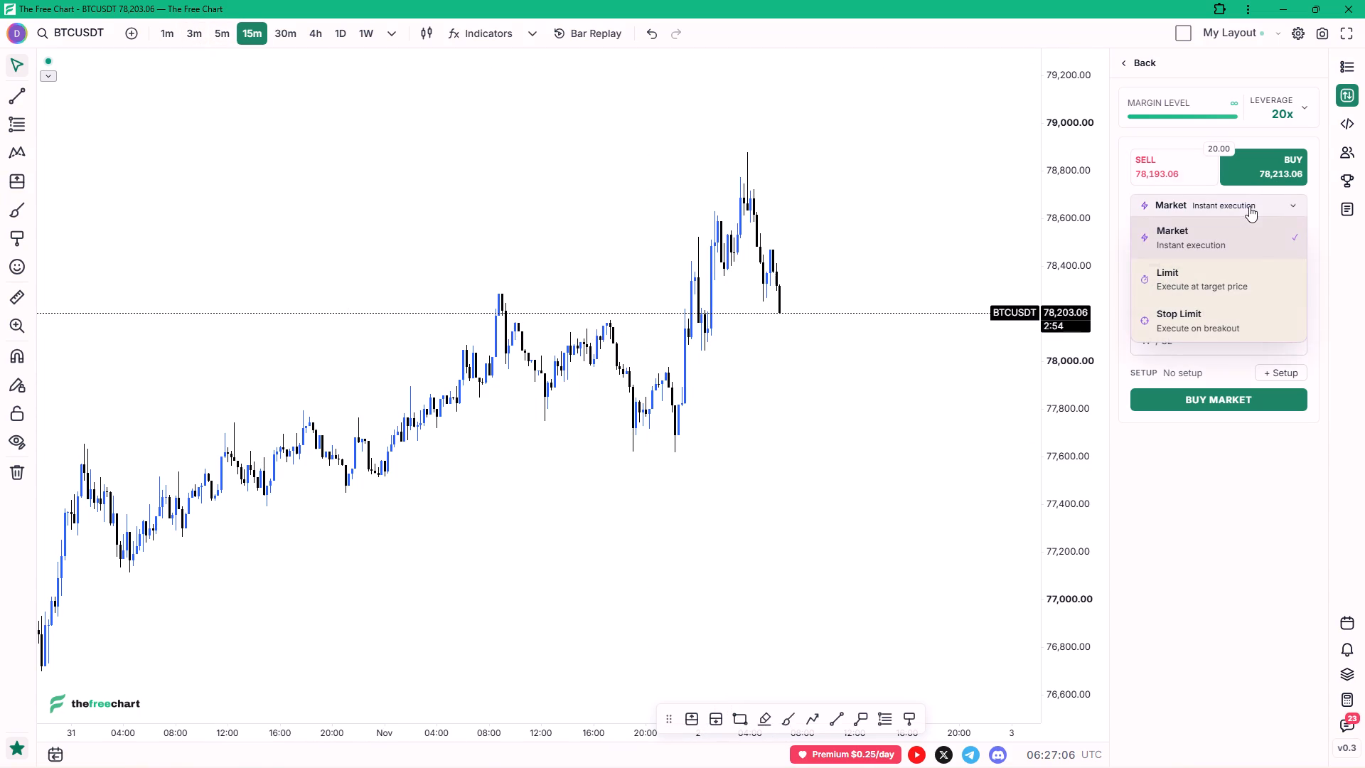
click(1179, 281)
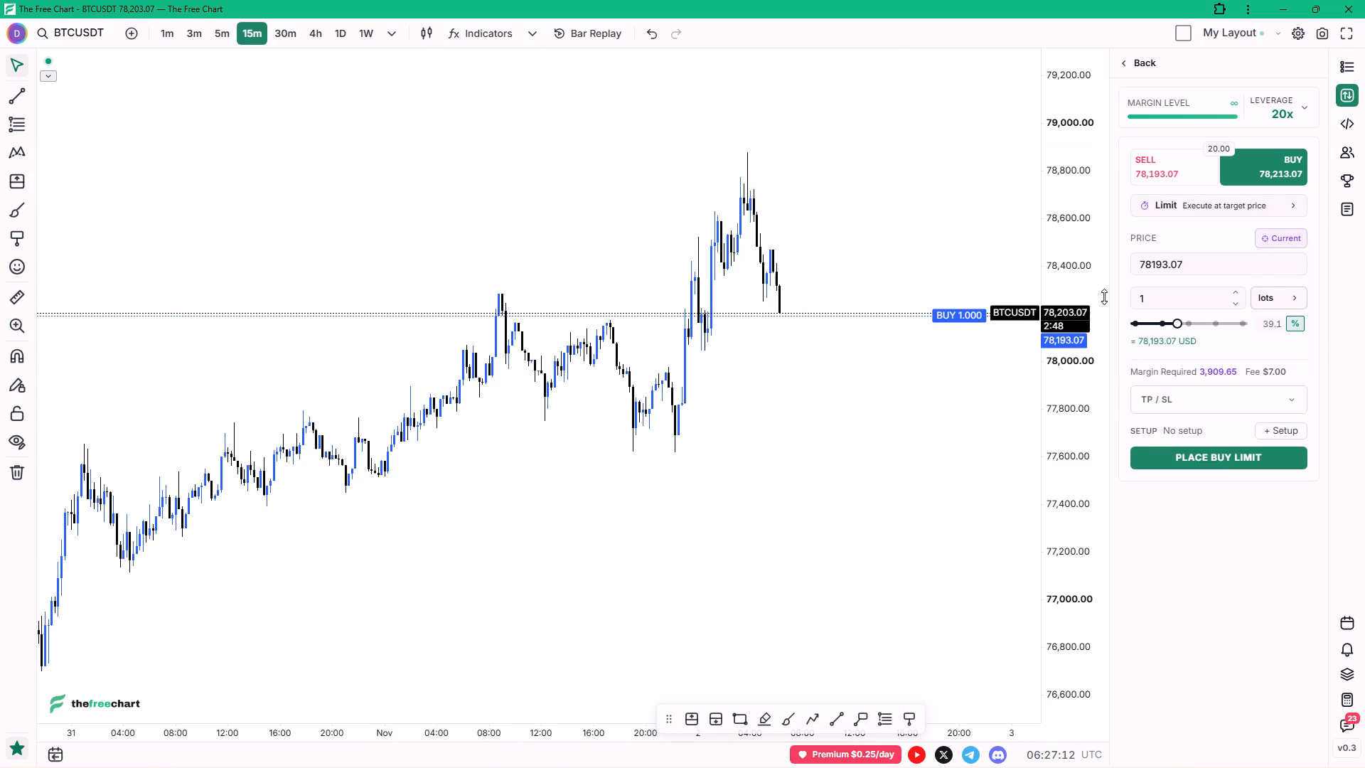
click(185, 36)
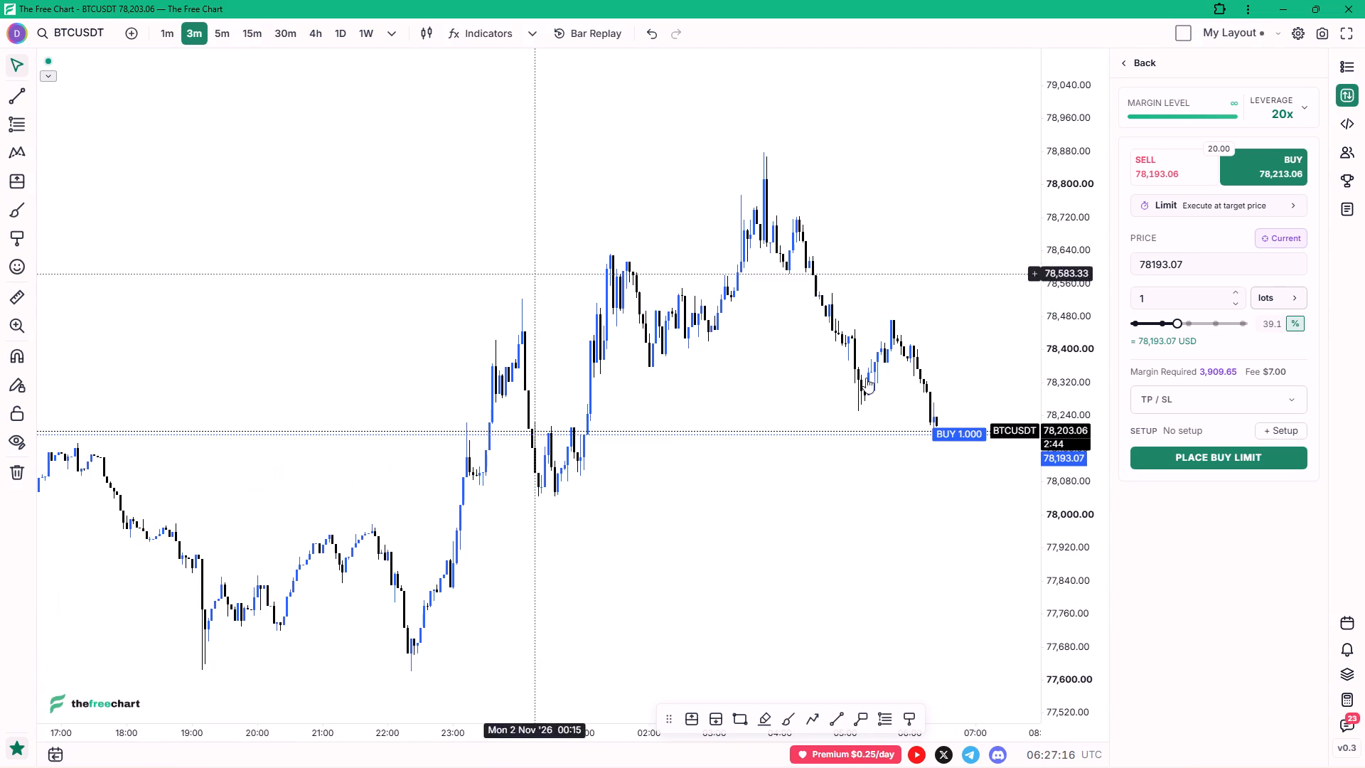
drag(894, 356, 718, 362)
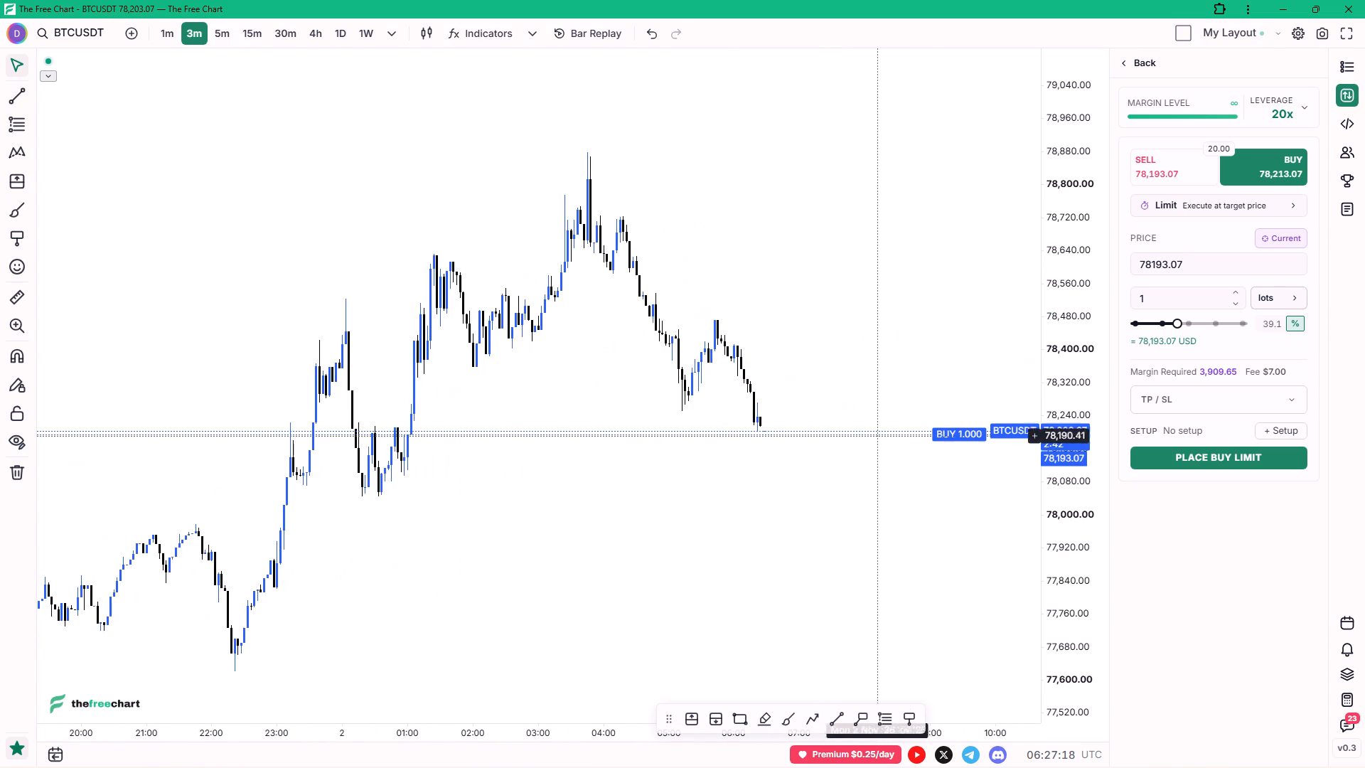
double_click(1250, 454)
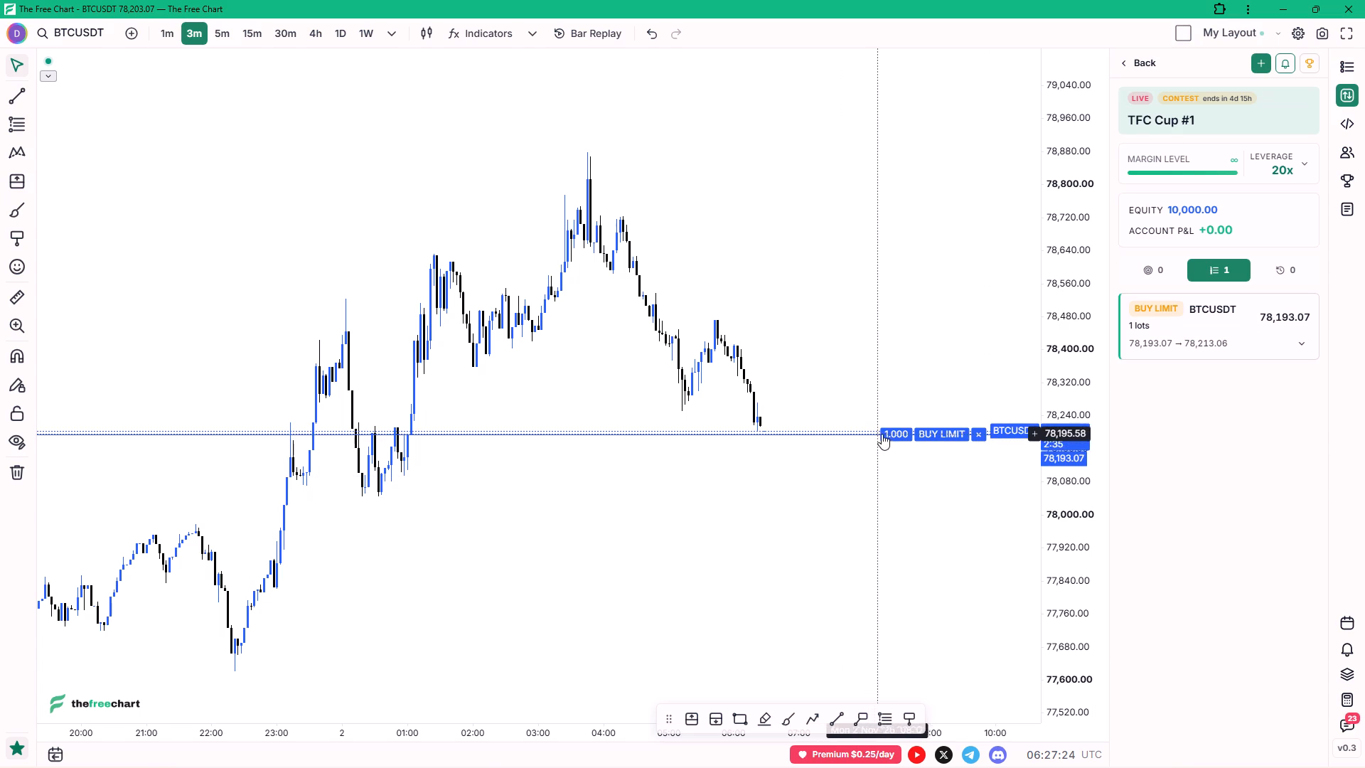
Set the pending buy limit order's stop loss to 78031.87, a price copied from the chart below the recent swing low, and save.
click(1302, 342)
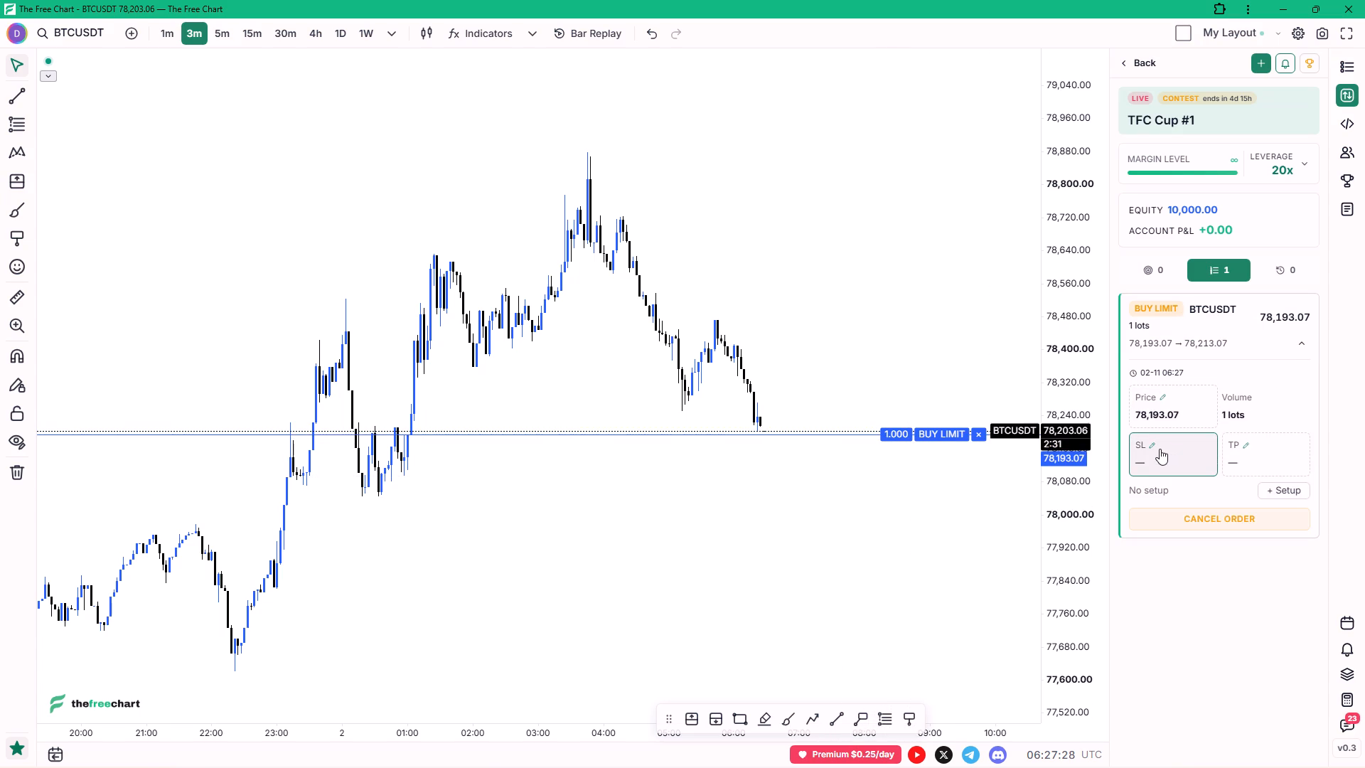
click(1152, 443)
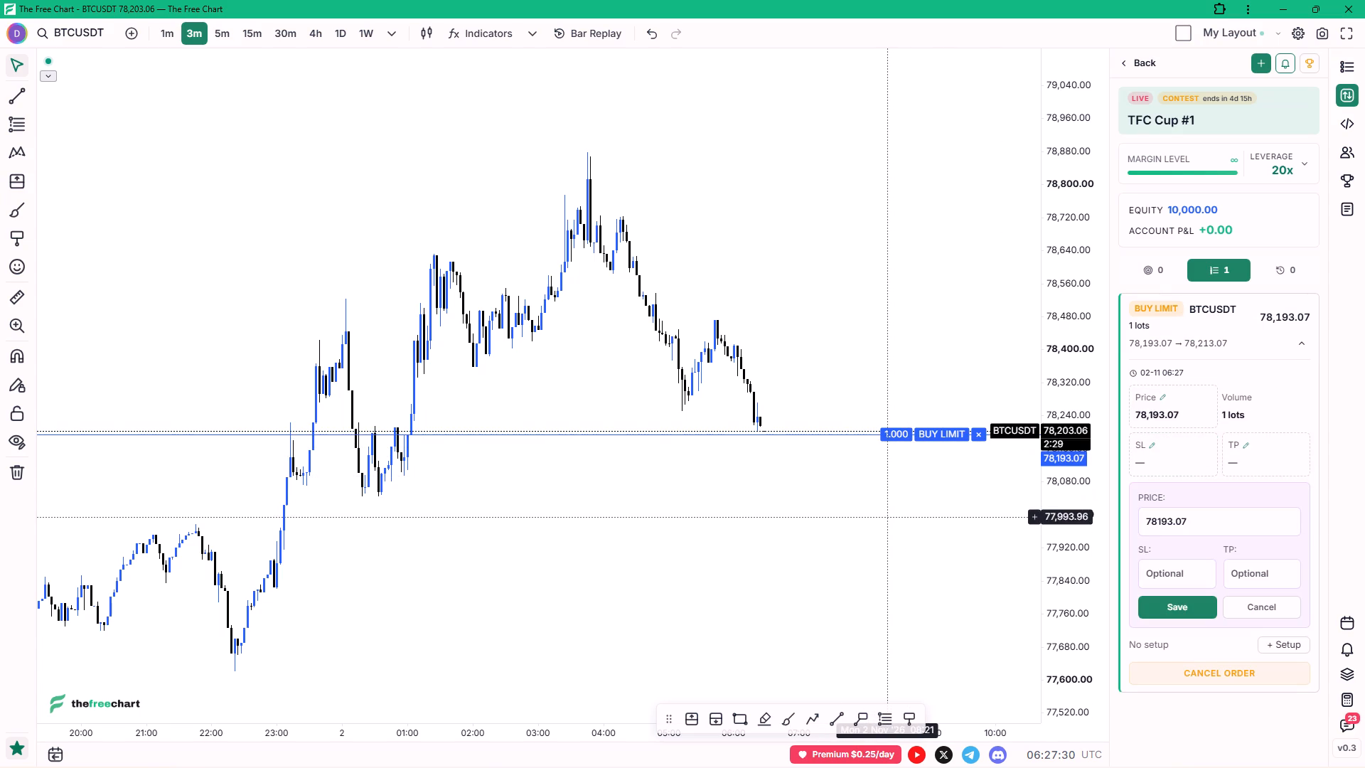
right_click(887, 502)
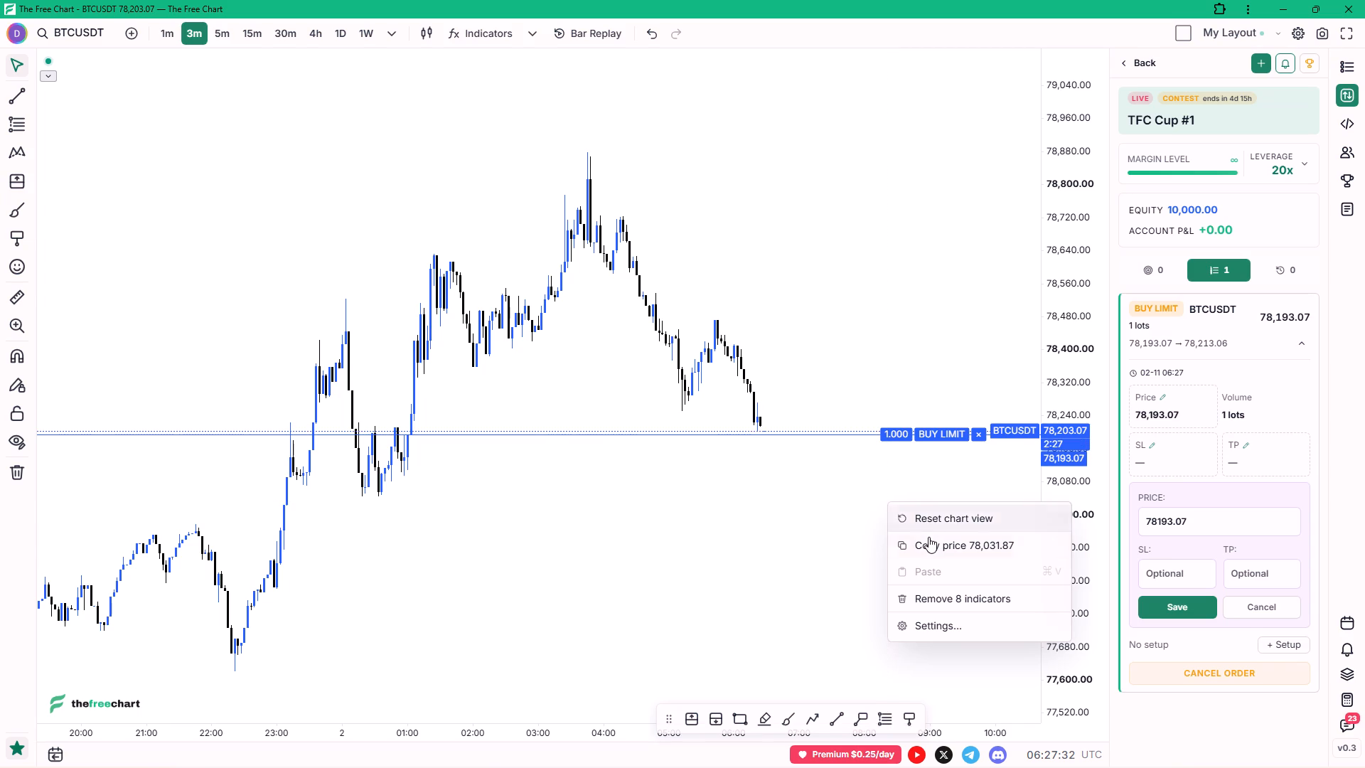
double_click(928, 537)
click(1164, 567)
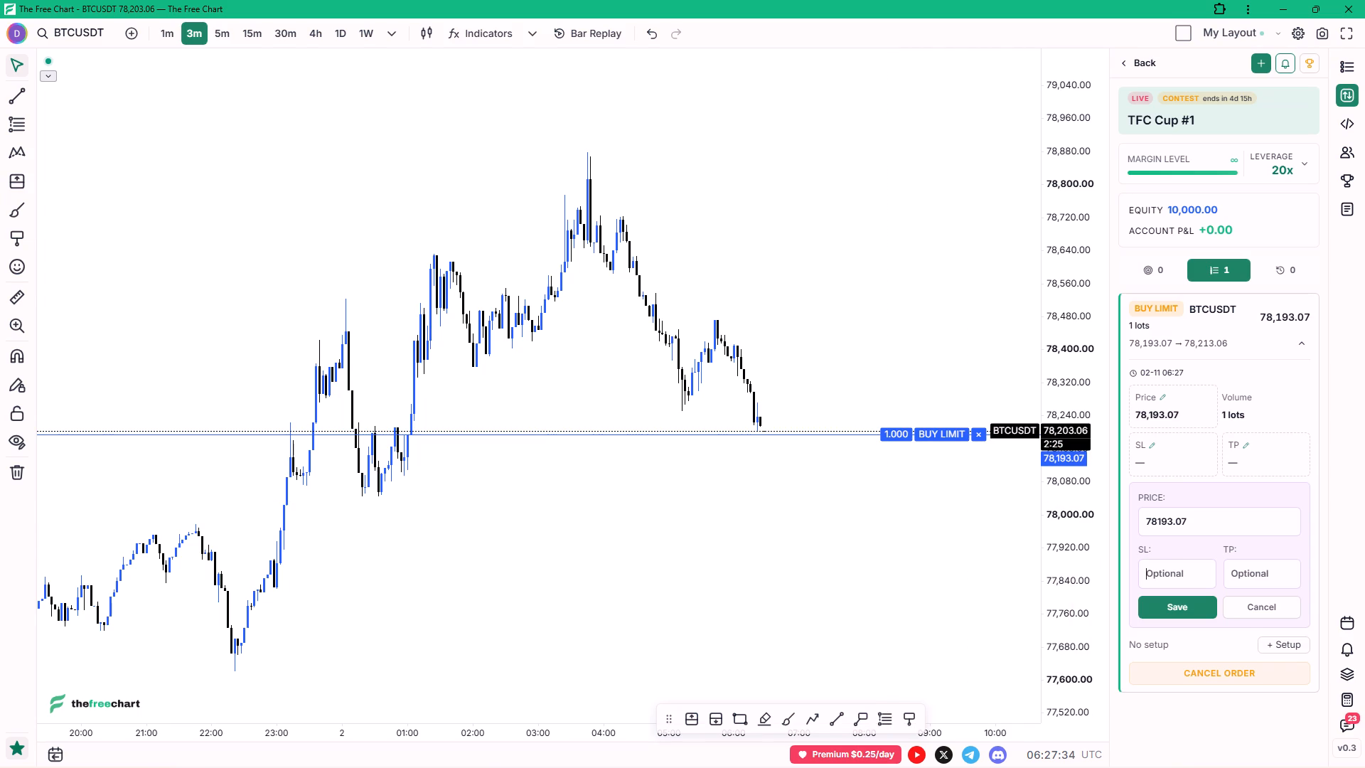
key(ctrl+v)
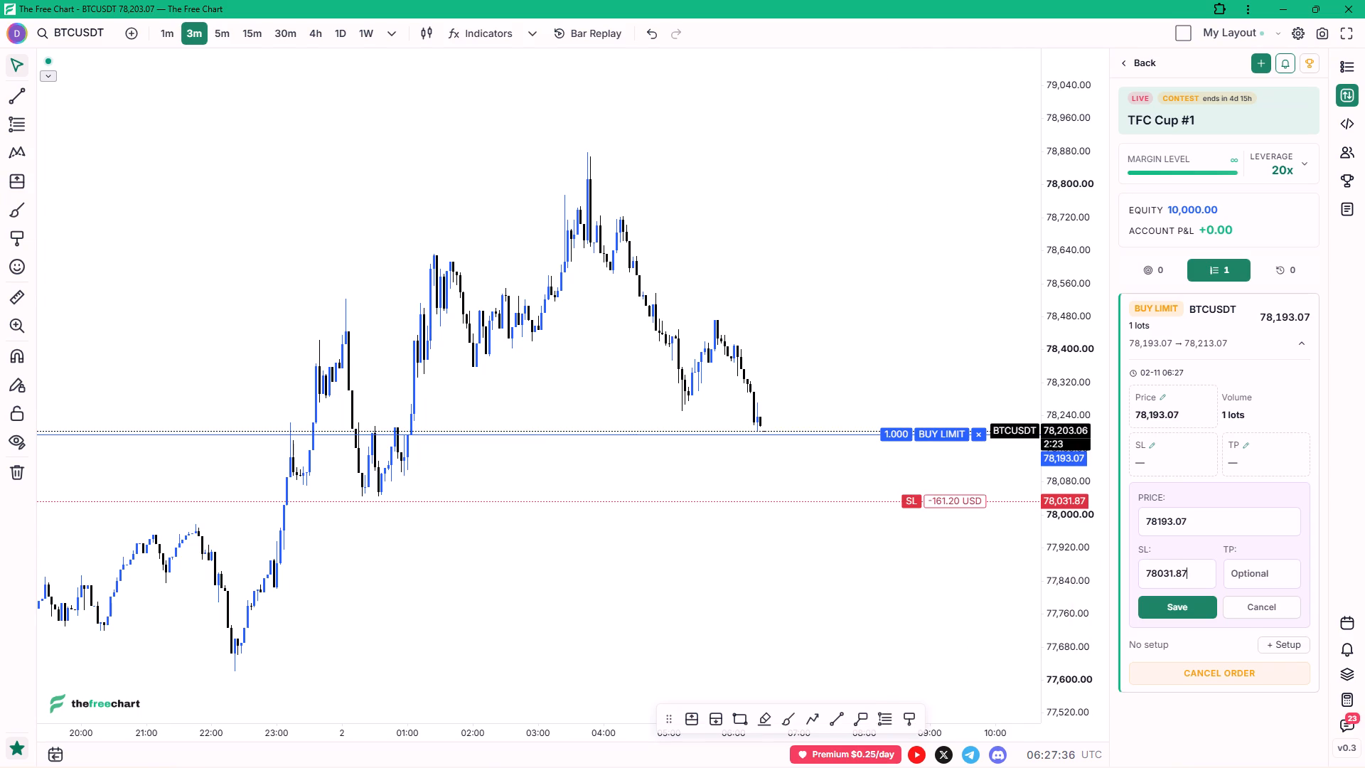
click(1181, 612)
Set the pending buy limit order's take profit to 78878.01, a price copied from the chart at the recent swing high, and save.
right_click(840, 151)
click(904, 201)
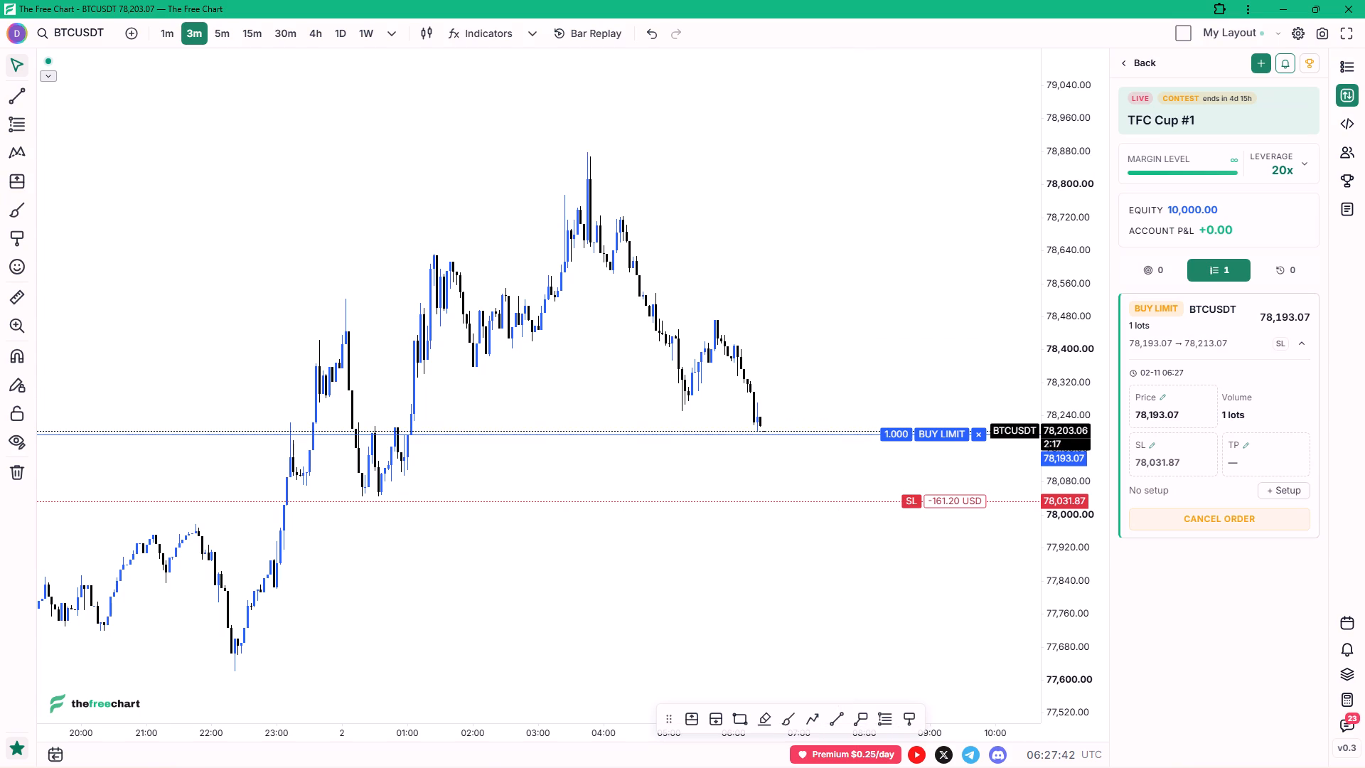
click(1245, 447)
click(1258, 578)
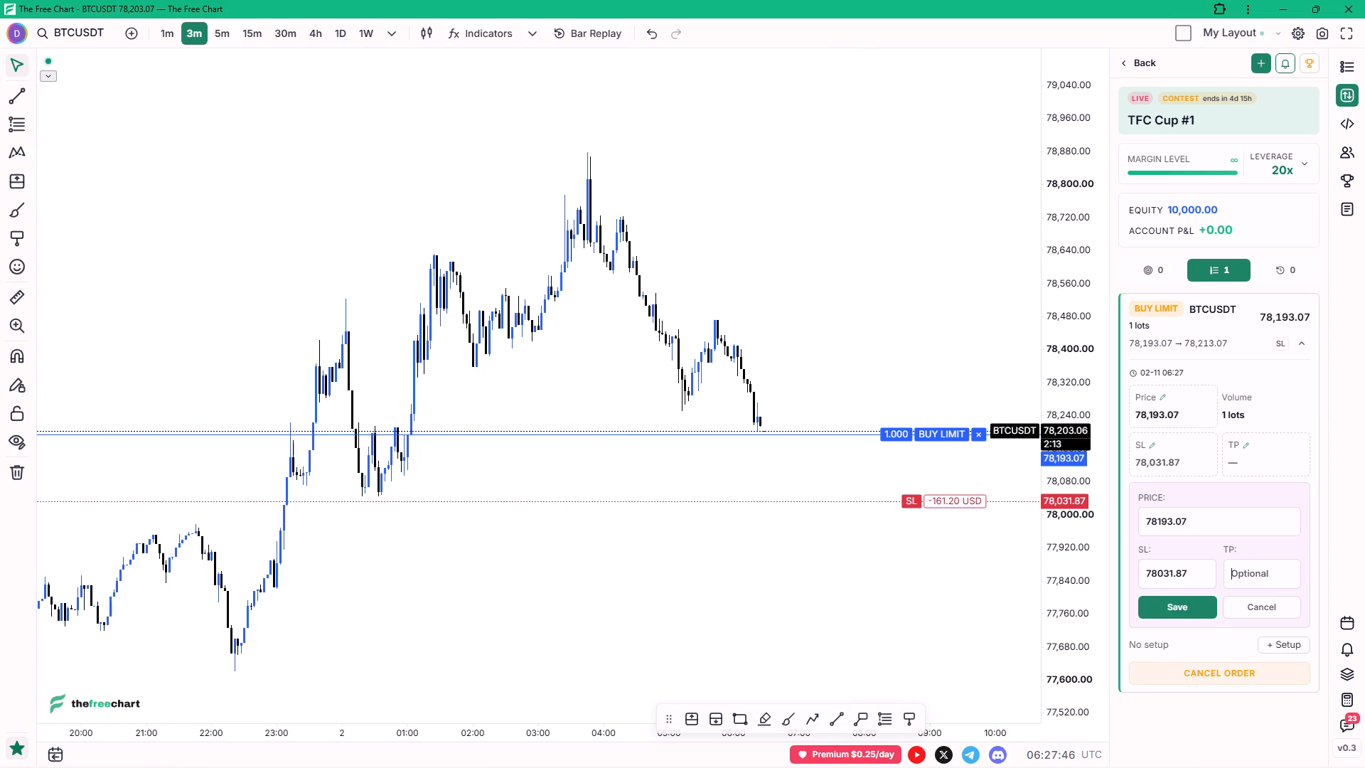
key(ctrl+v)
key(Return)
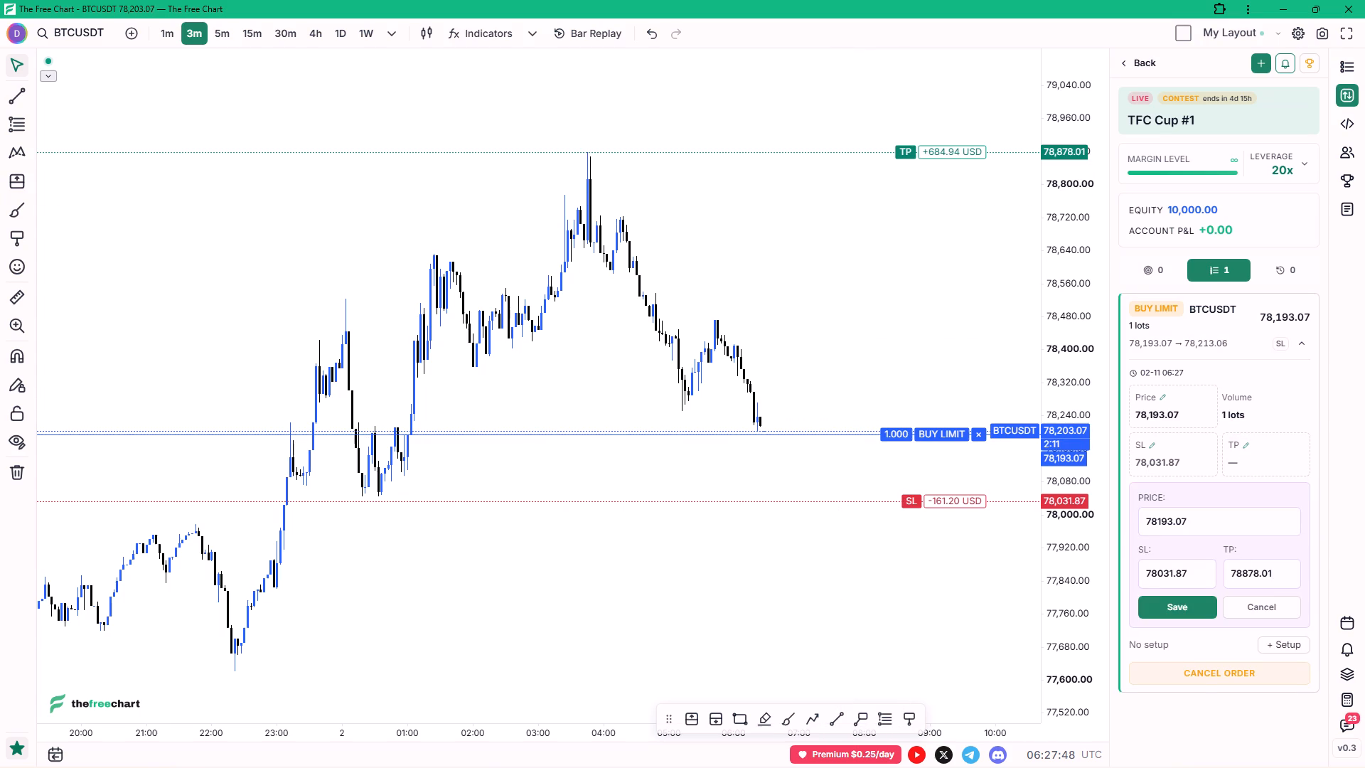
click(1185, 610)
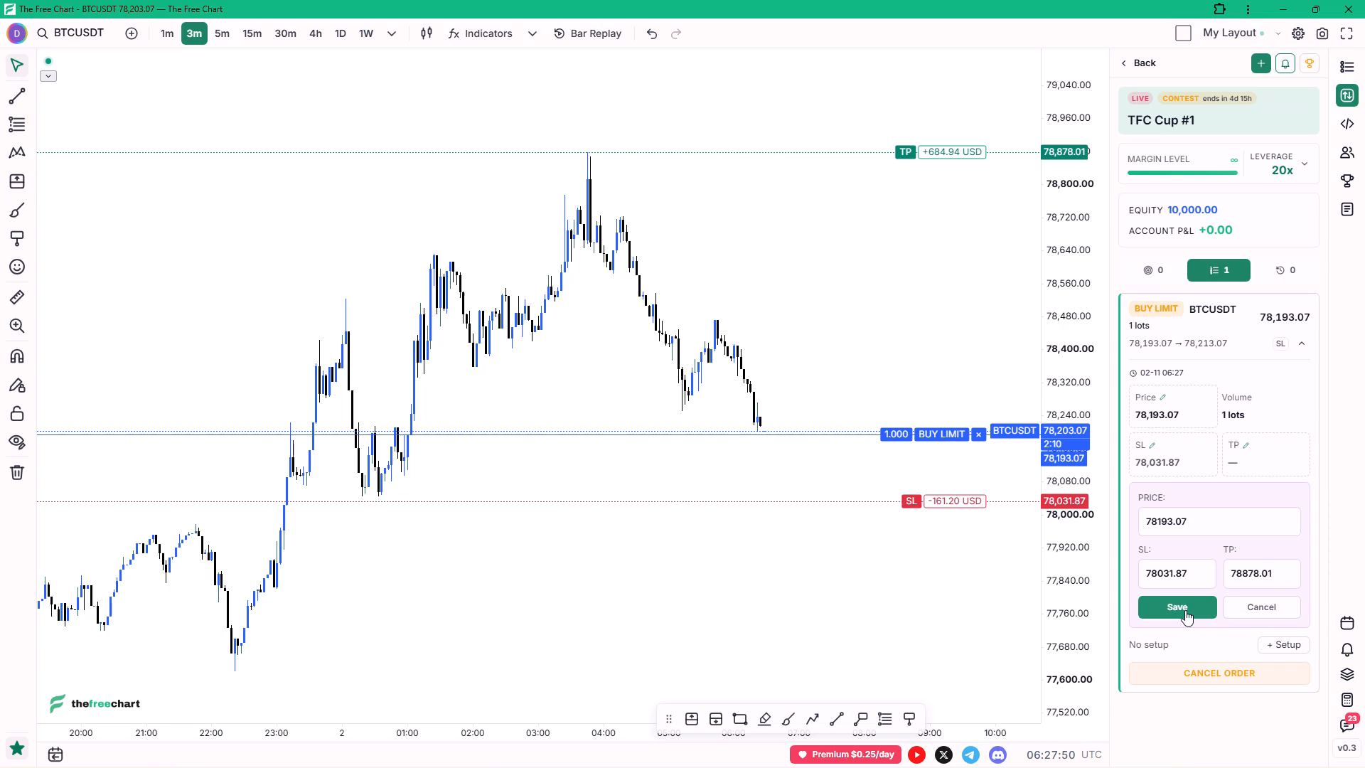
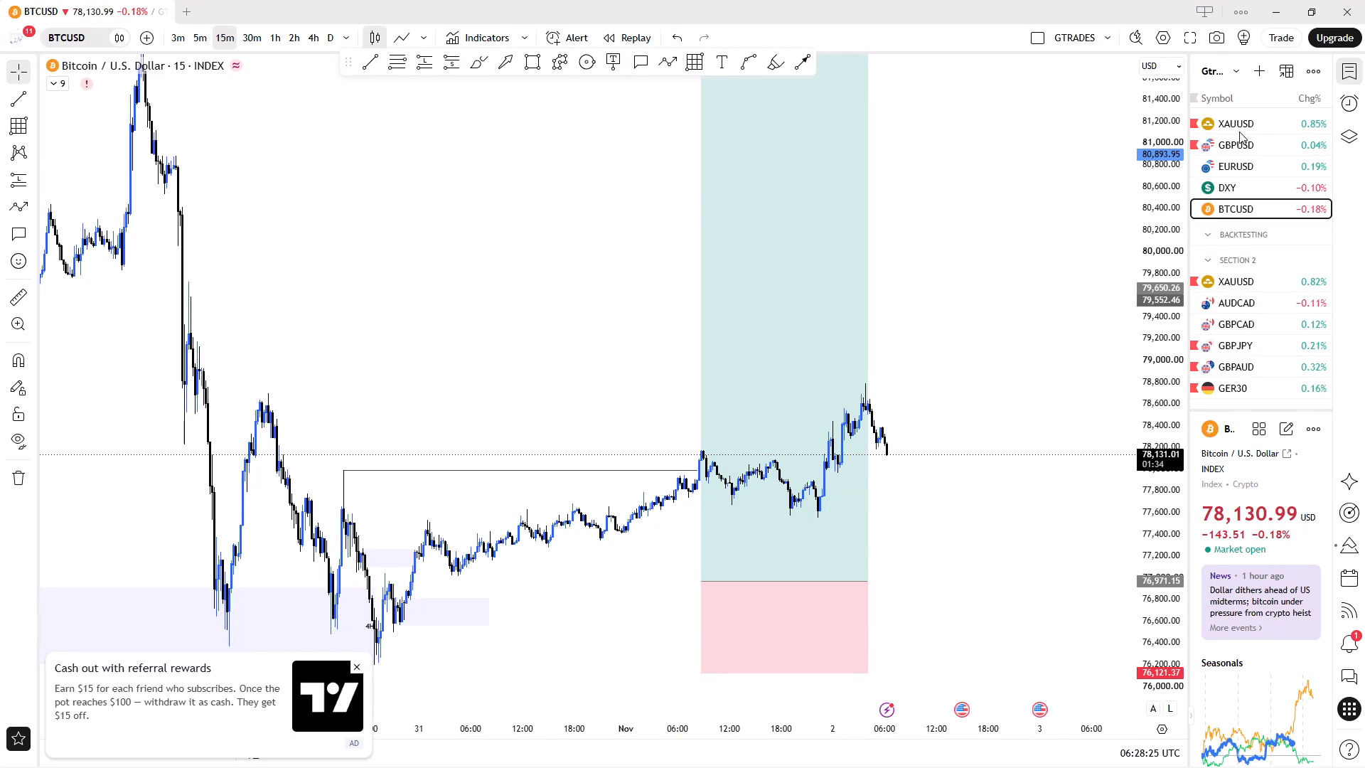
Switch the chart from BTCUSD to the first XAUUSD entry in the watchlist and examine its recent 15-minute price action.
click(1243, 123)
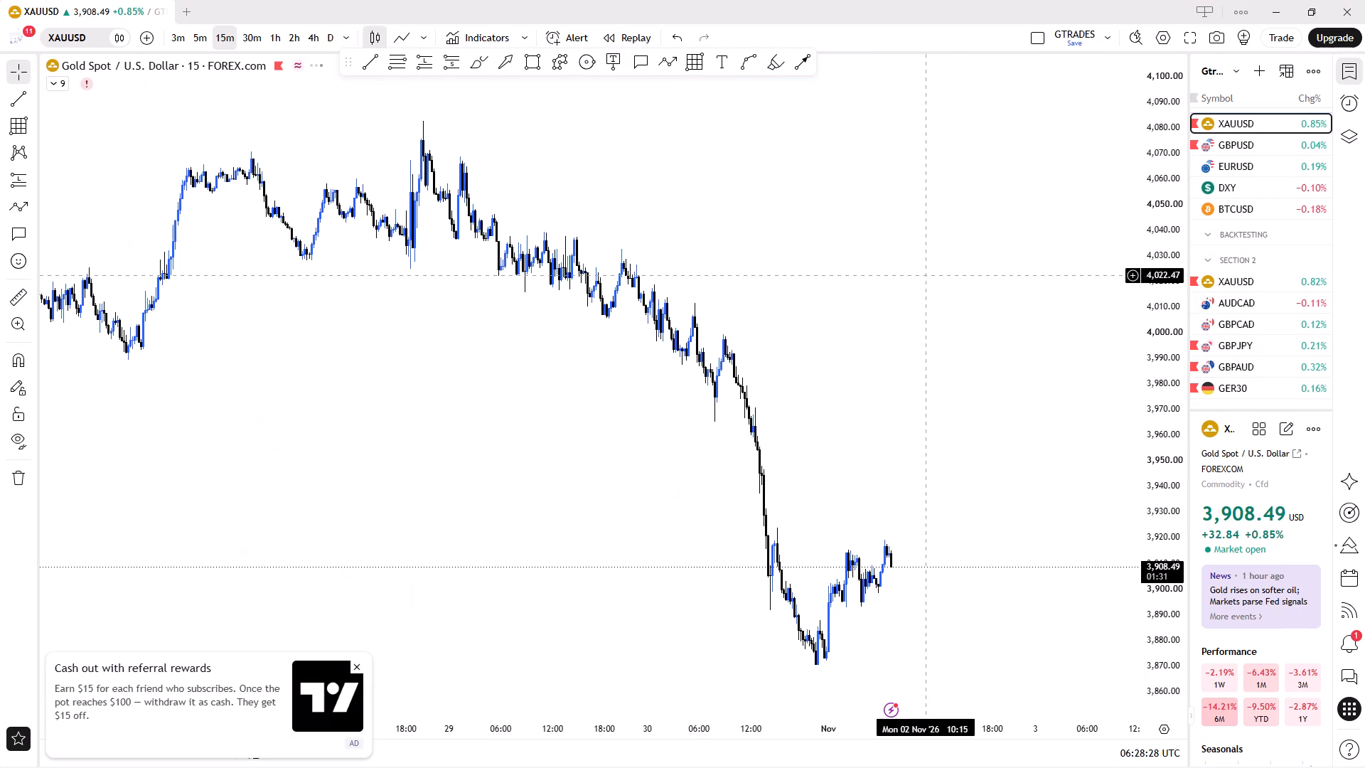
ctrl+scroll(914, 380, up, 12)
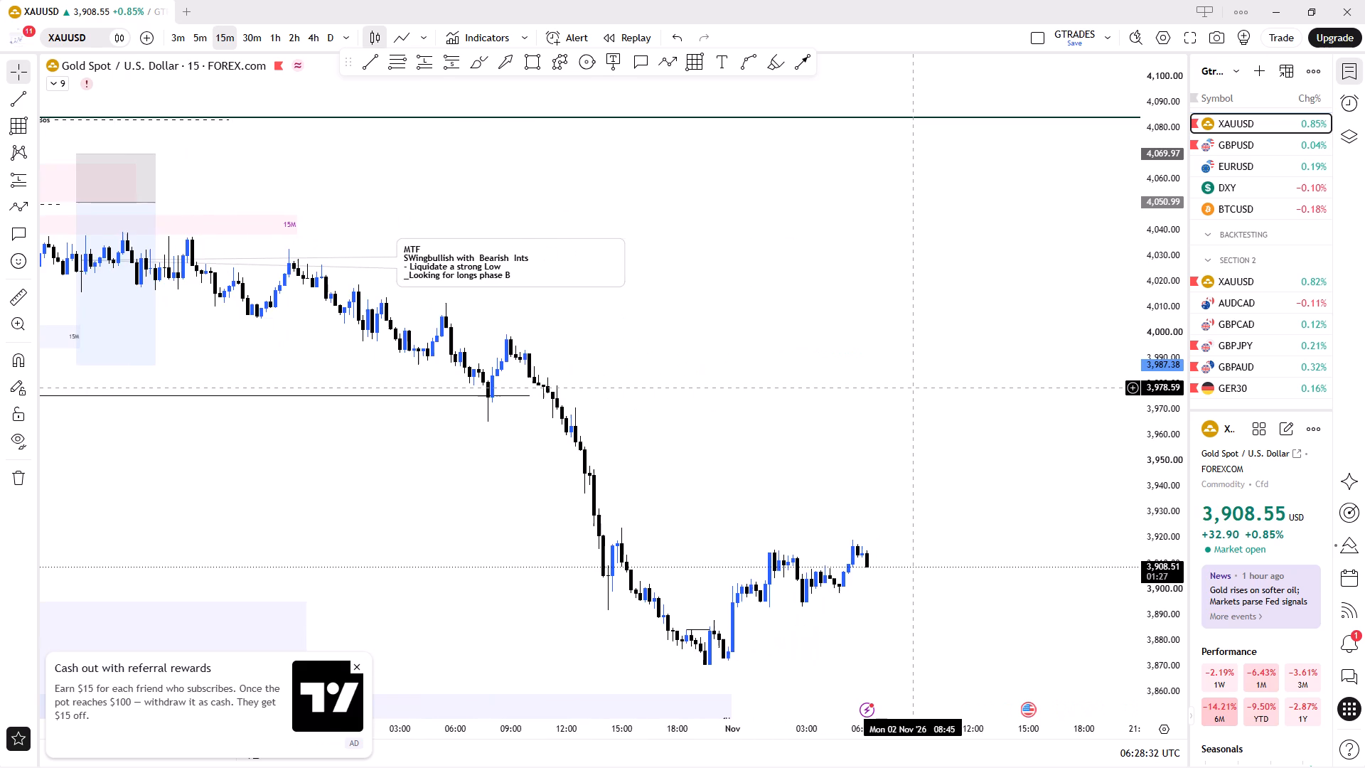
ctrl+scroll(990, 442, down, 3)
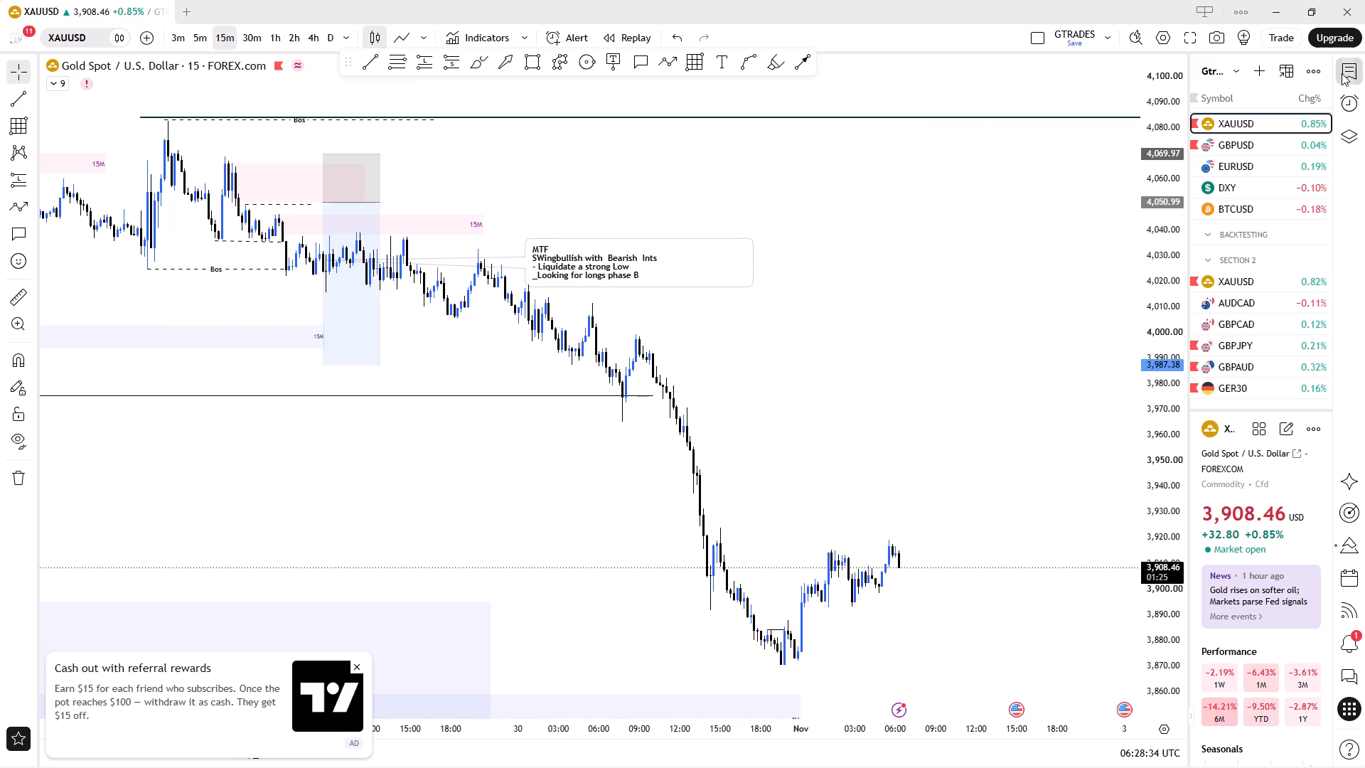
Hide the watchlist and switch the XAUUSD chart to the 4-hour timeframe, examining the structure around the latest candles.
click(1342, 73)
click(314, 35)
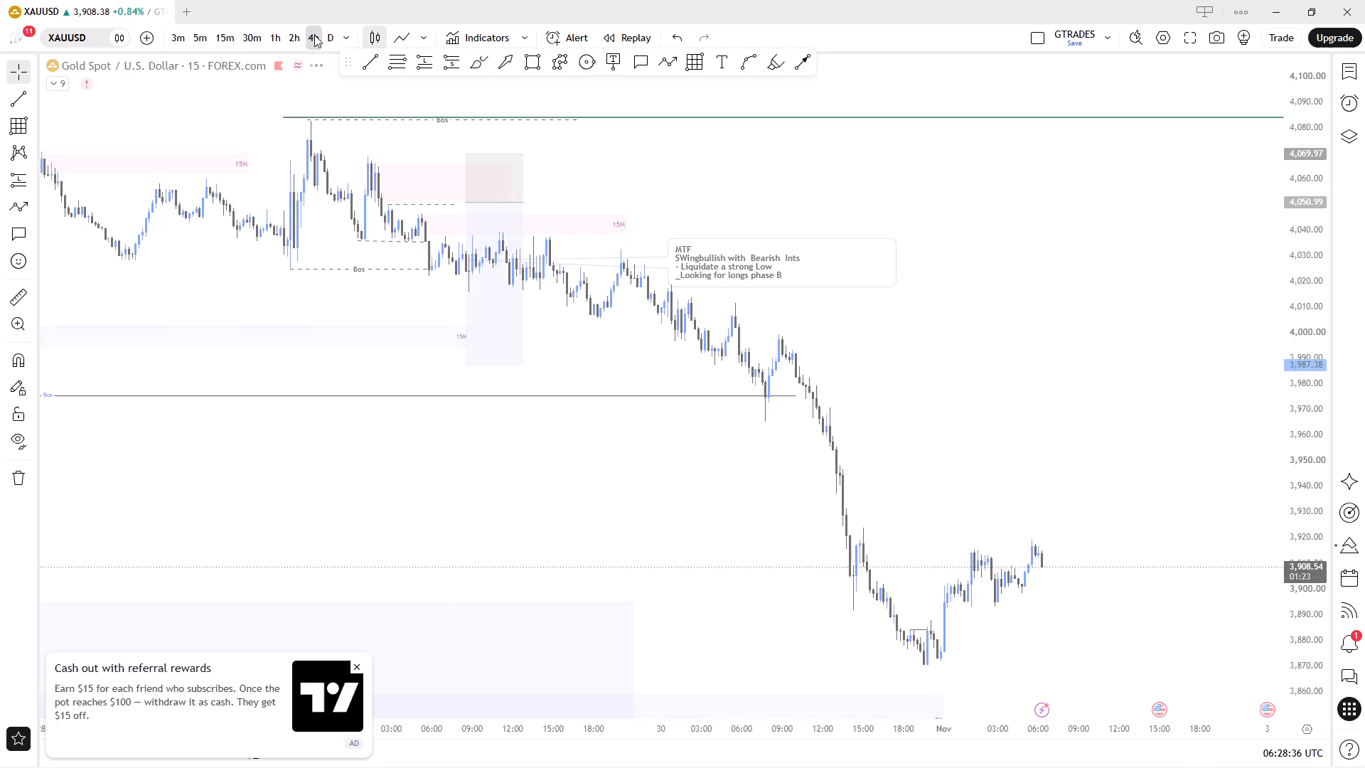
ctrl+scroll(1017, 390, up, 4)
drag(1066, 439, 719, 391)
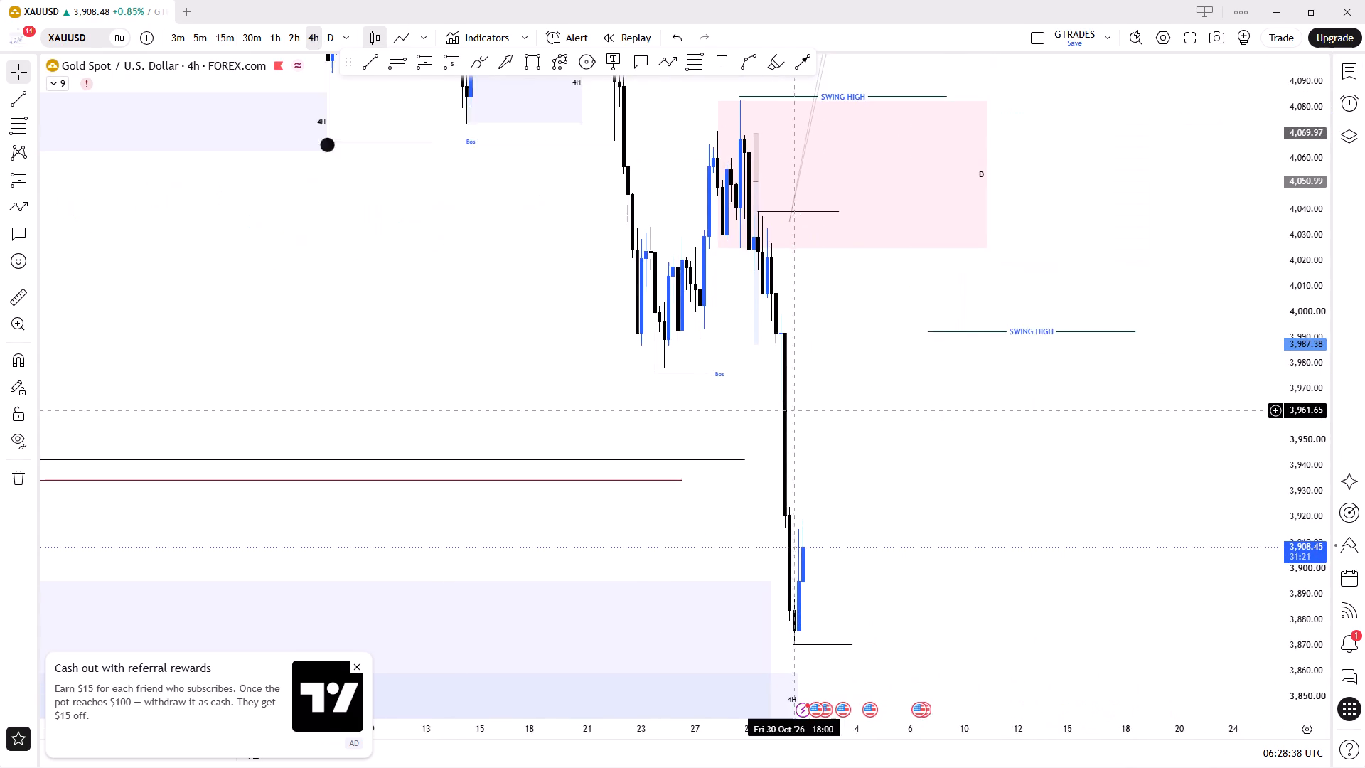
drag(719, 391, 717, 390)
ctrl+scroll(780, 393, up, 3)
drag(1305, 253, 1044, 476)
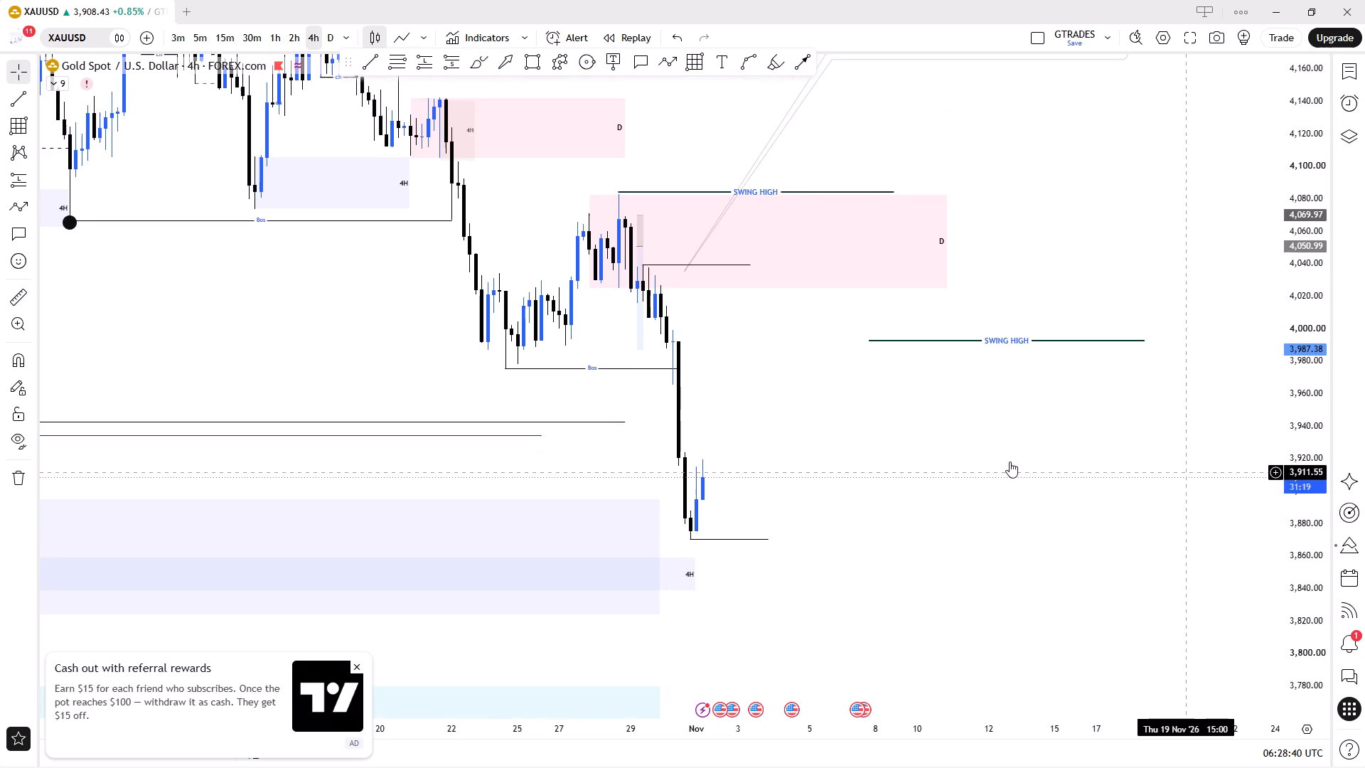
drag(1005, 459, 921, 464)
Delete the detached SWING HIGH line lying in the empty area beyond the latest 4-hour candles, near 3,990.
double_click(965, 344)
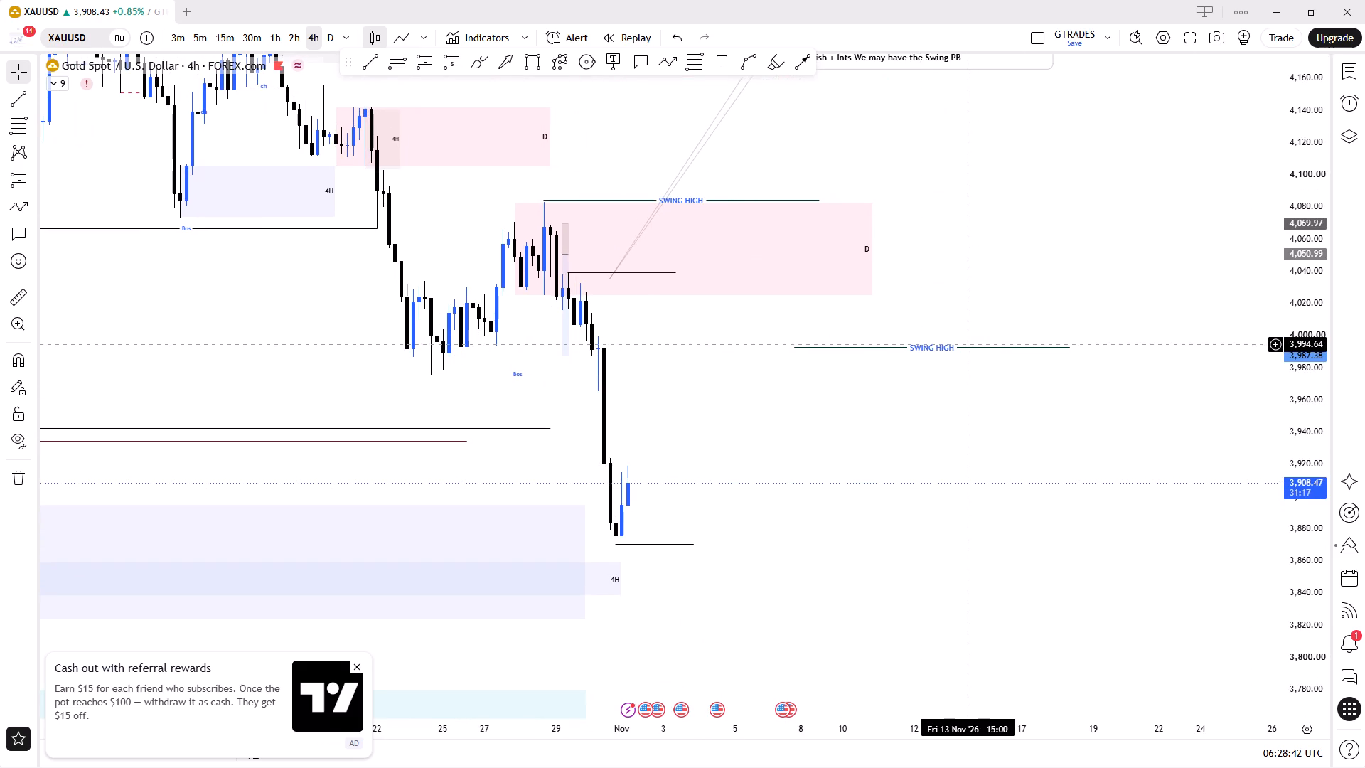
key(Delete)
click(960, 345)
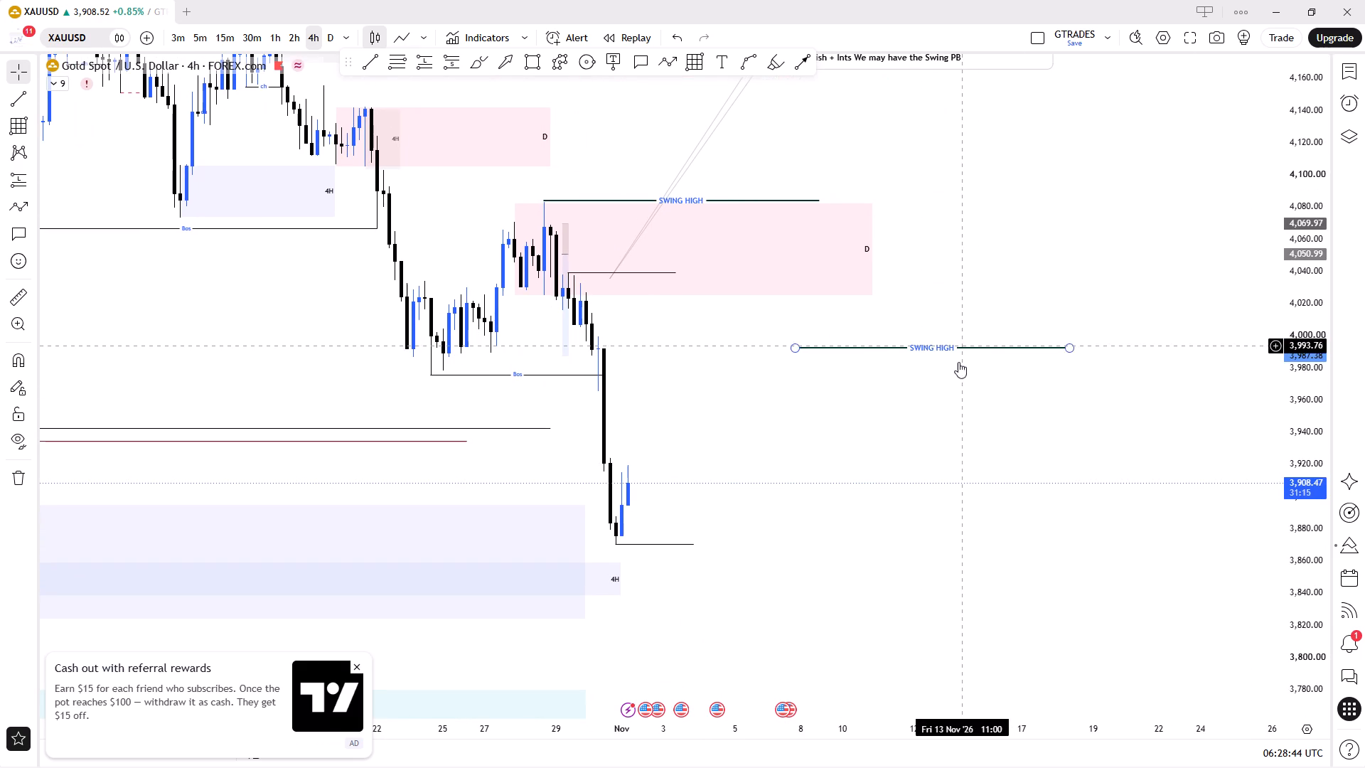
click(958, 350)
key(Delete)
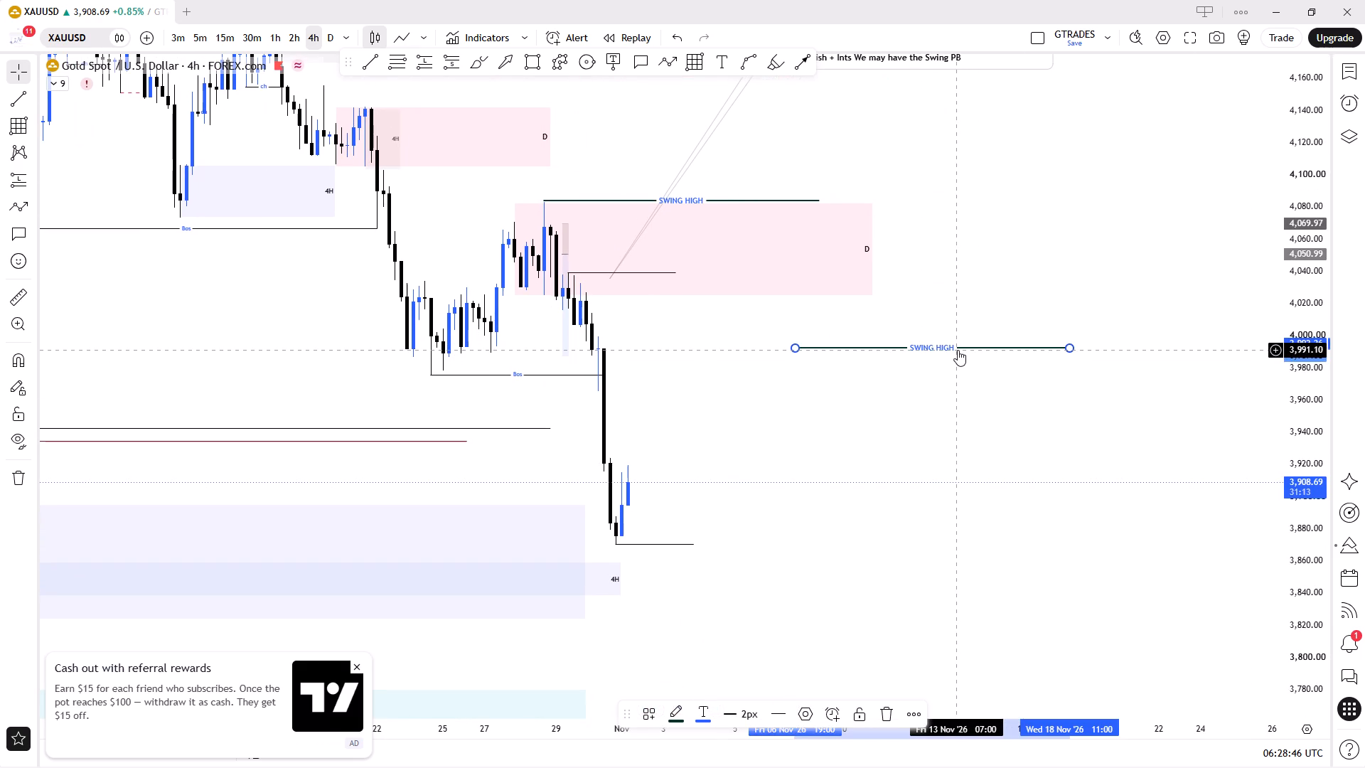
Place a callout beside the latest 4-hour candles at about 3,899.59, with the lines "HTF" and "Ms swing bearish + Ints".
click(638, 63)
click(652, 497)
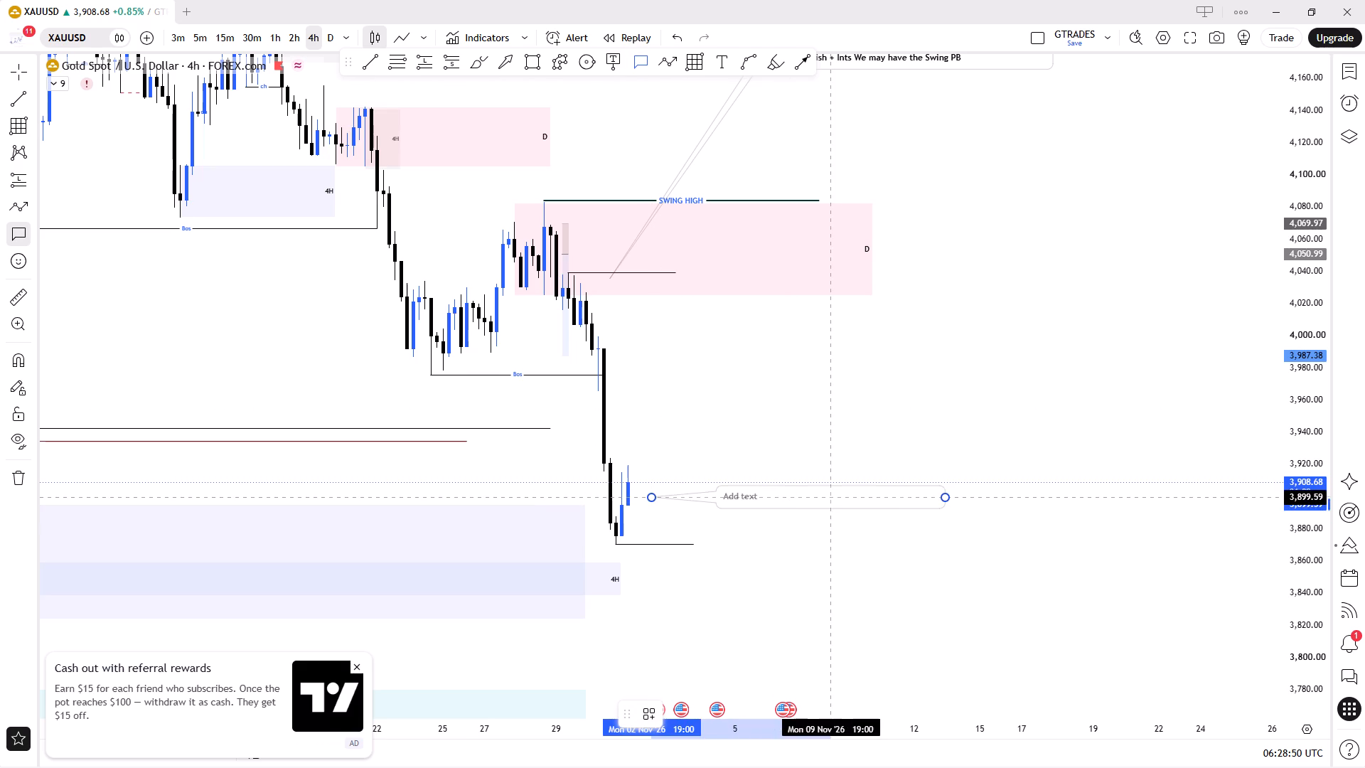
click(832, 497)
text(HTF)
key(space)
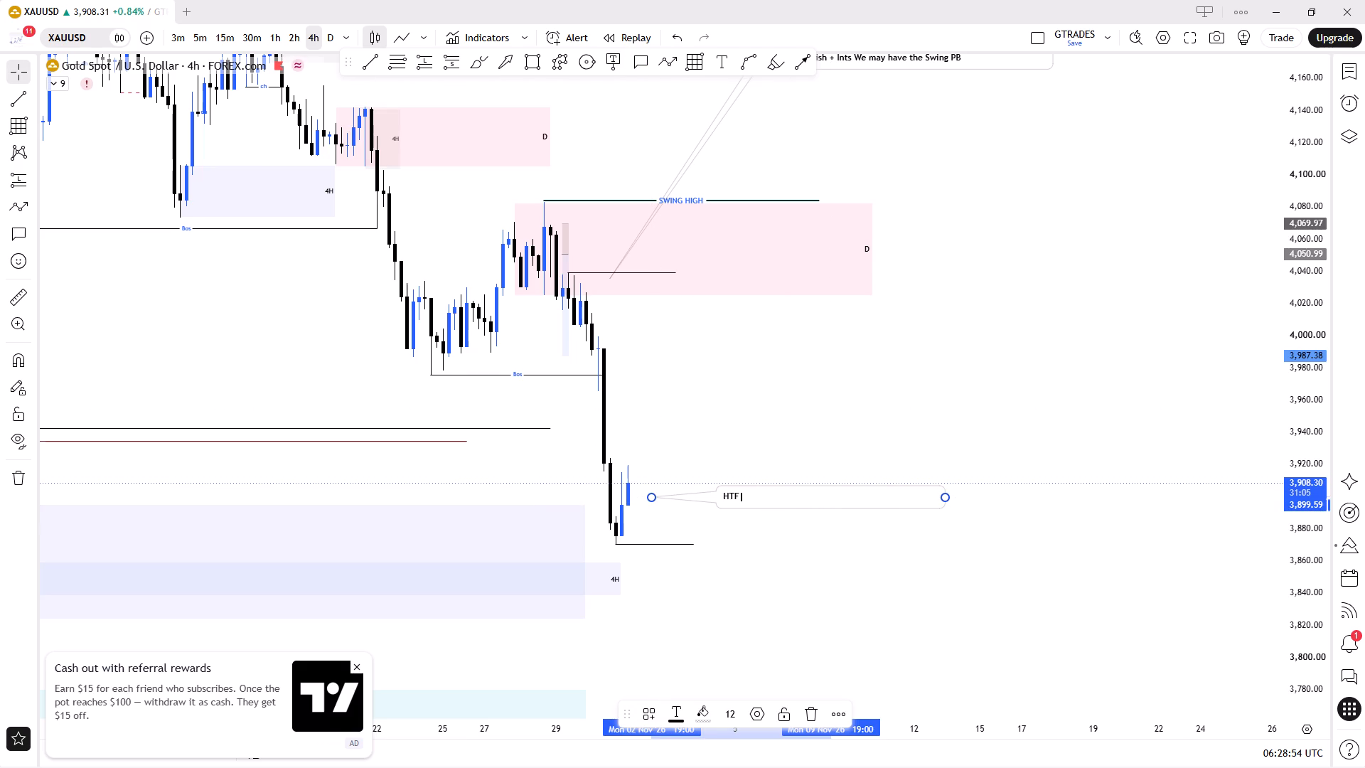
key(shift+Return)
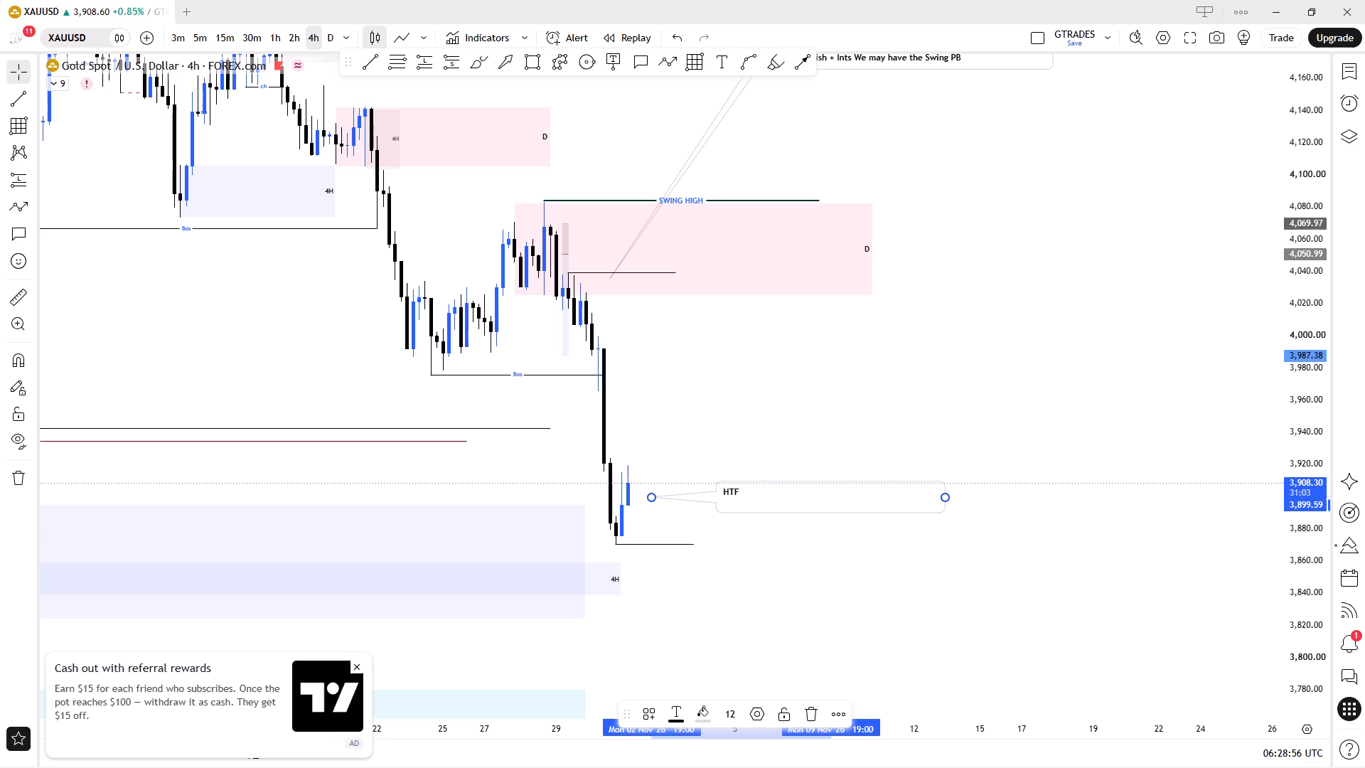
text(Ms swing)
key(space)
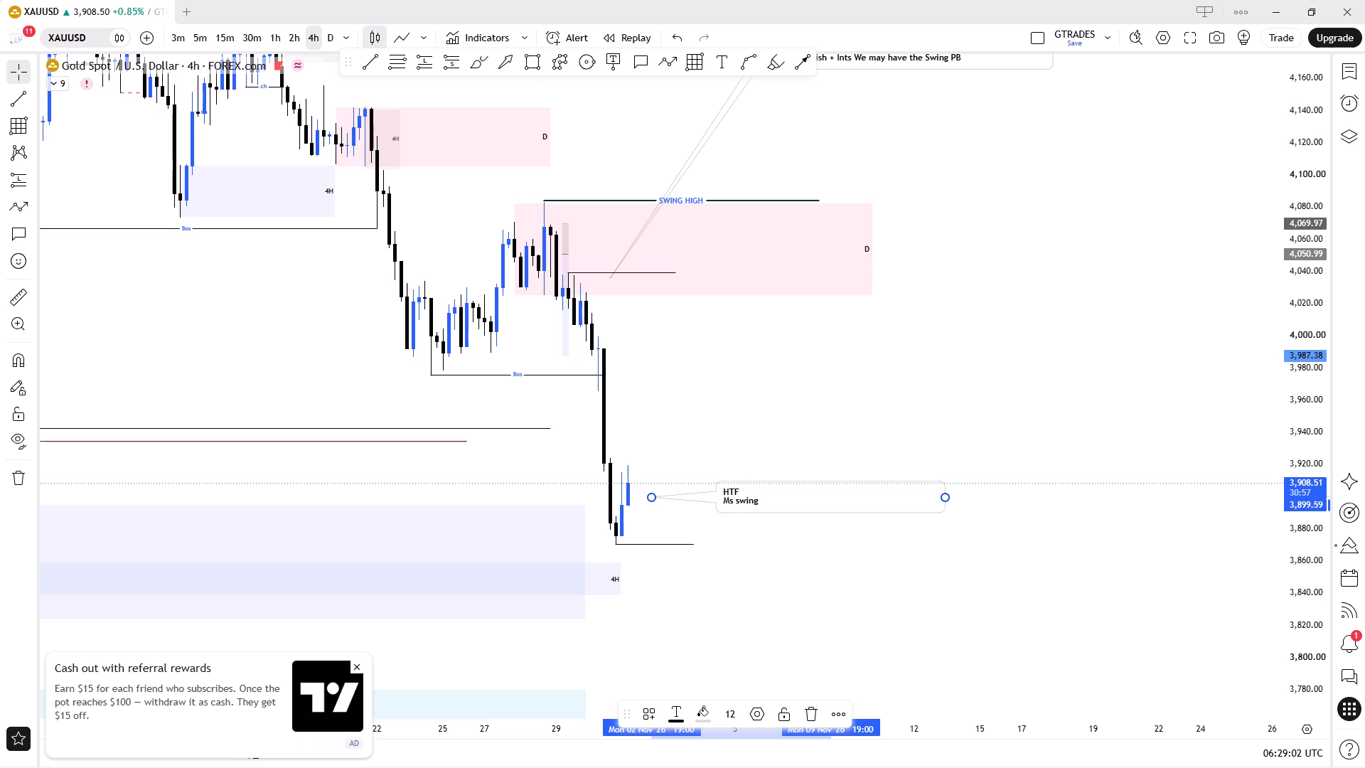
text(bea)
key(r)
text(ish)
key(space)
key(plus)
key(space)
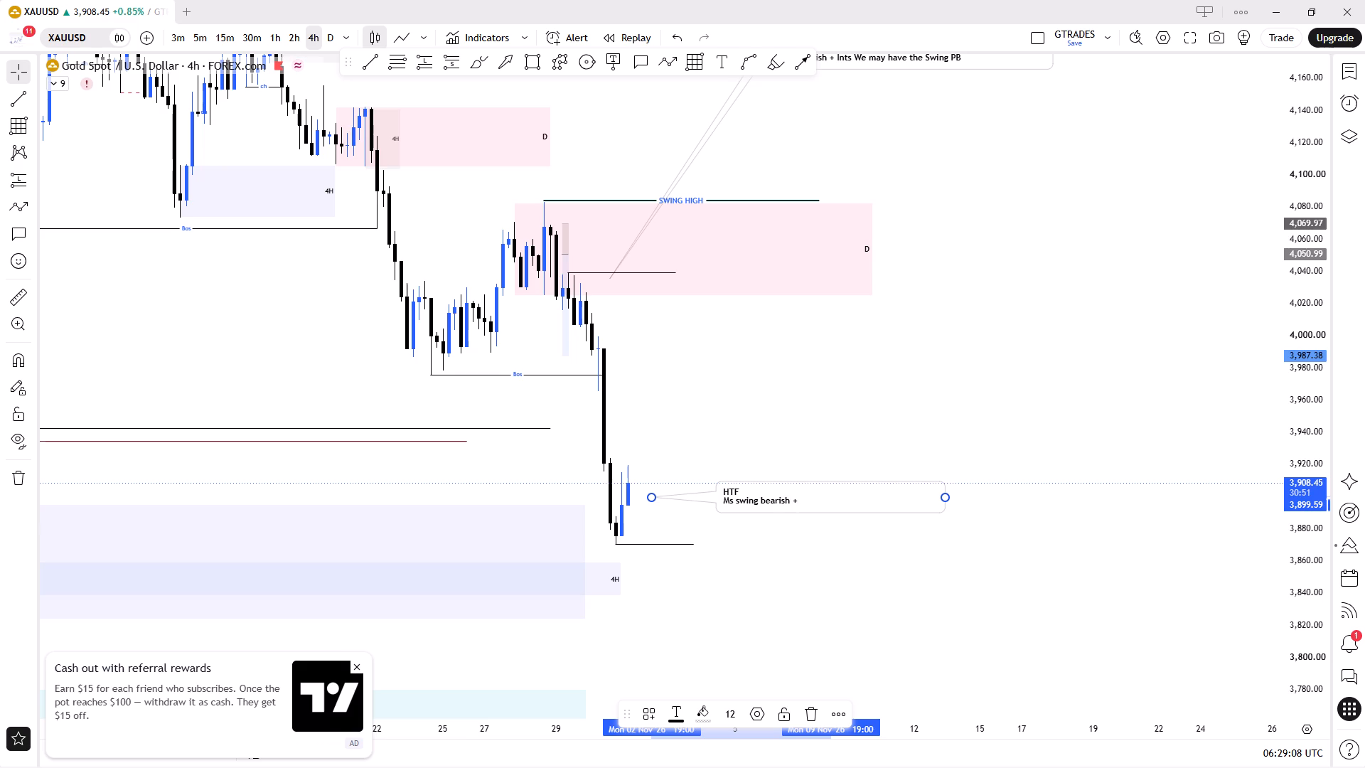
text(Ints)
Add a third line to the HTF callout reading "- Expecting bullish pA to play the PB".
key(shift+Return)
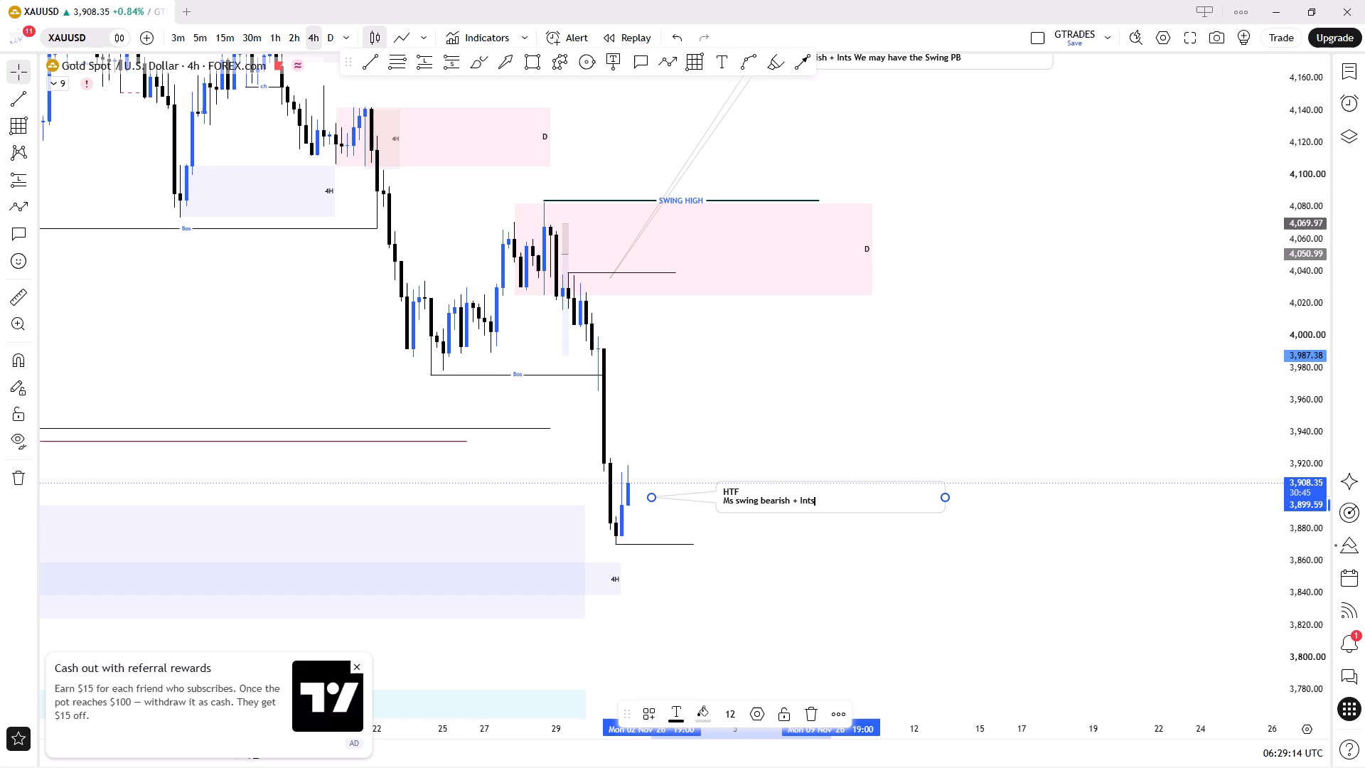
text(-)
key(space)
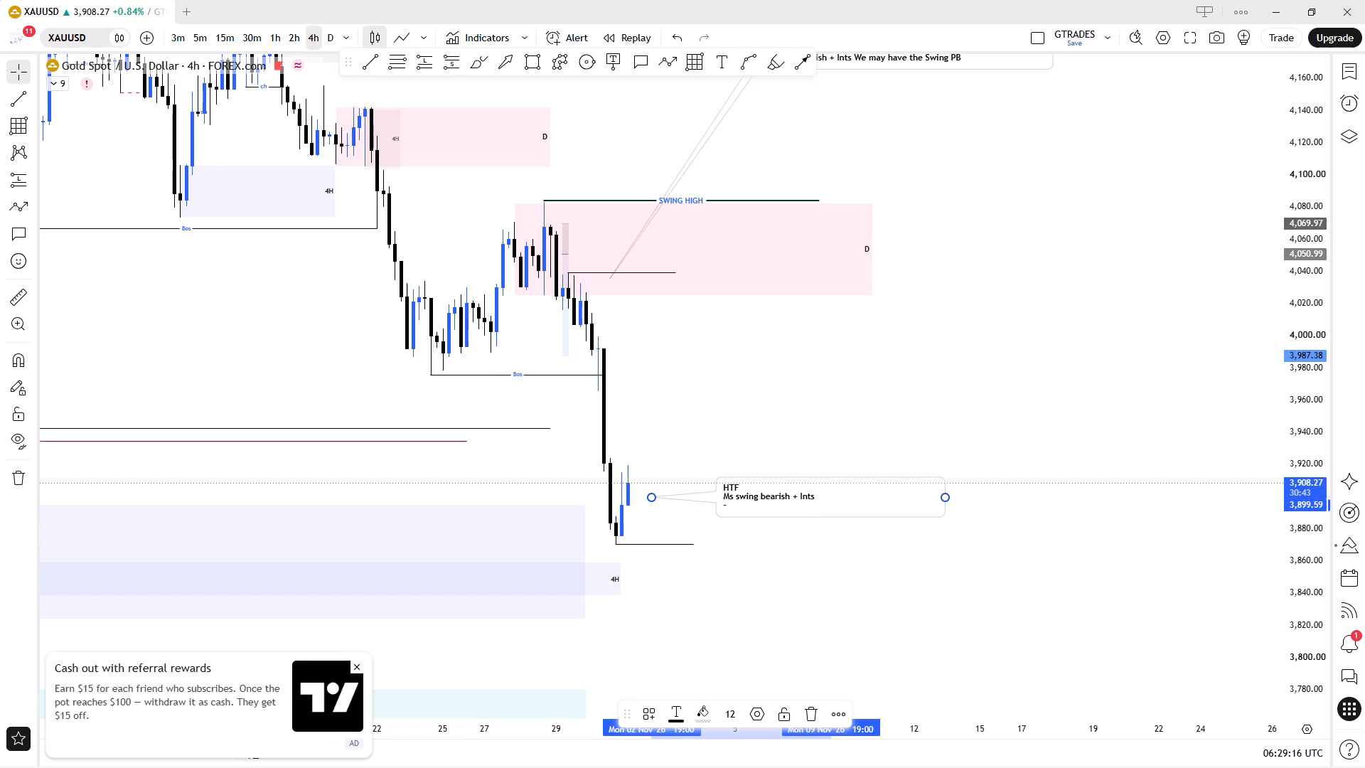
text(Expecting bullish)
key(space)
key(shift+braceleft)
key(shift+BackSpace)
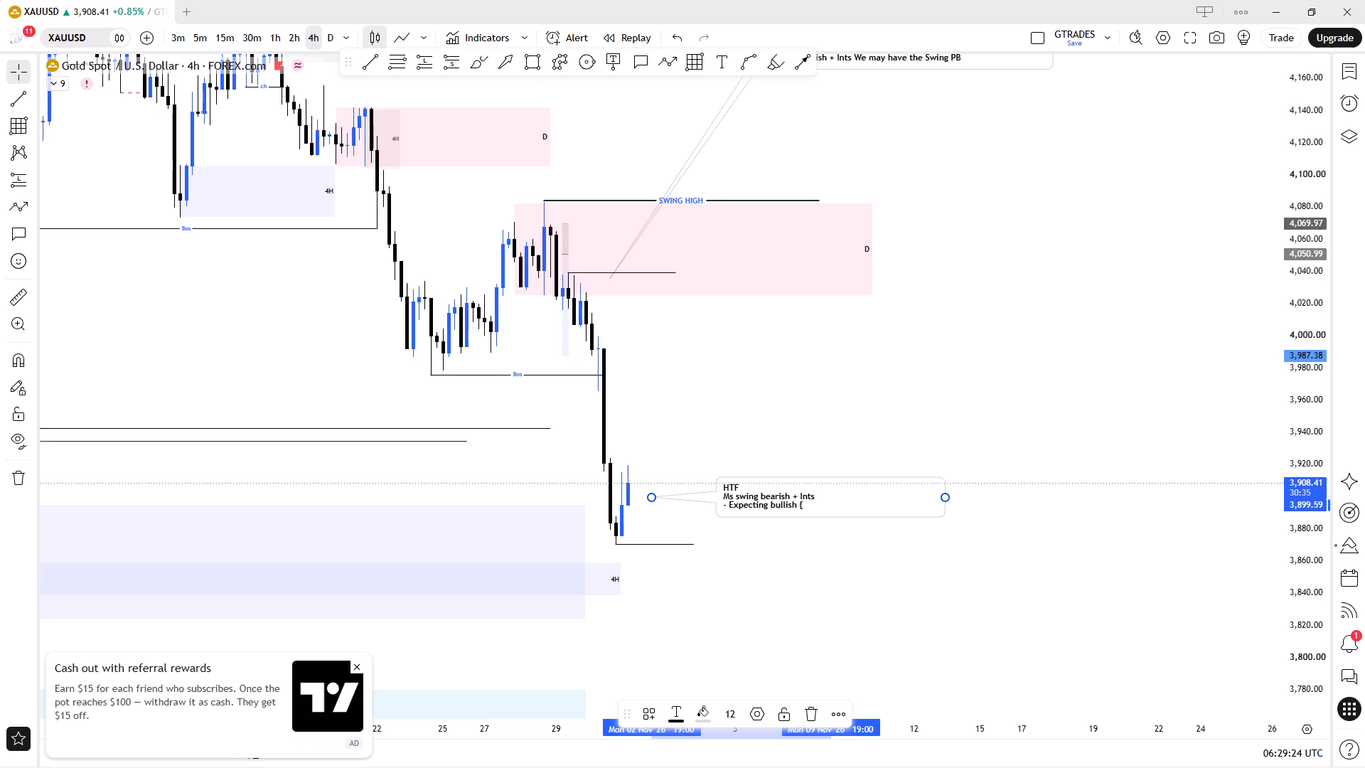
key(p)
key(shift+a)
drag(791, 403, 834, 422)
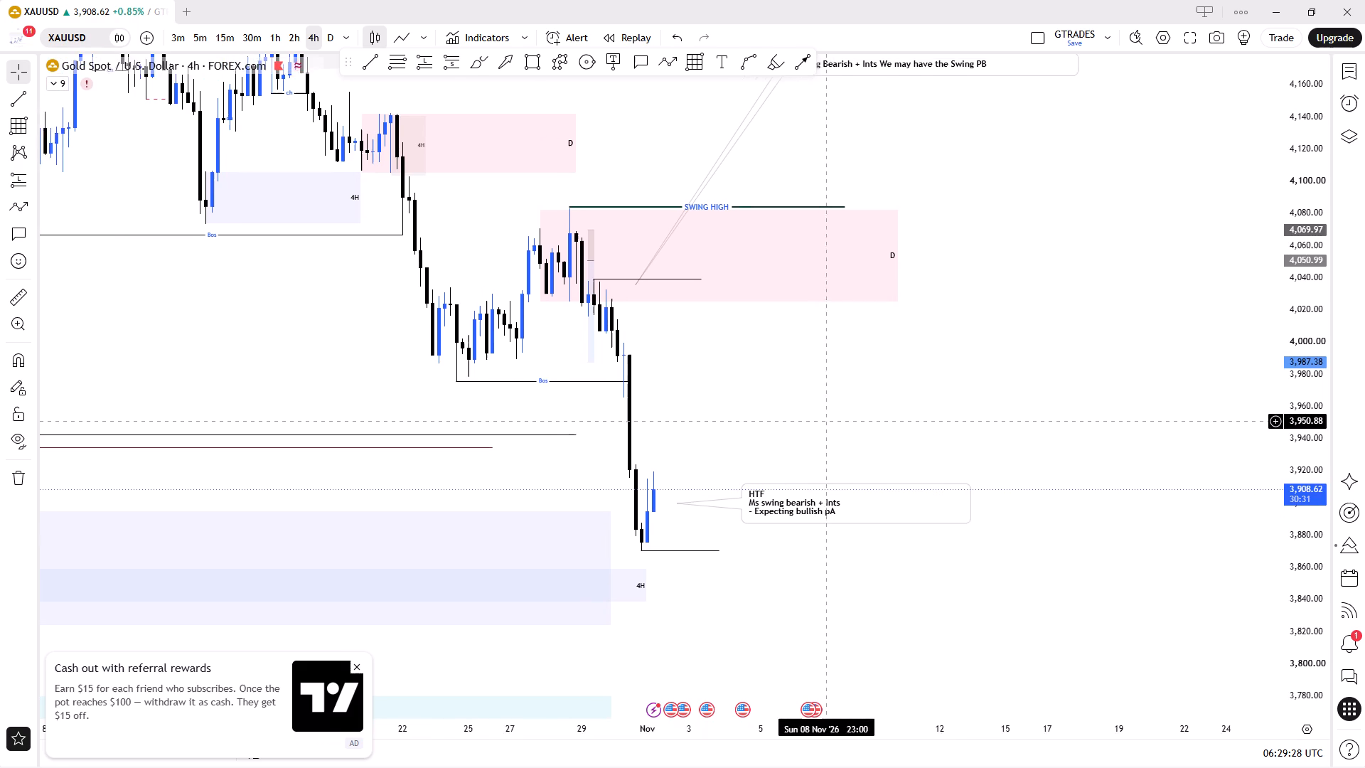
drag(834, 422, 852, 423)
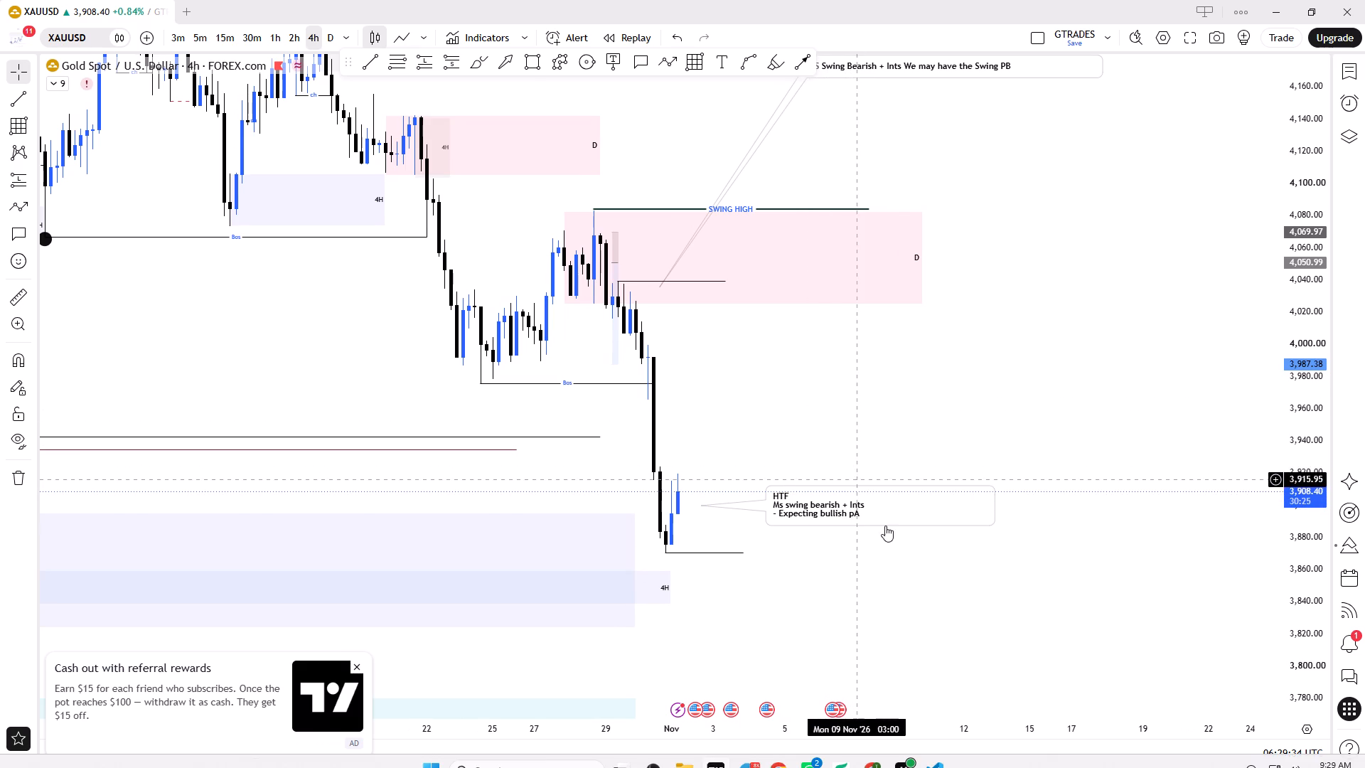
click(867, 514)
click(867, 513)
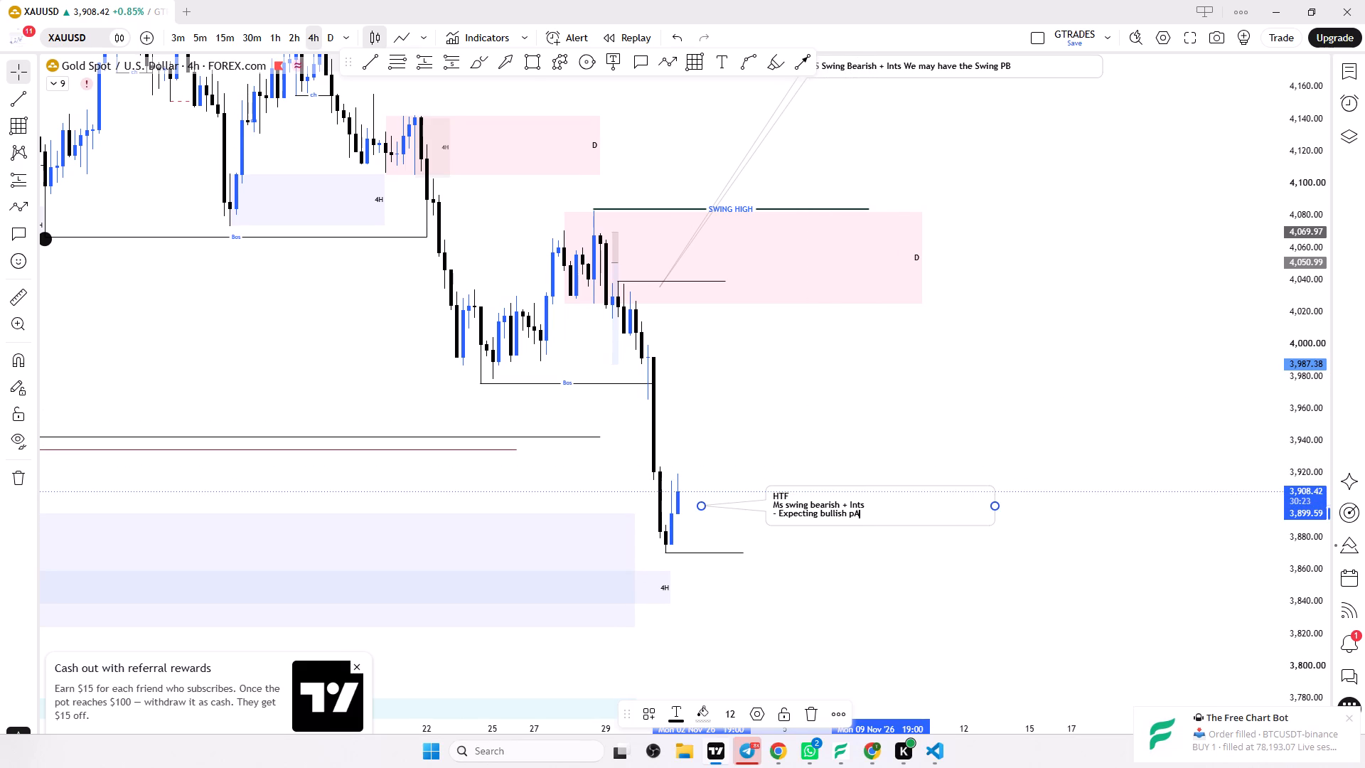
key(space)
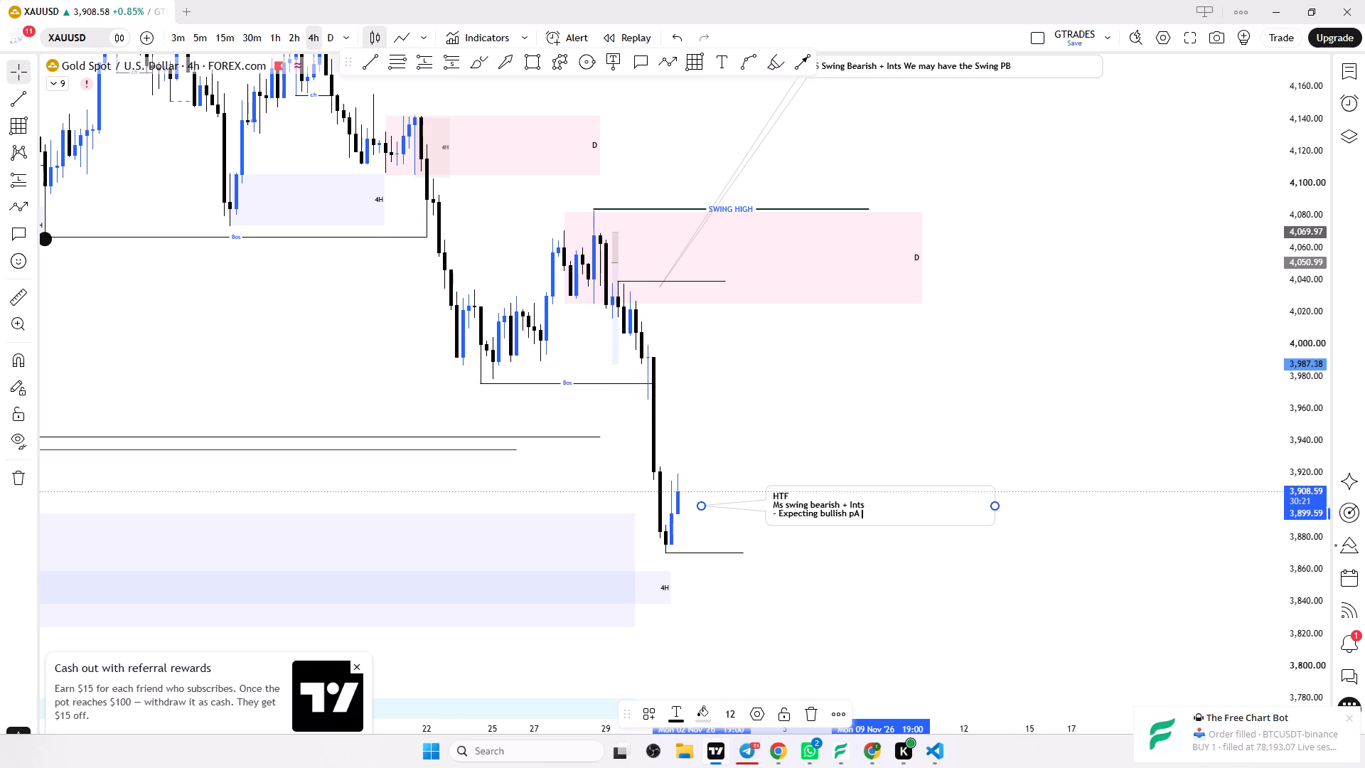
text(to play the)
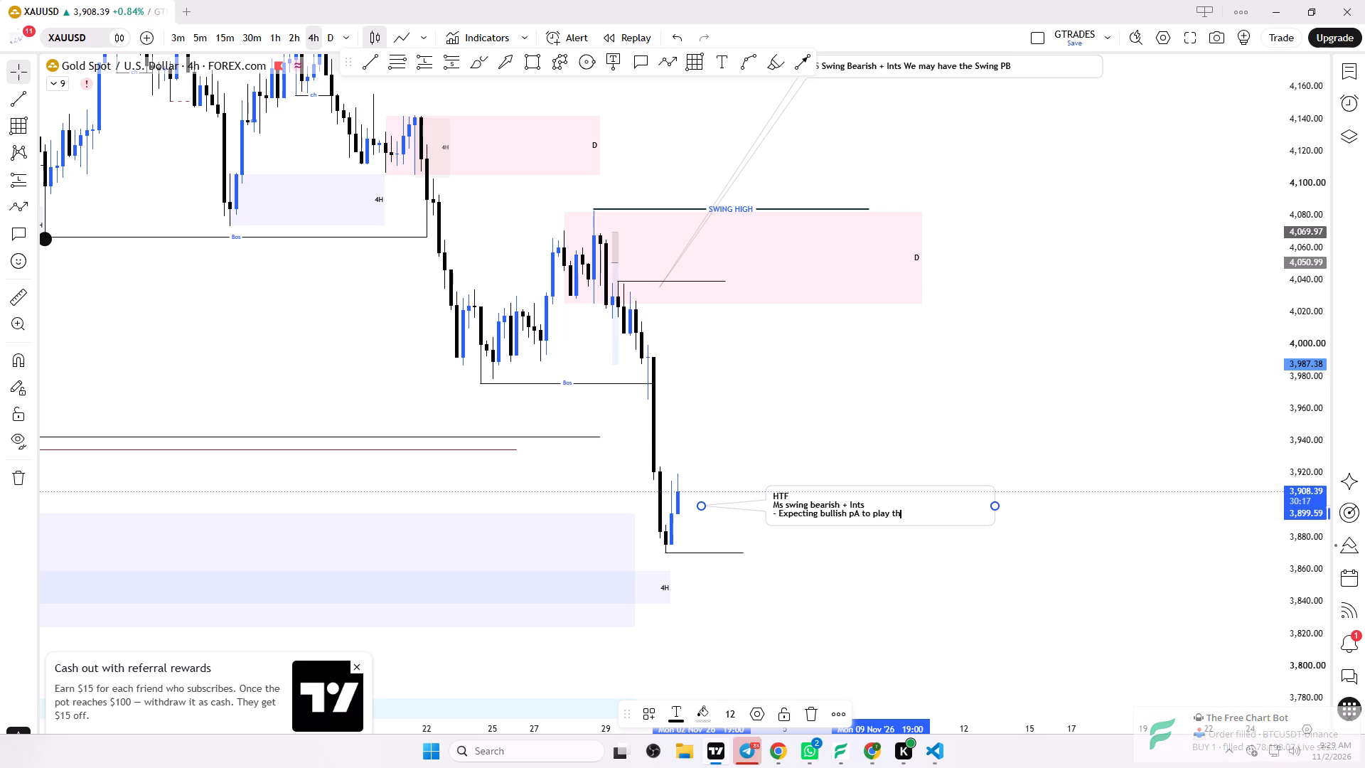
key(space)
key(shift+p)
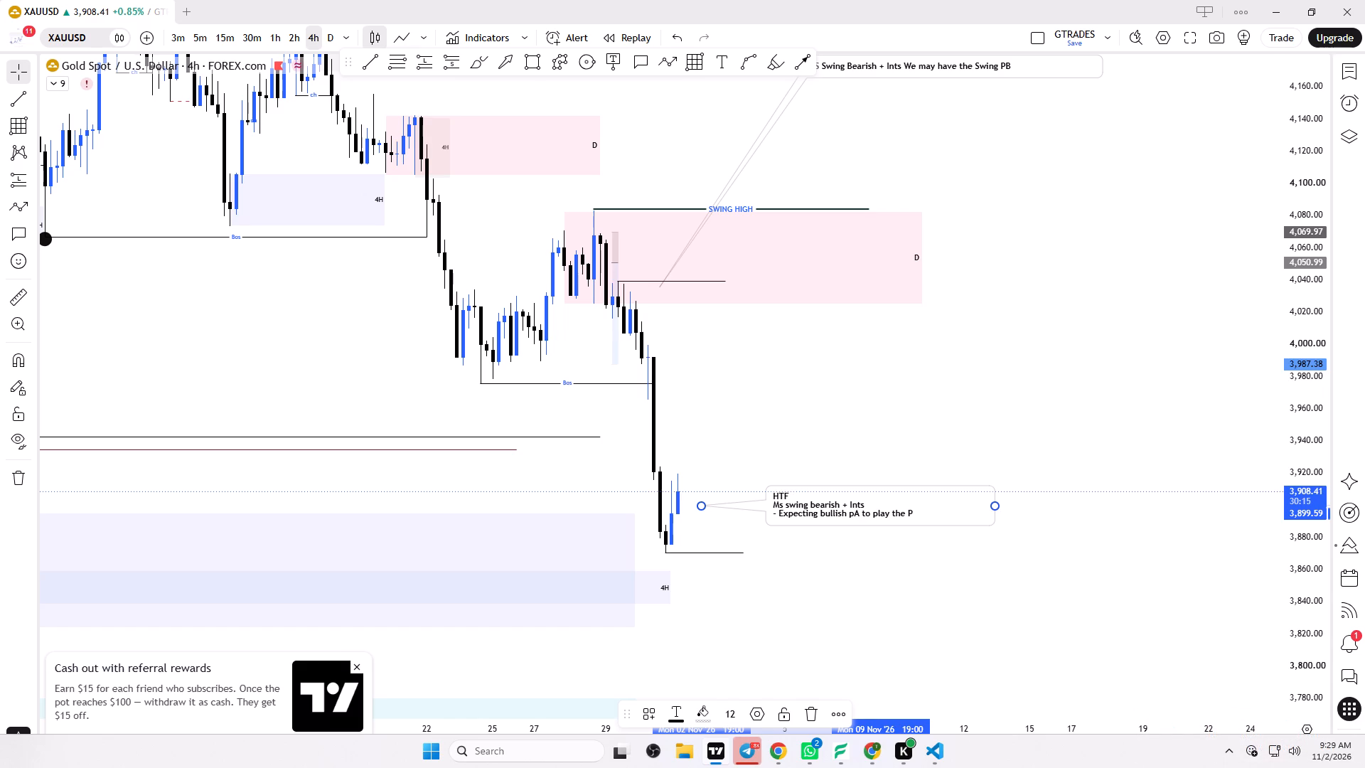
key(shift+b)
click(890, 364)
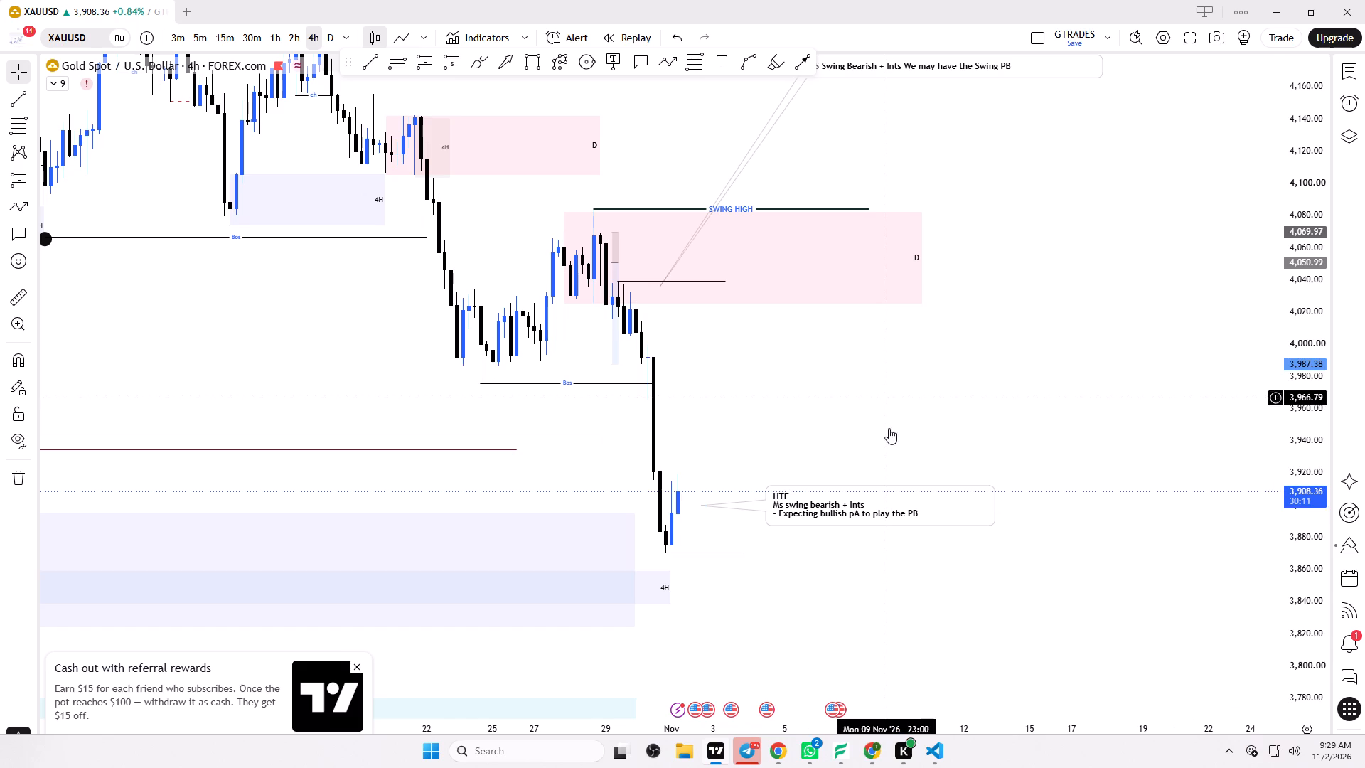
Set the HTF callout's visibility to the current interval only and deselect it.
click(894, 502)
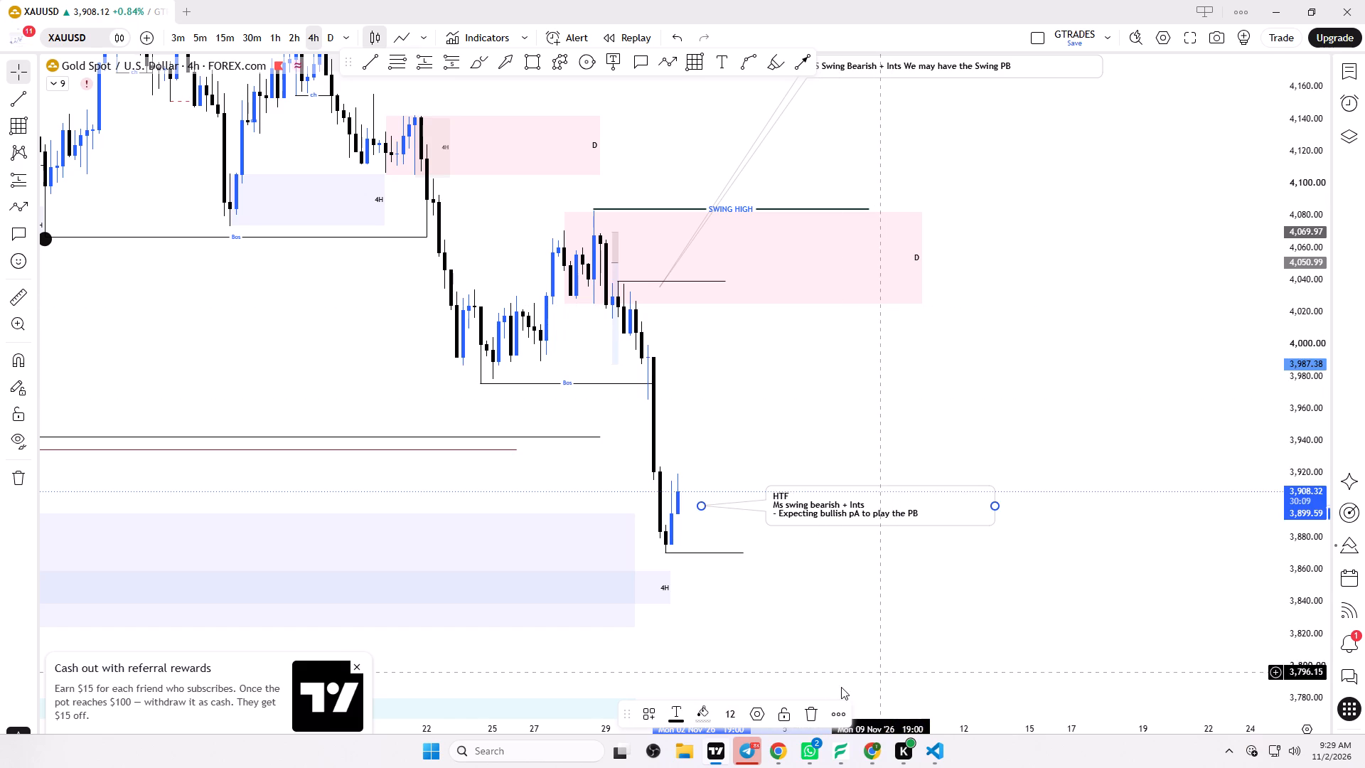
click(837, 711)
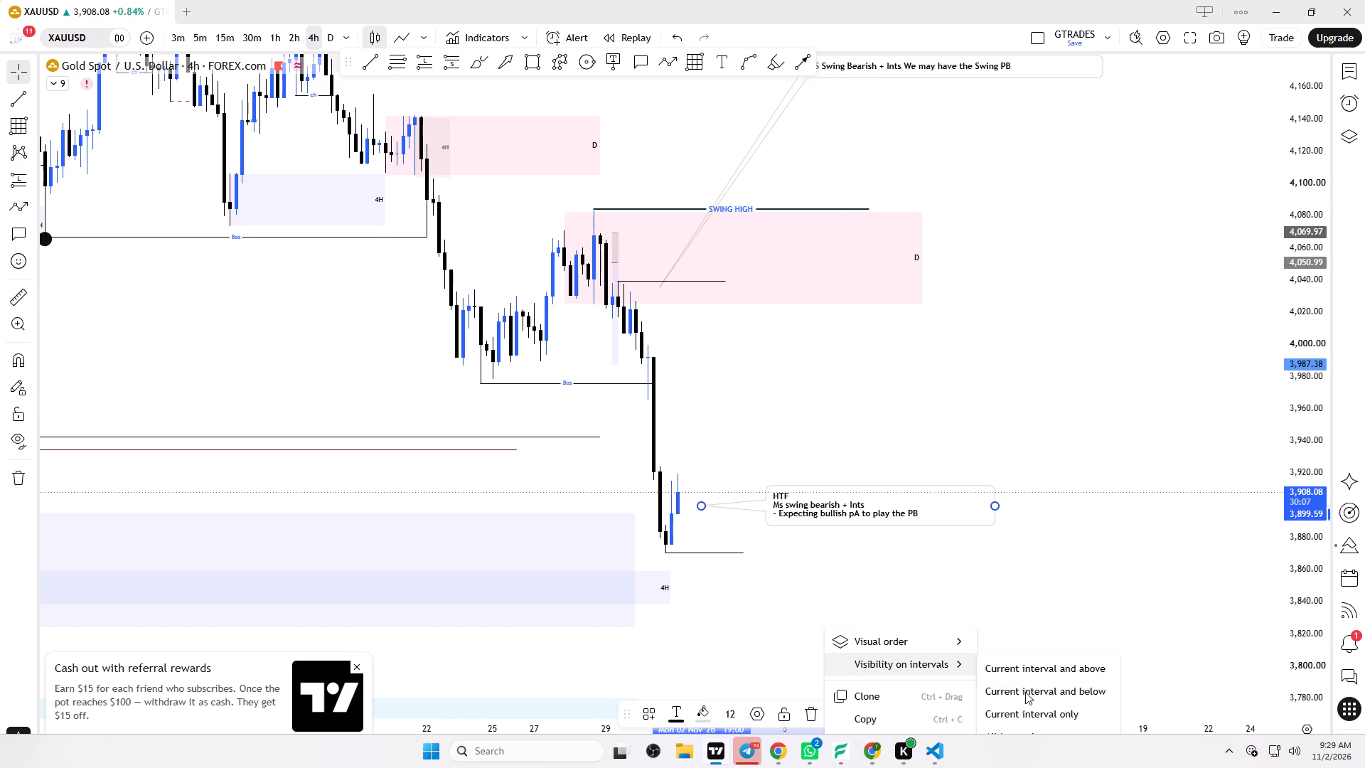
click(1042, 716)
click(825, 437)
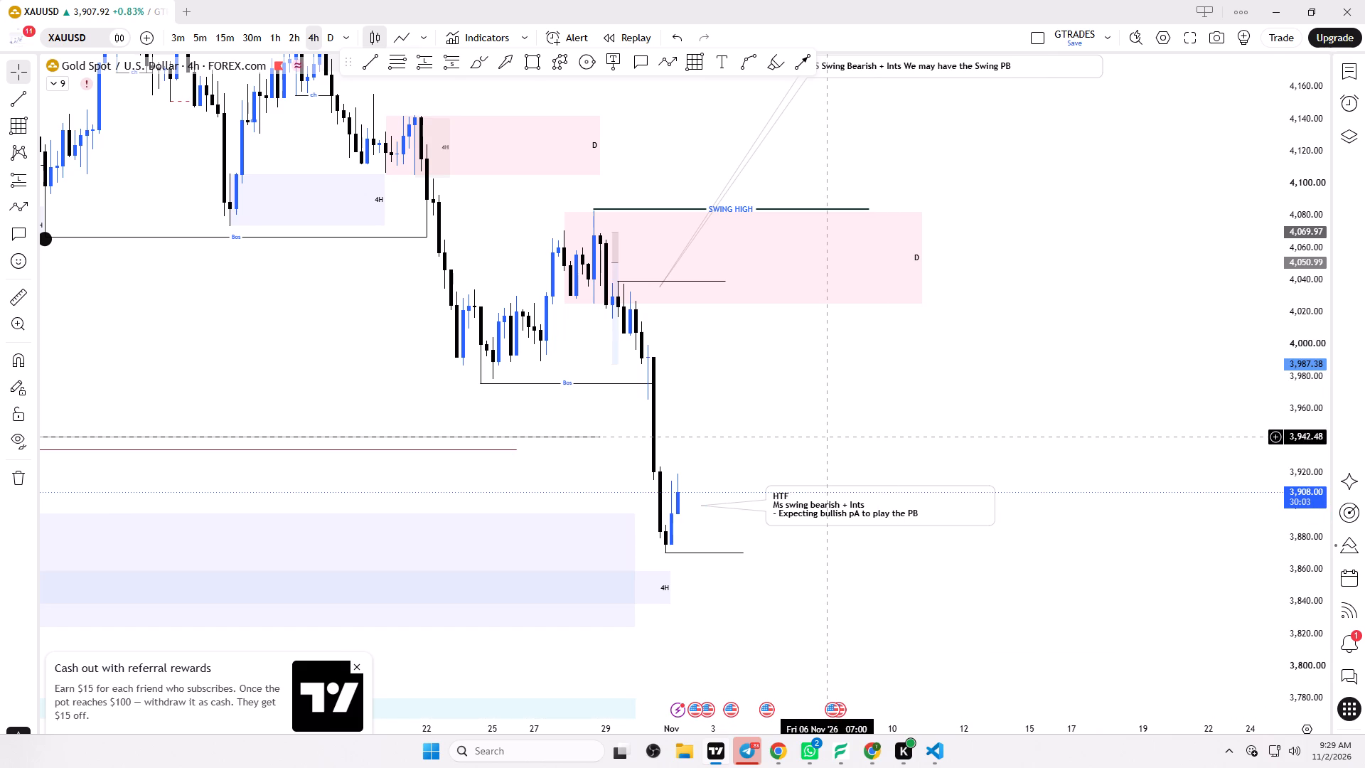
Capture a link snapshot of the annotated 4-hour XAUUSD chart and open it in Chrome's first tab, replacing the GBPUSD snapshot there.
key(alt+s)
click(789, 756)
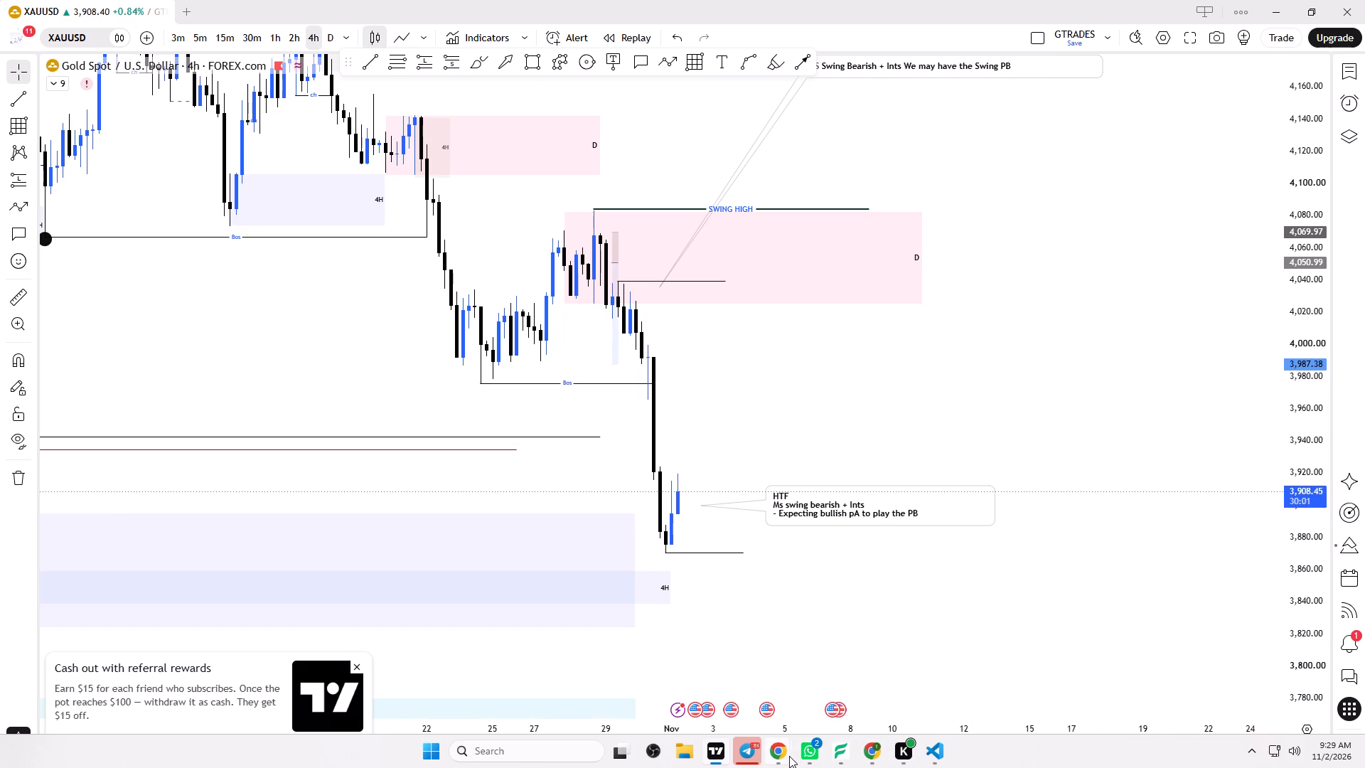
click(887, 690)
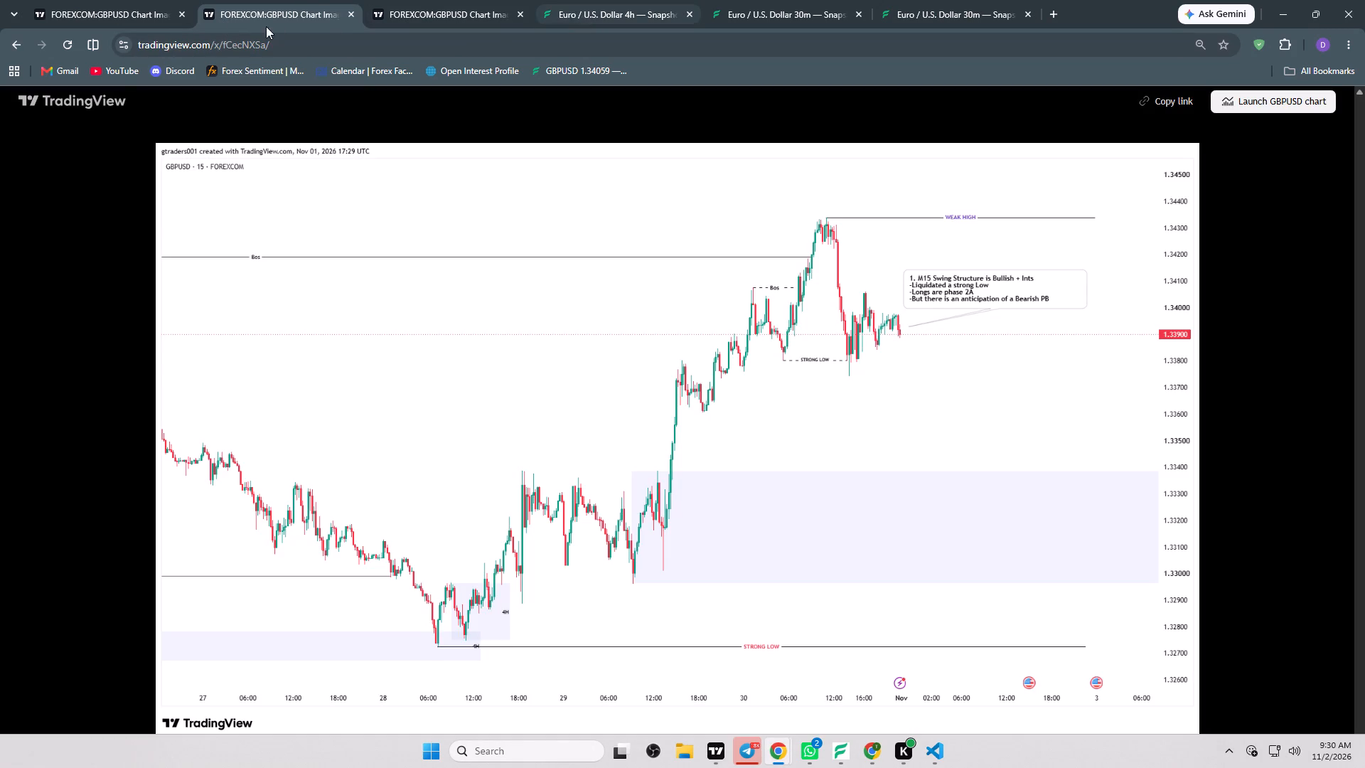
click(105, 16)
click(97, 11)
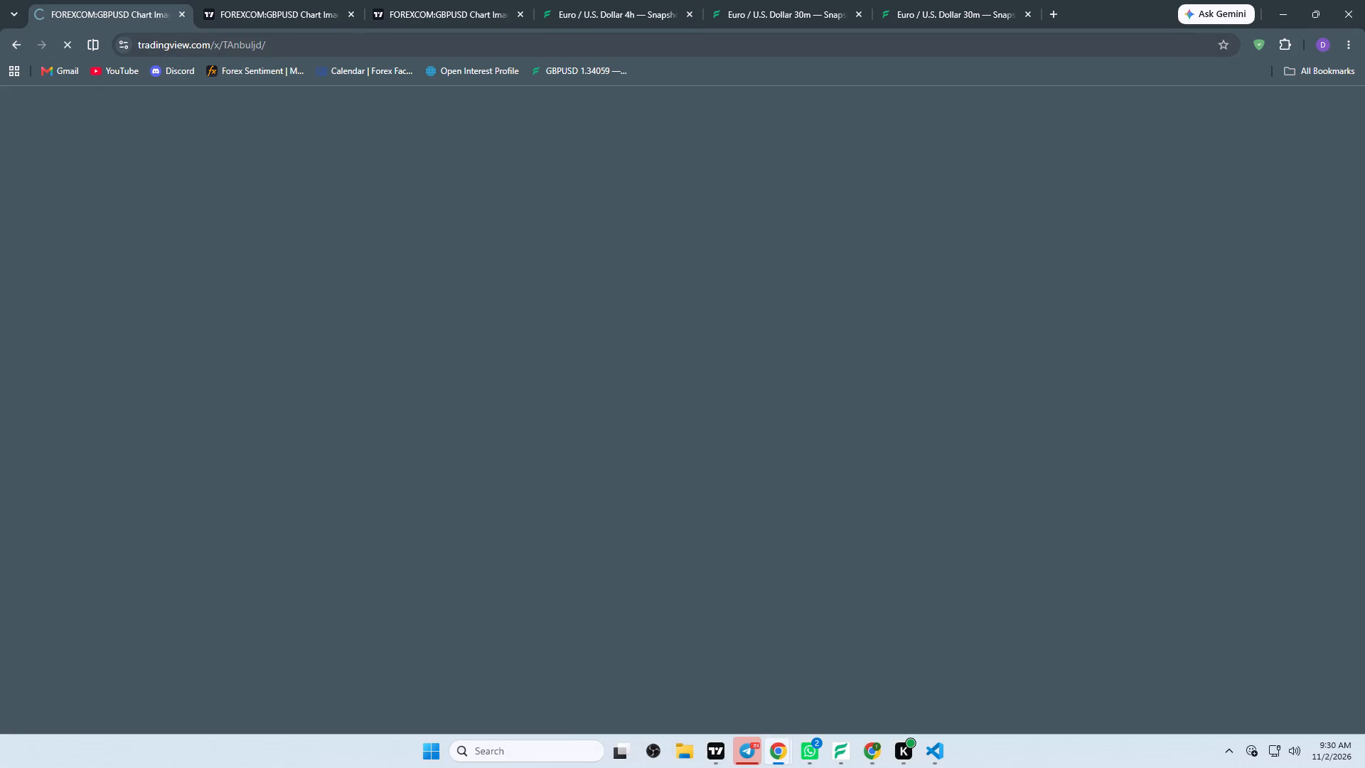
click(224, 43)
key(ctrl+v)
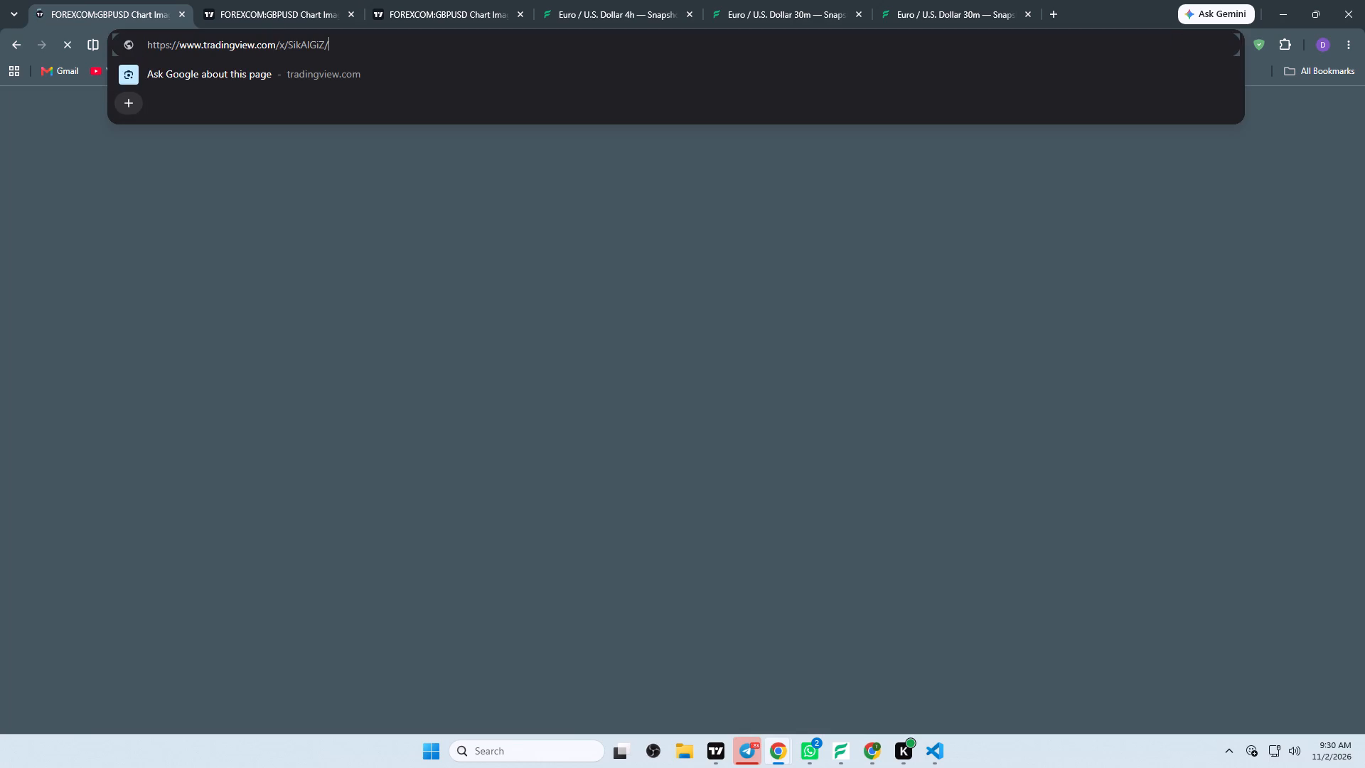
key(Return)
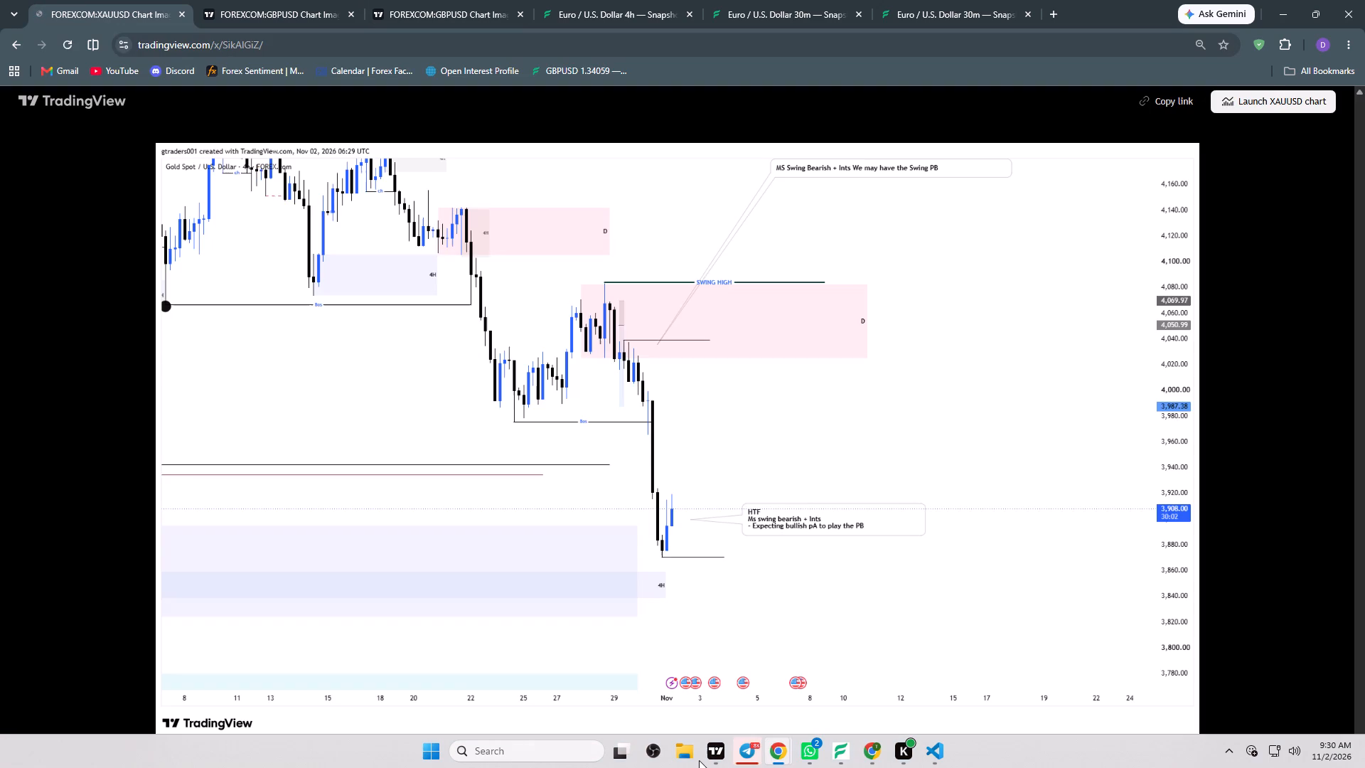
Return to the live XAUUSD chart in TradingView and switch it to the 15-minute timeframe, showing the latest price leg.
click(713, 757)
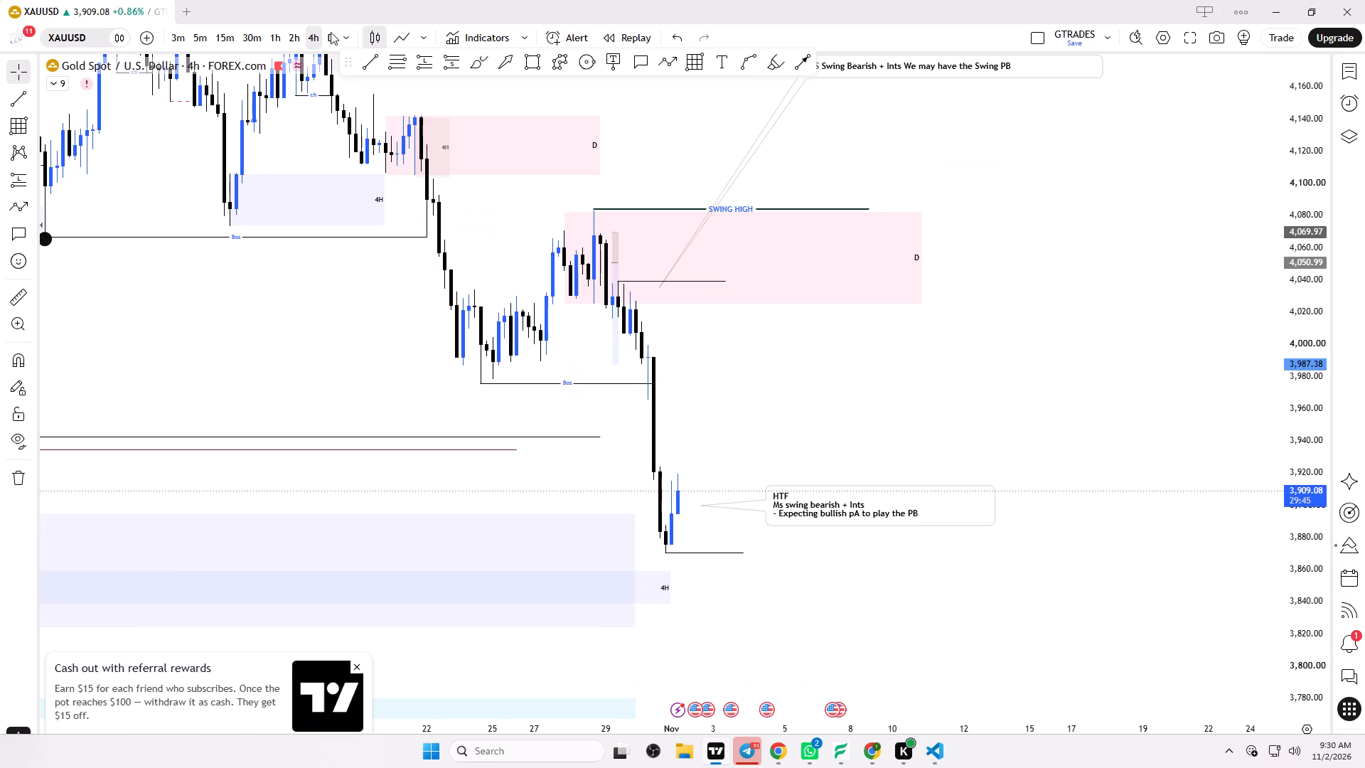
click(224, 36)
right_click(626, 370)
click(692, 390)
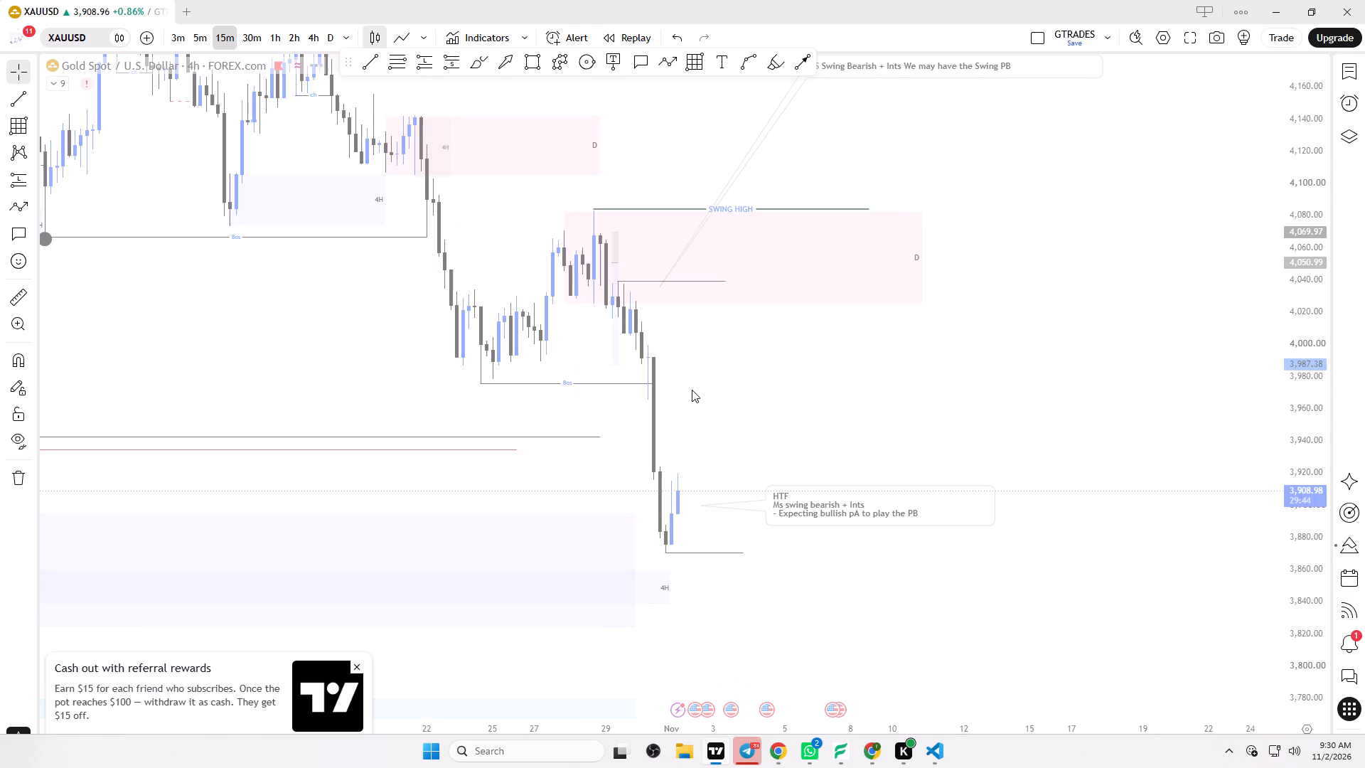
ctrl+scroll(598, 255, down, 5)
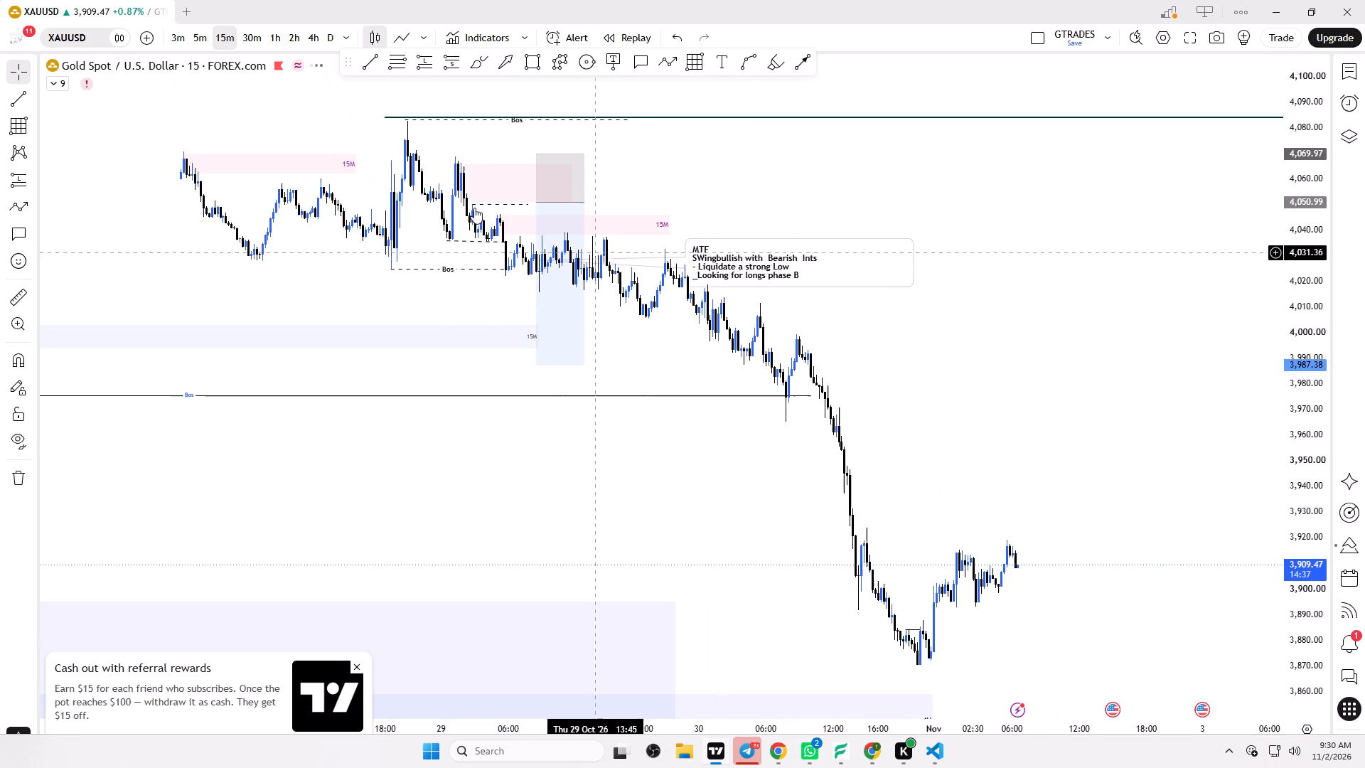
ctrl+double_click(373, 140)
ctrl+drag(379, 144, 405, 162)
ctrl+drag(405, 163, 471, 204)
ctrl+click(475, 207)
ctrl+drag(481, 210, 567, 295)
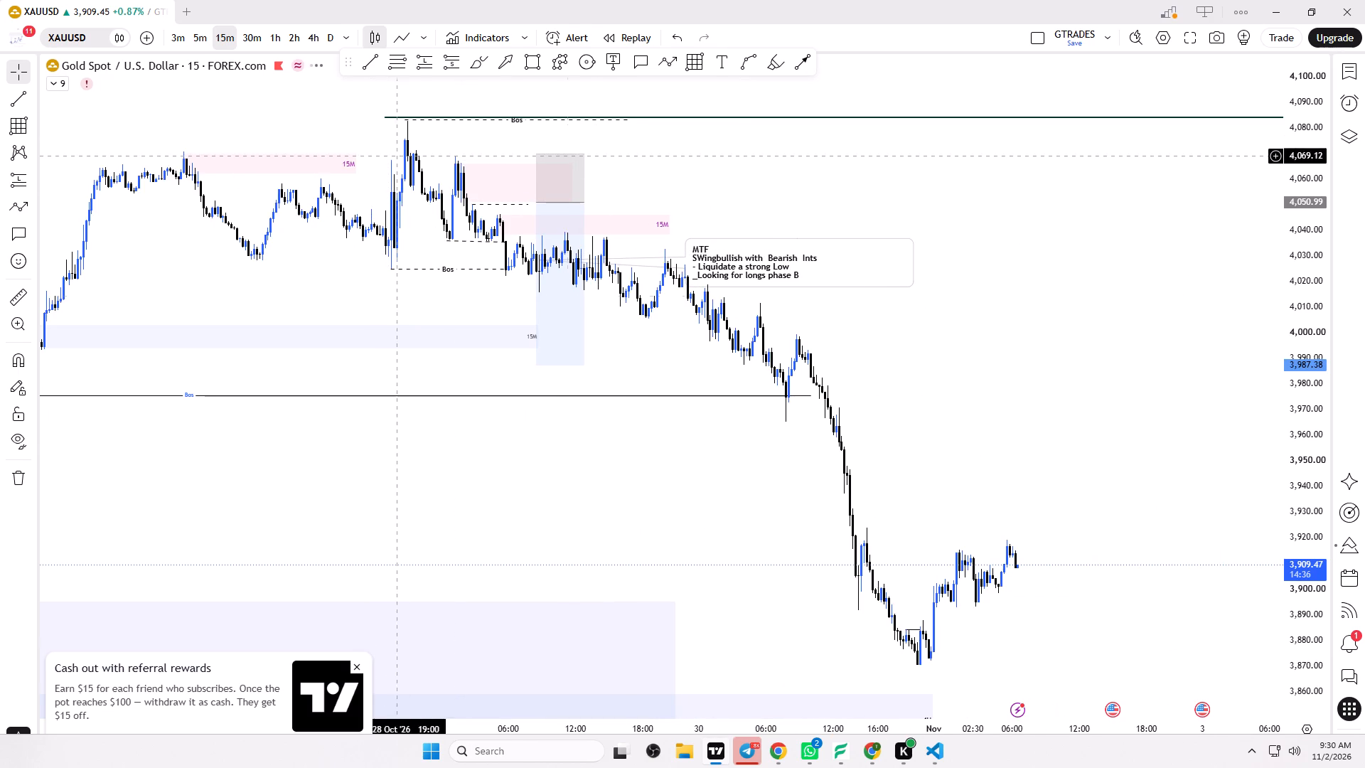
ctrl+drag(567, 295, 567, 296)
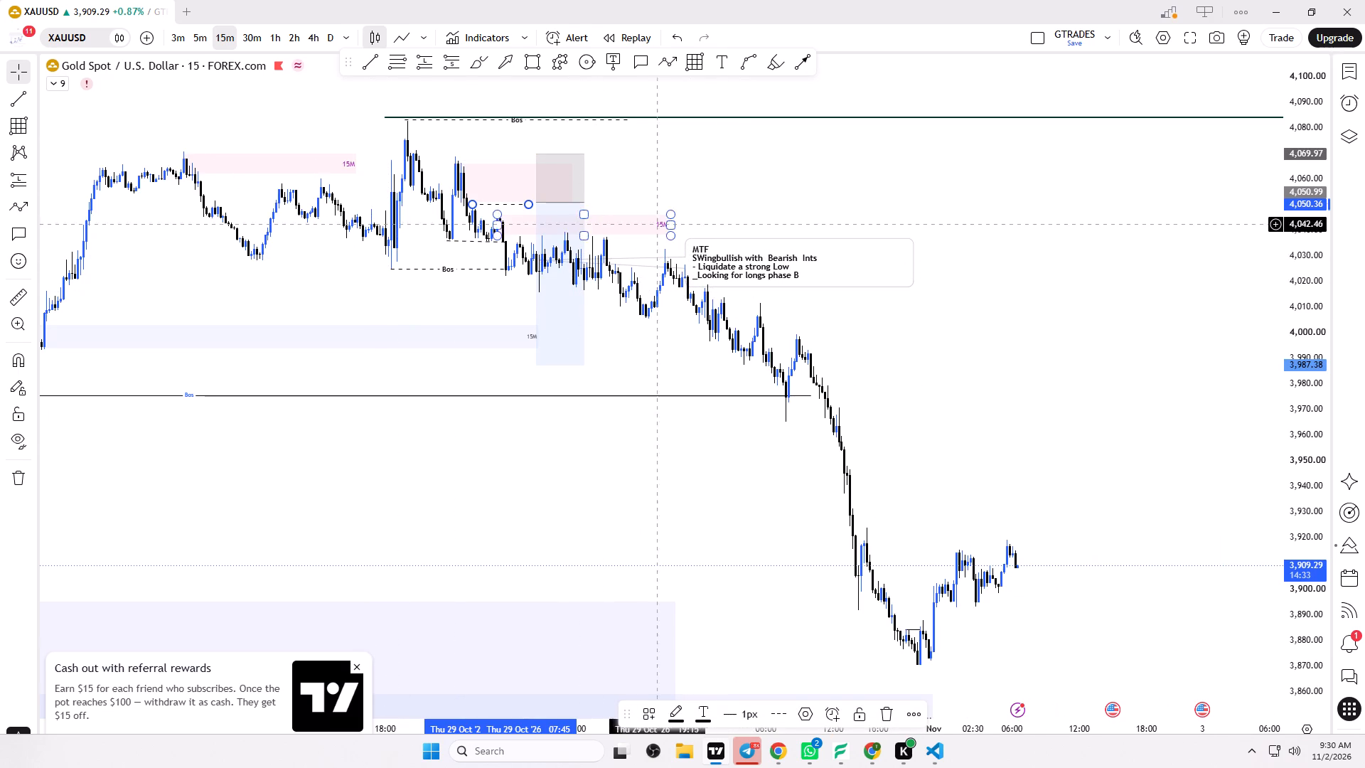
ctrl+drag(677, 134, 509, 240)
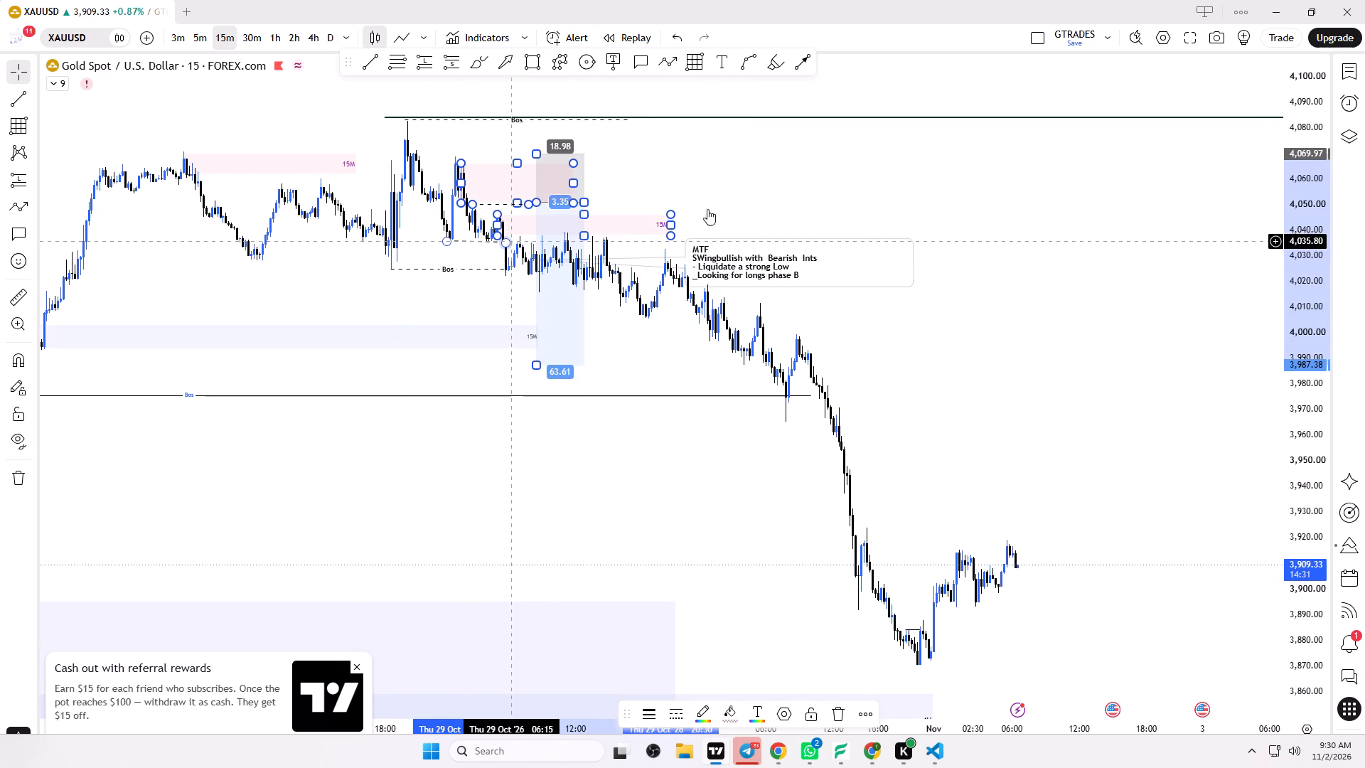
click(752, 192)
Move the MTF callout to the latest price leg, with its pointer at about 3,915 and its text box at about 3,975.
drag(535, 257, 851, 419)
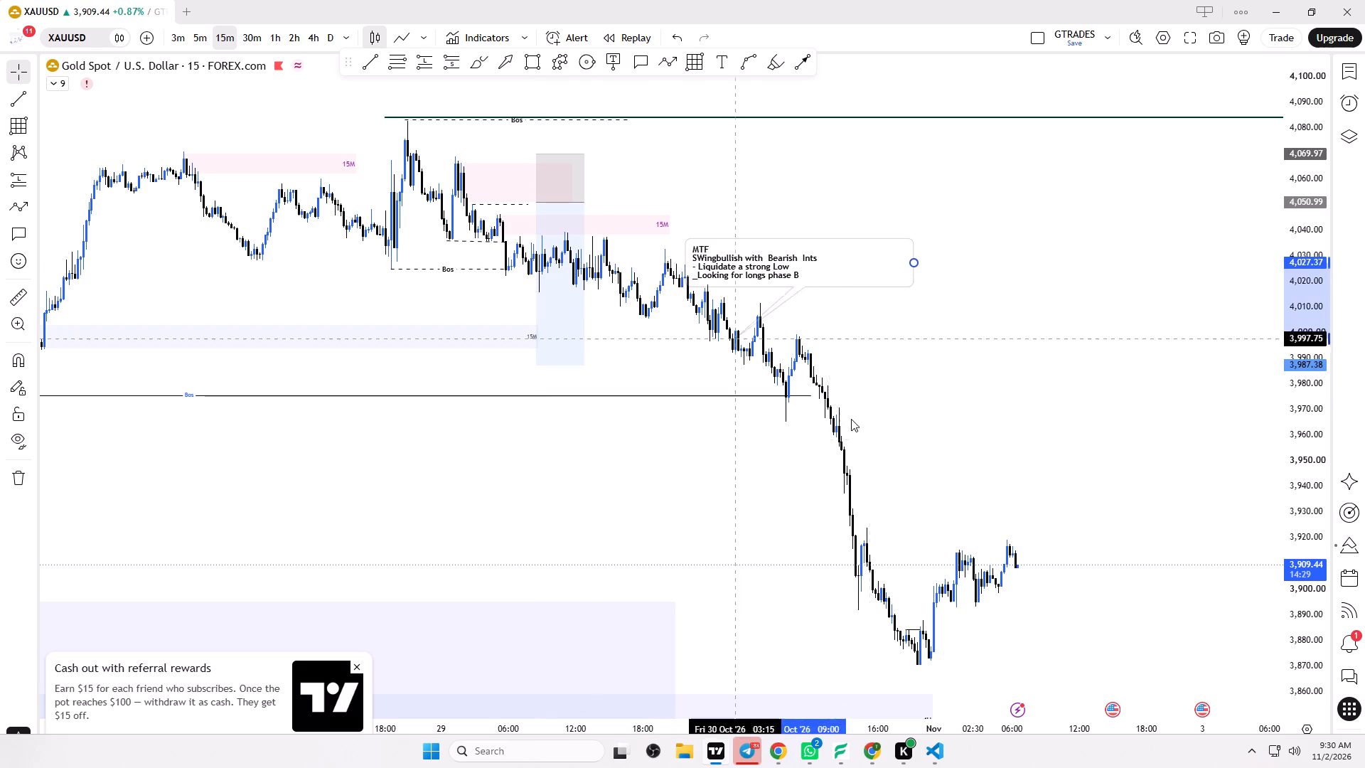
drag(851, 419, 968, 550)
drag(852, 274, 1129, 439)
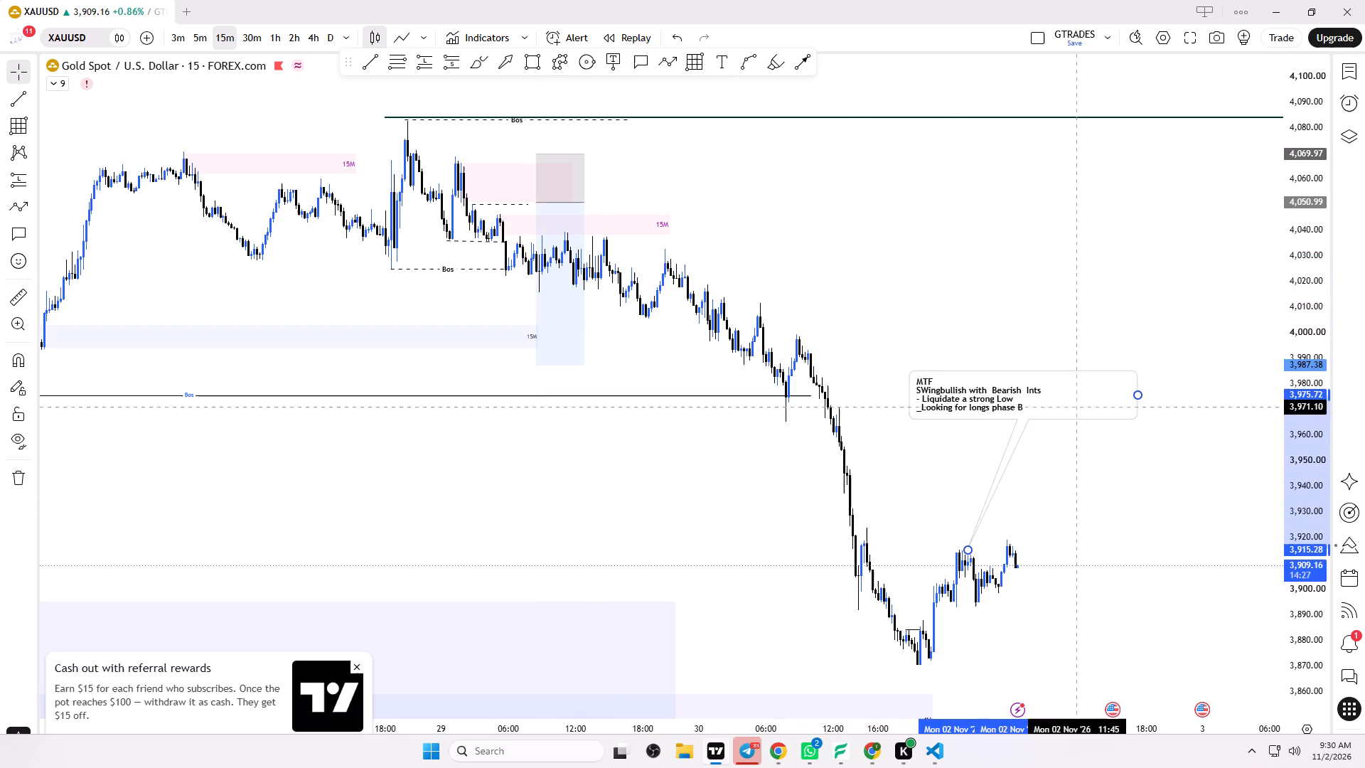
drag(1129, 439, 1148, 462)
click(1132, 545)
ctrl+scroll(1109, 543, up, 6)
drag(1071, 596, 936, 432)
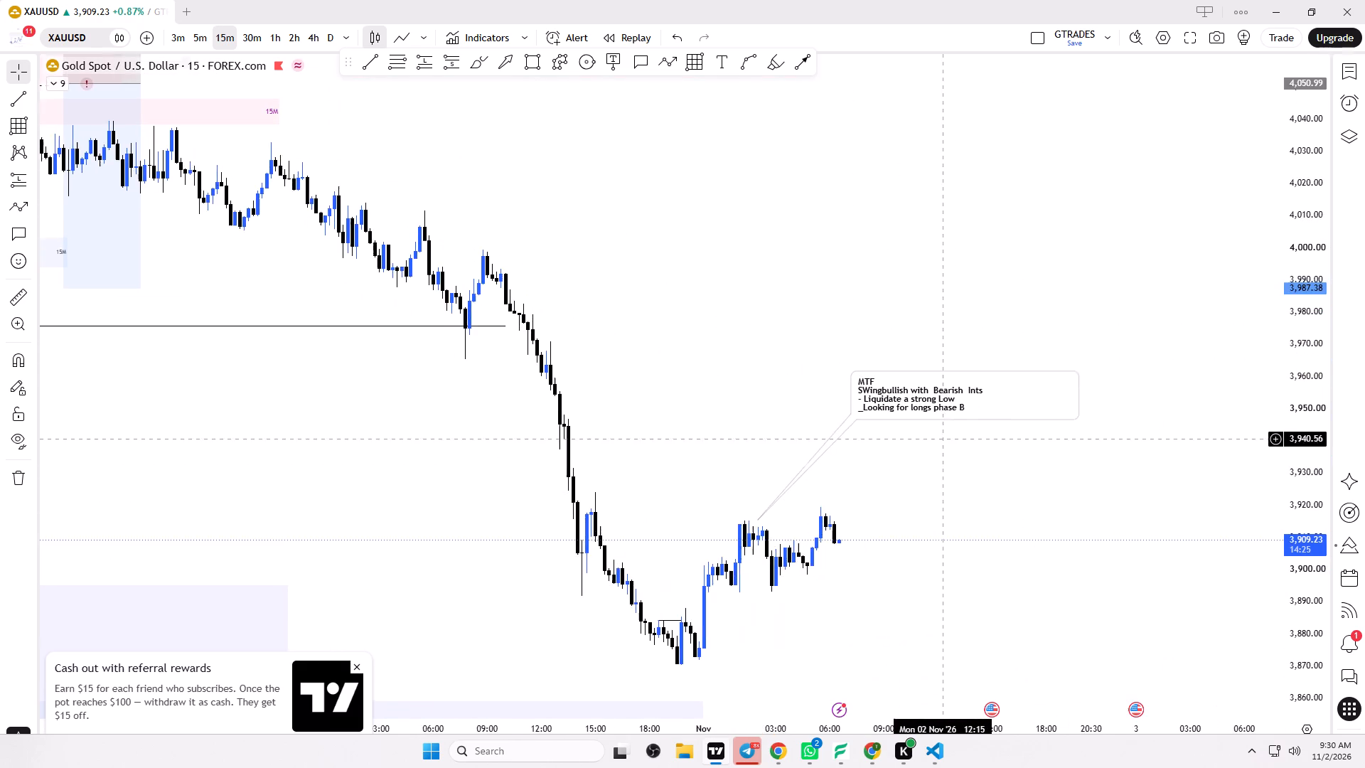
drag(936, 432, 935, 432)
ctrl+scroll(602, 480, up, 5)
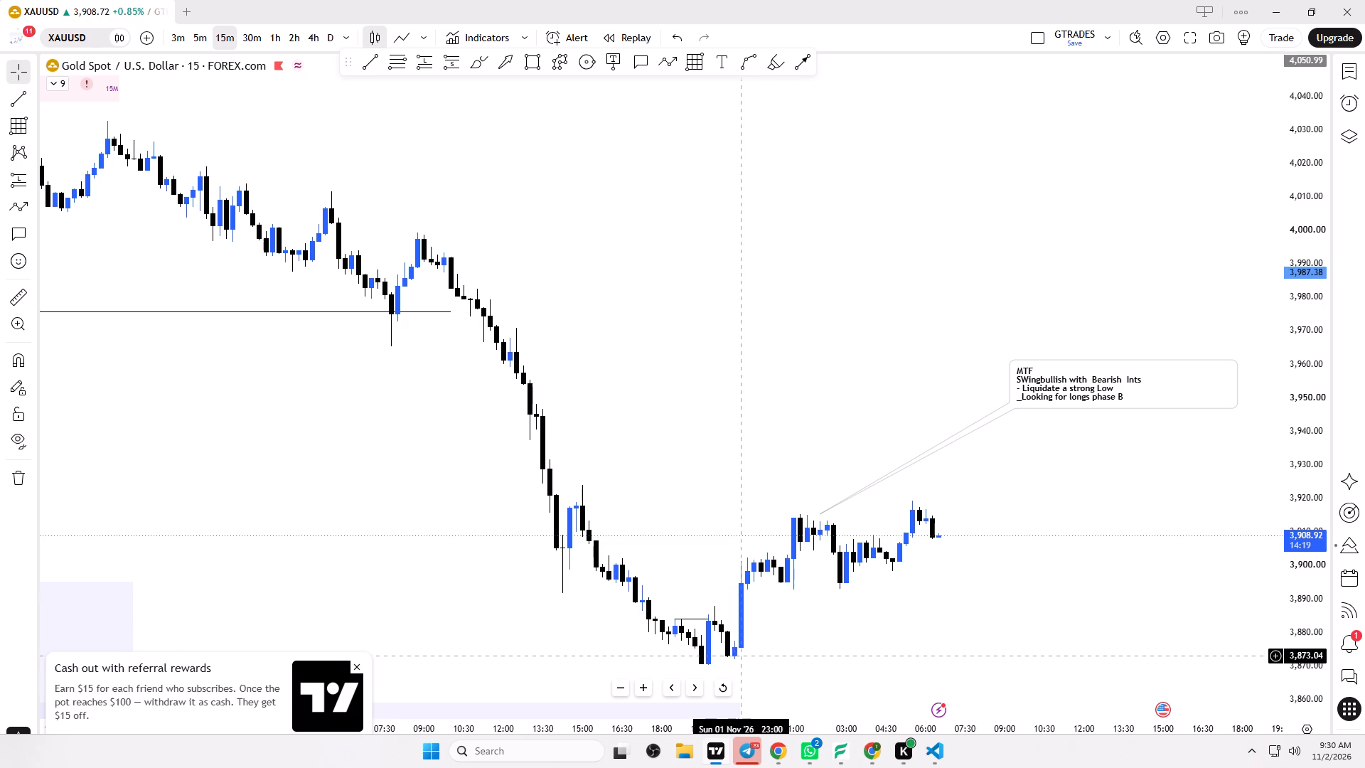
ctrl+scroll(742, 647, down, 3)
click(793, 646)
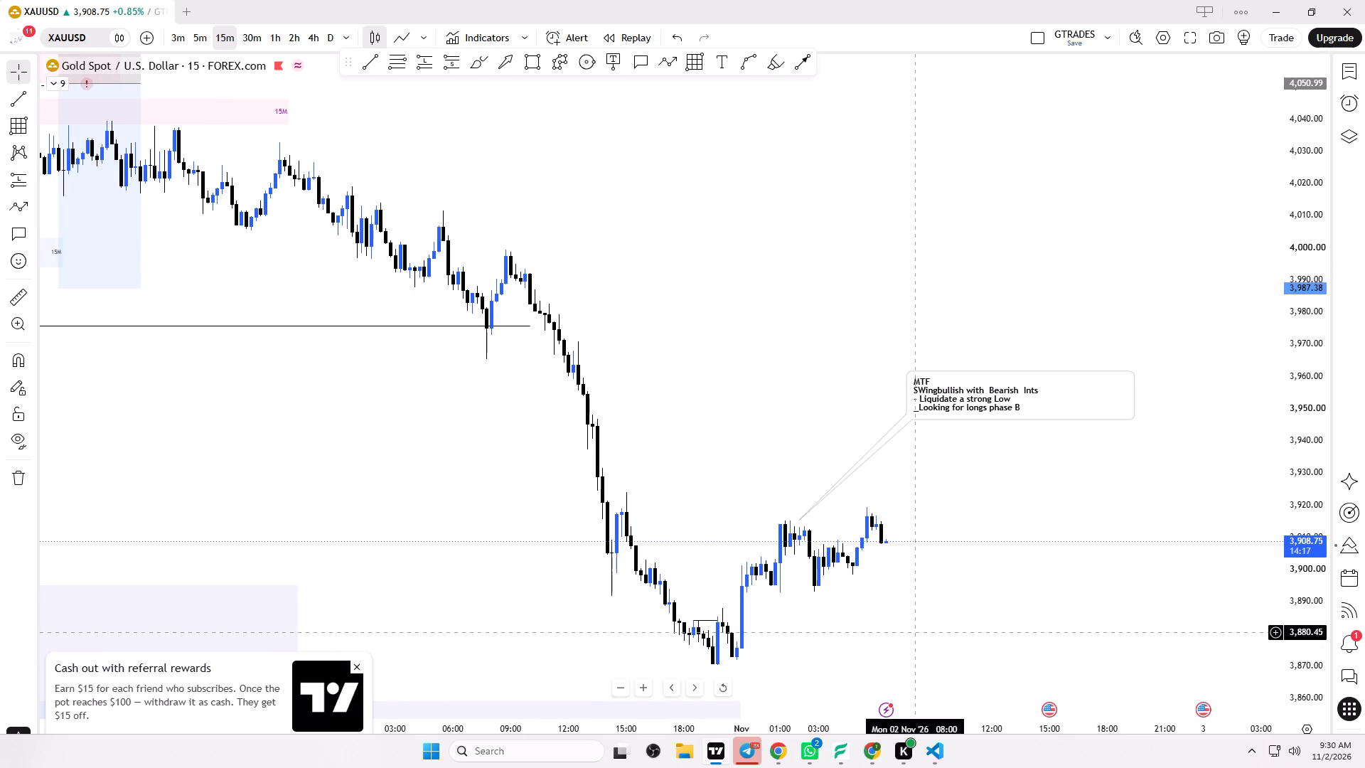
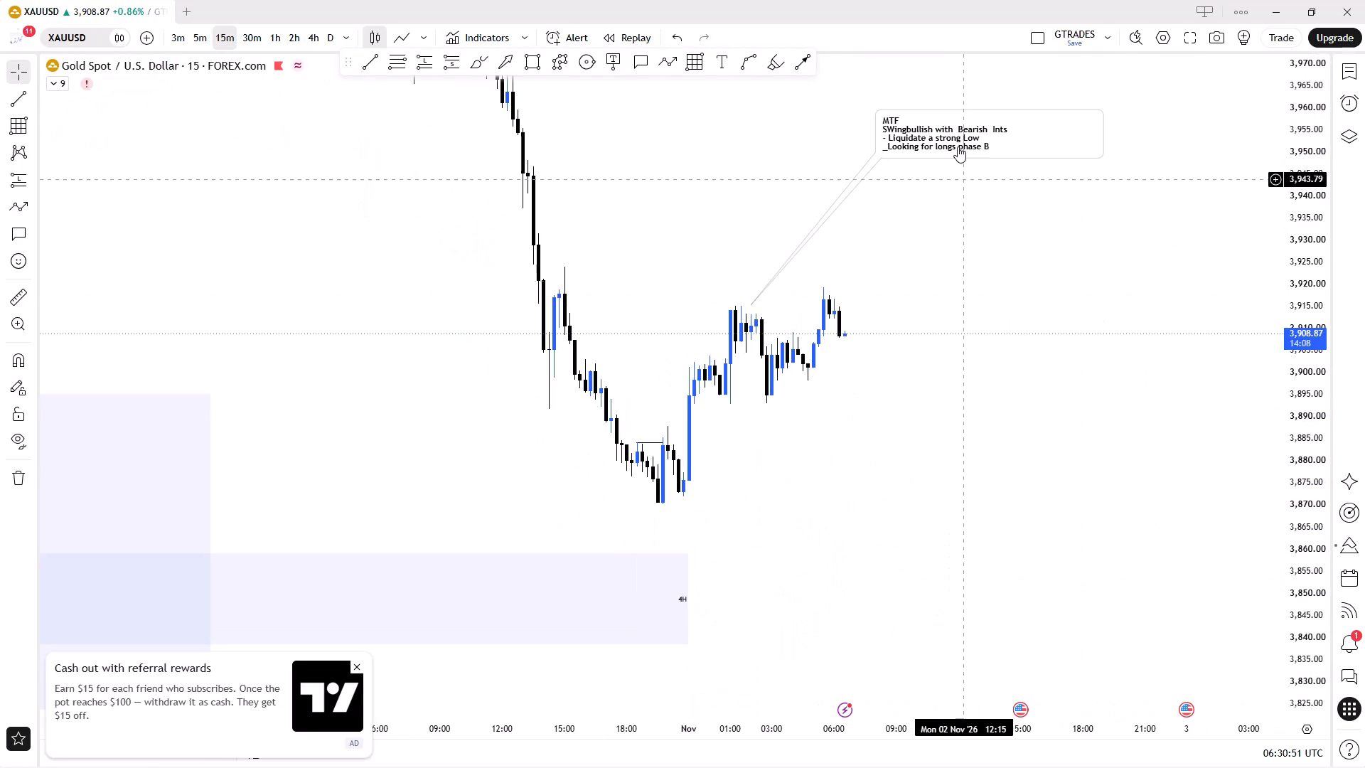
Reposition the MTF callout beside the latest candles at about 3,908, with its pointer tip just below price at about 3,892.
drag(958, 146, 970, 185)
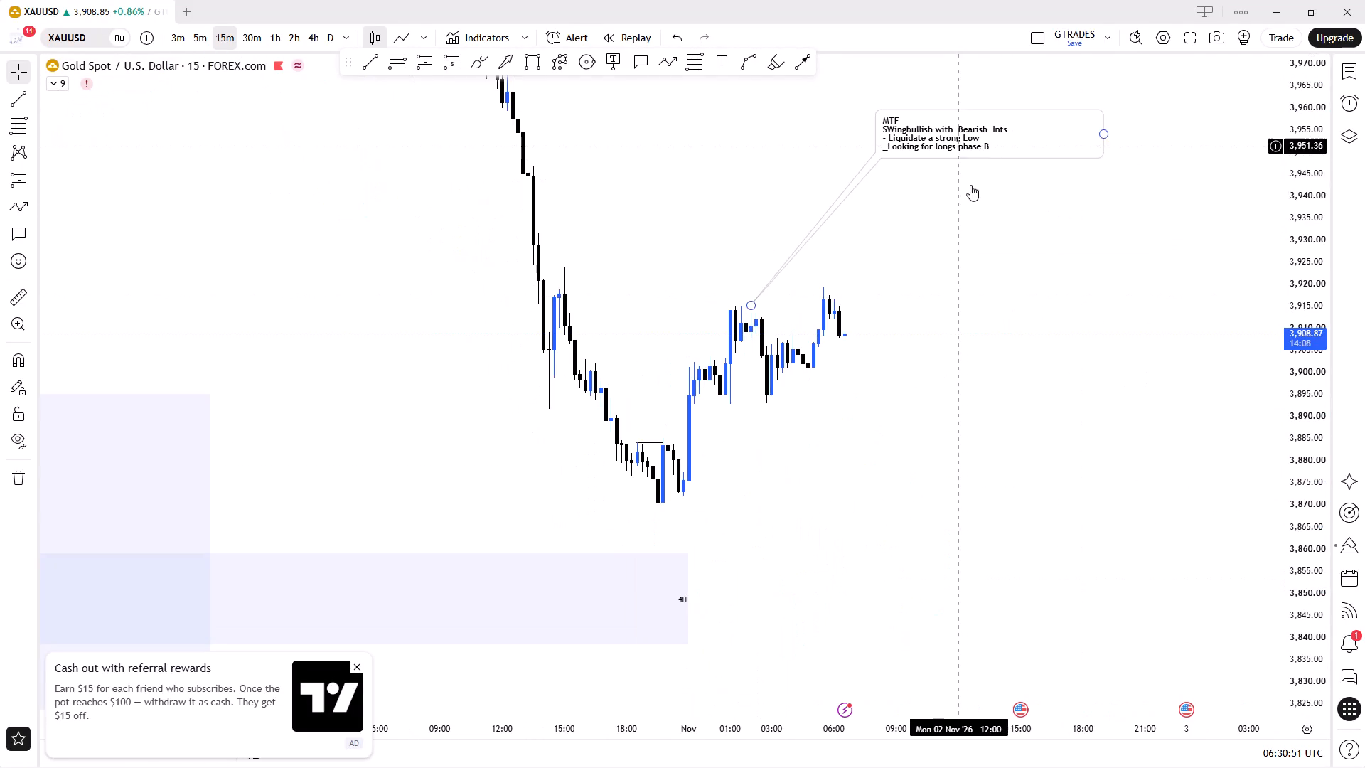
drag(970, 185, 1006, 270)
drag(752, 303, 821, 406)
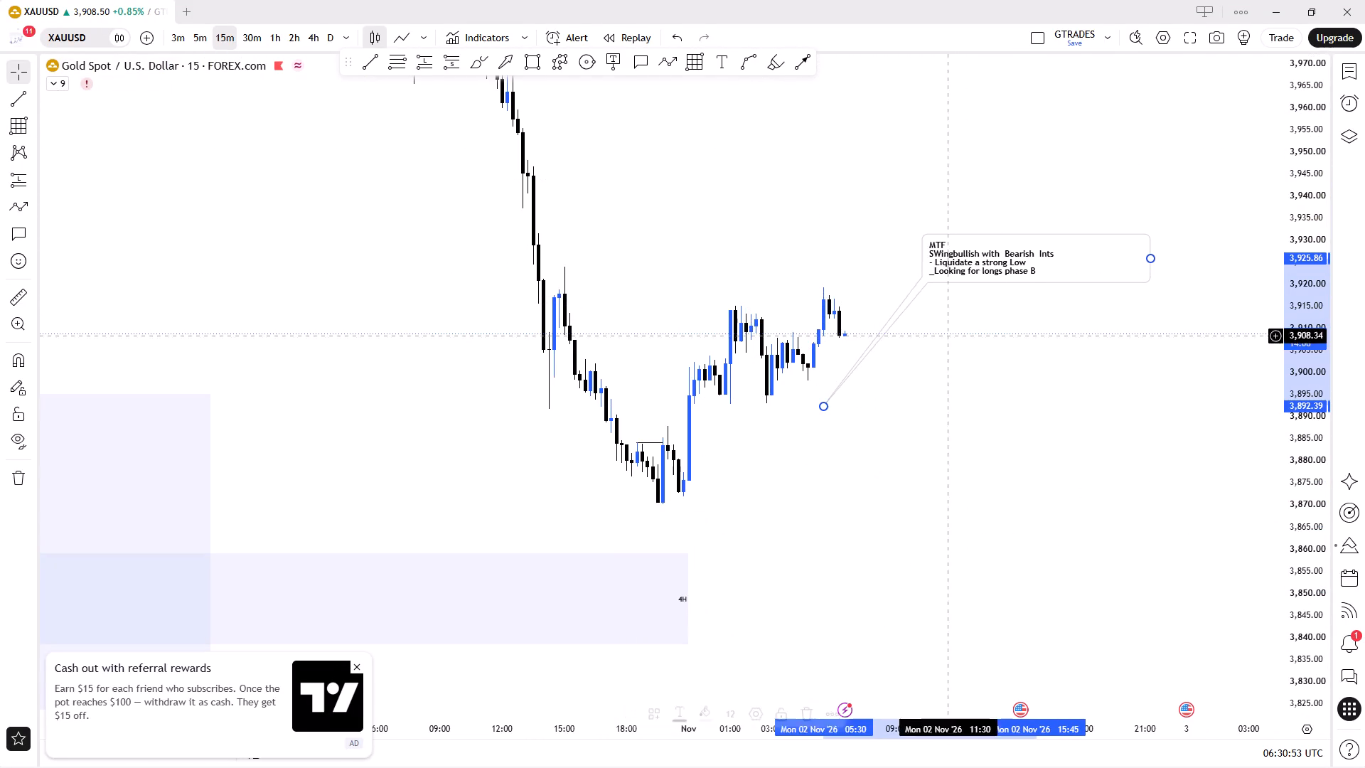
drag(979, 257, 979, 337)
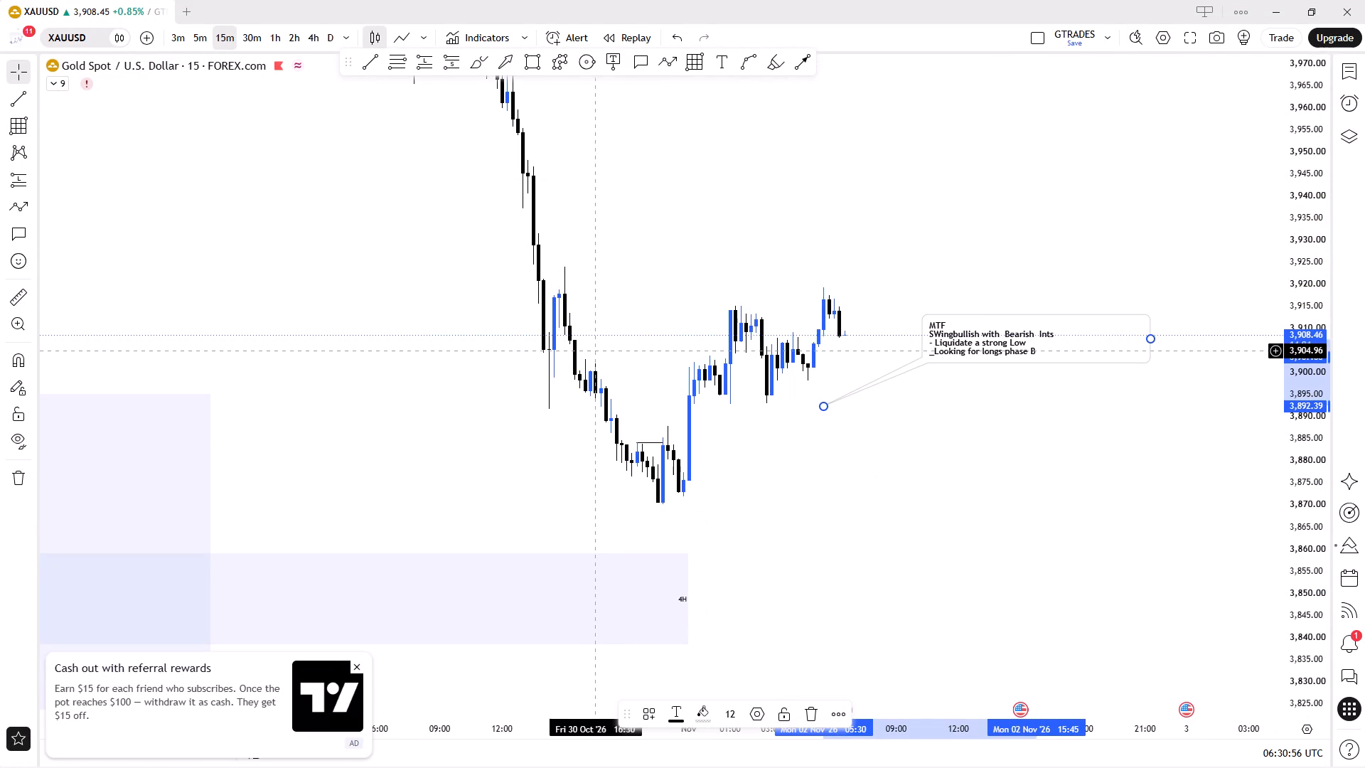
Draw a horizontal trend line at 3,923.92 from the 30 Oct 15:00 swing high to 2 Nov 07:30 and open its drawing templates.
click(370, 51)
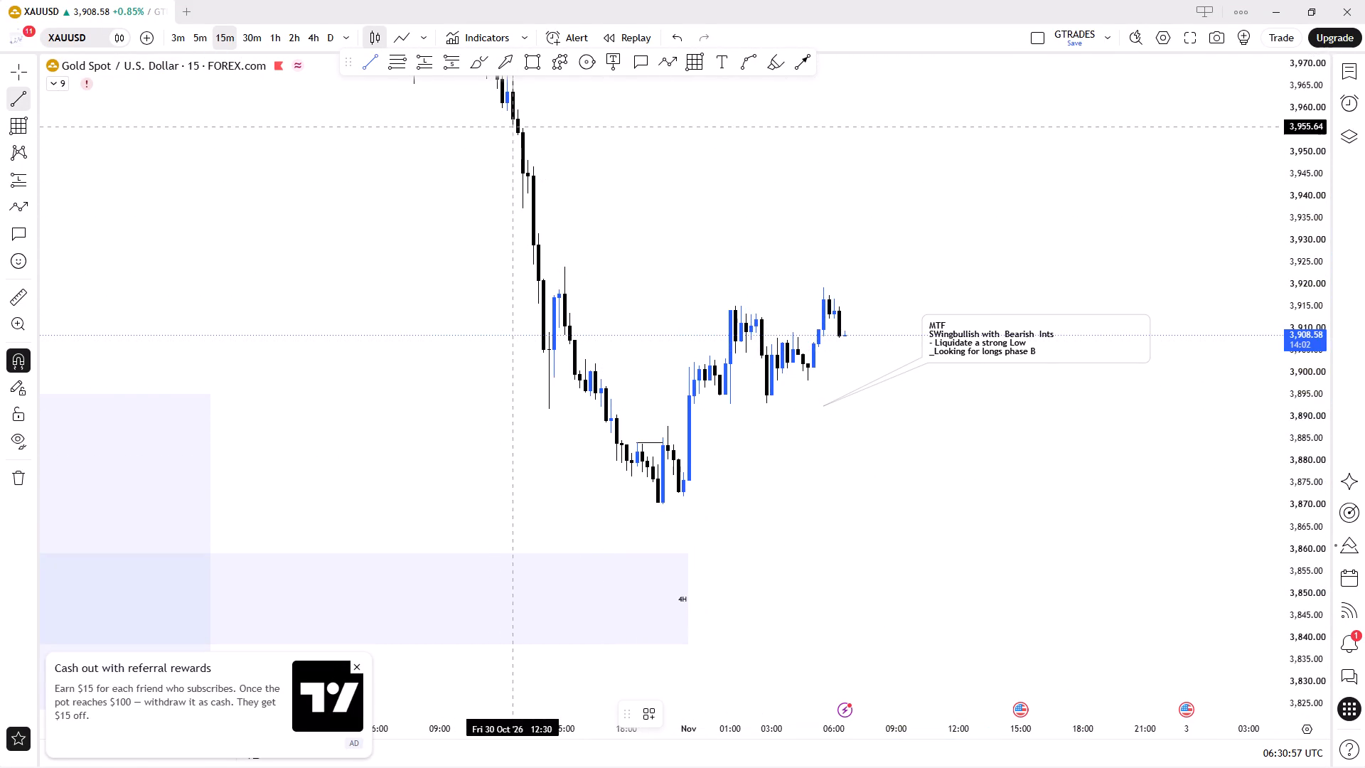
ctrl+click(567, 237)
shift+click(866, 302)
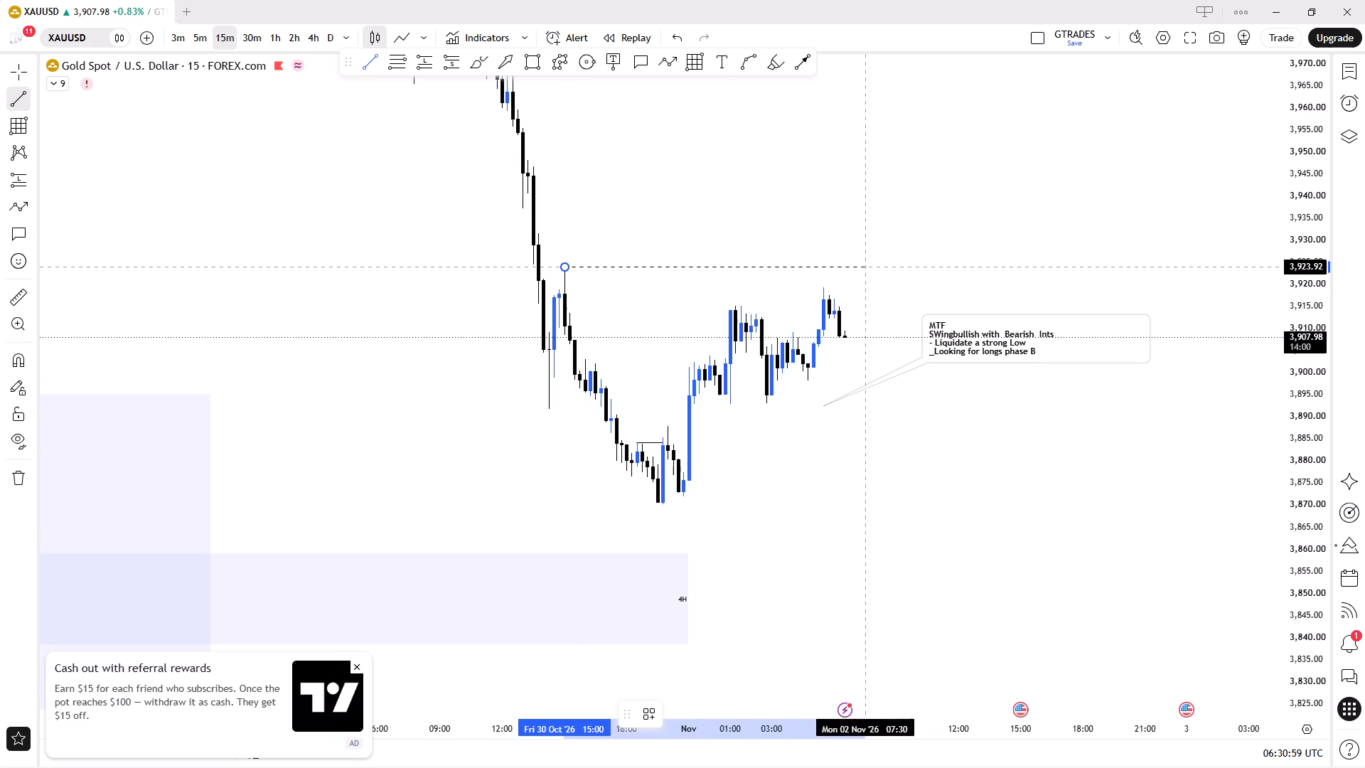
double_click(653, 718)
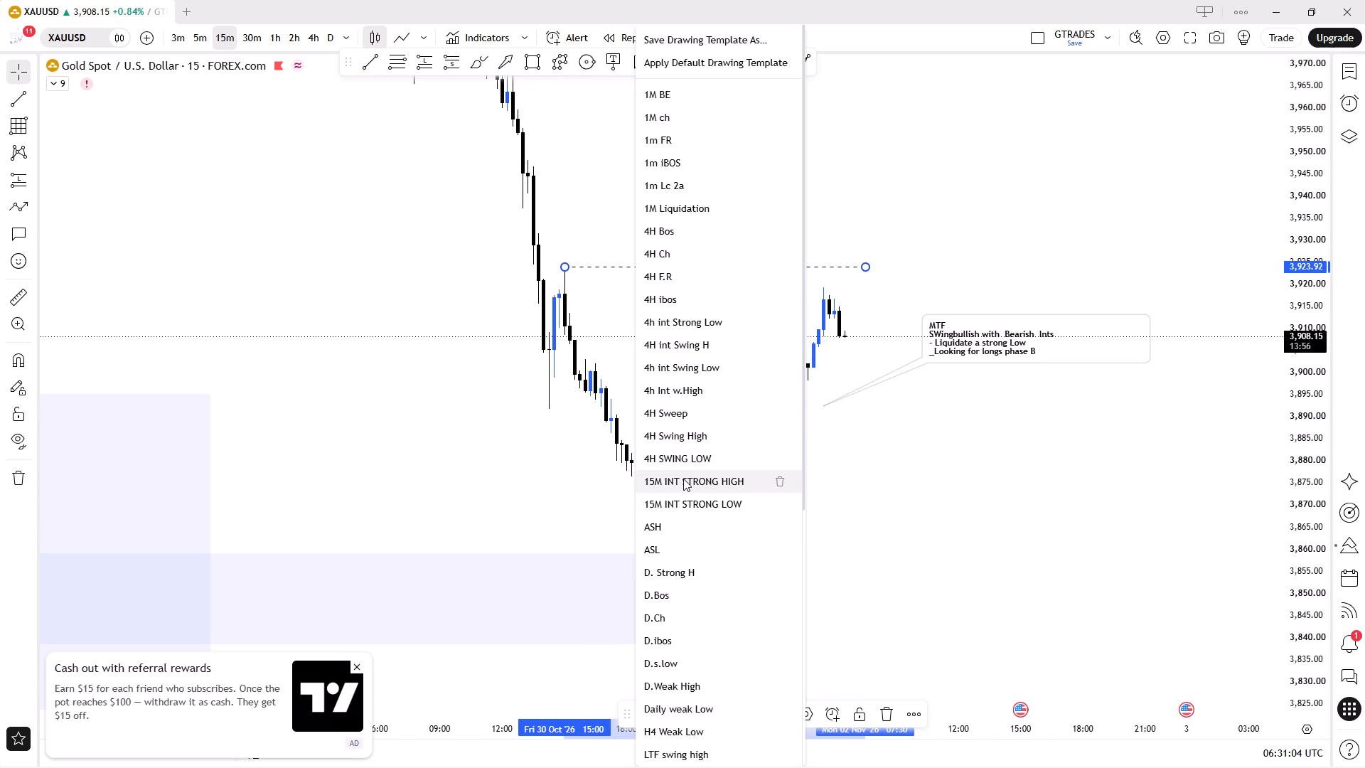
Apply the 15M INT STRONG HIGH template to the horizontal line at 3,923.92 and deselect it.
click(683, 479)
click(813, 189)
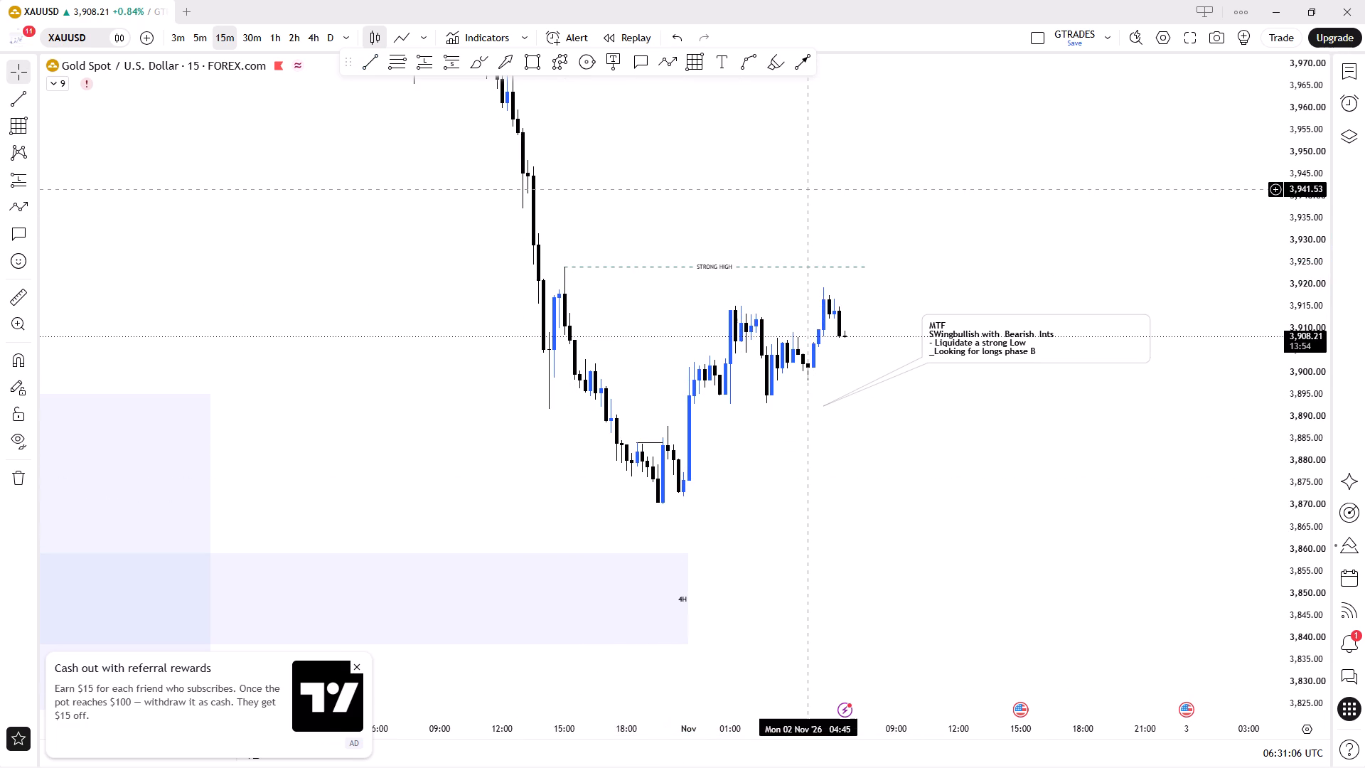
Draw a rectangle from the strong-high candle, spanning about 3,923.92 to 3,910.04, and extend it to the early 2 November candles.
ctrl+scroll(629, 235, up, 4)
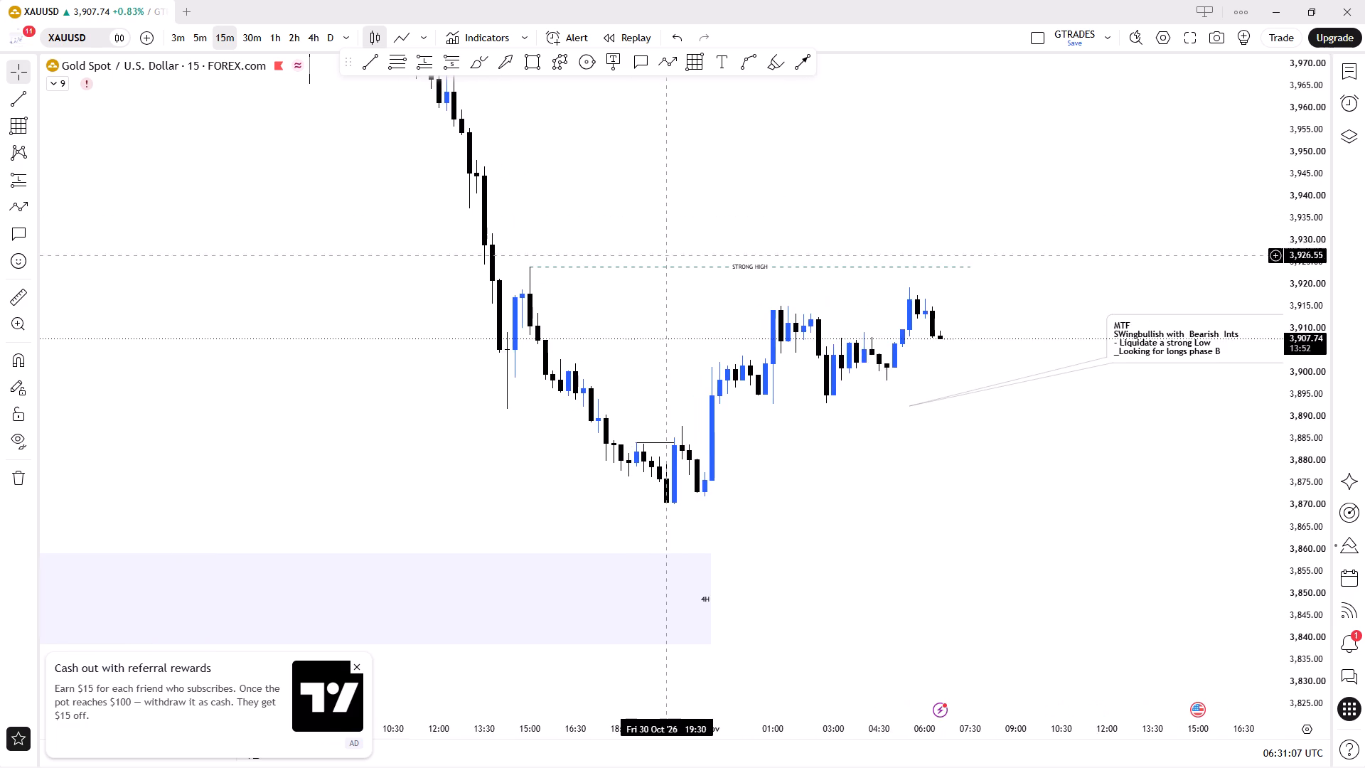
drag(658, 298, 611, 298)
click(611, 298)
click(534, 52)
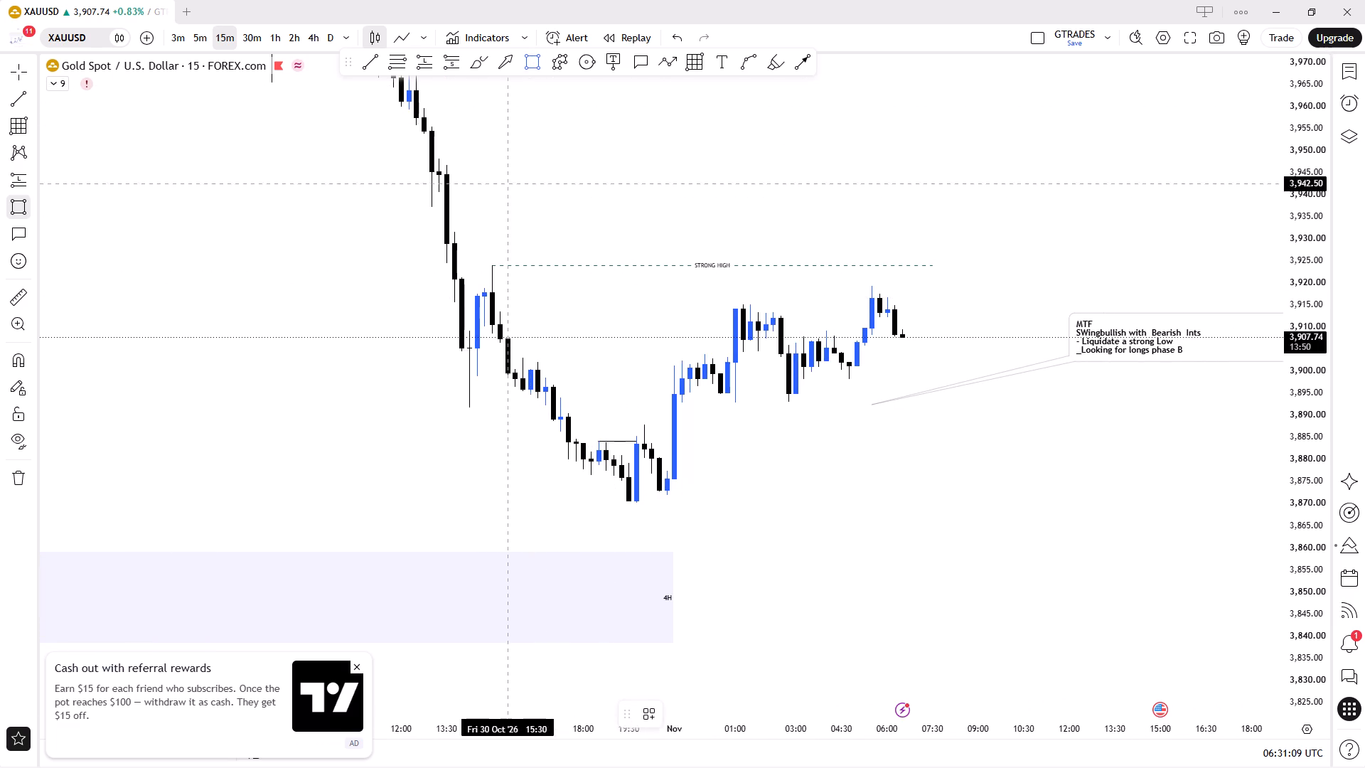
ctrl+click(486, 339)
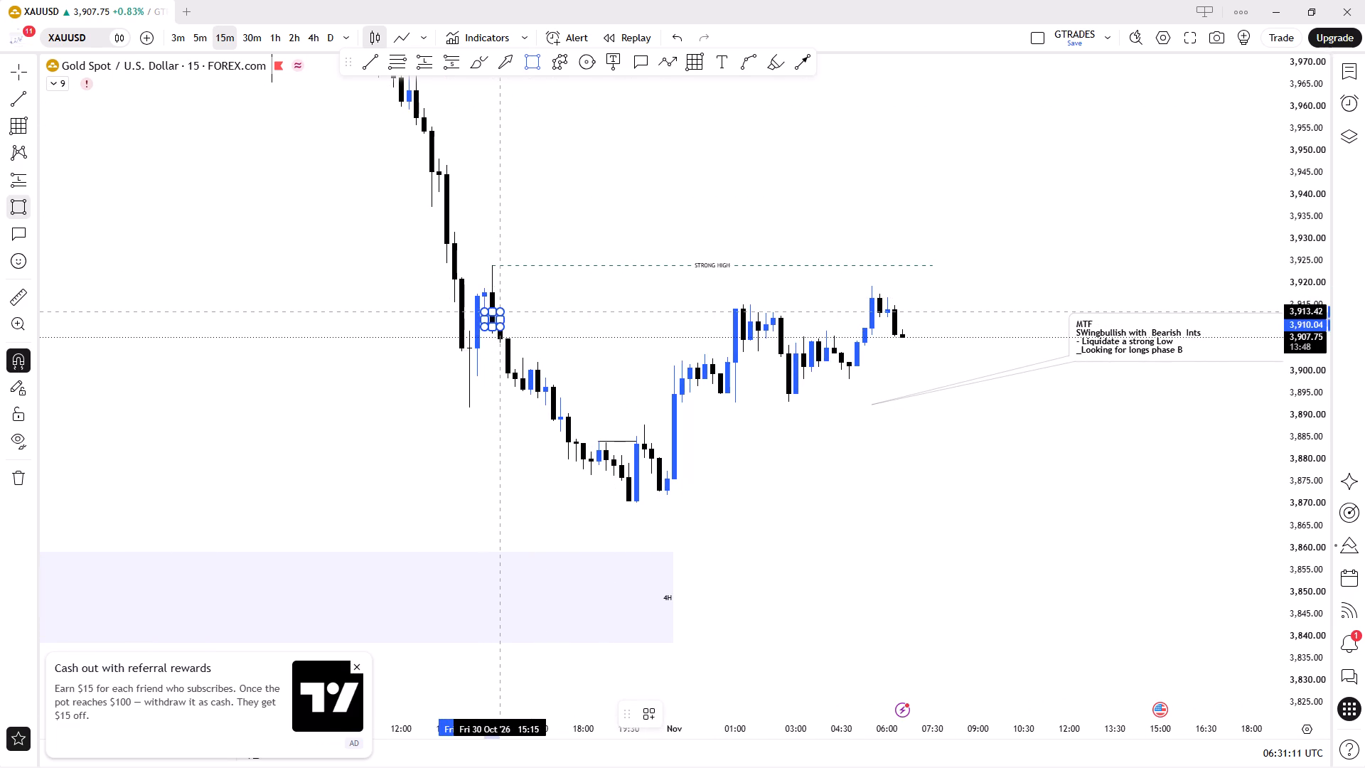
ctrl+click(492, 264)
drag(493, 297, 739, 316)
Apply the M15 Supply template to the rectangle below the strong high and deselect it.
click(652, 715)
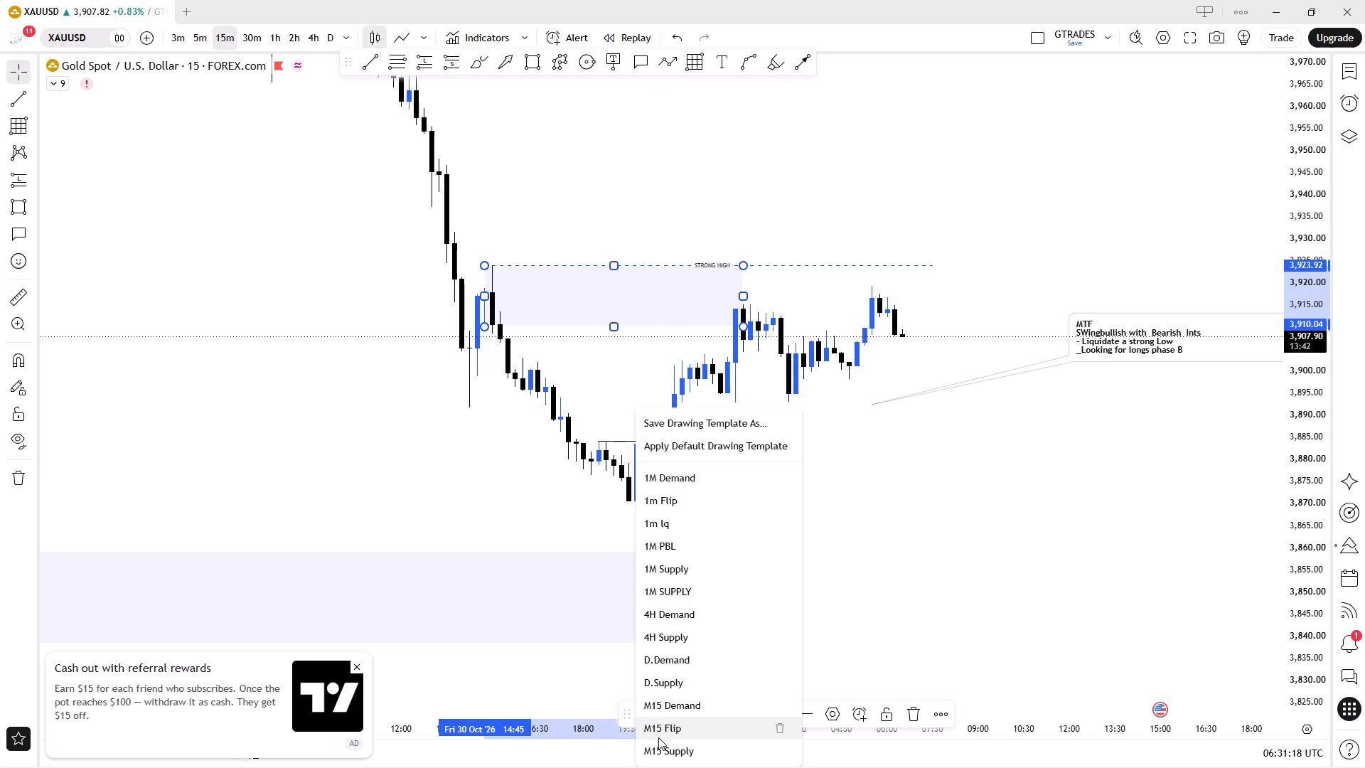
click(660, 742)
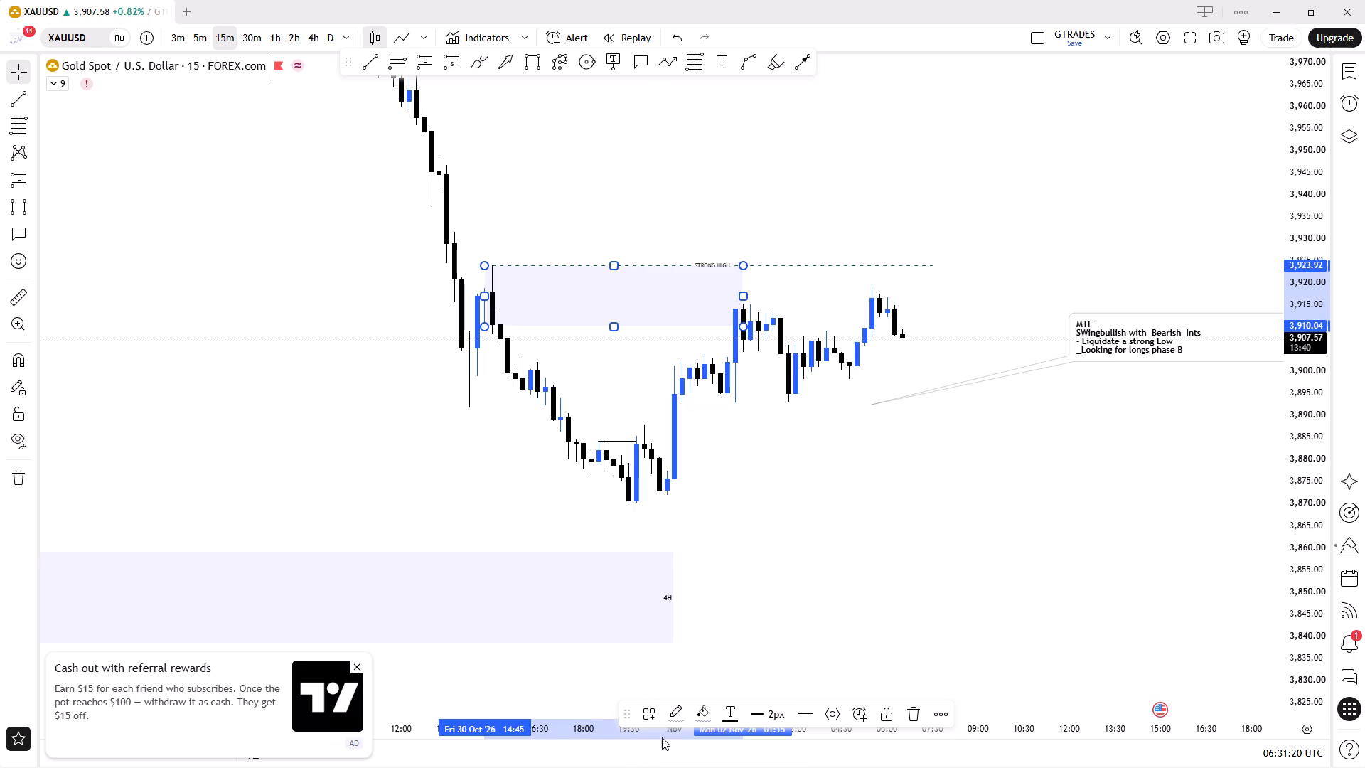
click(850, 208)
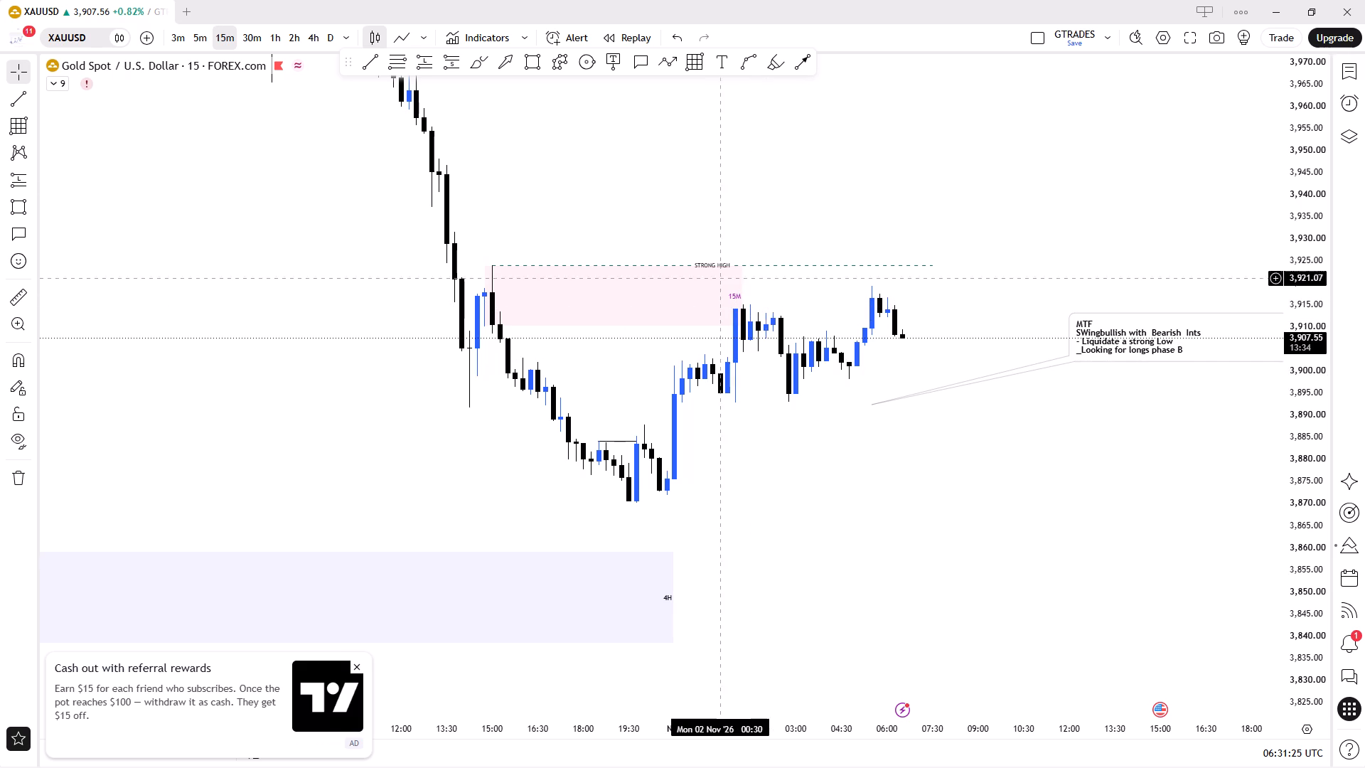
Move the MTF callout's pointer to just beneath the latest candle, at about 3,903, and bring its text box closer to price.
drag(603, 171, 395, 169)
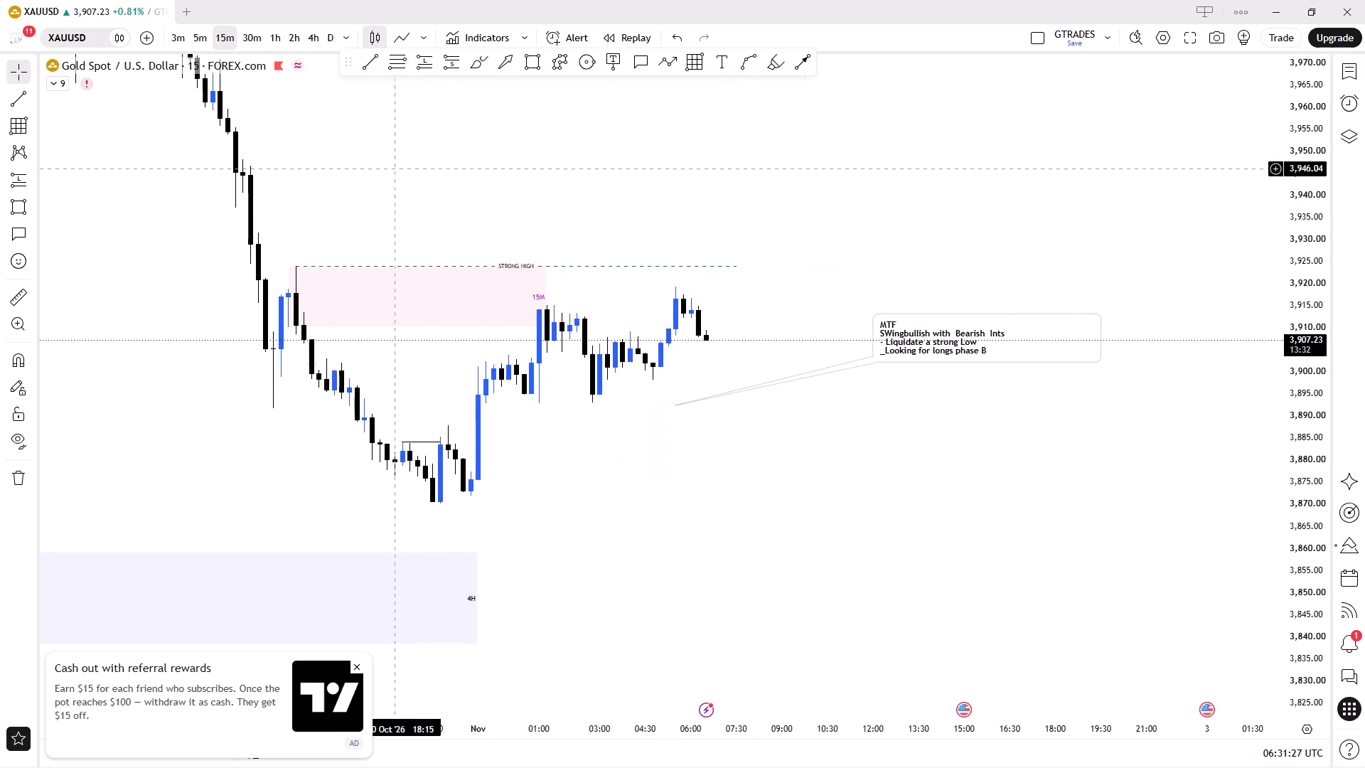
drag(679, 405, 717, 358)
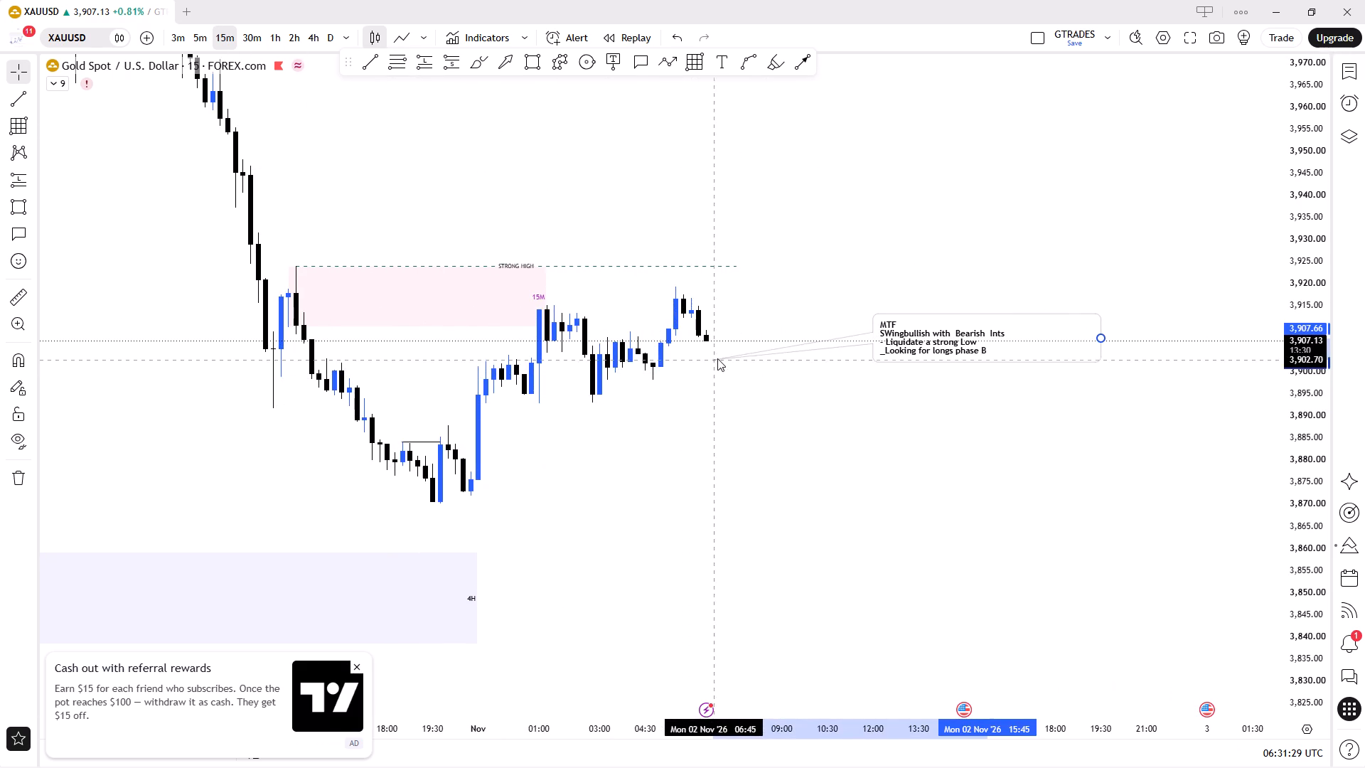
drag(717, 358, 718, 358)
drag(959, 348, 887, 341)
Replace the lines below the MTF callout's heading with "Ms sing + int bearish".
click(887, 341)
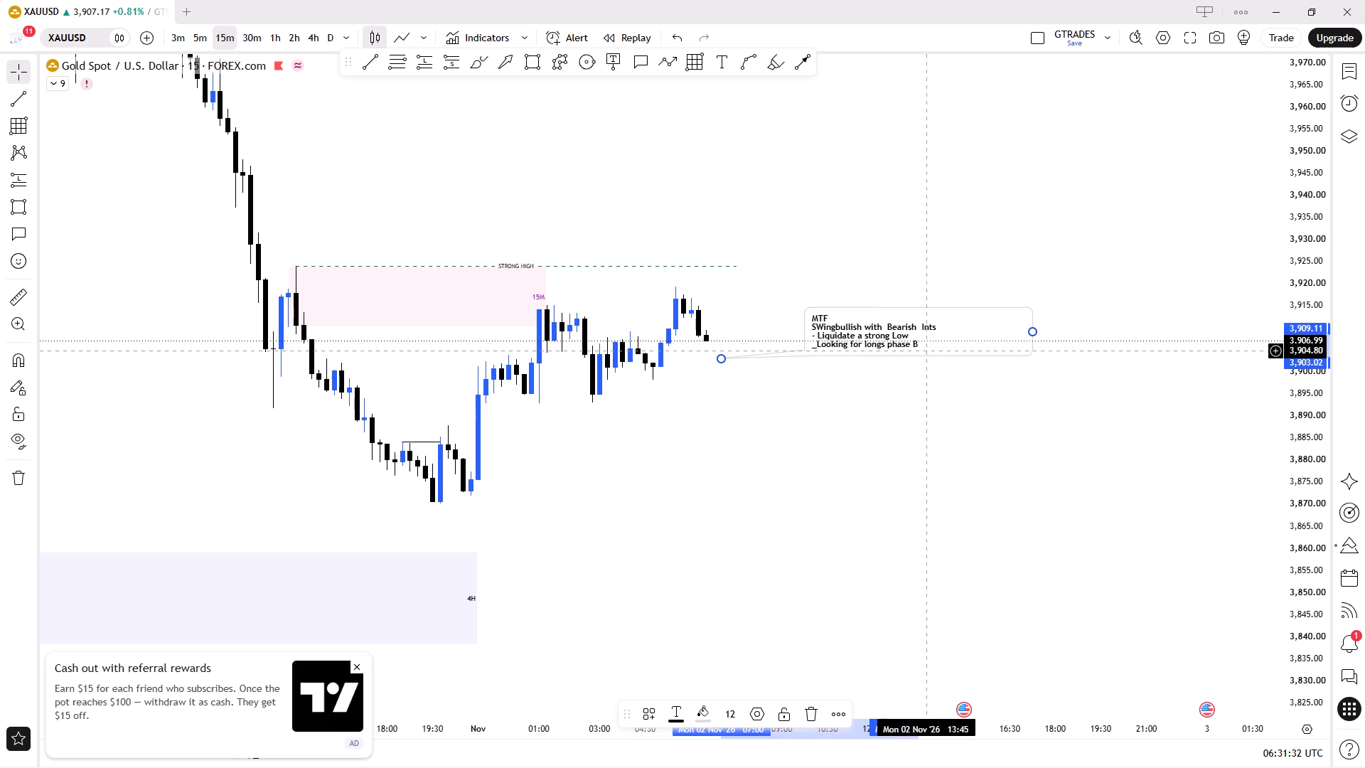
drag(924, 349, 815, 329)
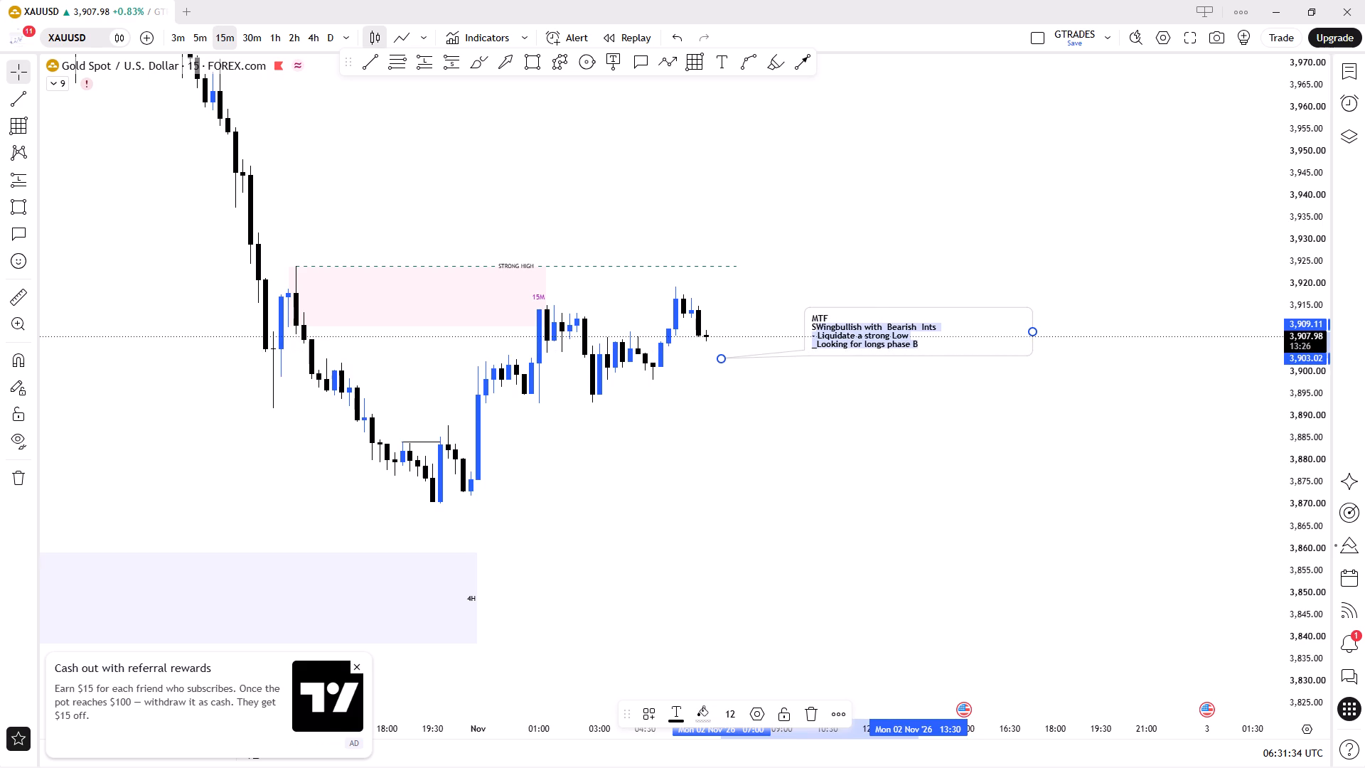
key(BackSpace)
key(BackSpace)
key(shift+m)
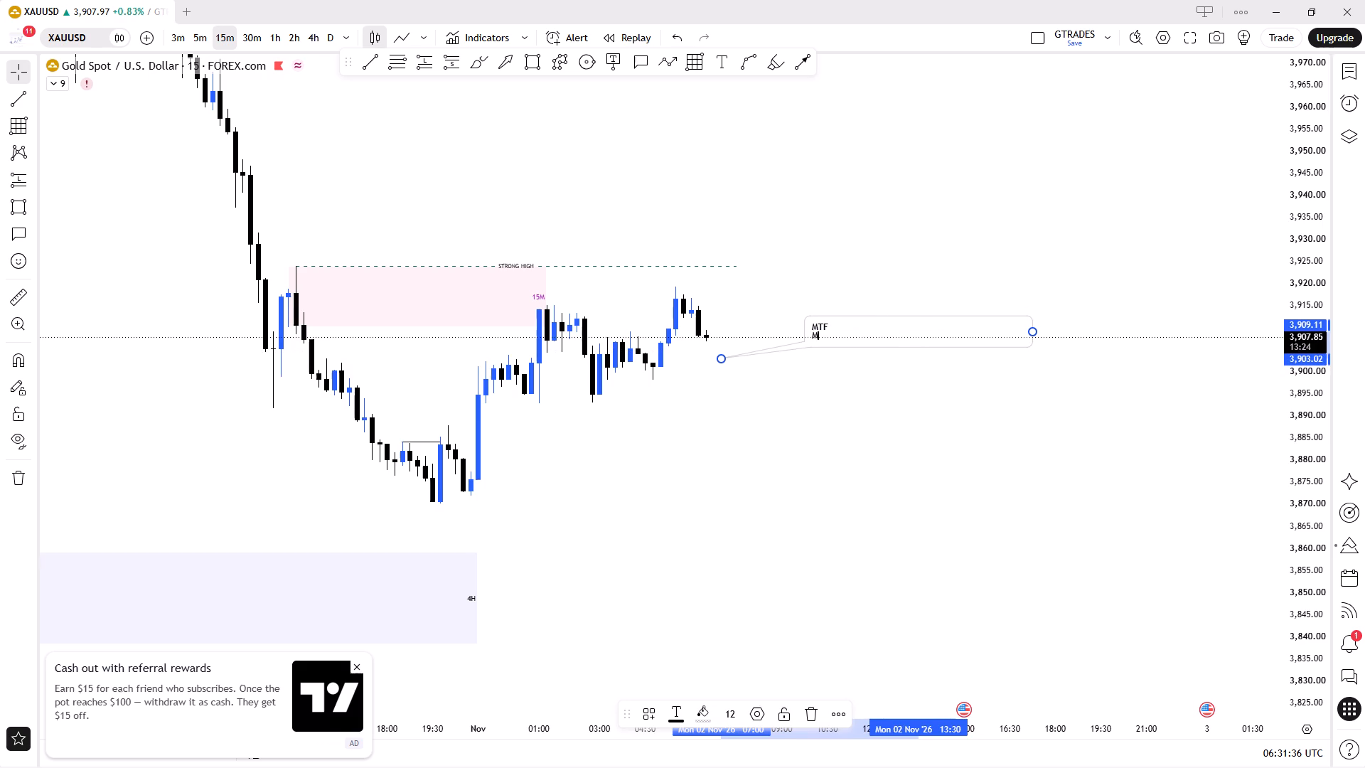
text(s)
key(space)
text(sing)
key(space)
text(+)
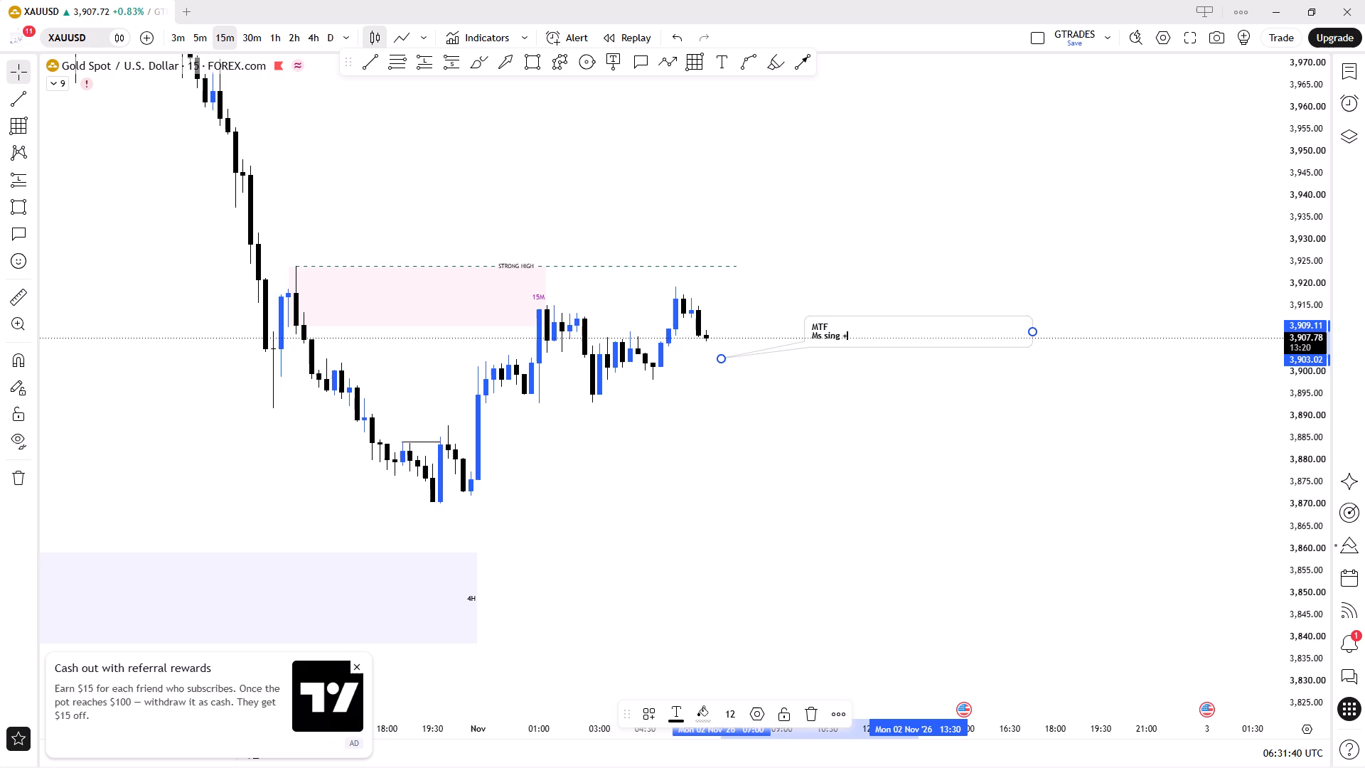
key(space)
text(int)
key(space)
text(bearsi)
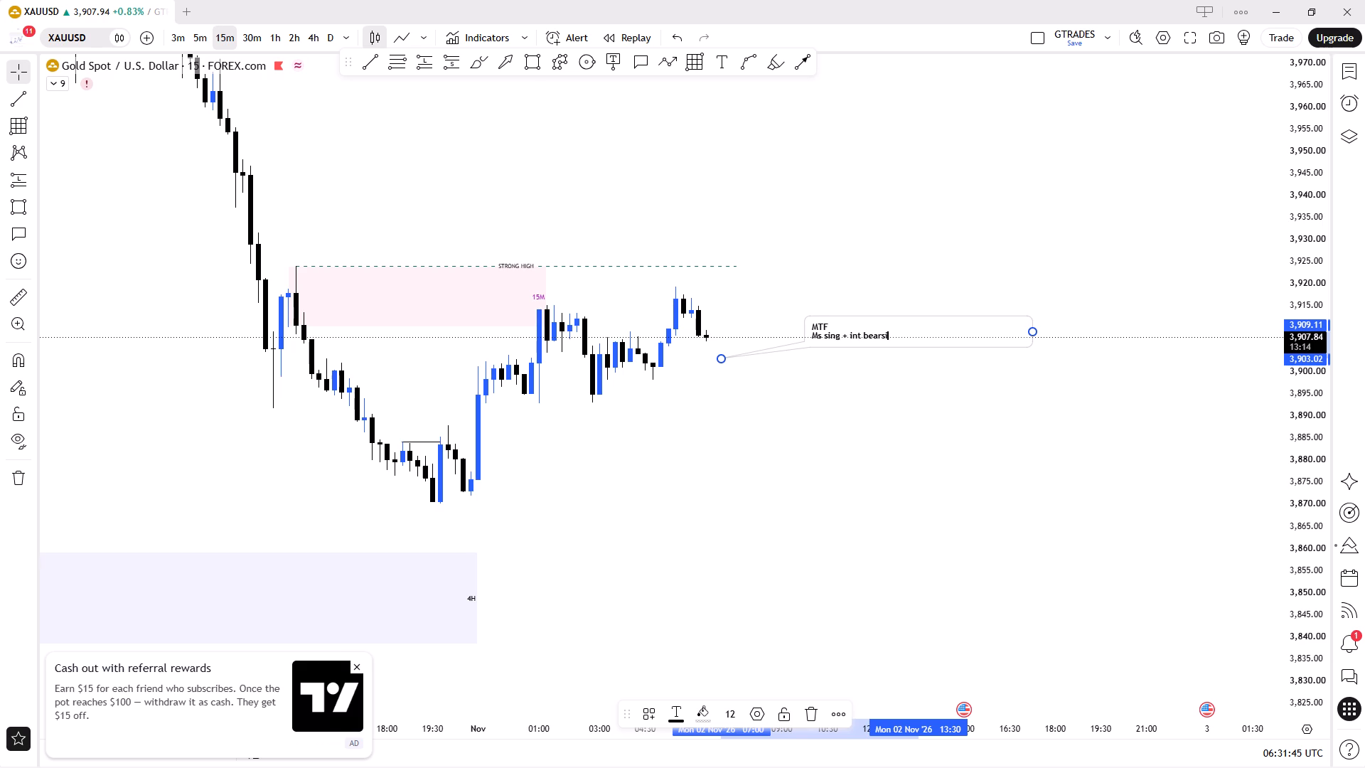
key(equal)
key(BackSpace)
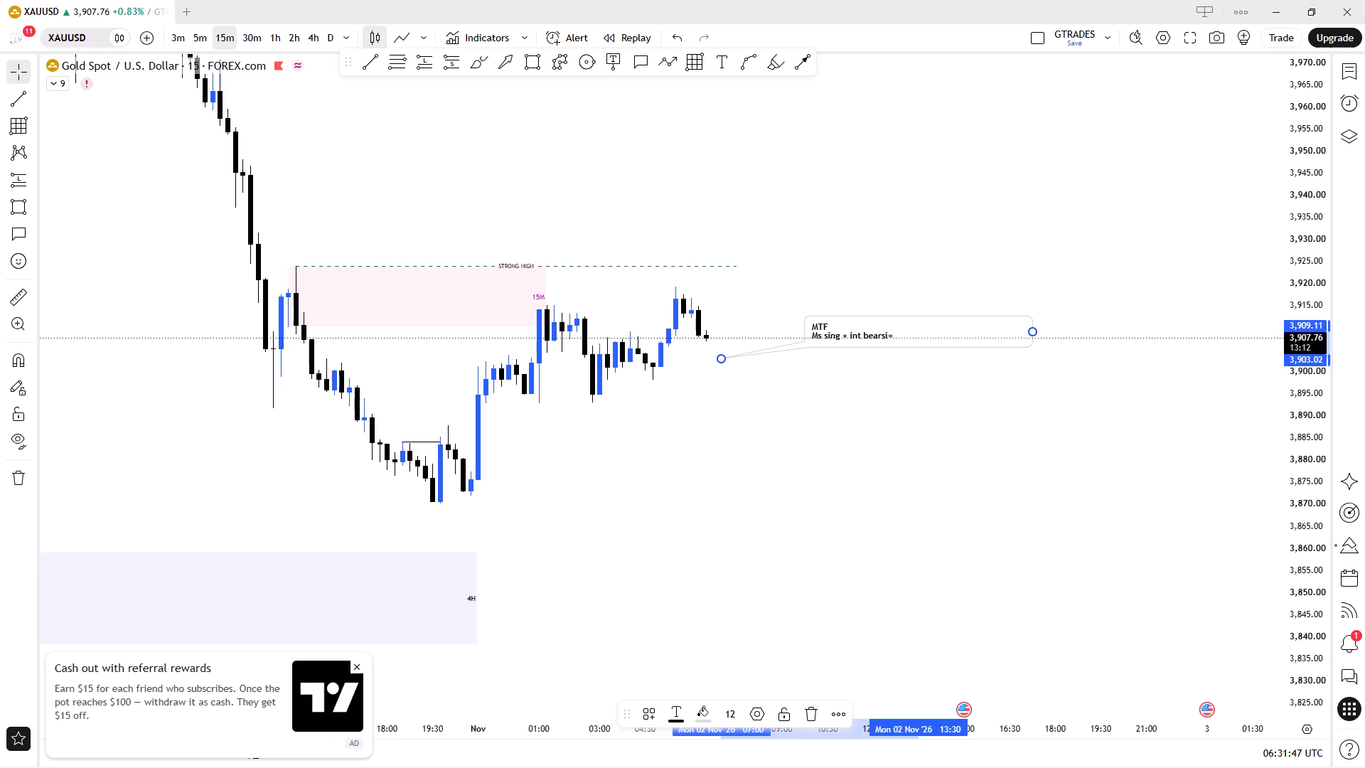
key(BackSpace)
key(BackSpace)
text(ish)
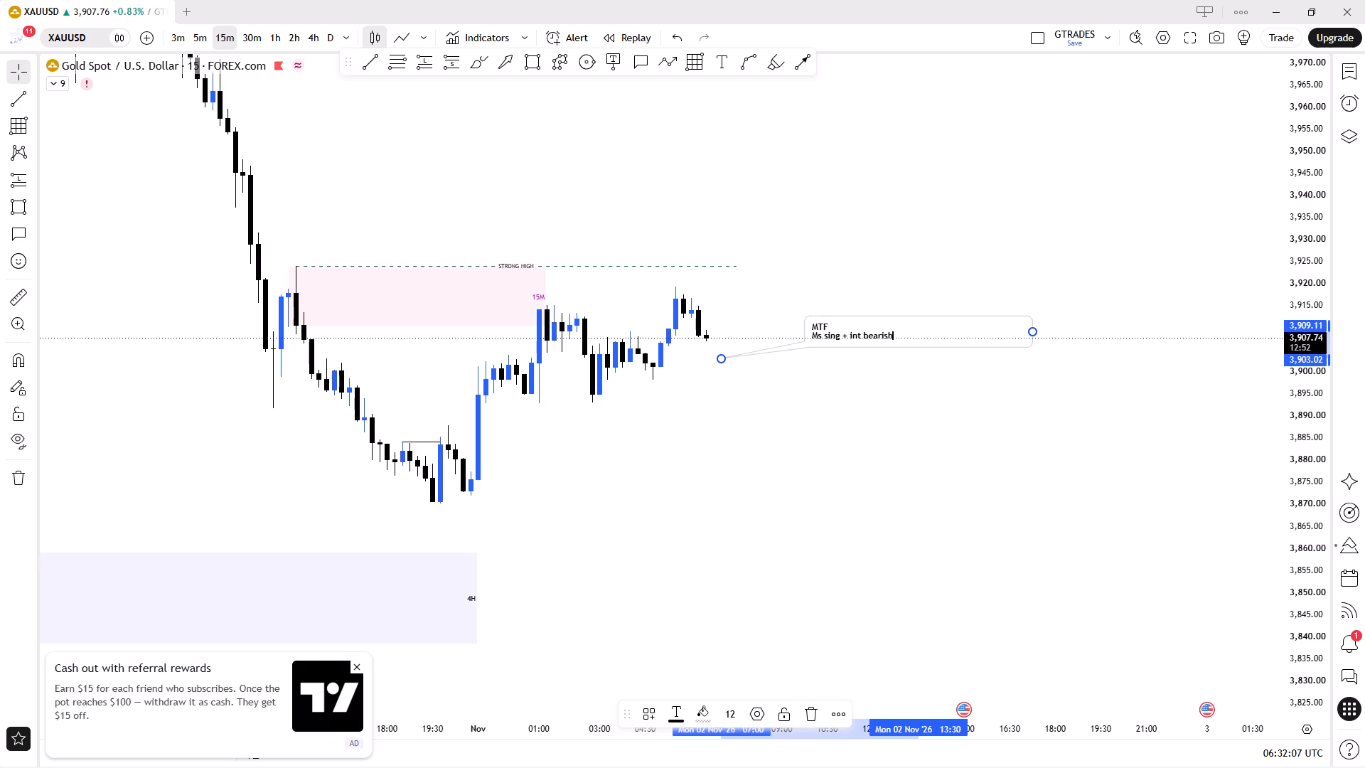
Add a new line to the MTF callout beginning "Shorts phase".
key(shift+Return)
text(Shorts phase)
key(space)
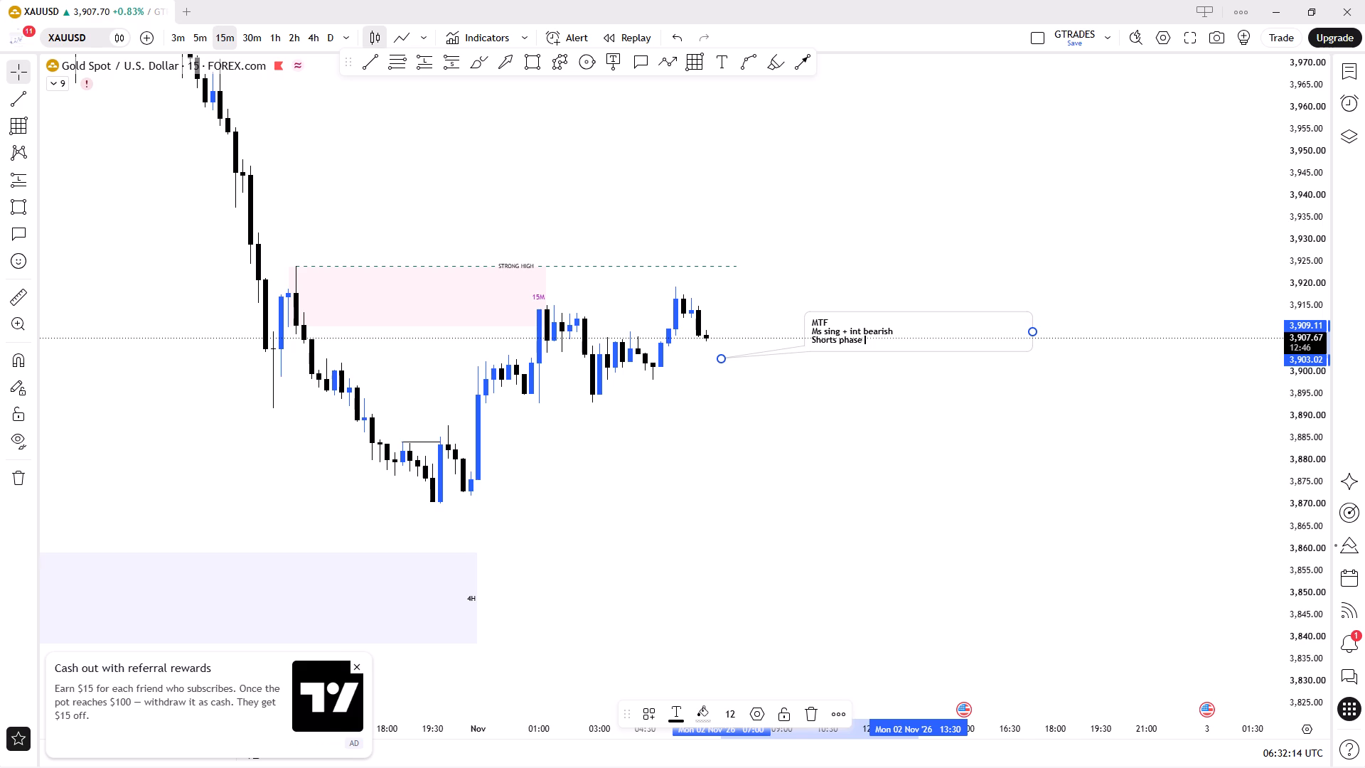
Continue the MTF callout's "Shorts phase" line with "2A as e are expecting A bullish Pb ,But we can cont with the bearish".
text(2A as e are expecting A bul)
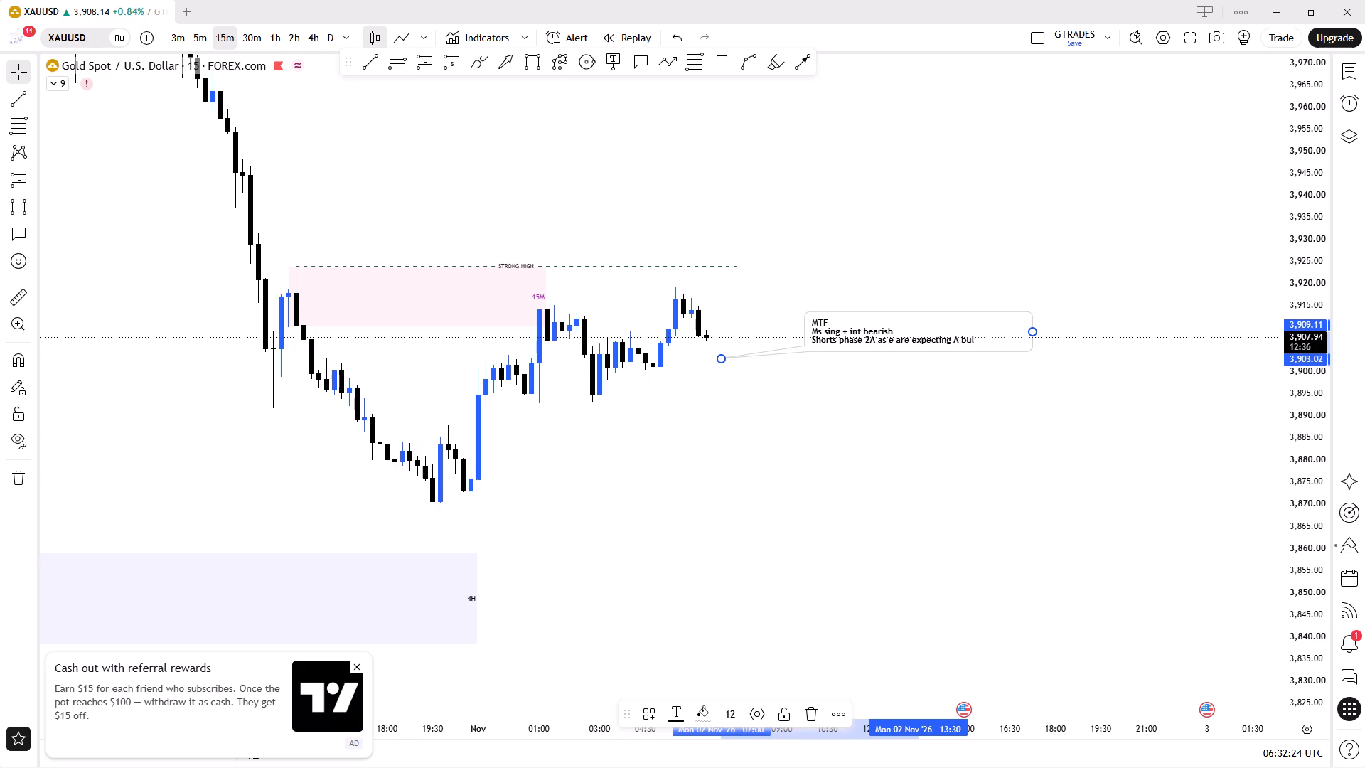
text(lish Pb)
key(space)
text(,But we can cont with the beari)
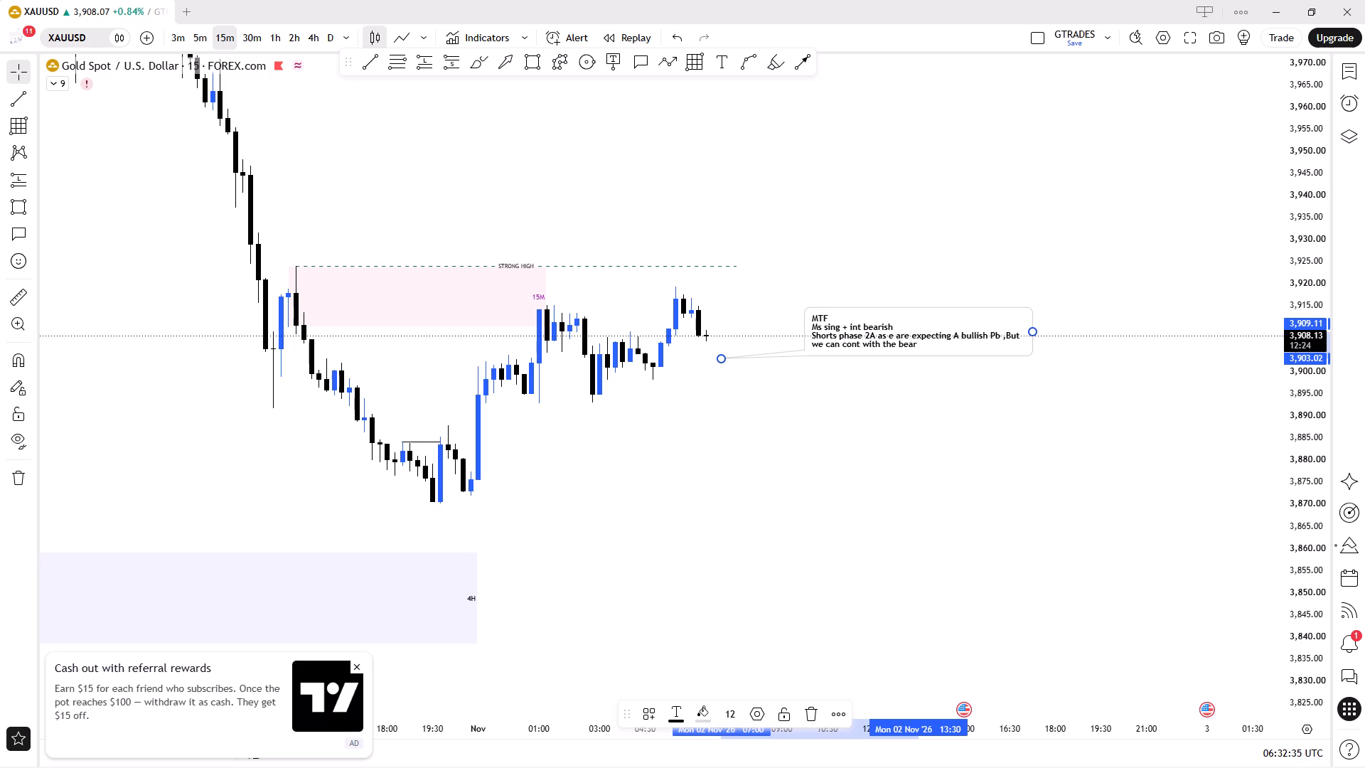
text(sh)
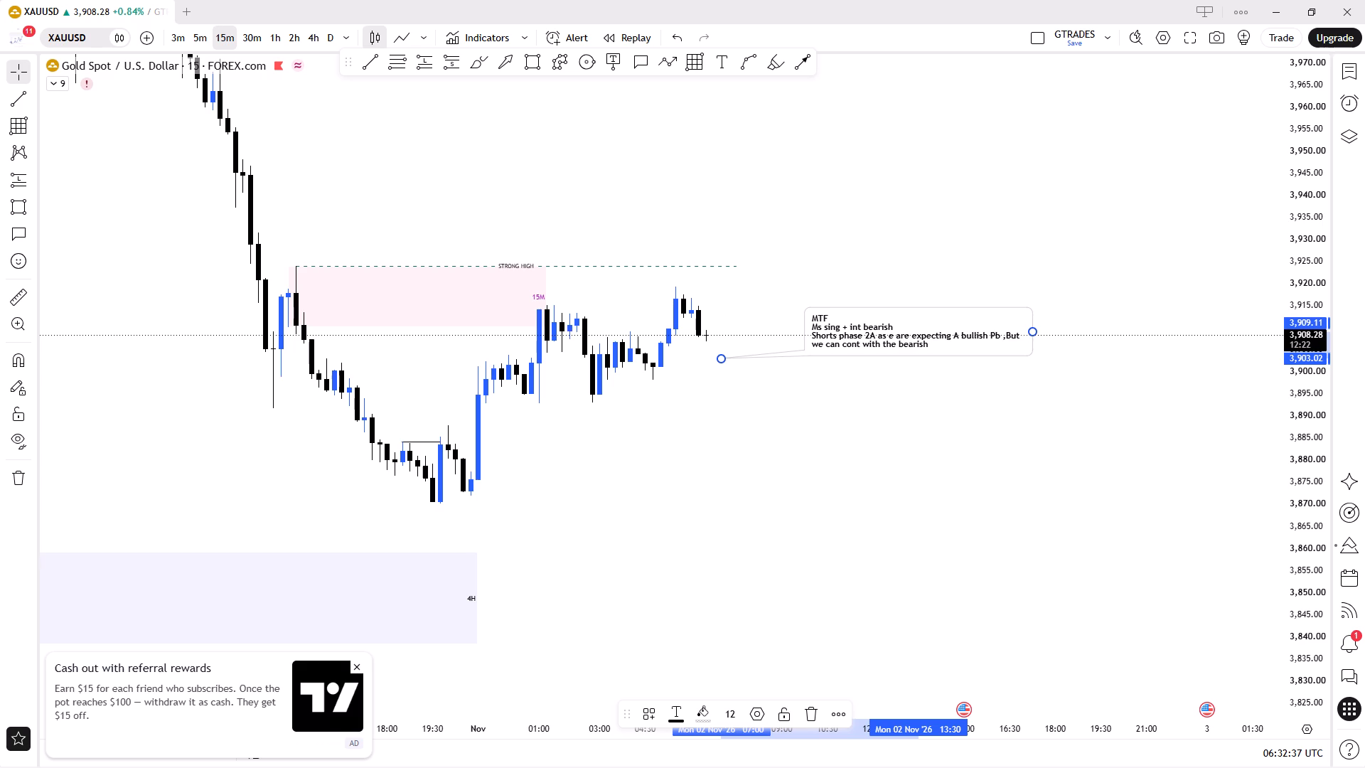
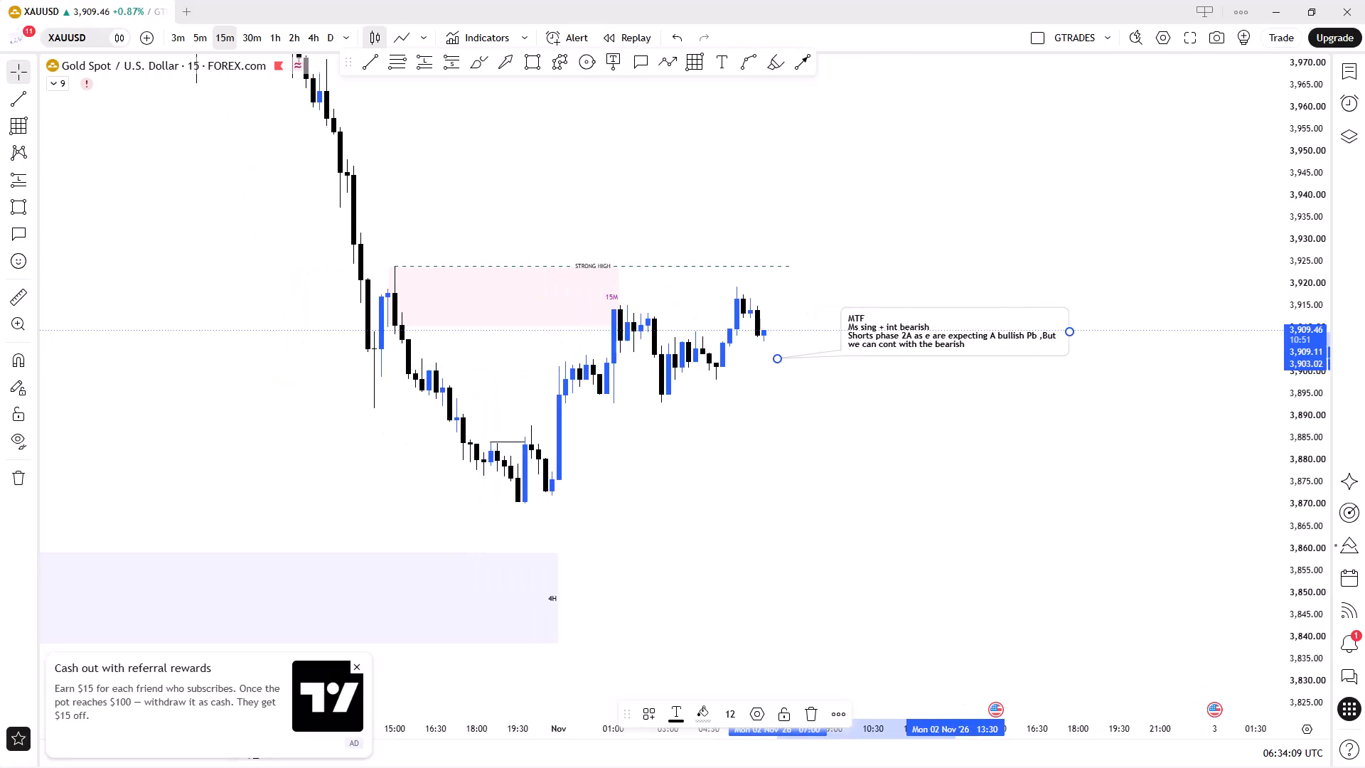
Finish the text edit of the MTF callout and dismiss the referral rewards advert.
click(978, 454)
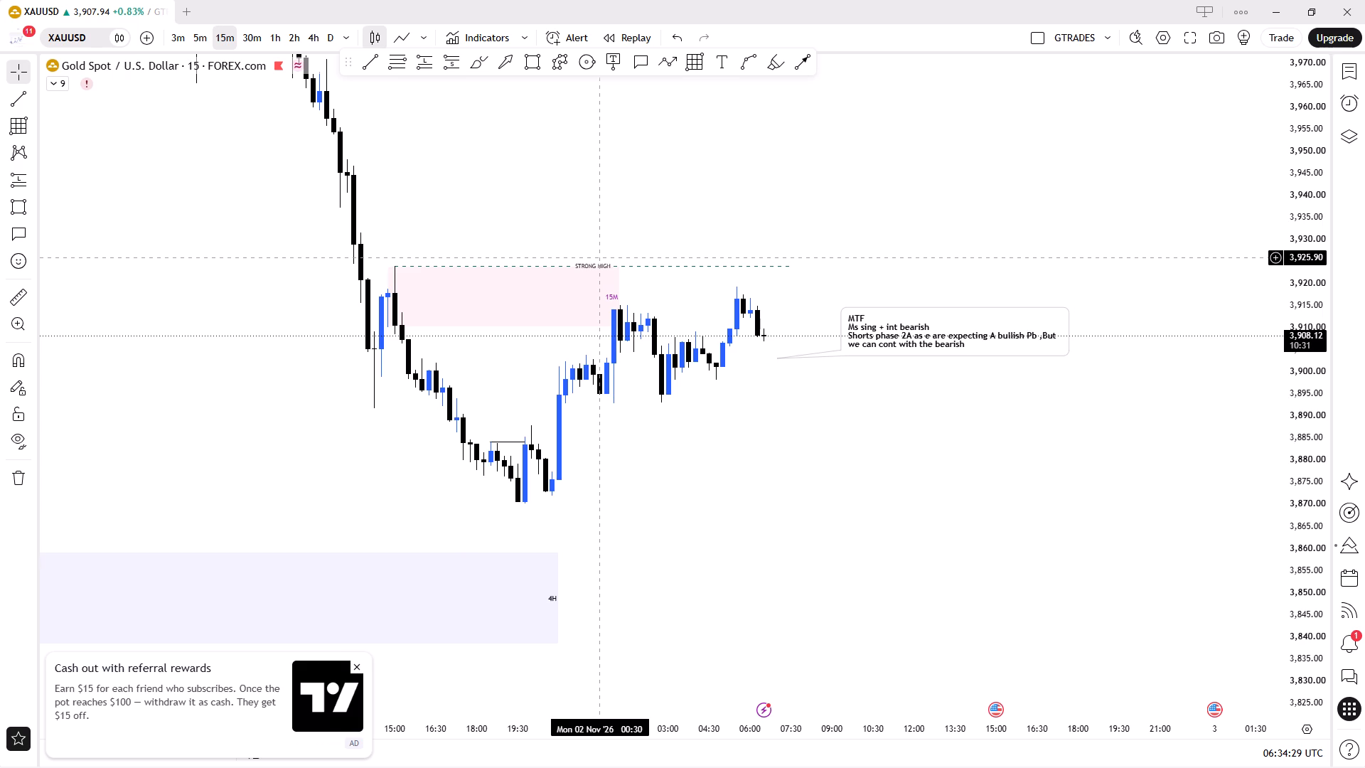
click(358, 666)
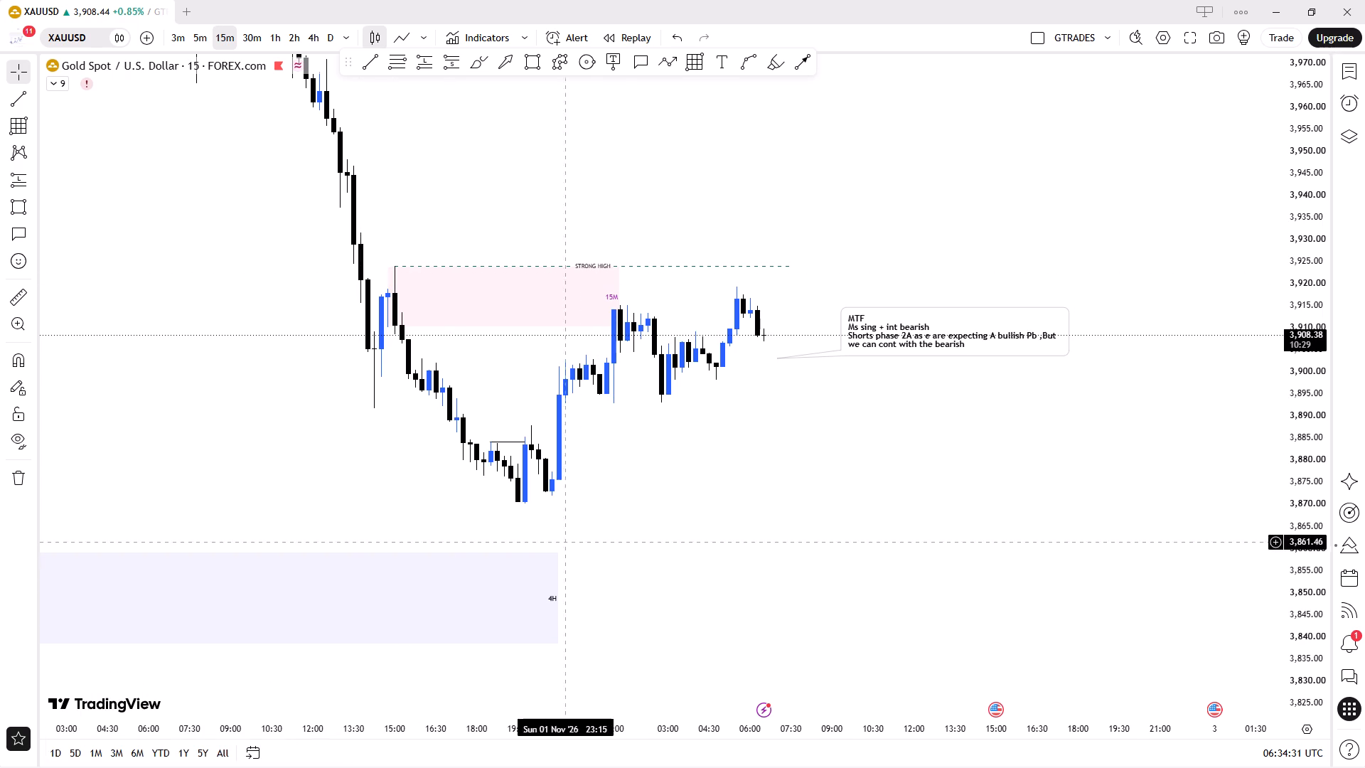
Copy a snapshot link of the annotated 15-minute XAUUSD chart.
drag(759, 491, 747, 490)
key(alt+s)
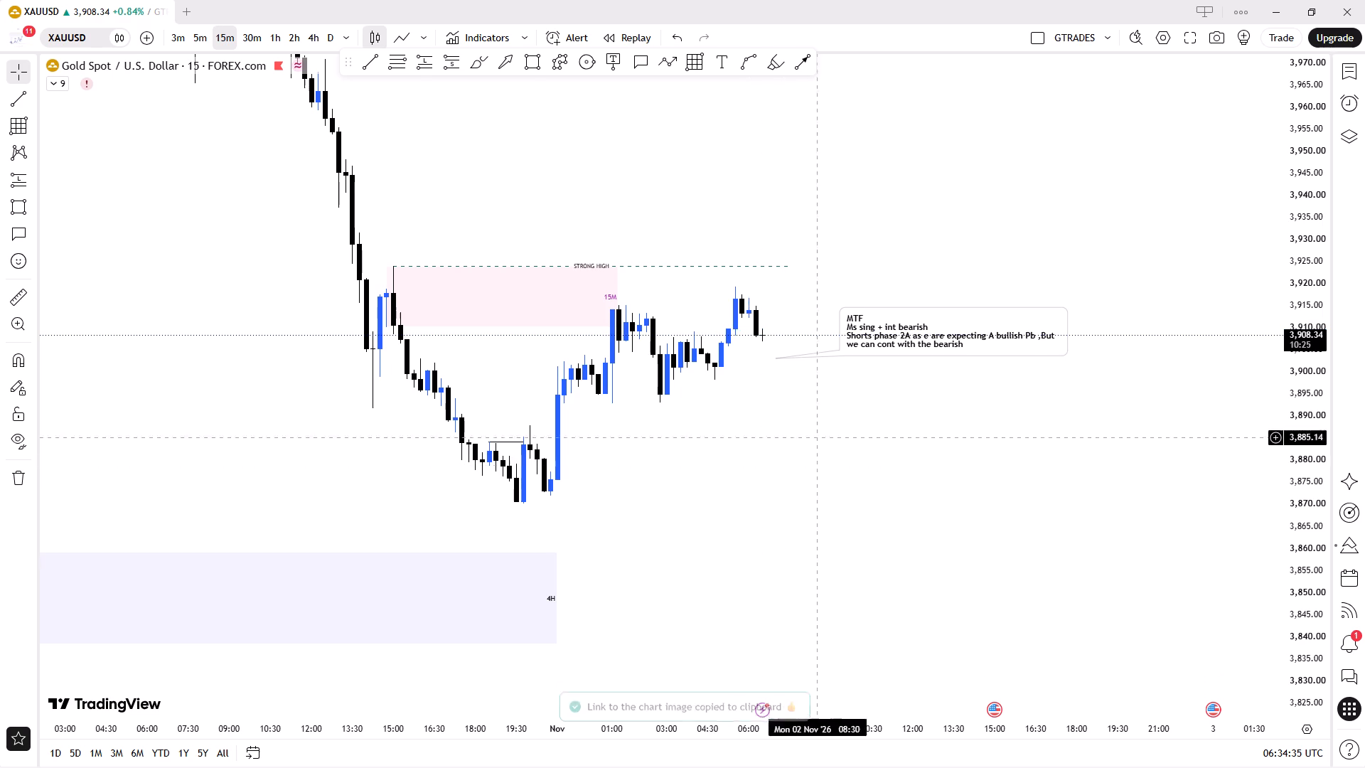
Append "PA" to the end of the MTF callout's last line, after "bearish".
click(972, 346)
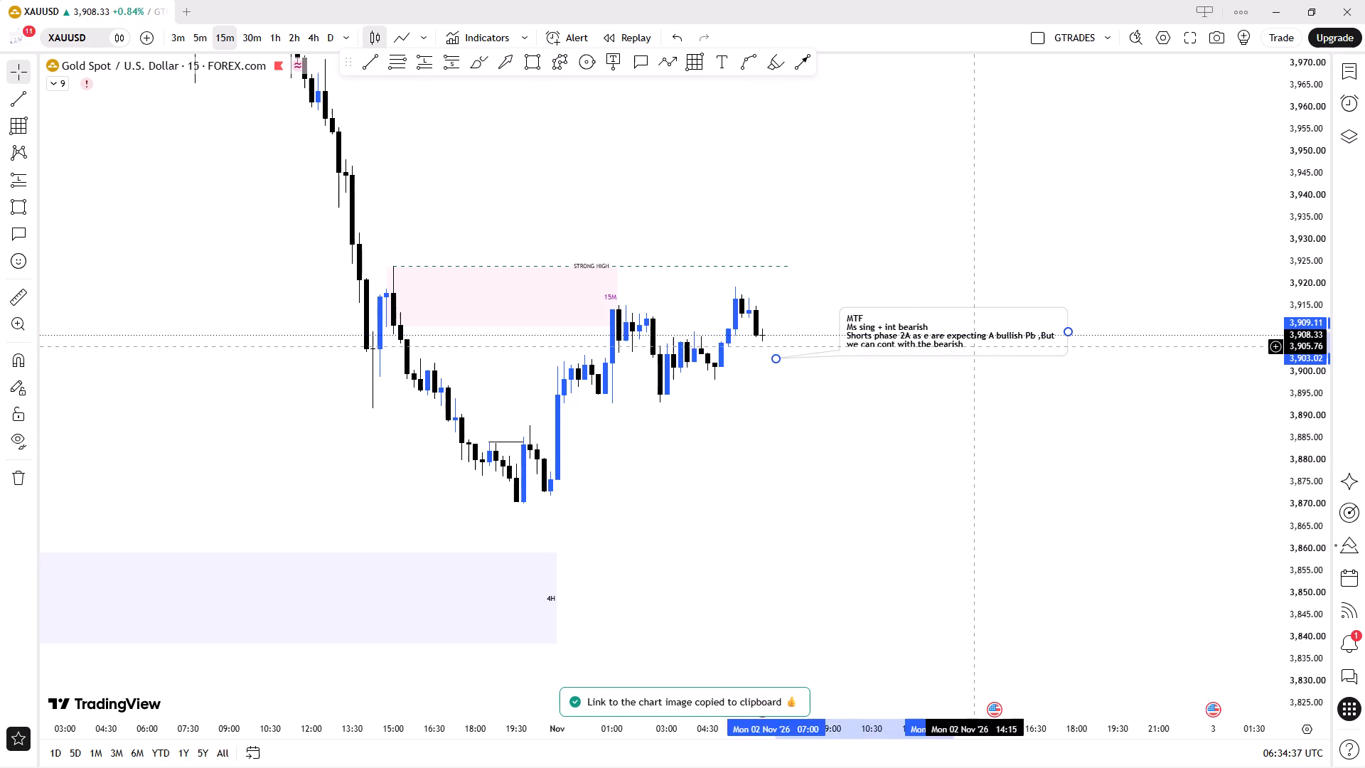
click(972, 343)
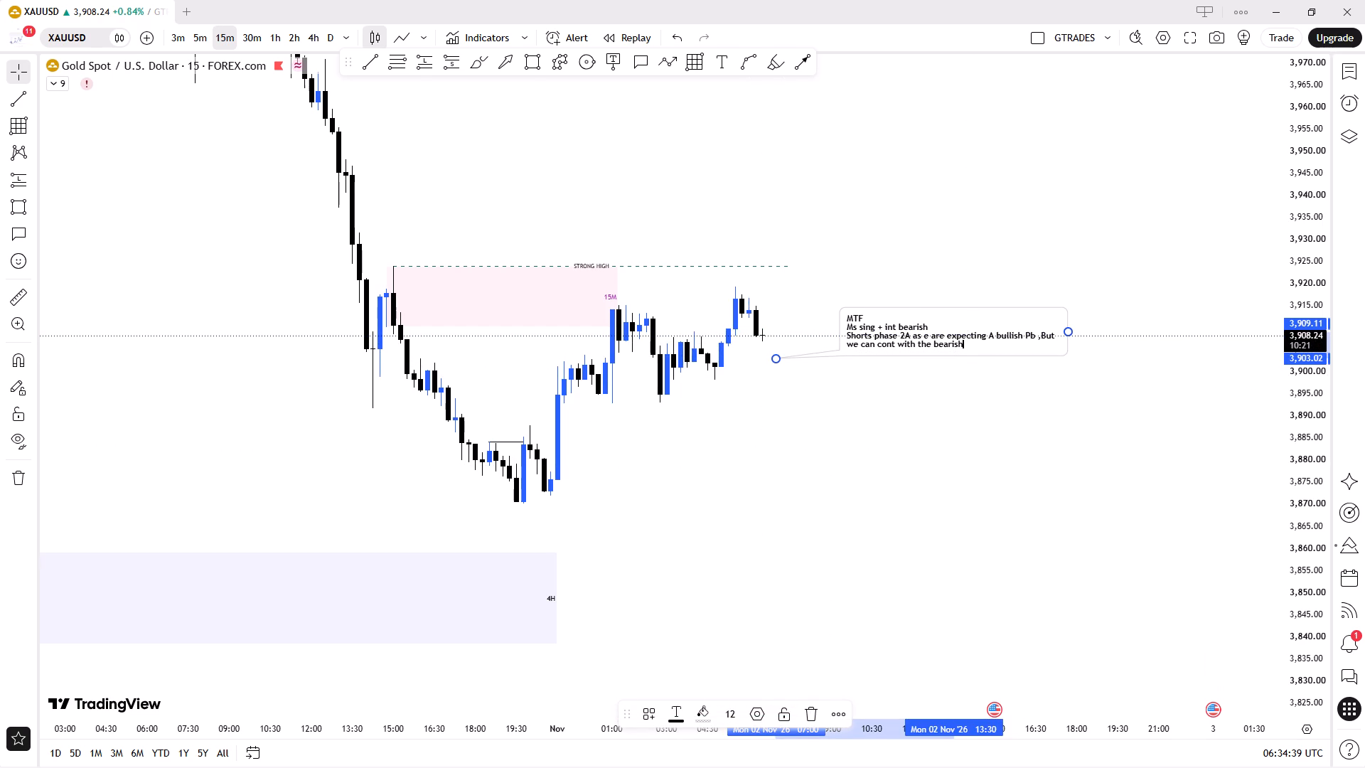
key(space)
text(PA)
click(999, 265)
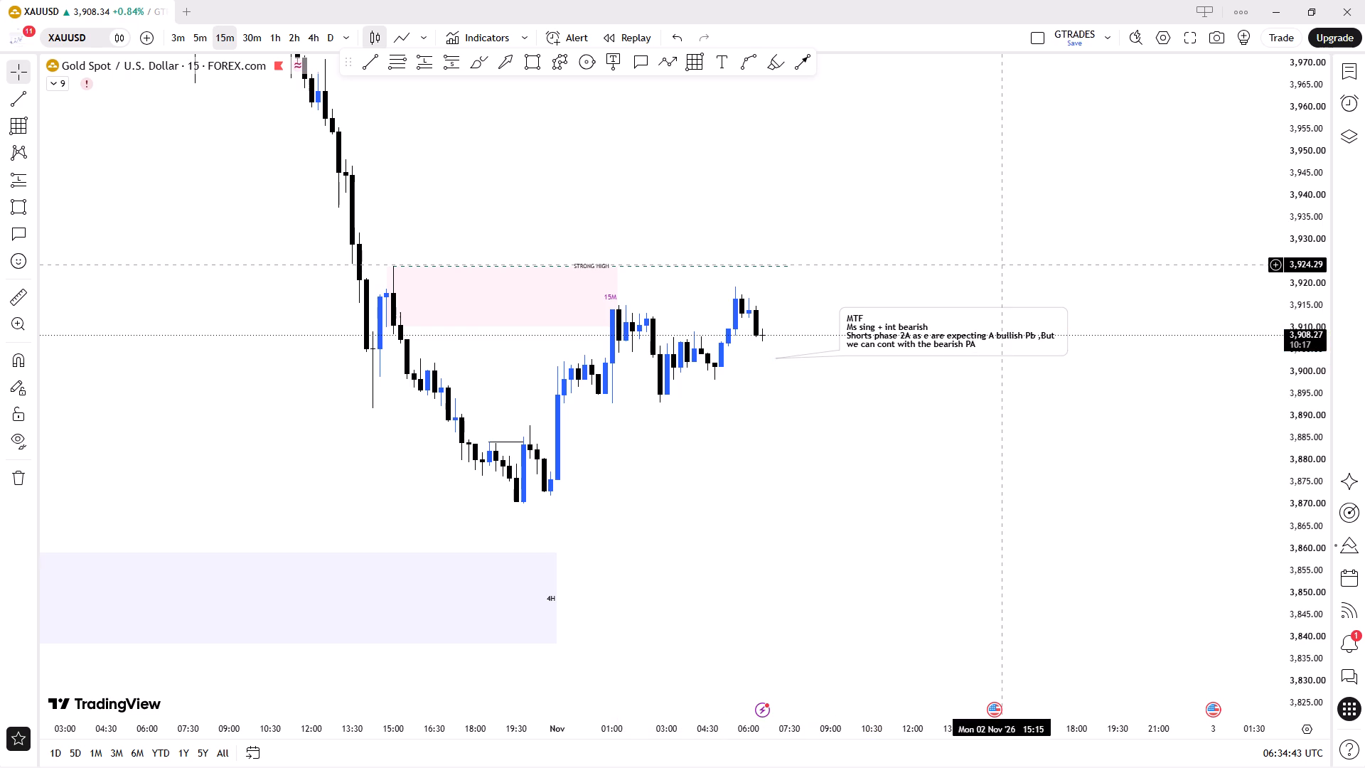
Lower the MTF callout's text box slightly and raise its pointer to about 3,906, beside the latest candle.
drag(1011, 326, 1012, 336)
click(951, 232)
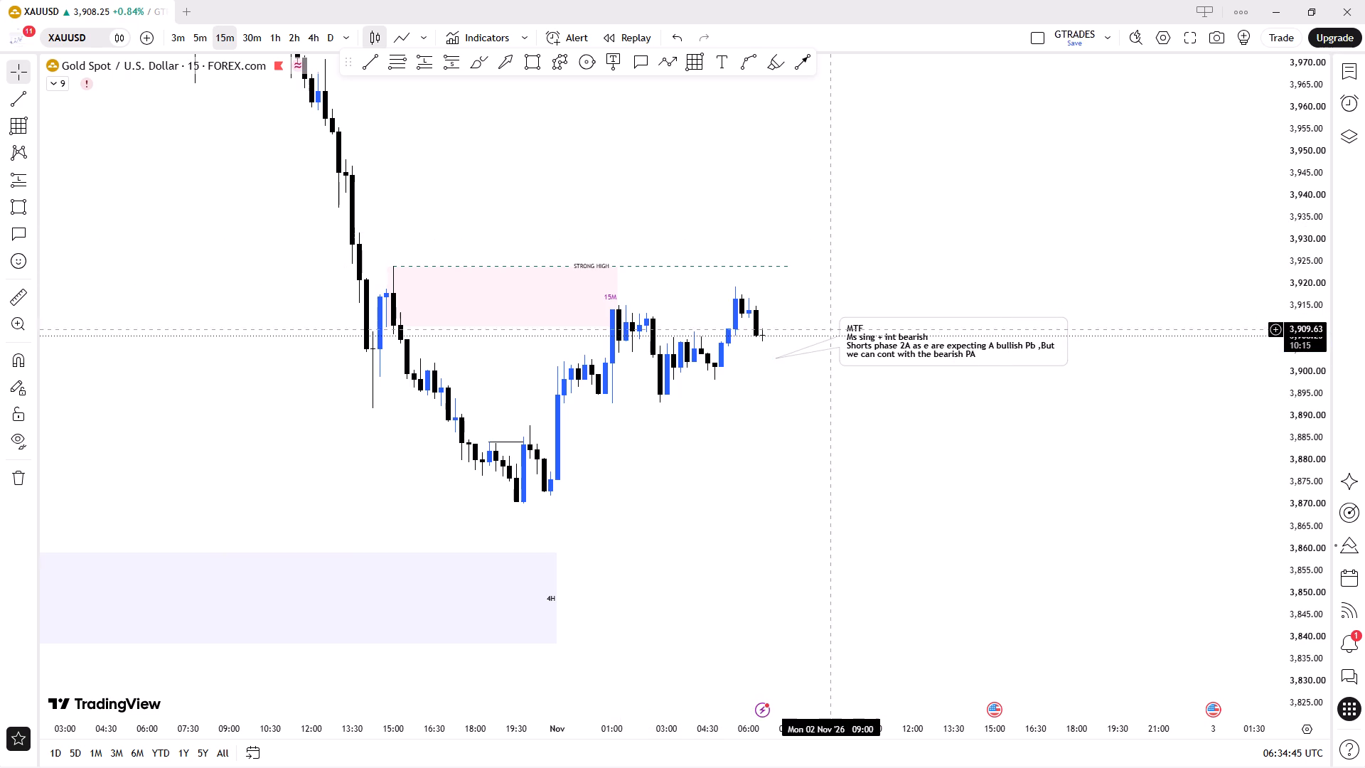
drag(776, 358, 778, 344)
click(797, 298)
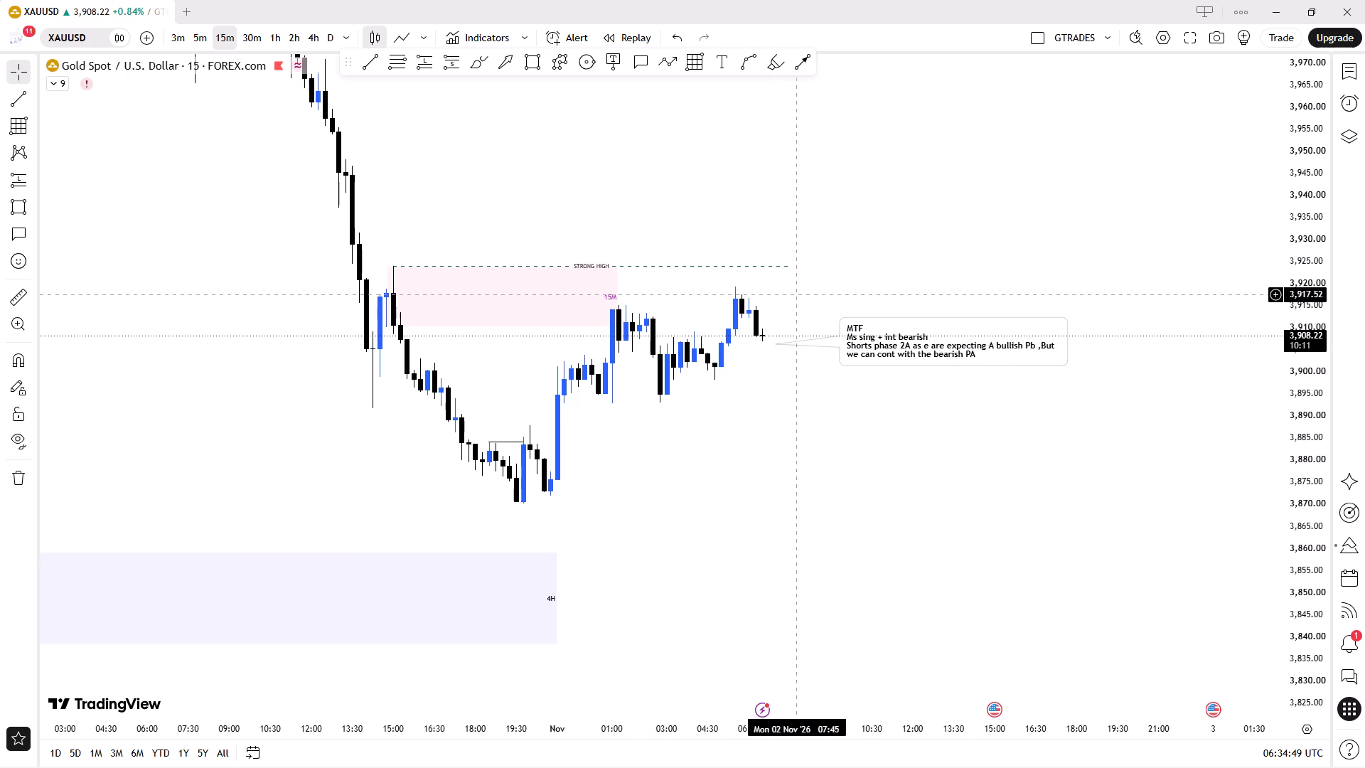
Copy a snapshot link of the 15-minute XAUUSD chart and open it in Chrome in place of the first GBPUSD snapshot.
key(alt+s)
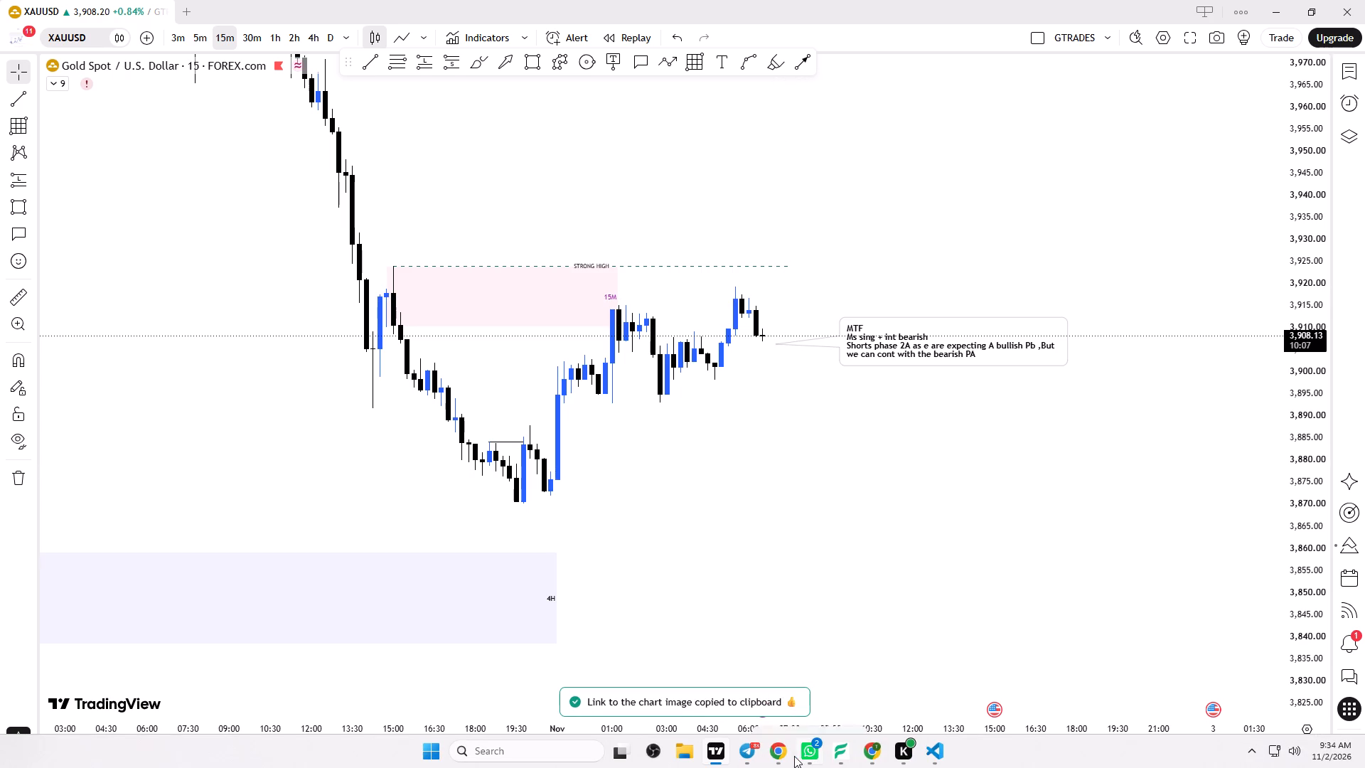
click(791, 754)
click(915, 698)
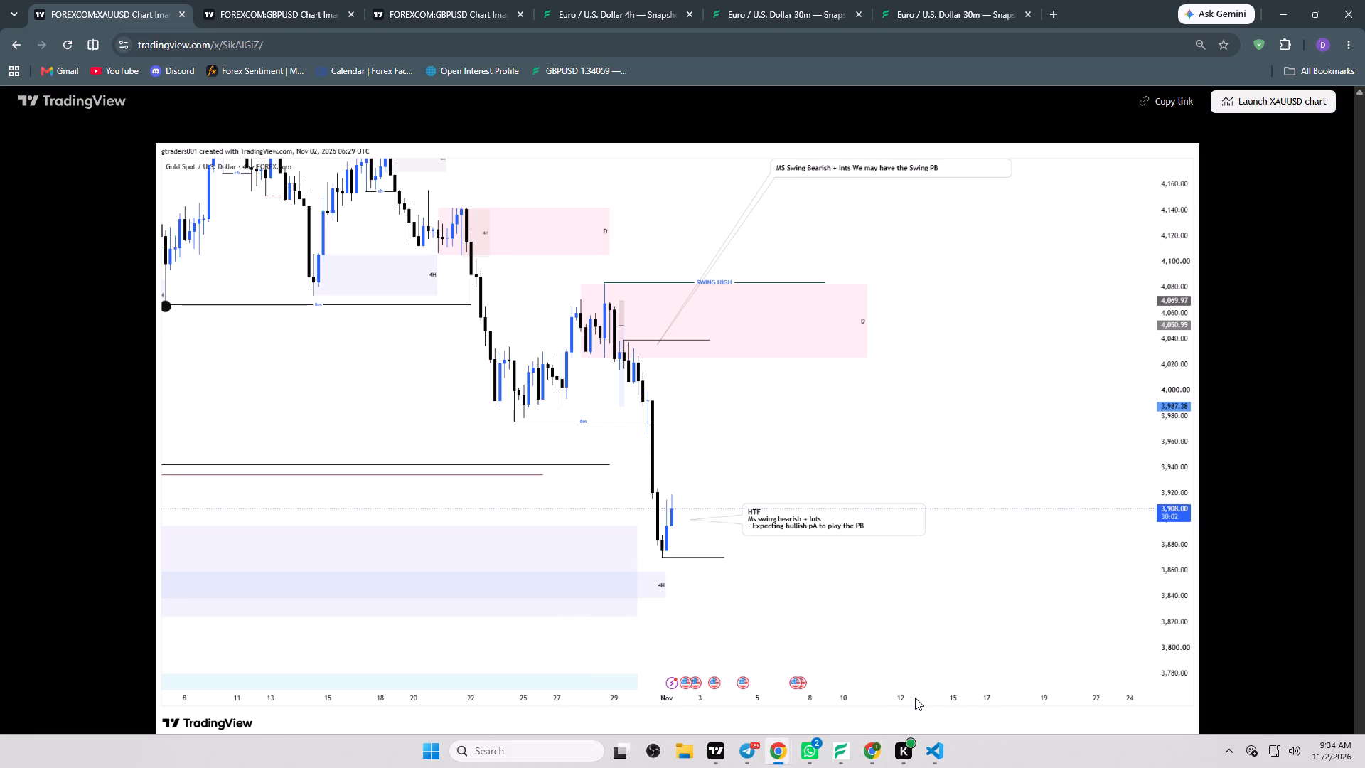
click(309, 0)
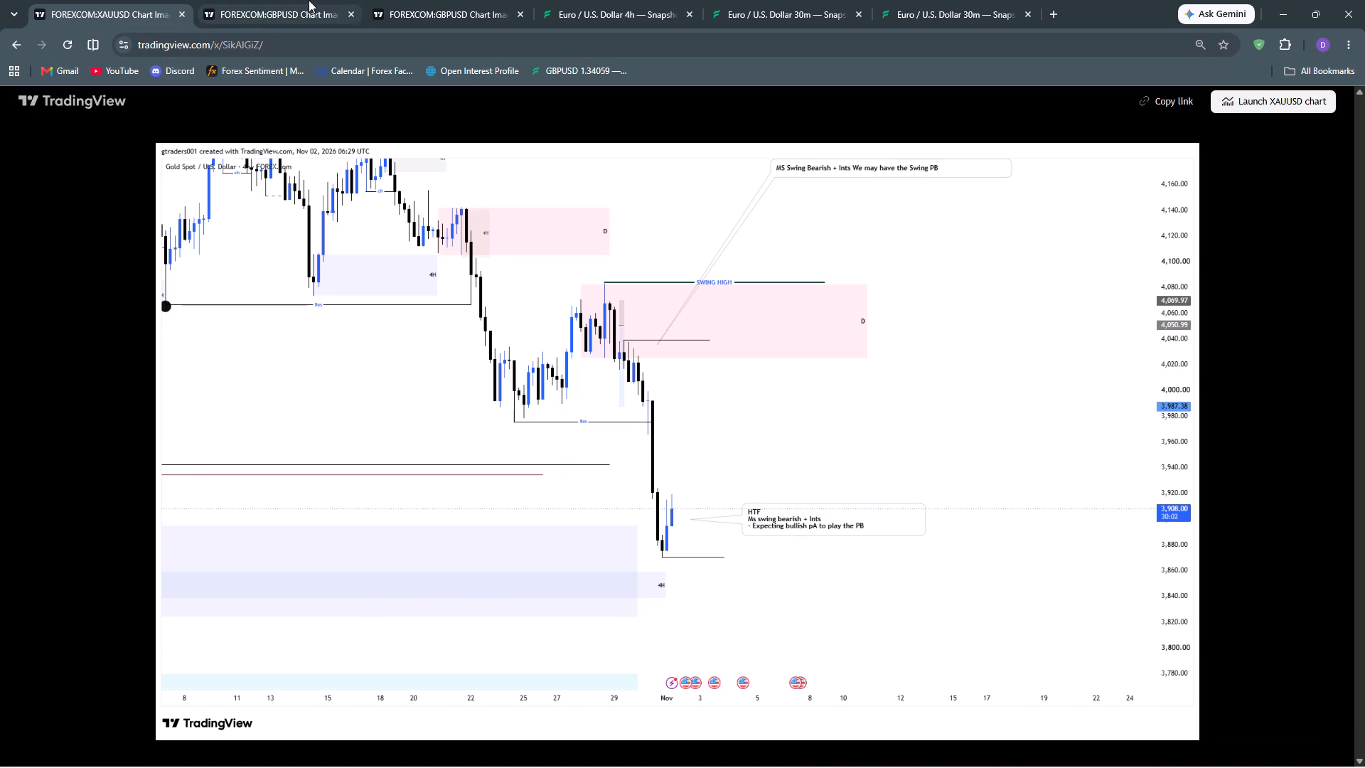
click(305, 48)
key(ctrl+v)
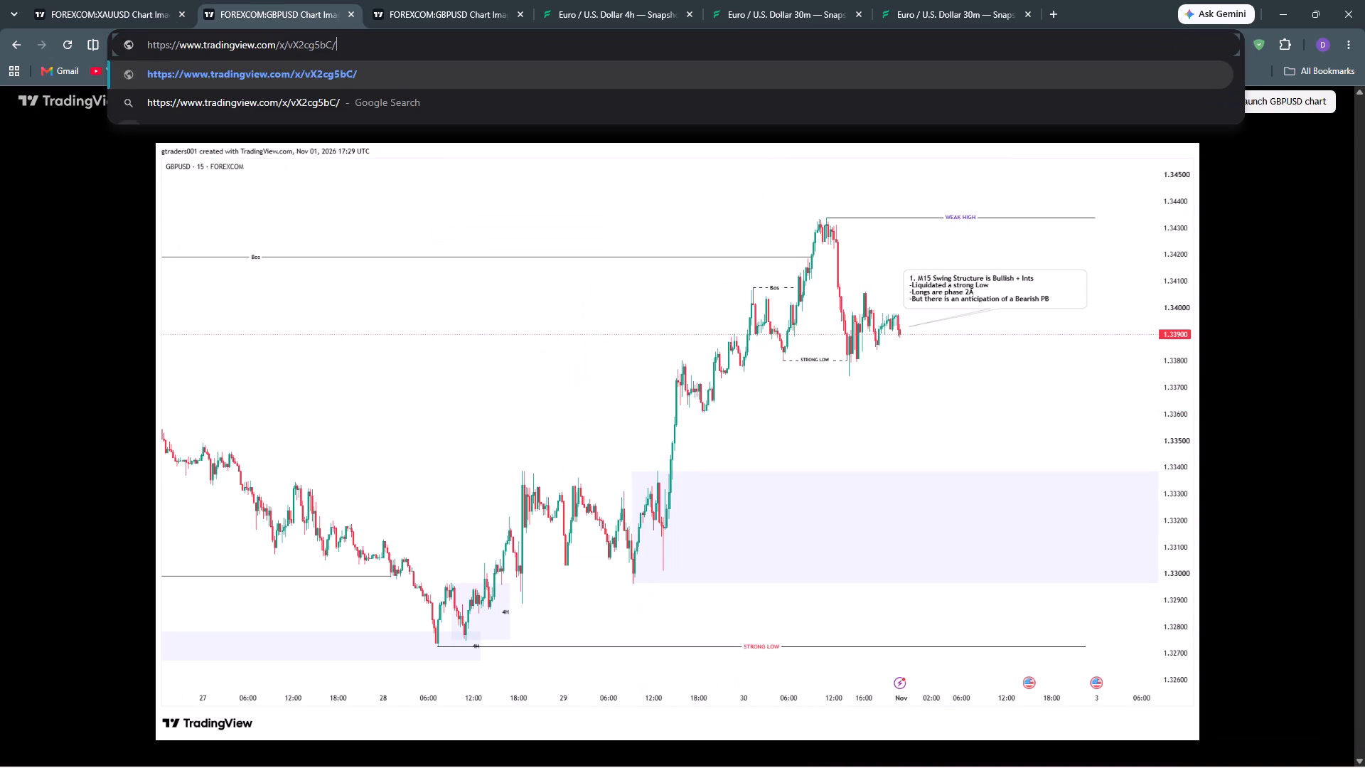
key(Return)
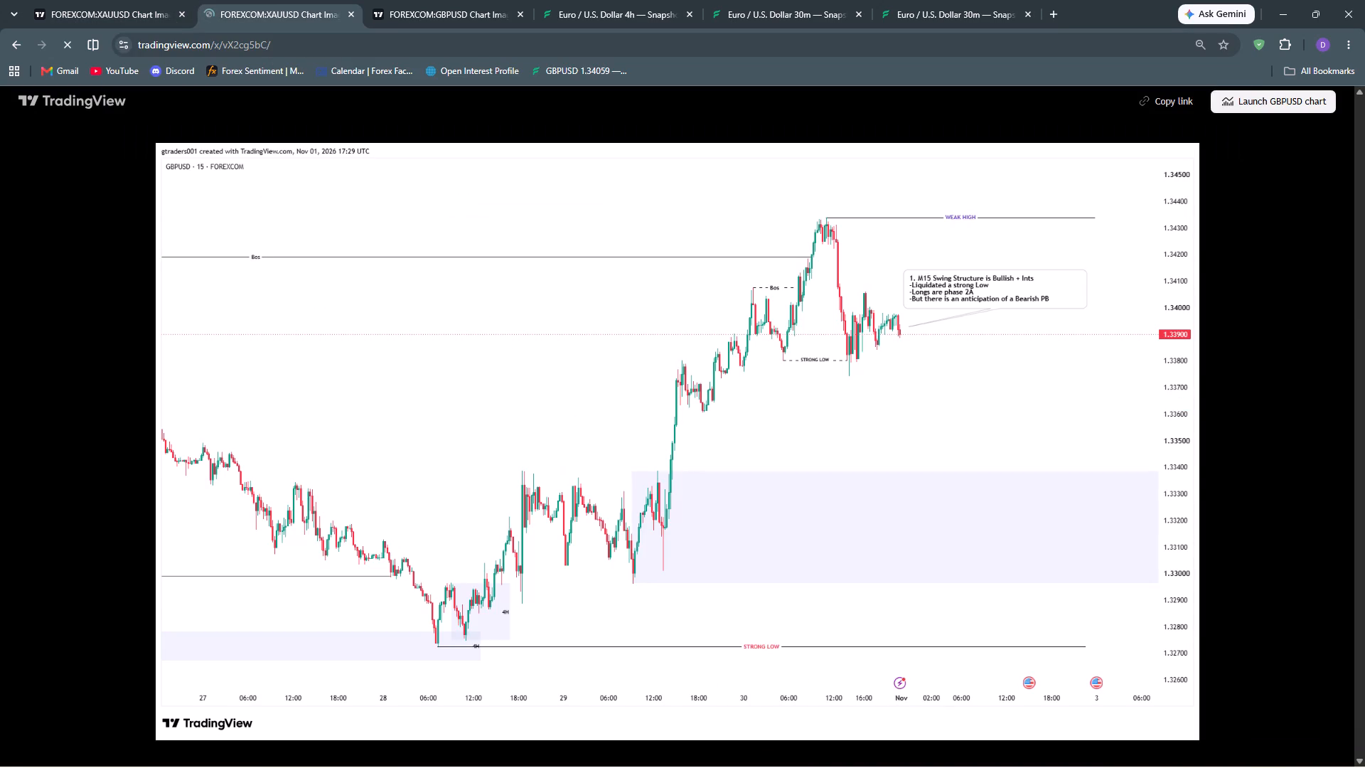
Copy the image address of the XAUUSD snapshot that carries the HTF callout.
click(119, 7)
right_click(400, 290)
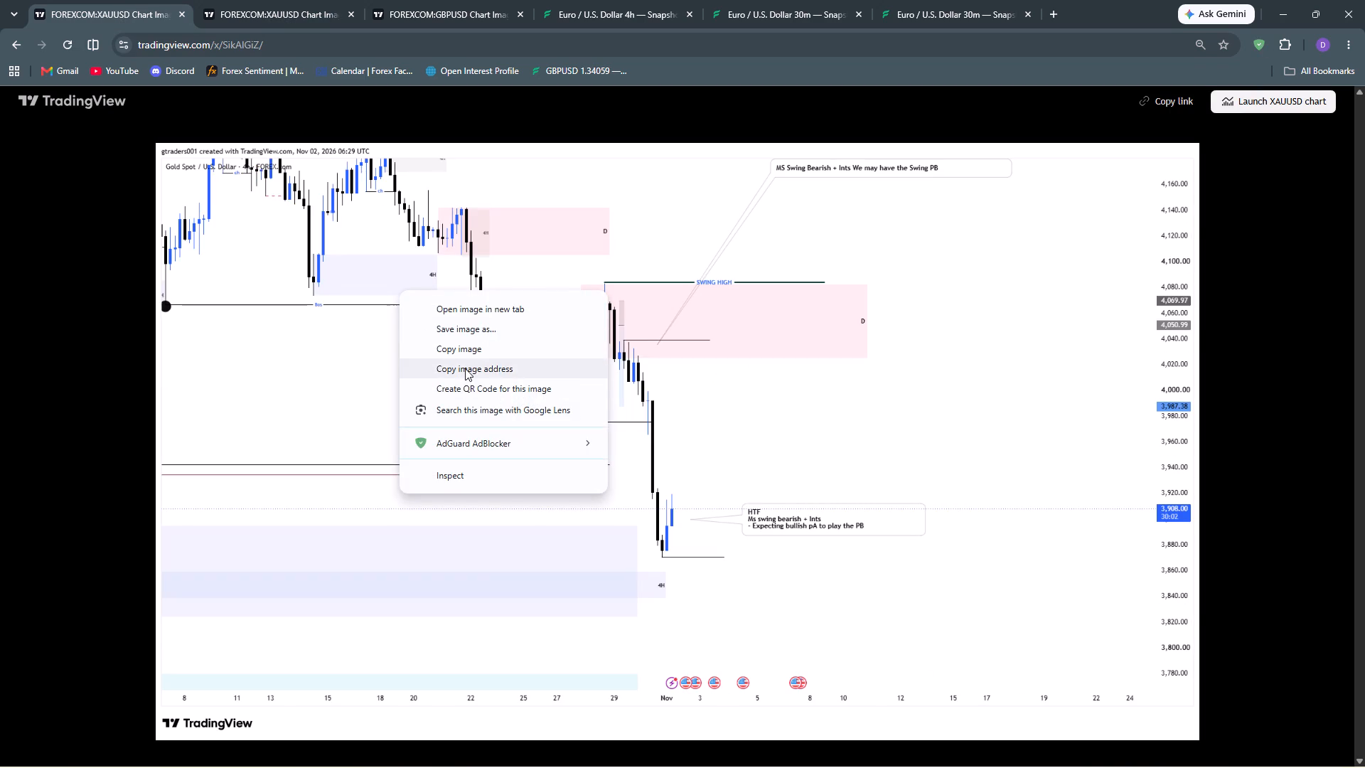
click(465, 368)
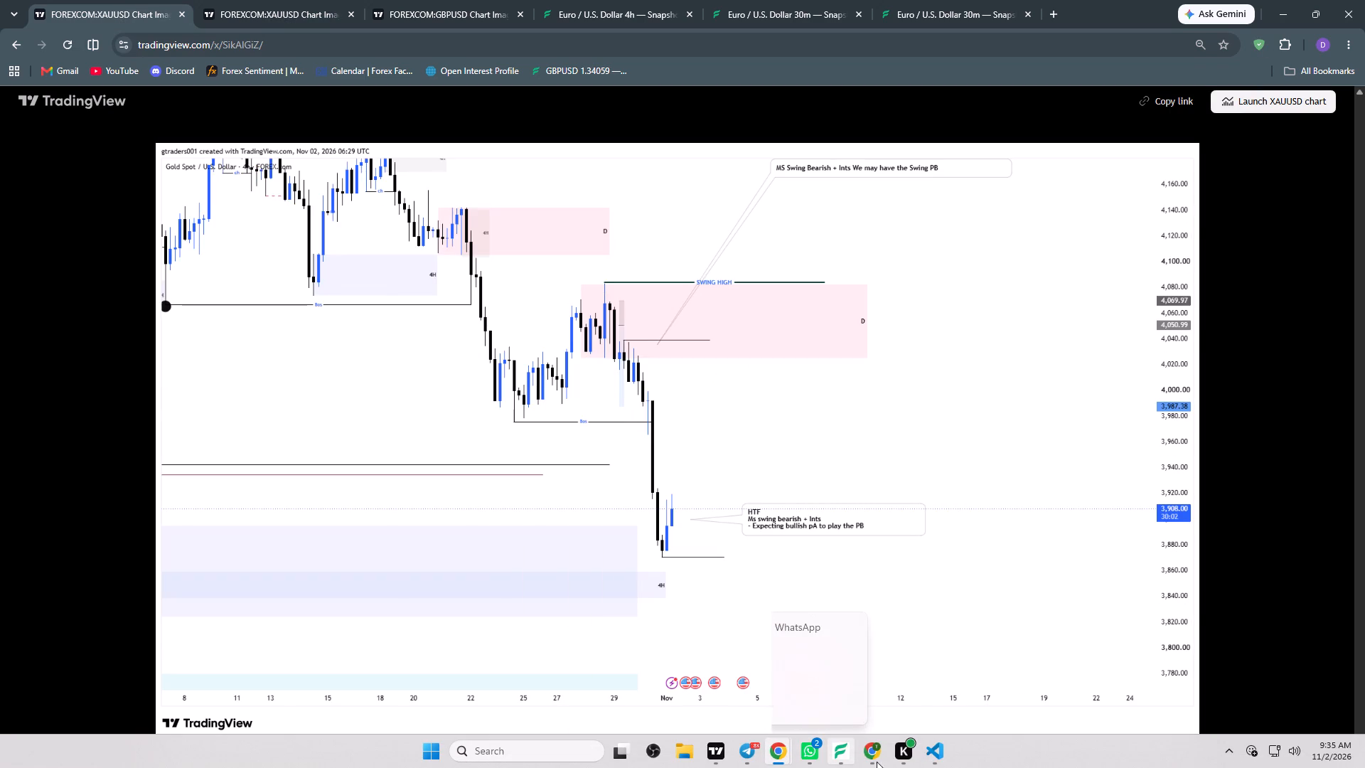
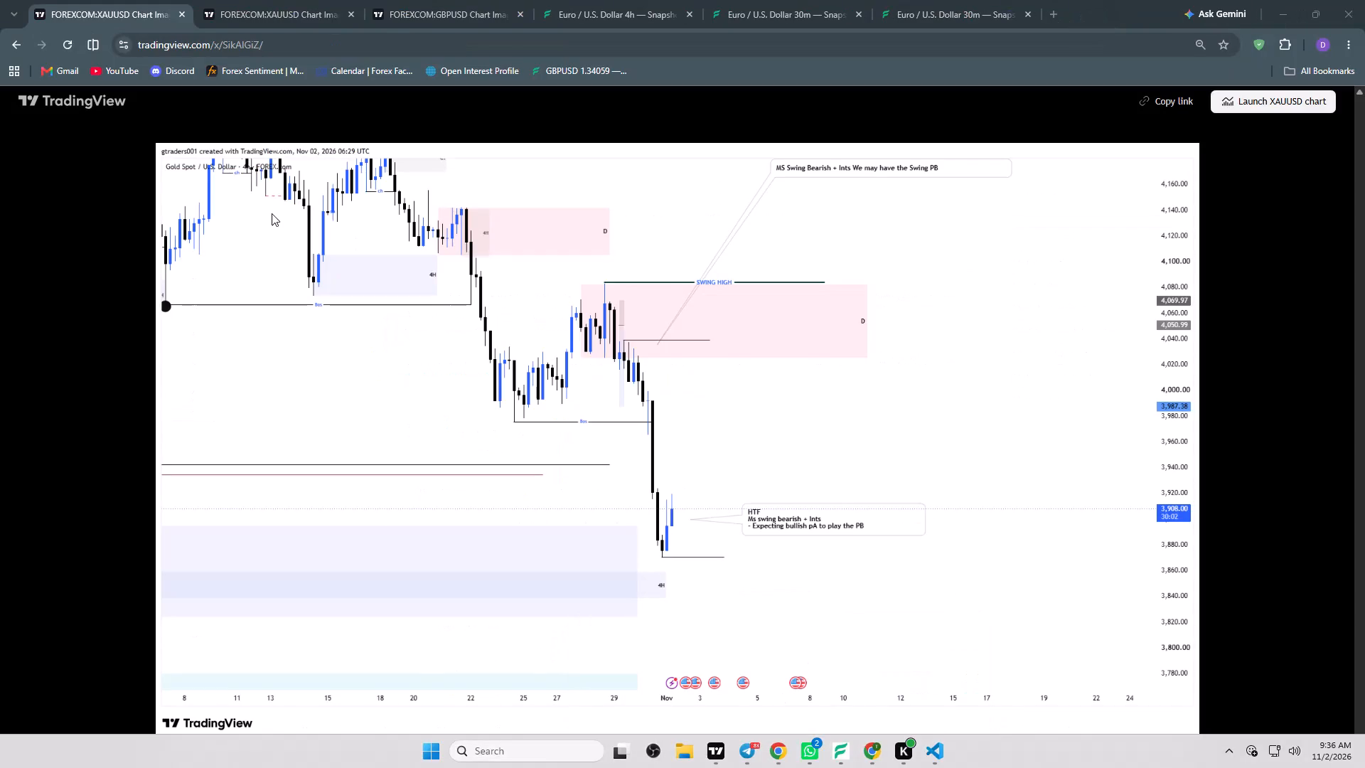
Copy the image address of the 15-minute XAUUSD chart snapshot that carries the MTF note.
click(282, 20)
right_click(444, 317)
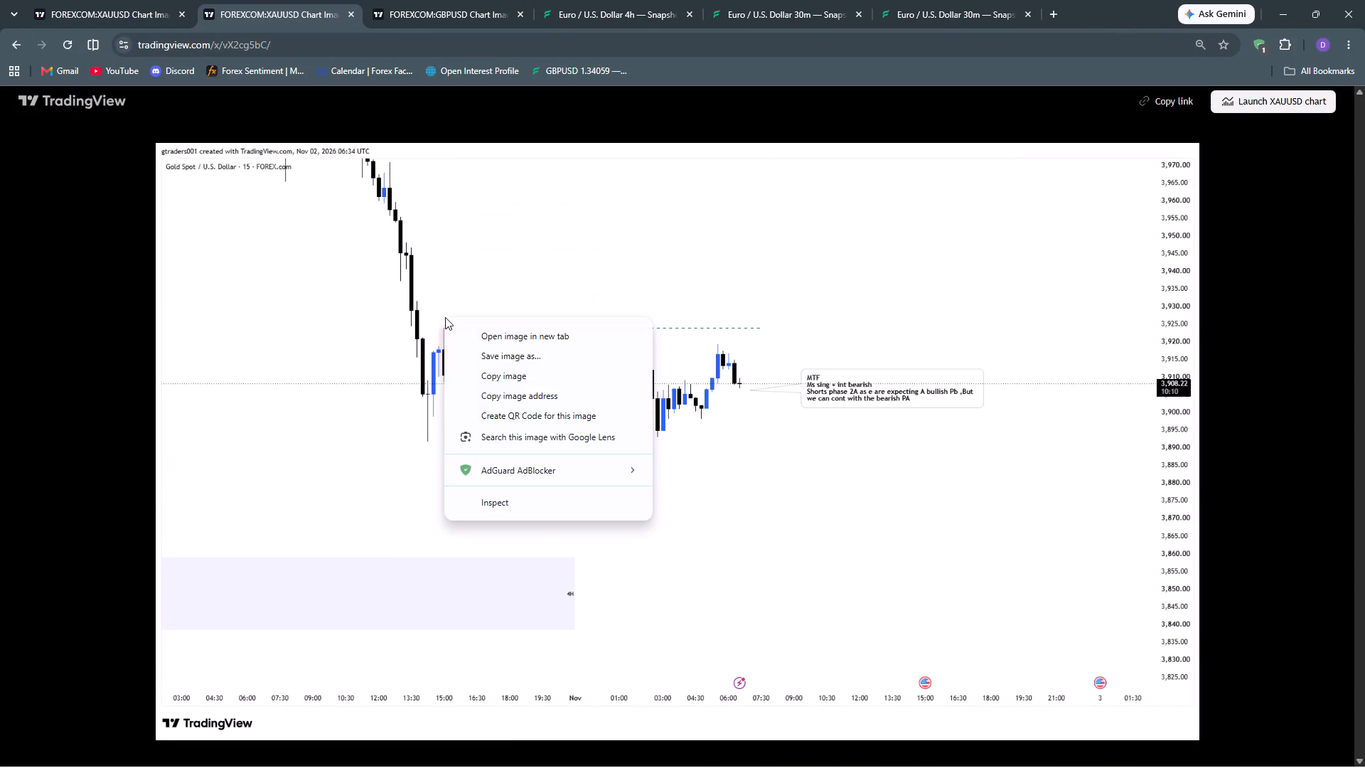
click(524, 400)
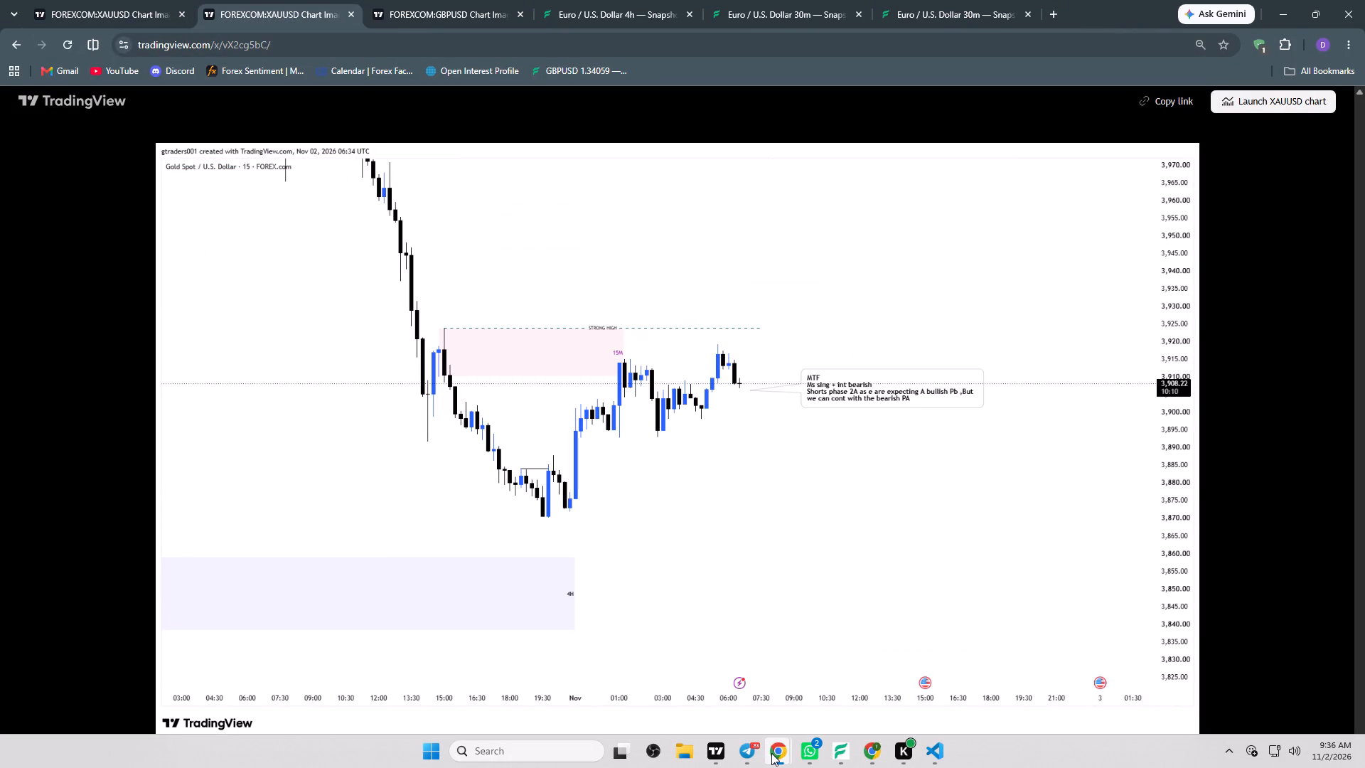
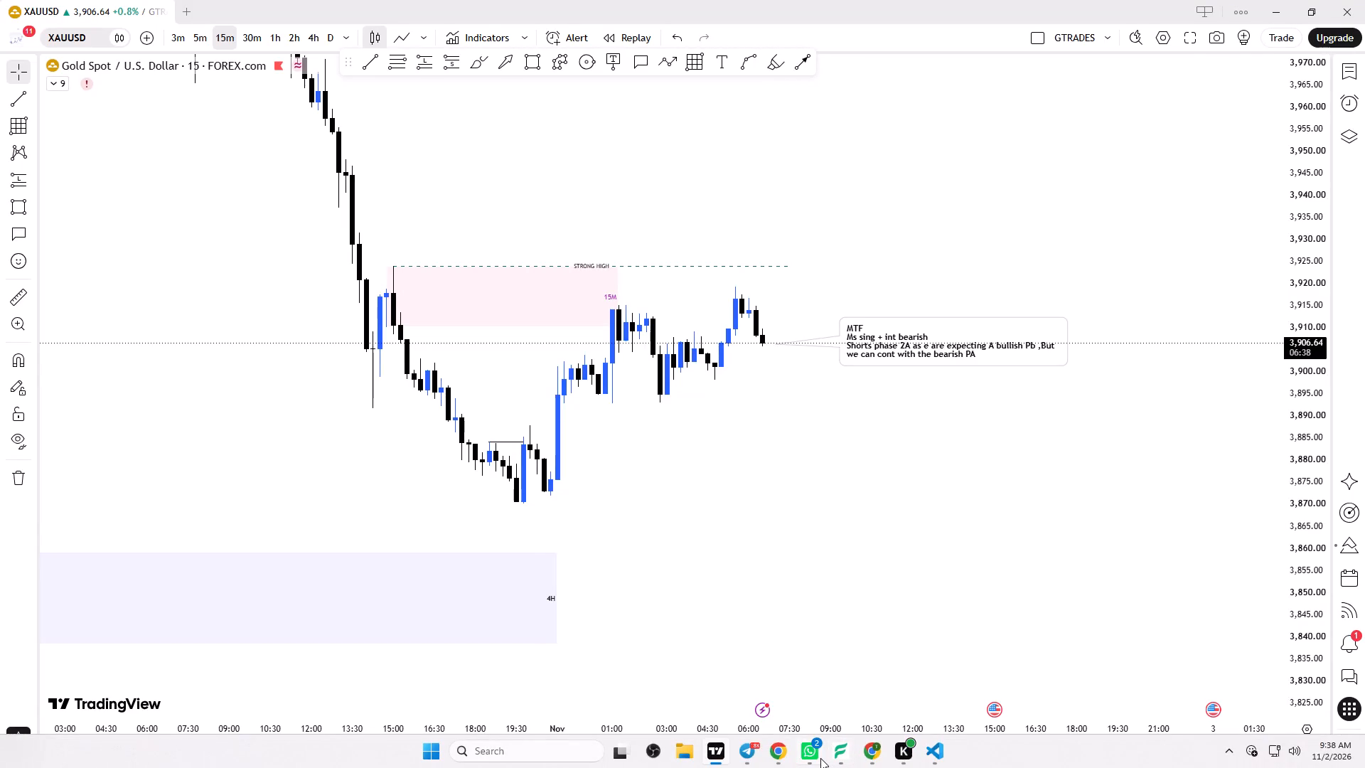
Add the line "But will wait for M15 CH" to the XAUUSD MTF callout and copy the note's full text.
scroll(705, 422, down, 4)
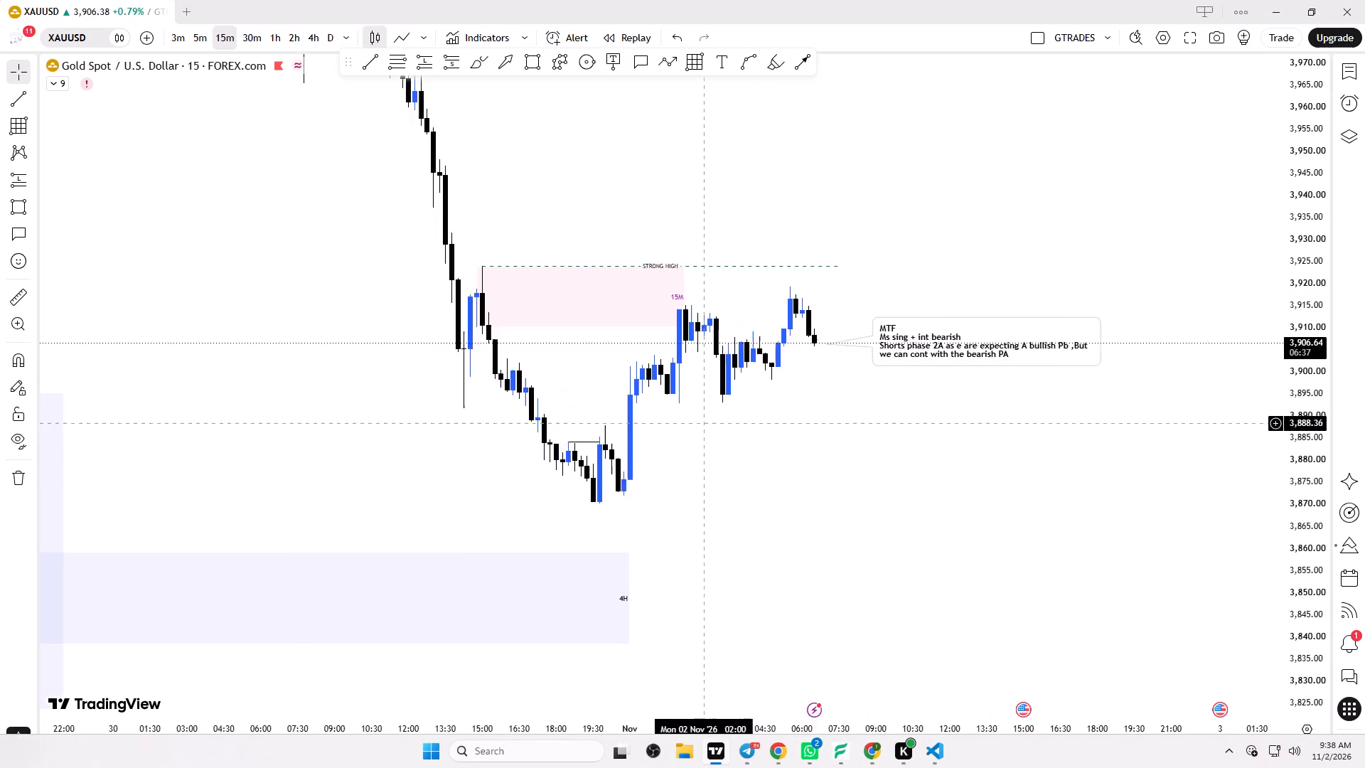
drag(850, 478, 833, 548)
click(833, 548)
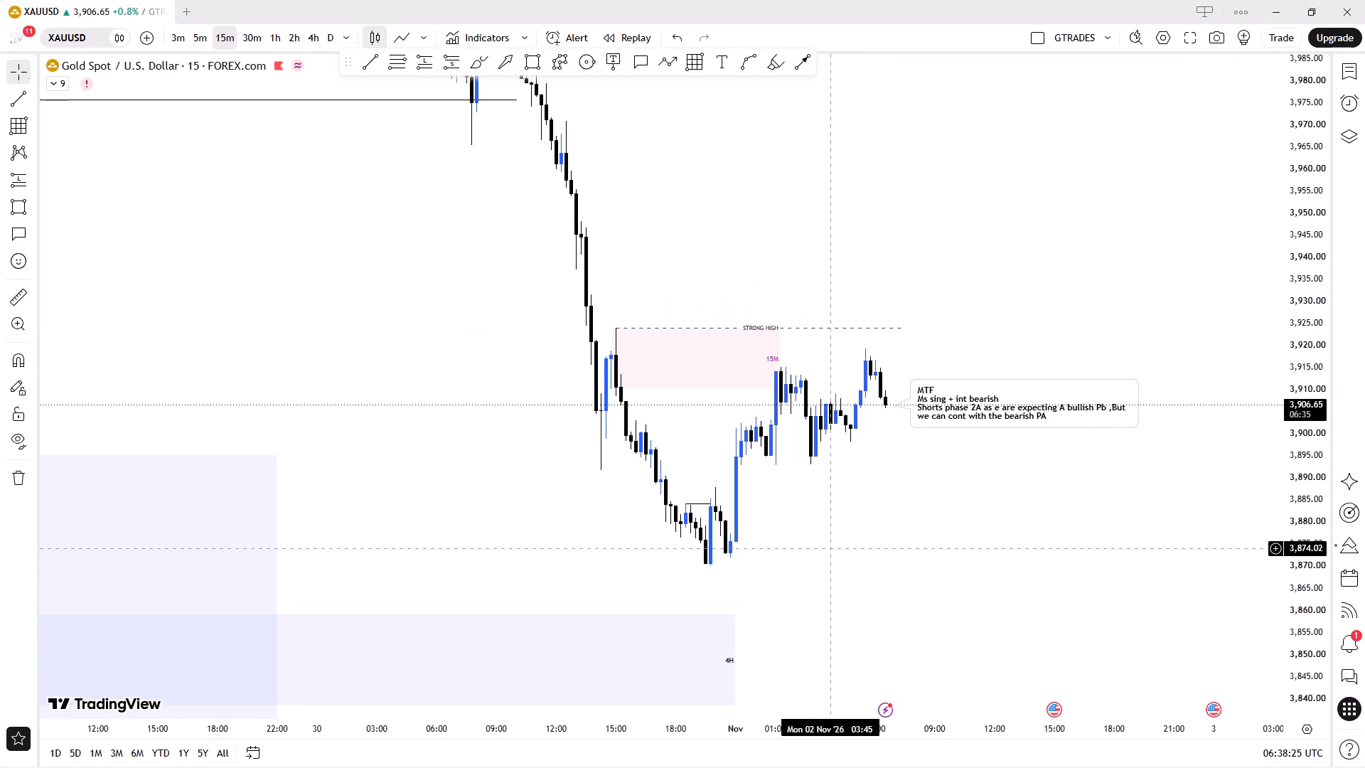
ctrl+scroll(833, 548, up, 1)
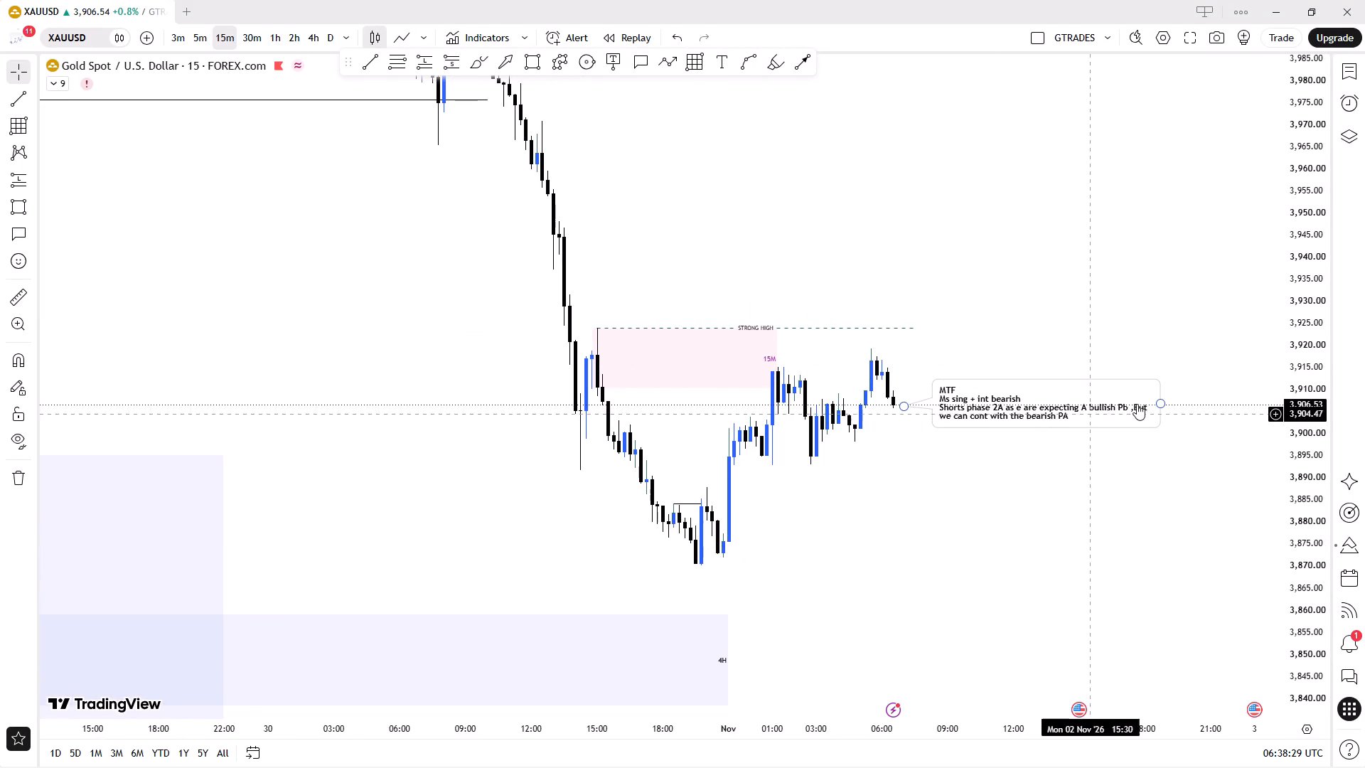
click(1093, 415)
double_click(1089, 415)
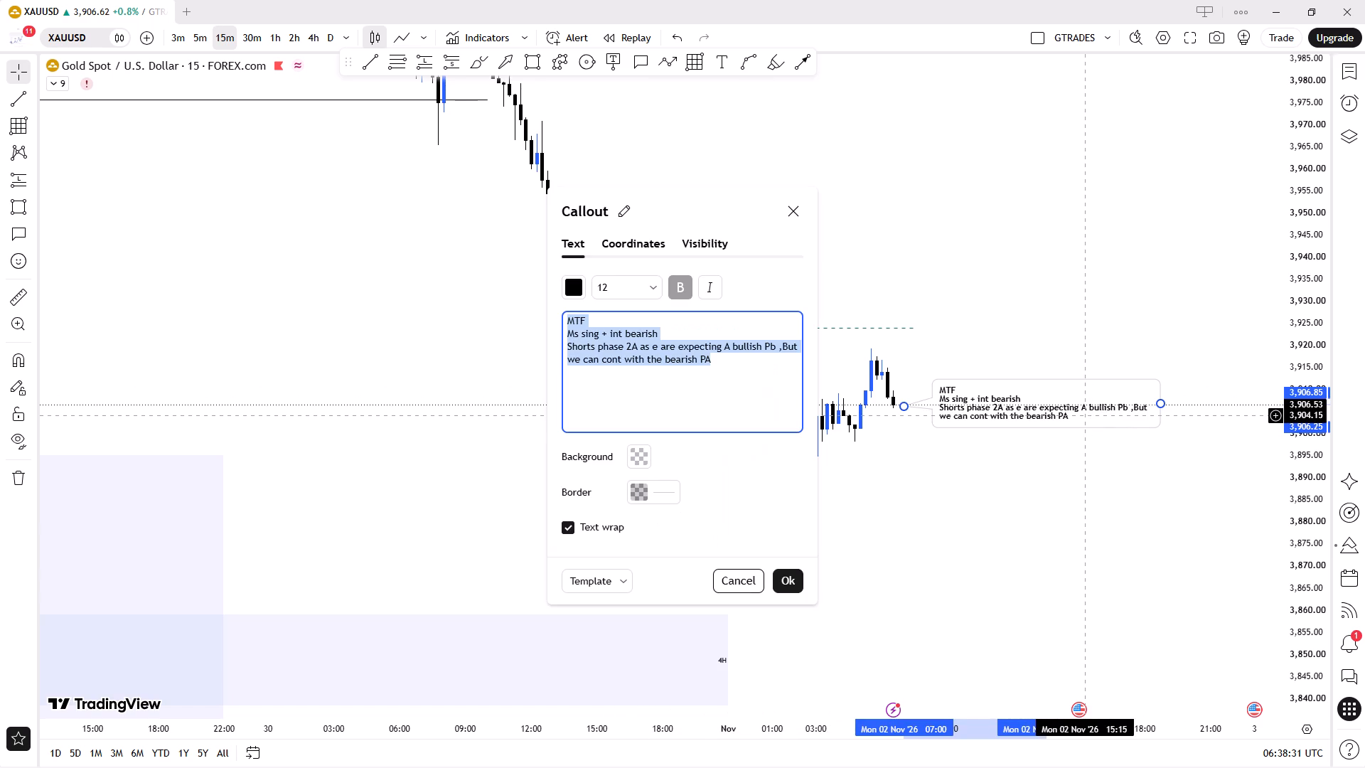
click(701, 353)
click(719, 353)
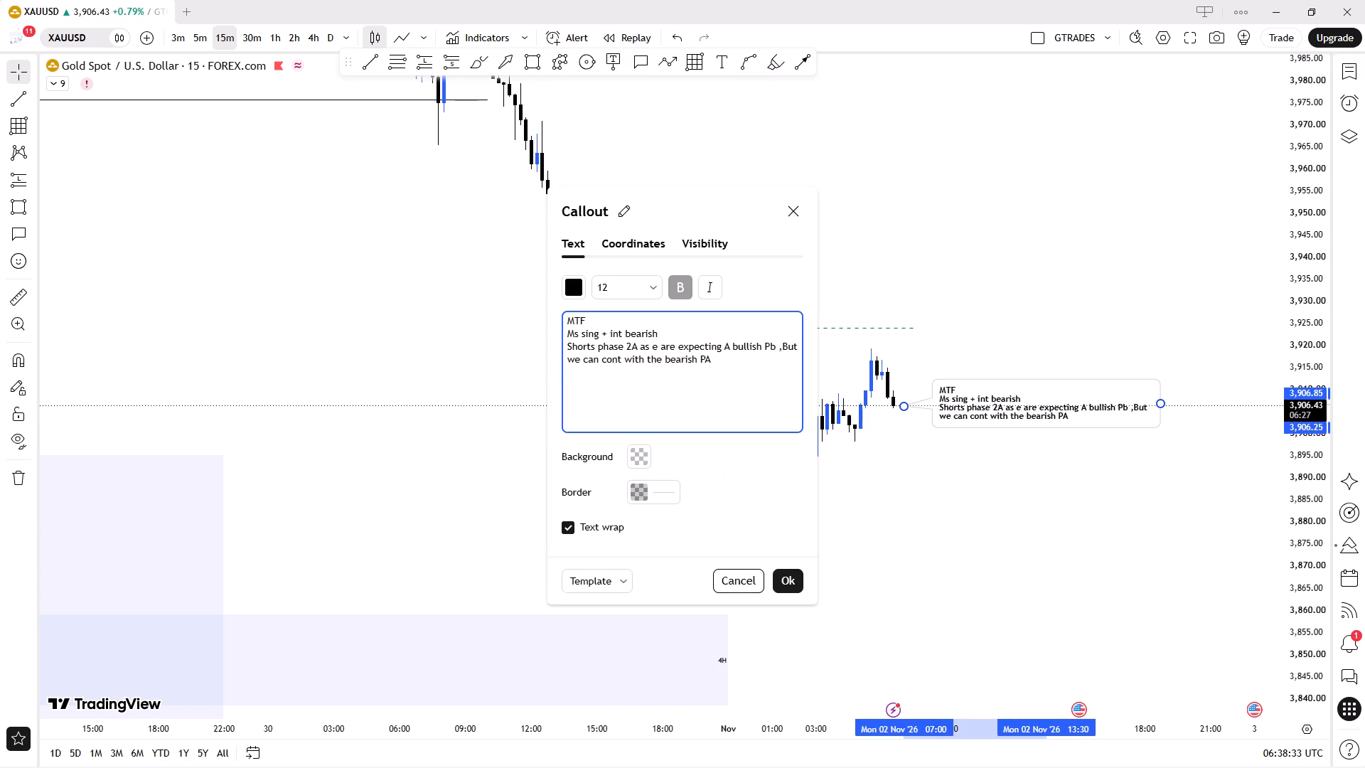
key(shift+Return)
text(But will wait for M15 CH)
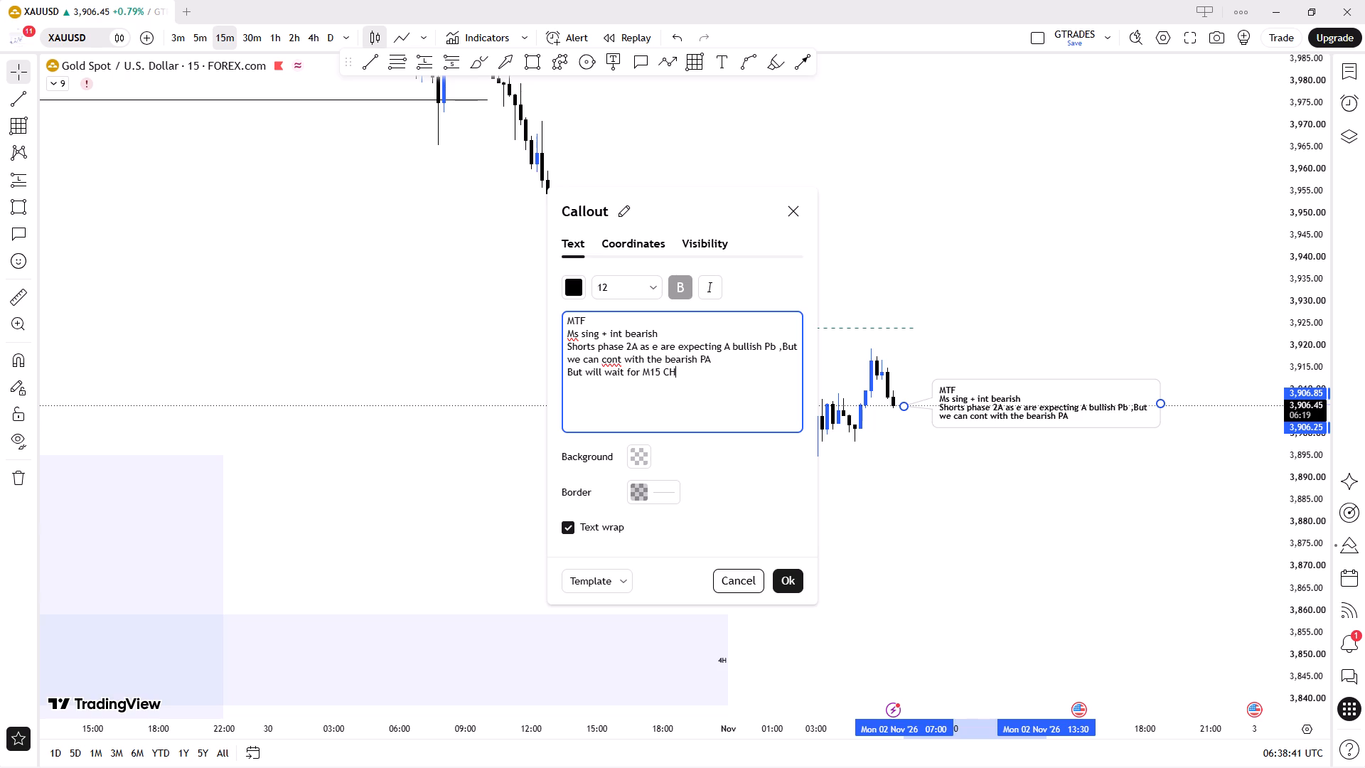
key(ctrl+a)
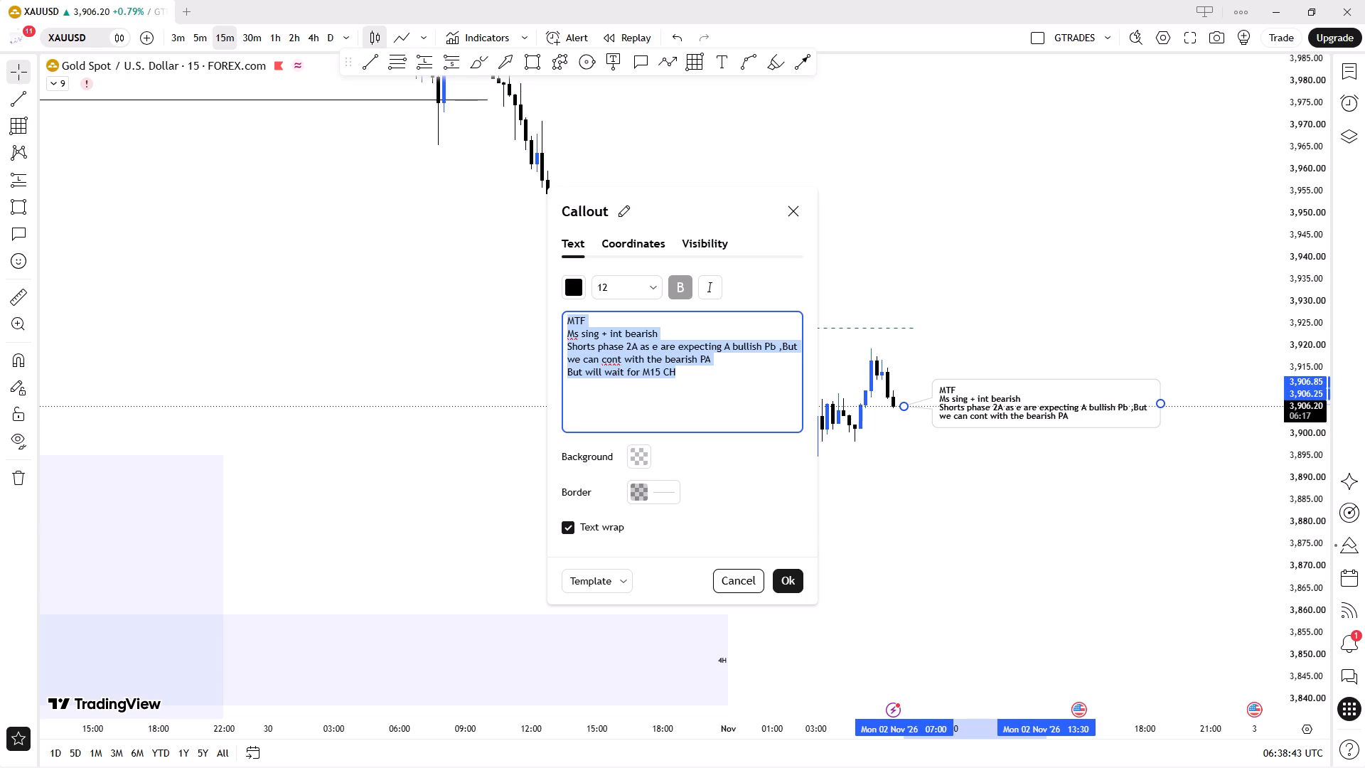
key(ctrl+c)
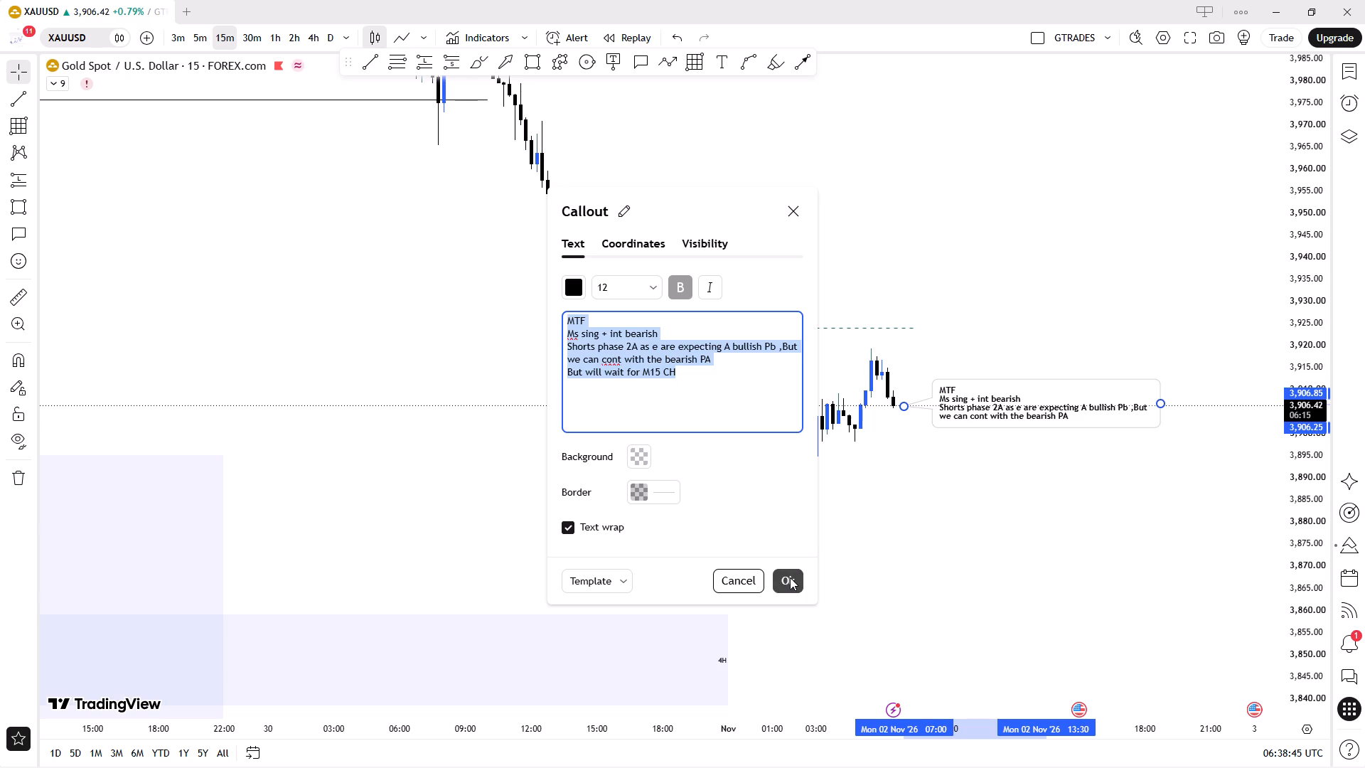
click(790, 578)
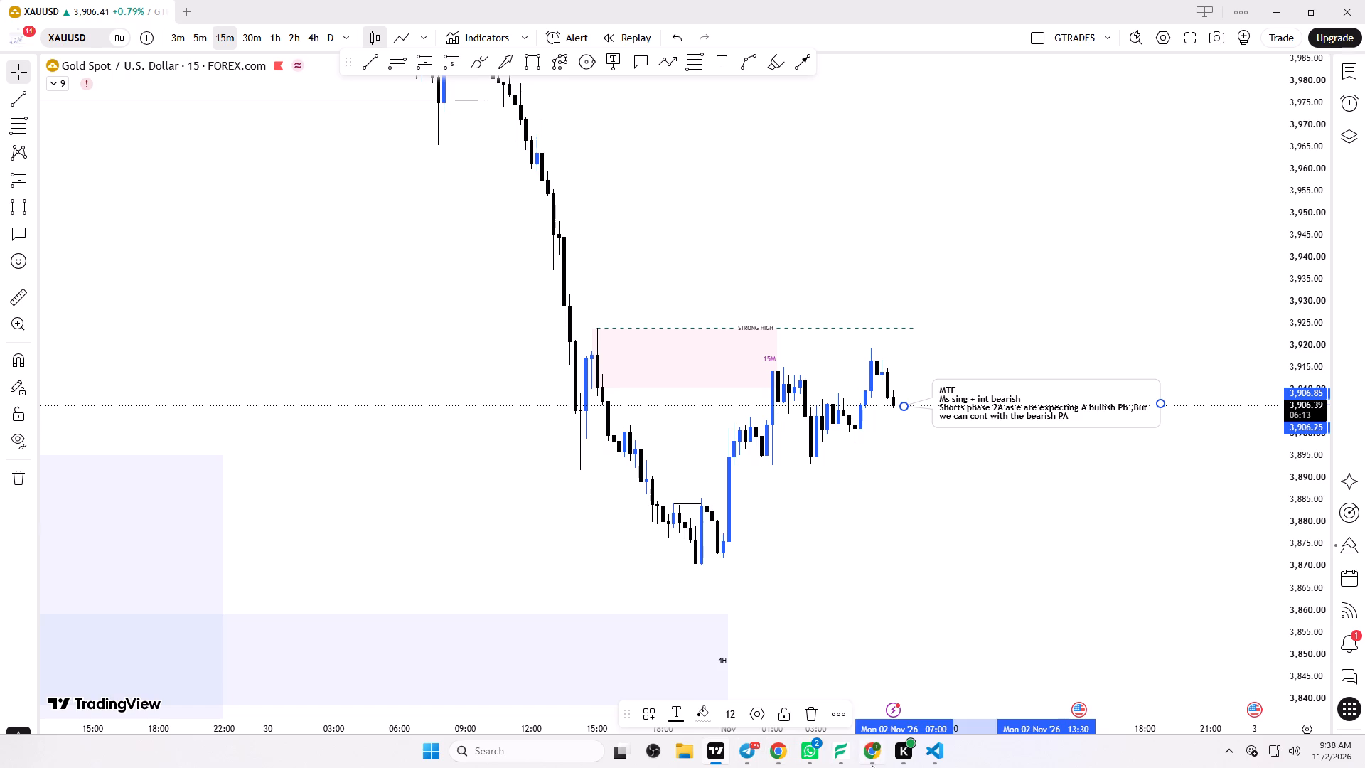
Switch to The Free Chart, load XAUUSD from the watchlist on the 15-minute timeframe, and hide the watchlist.
click(845, 766)
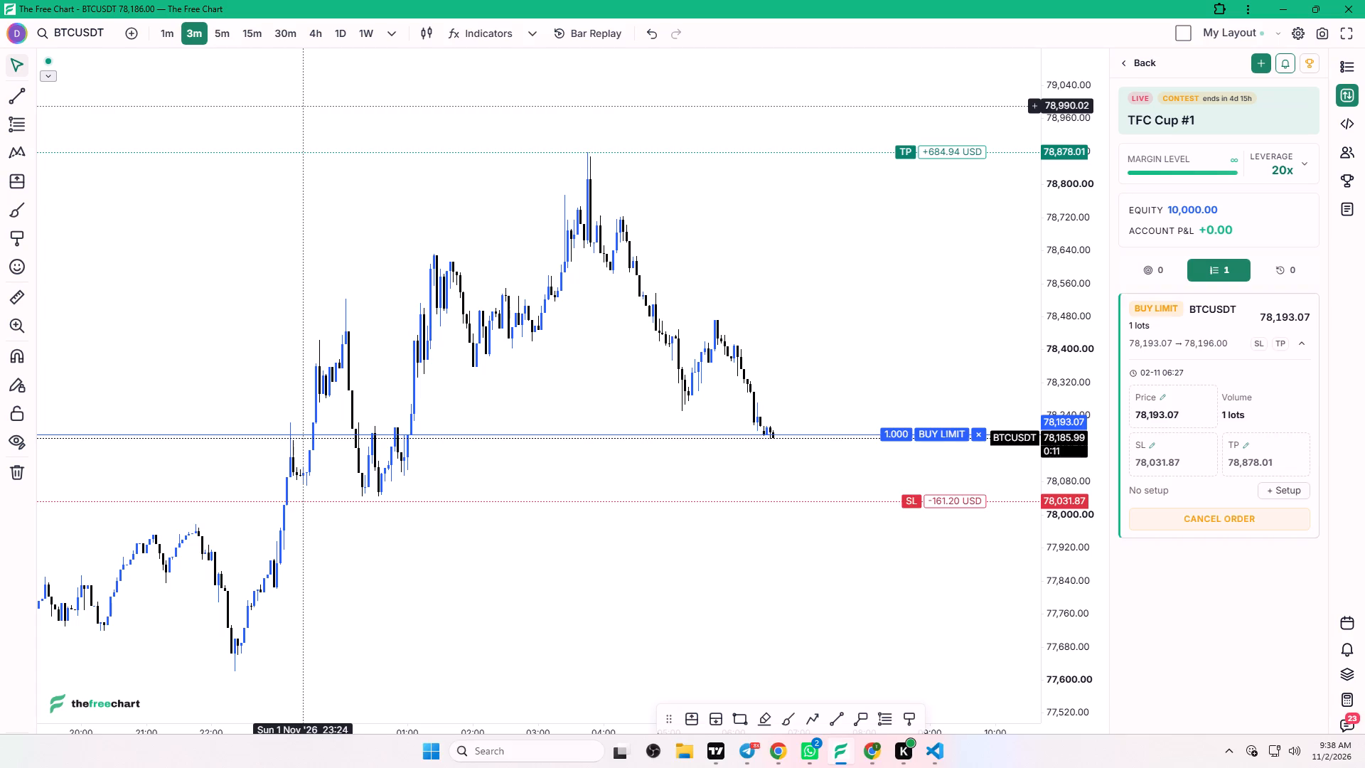
click(646, 241)
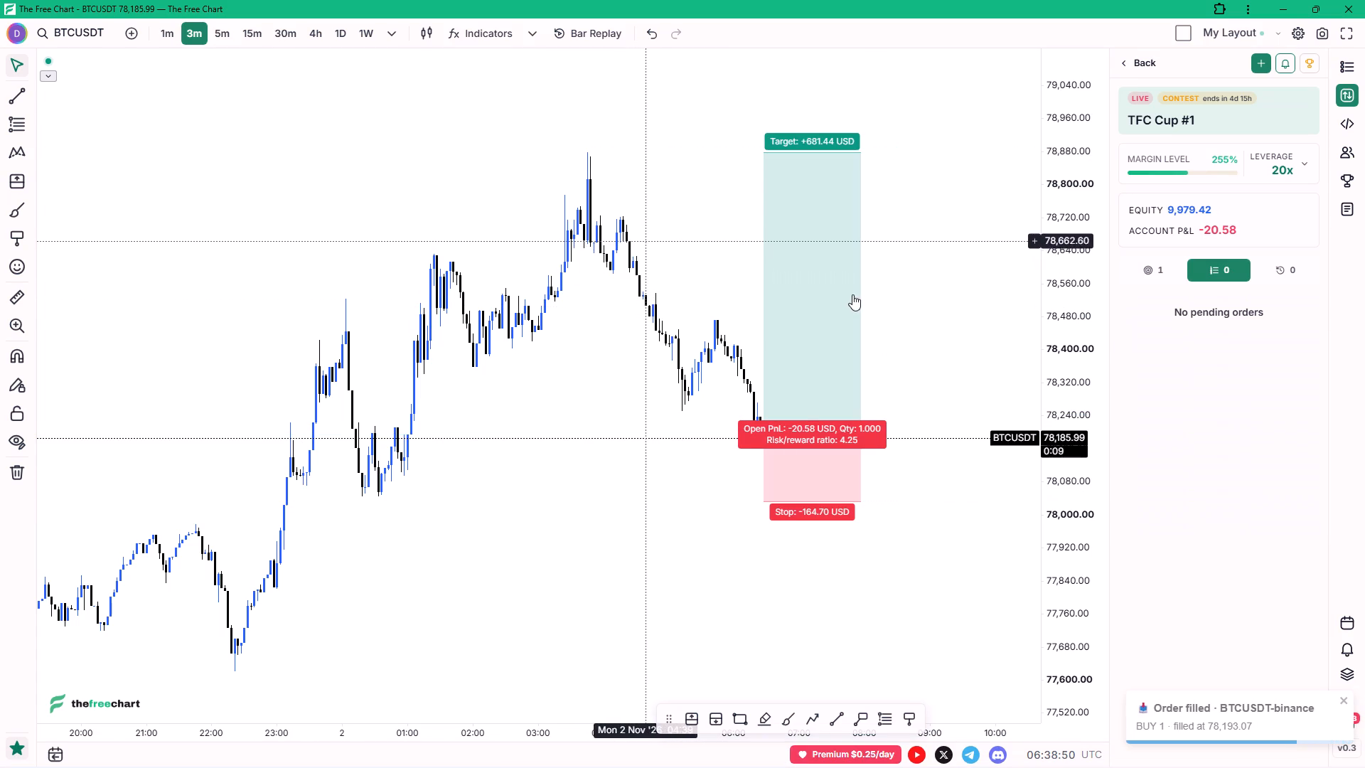
click(854, 294)
click(909, 295)
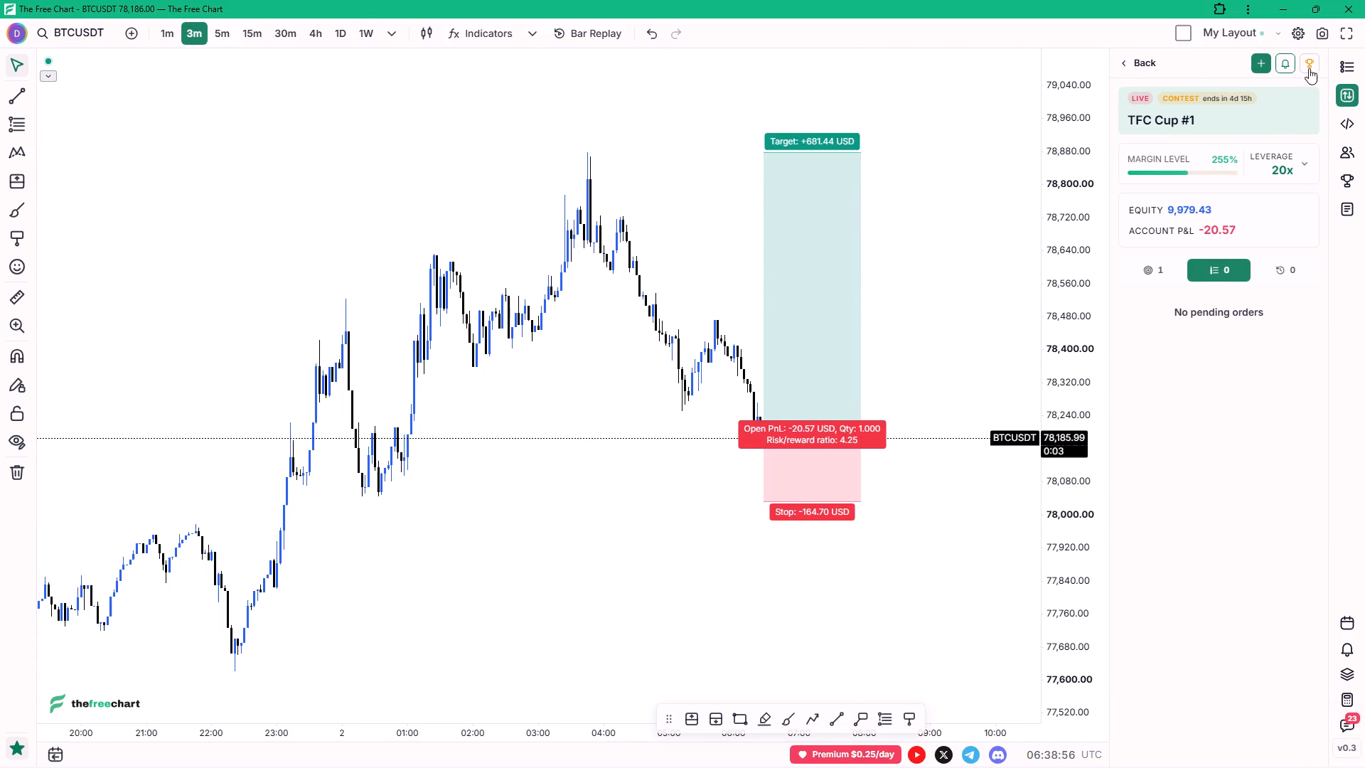
click(1352, 67)
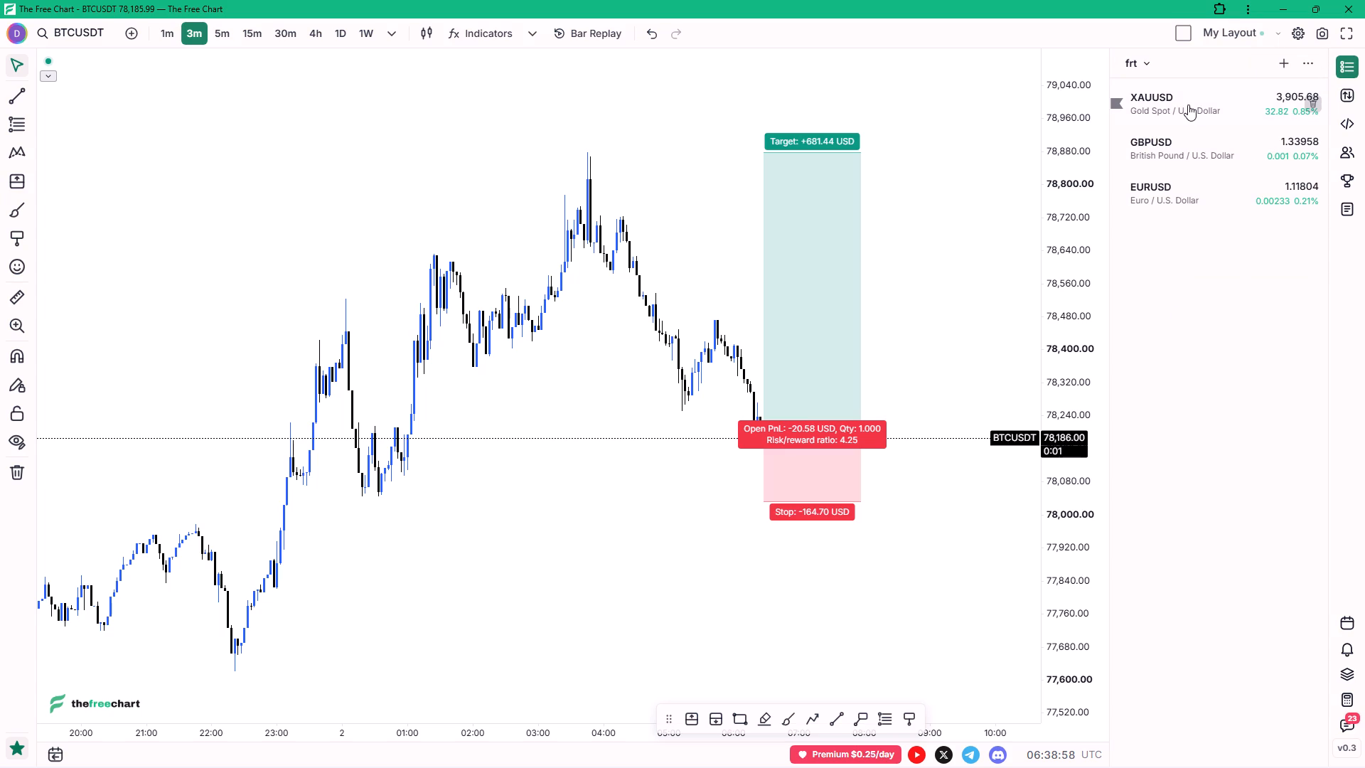
click(1186, 105)
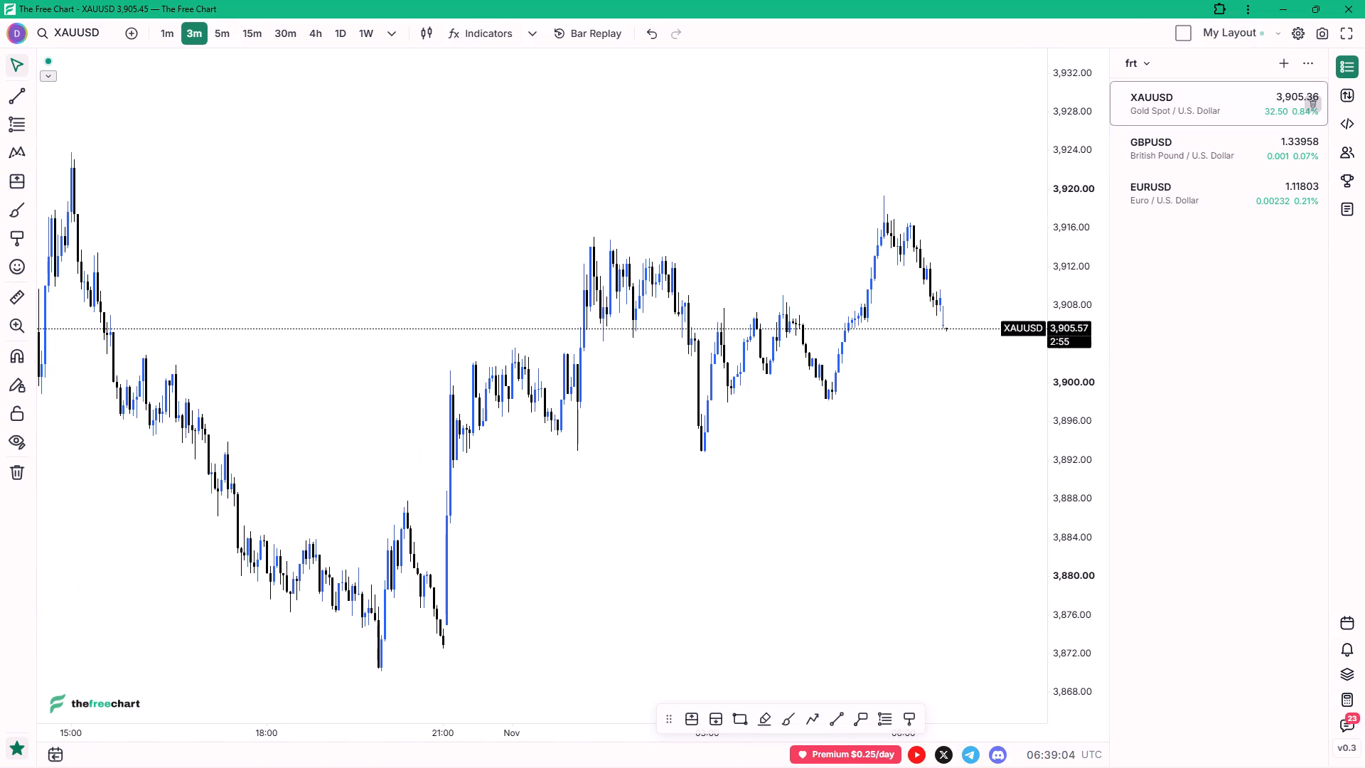
click(252, 26)
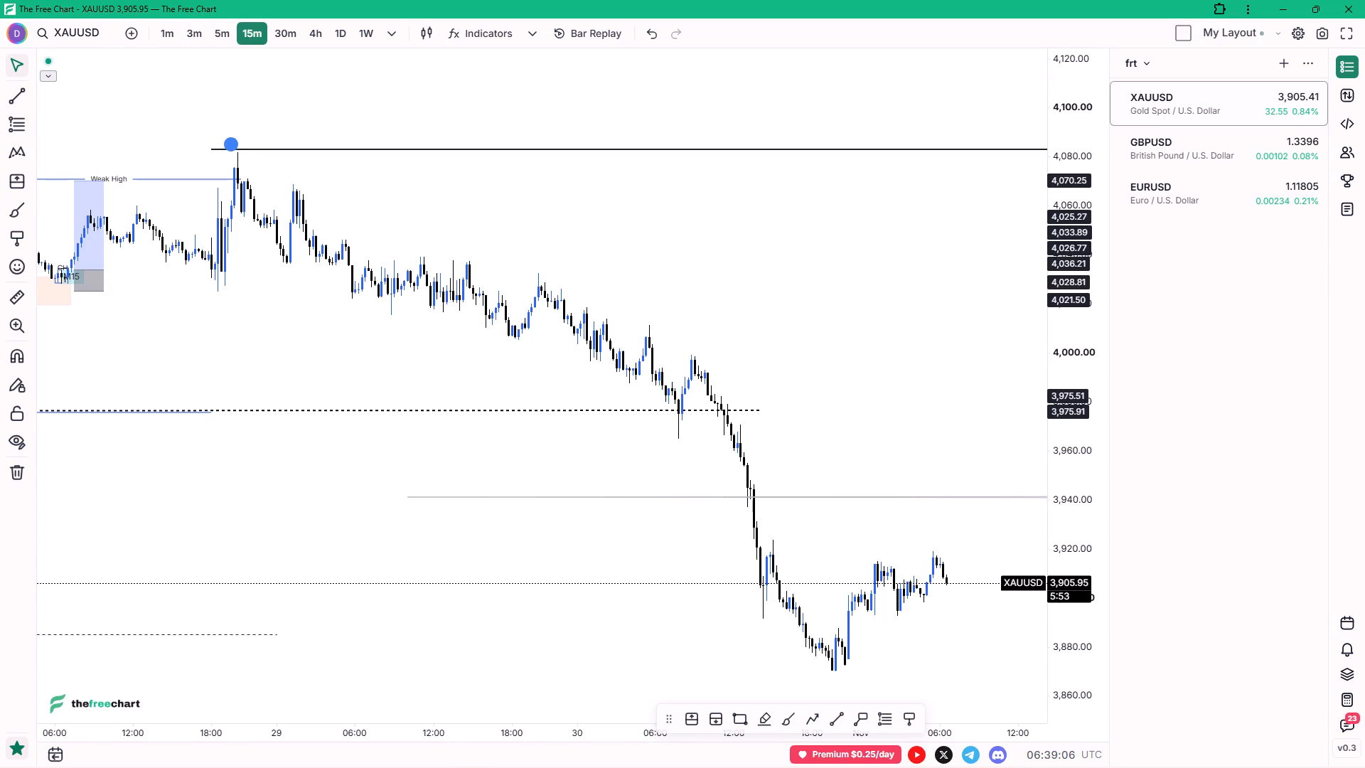
ctrl+scroll(911, 434, up, 5)
drag(910, 421, 502, 257)
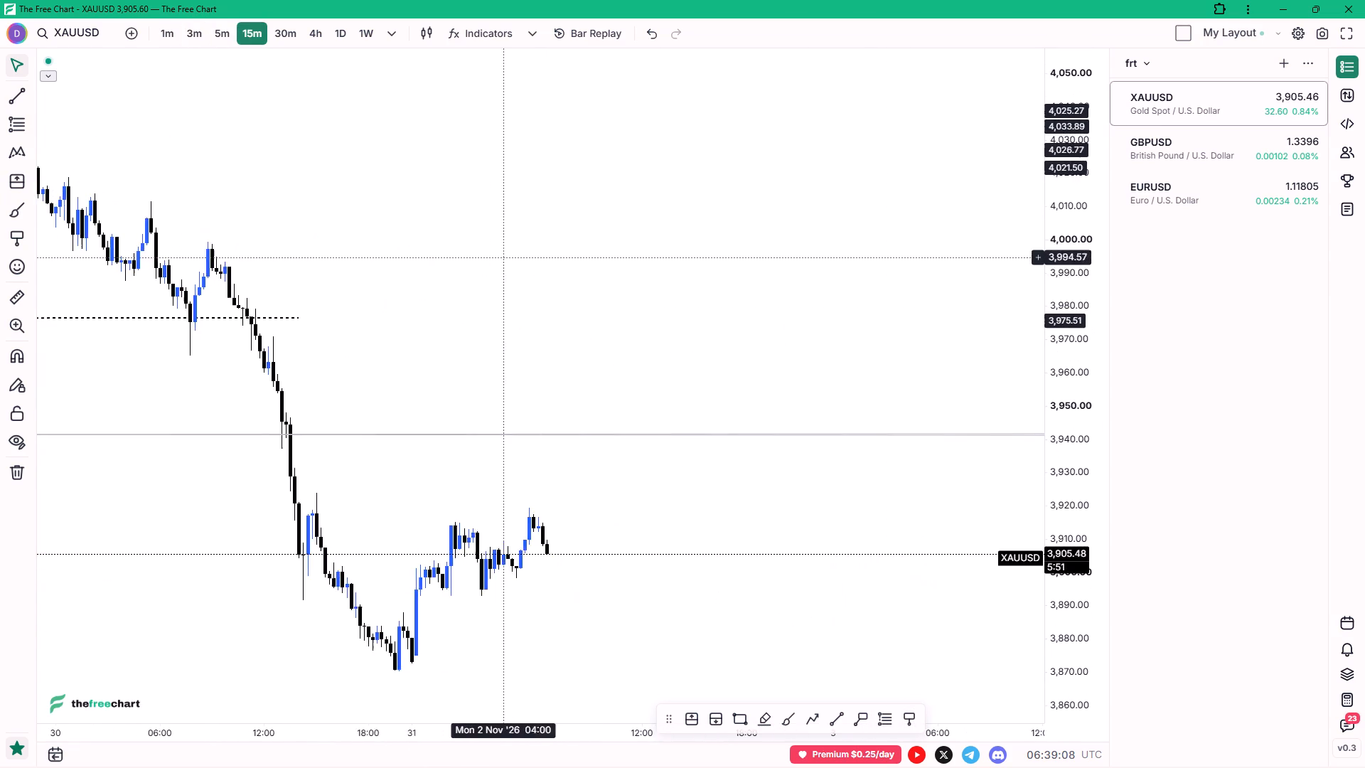
ctrl+scroll(494, 285, down, 6)
ctrl+scroll(512, 376, up, 6)
drag(533, 381, 544, 388)
drag(567, 399, 1153, 568)
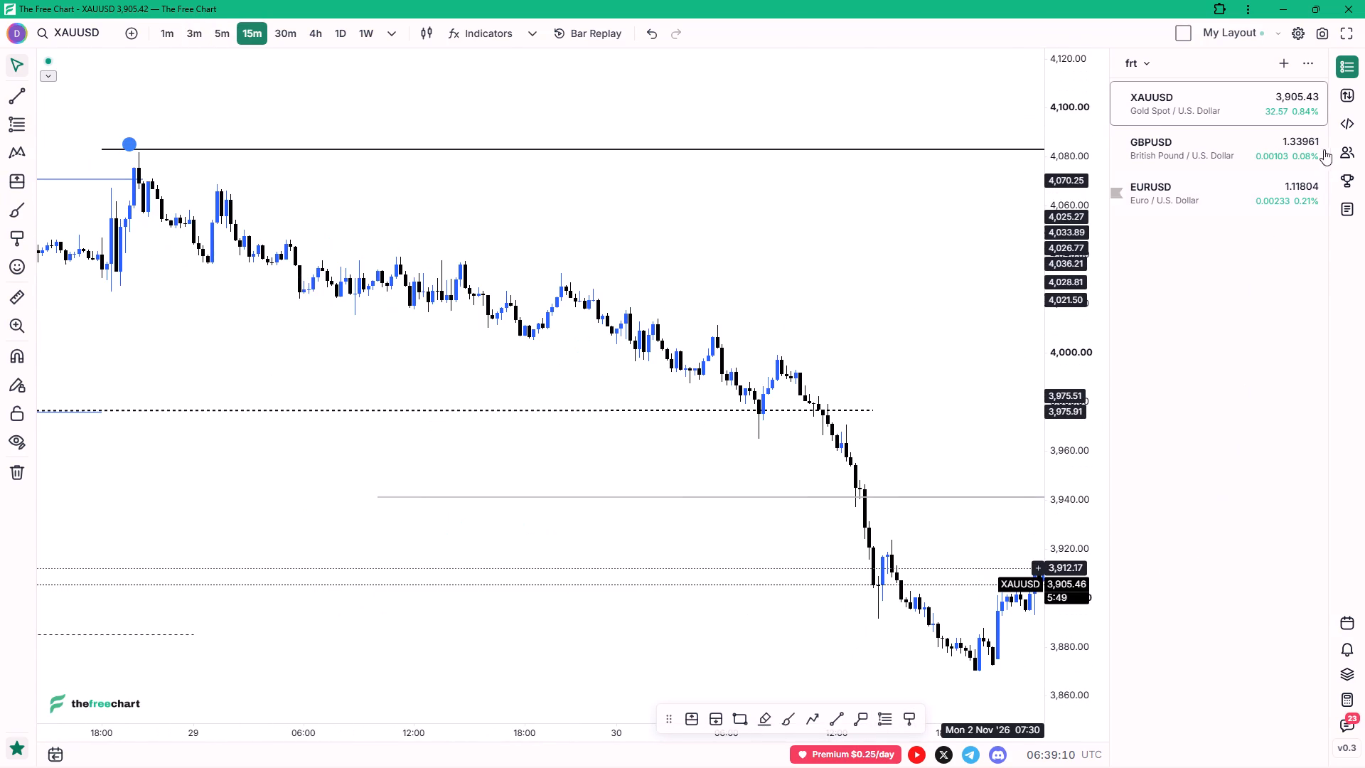
click(1342, 66)
Add a callout anchored at the latest XAUUSD candle and paste the copied MTF note into it.
ctrl+scroll(1032, 285, up, 4)
drag(1081, 353, 948, 349)
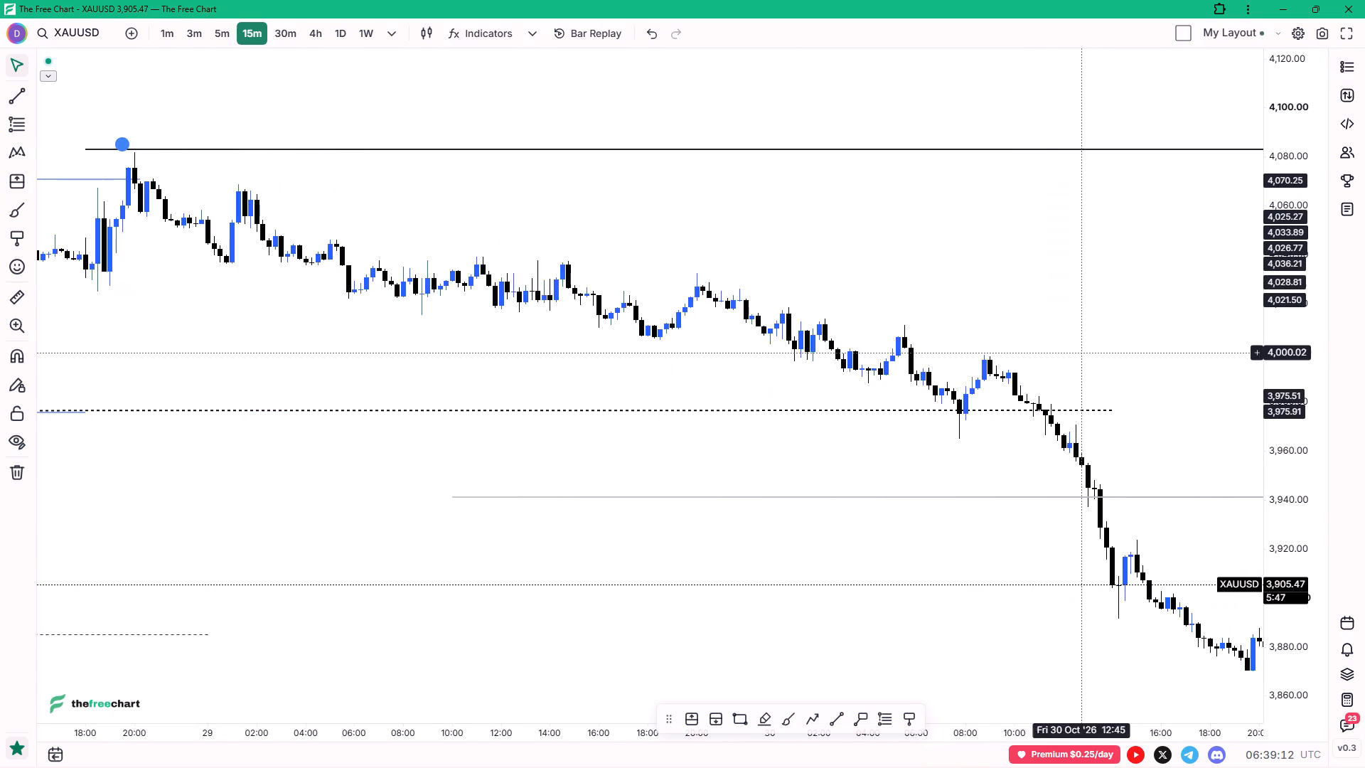
drag(948, 349, 490, 285)
drag(488, 284, 481, 283)
ctrl+scroll(709, 458, up, 3)
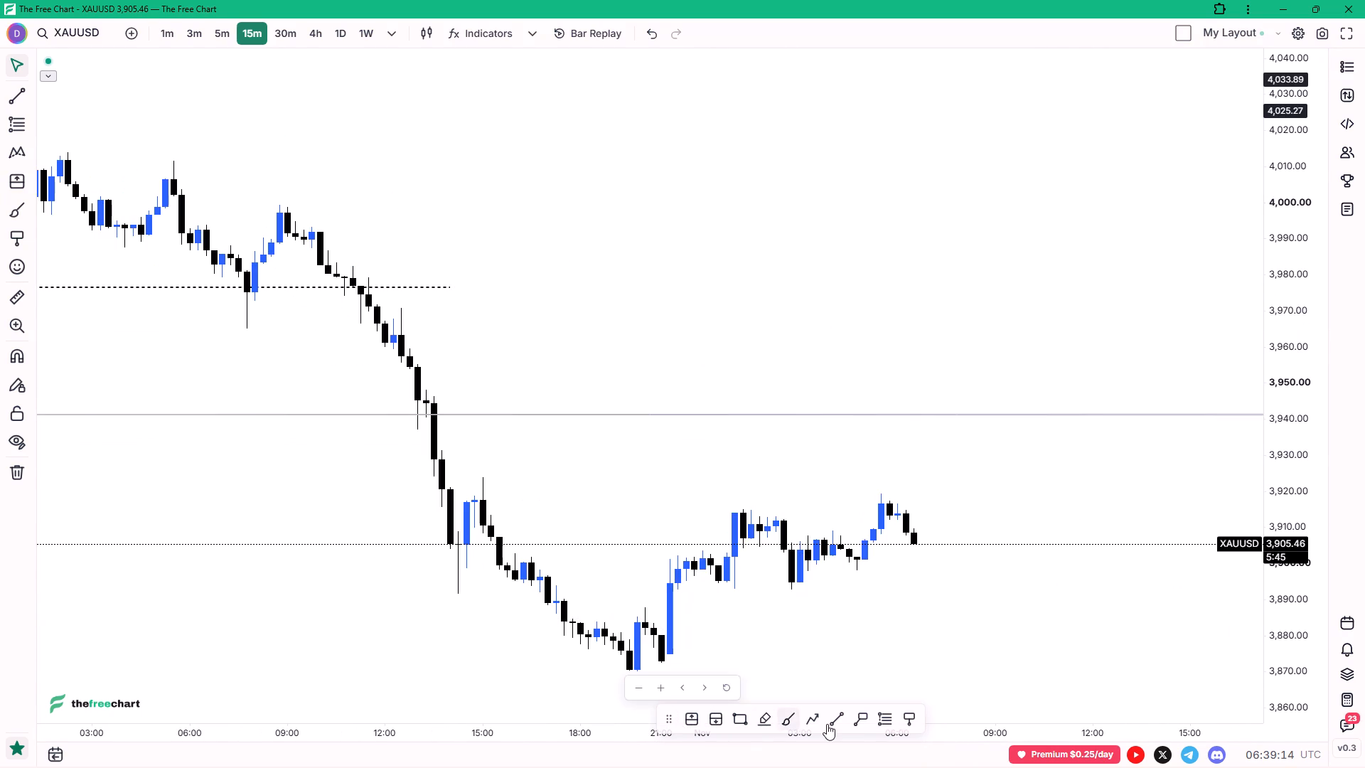
click(863, 720)
click(917, 545)
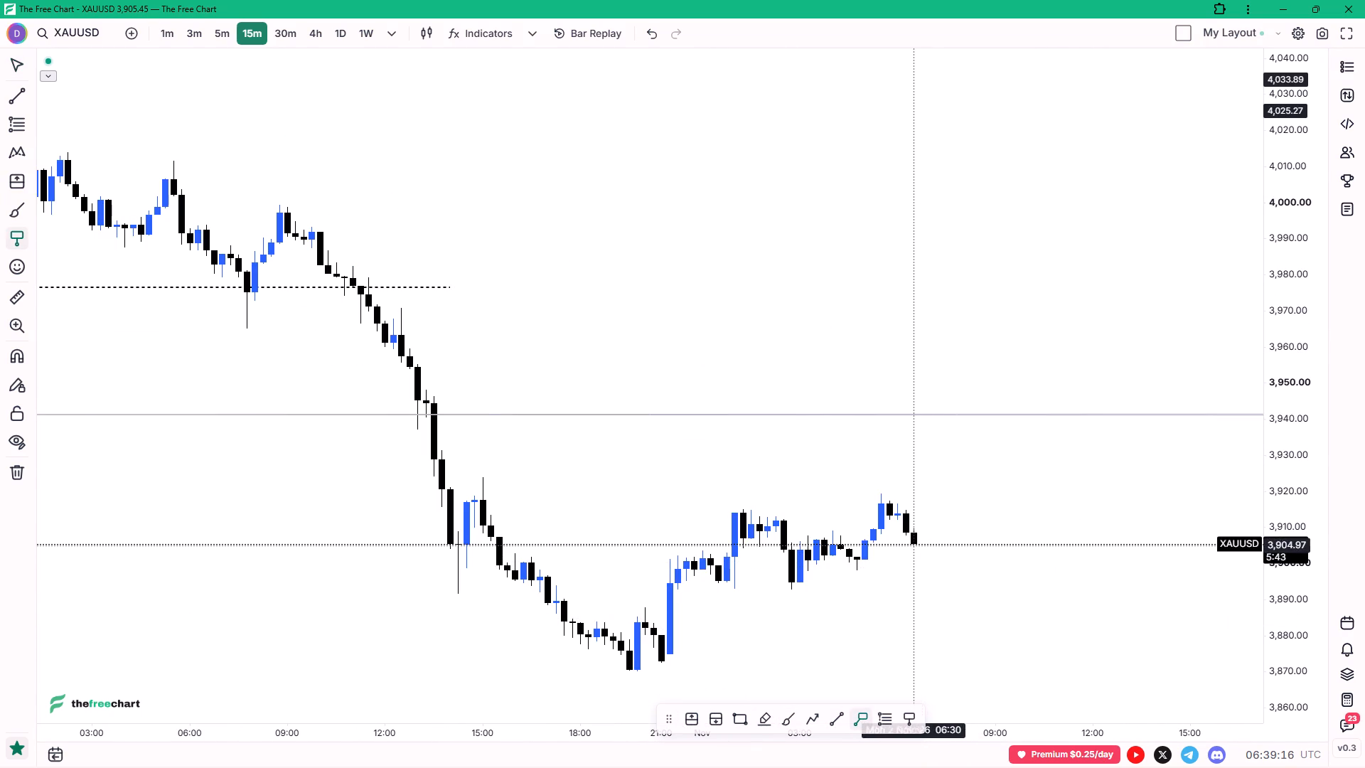
click(998, 513)
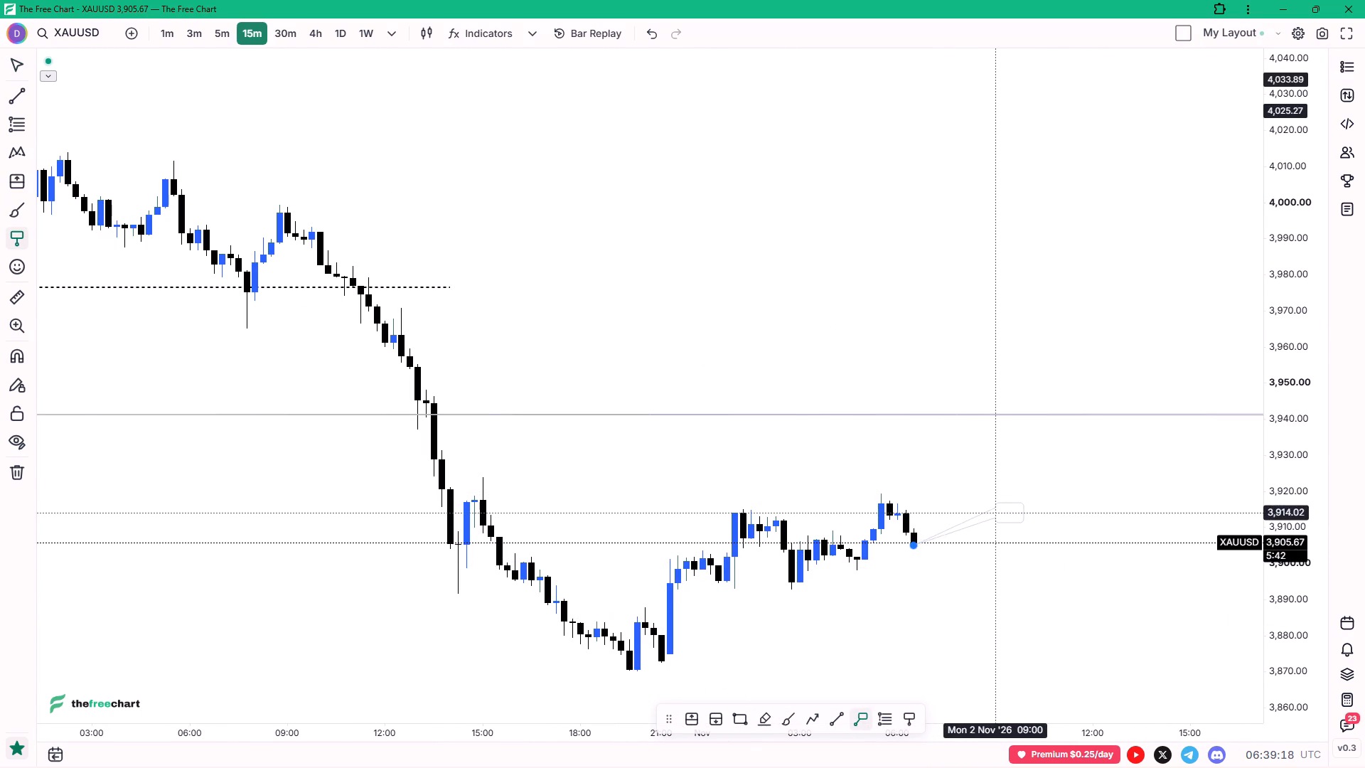
key(ctrl+v)
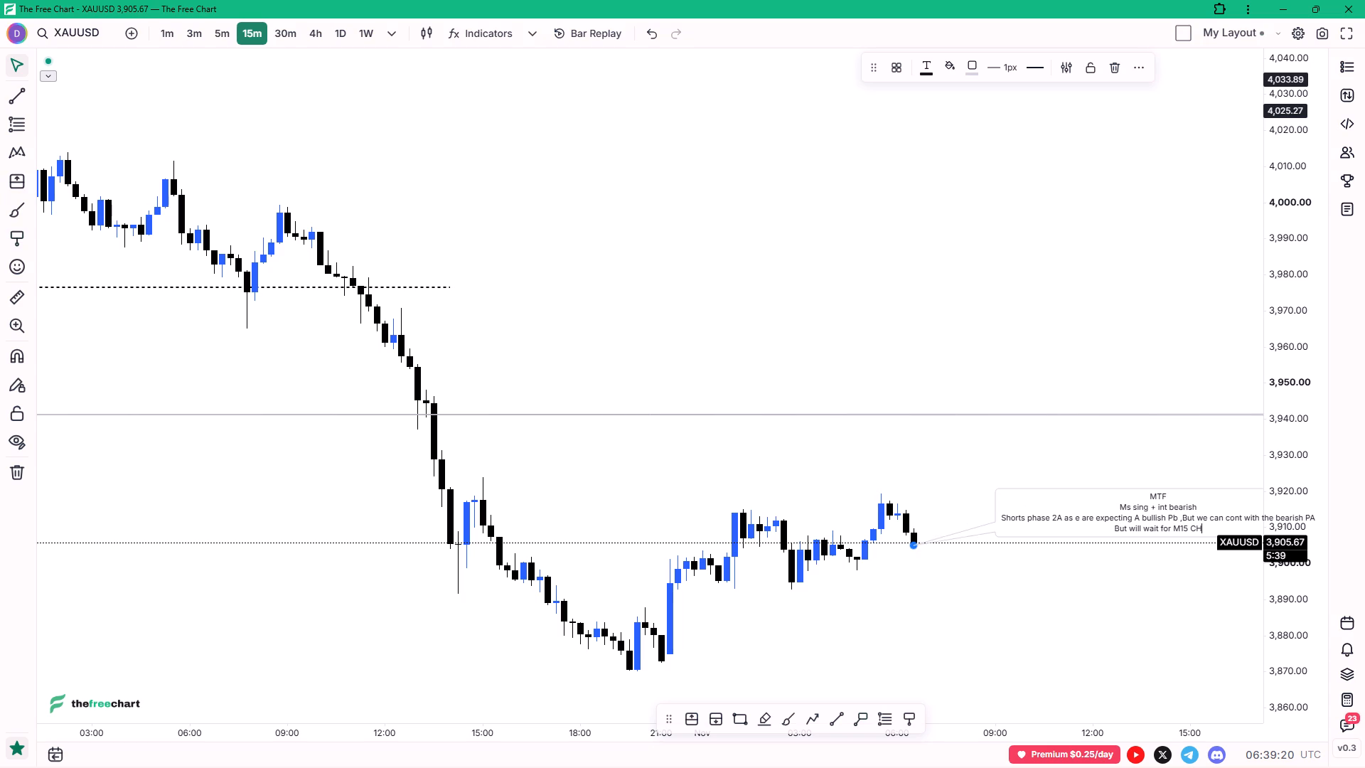
Move the MTF callout into the empty area just below the latest candle and deselect it.
drag(946, 455, 730, 436)
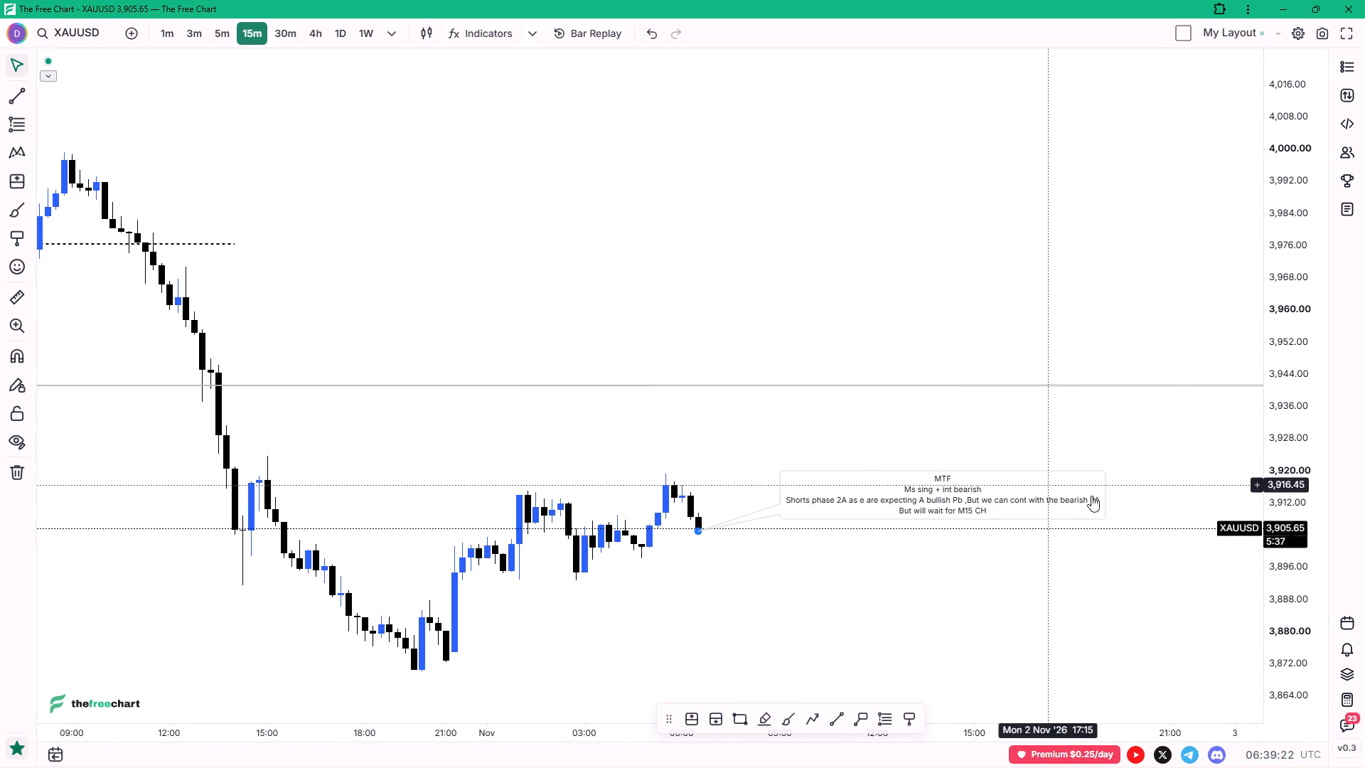
drag(1103, 502, 1024, 594)
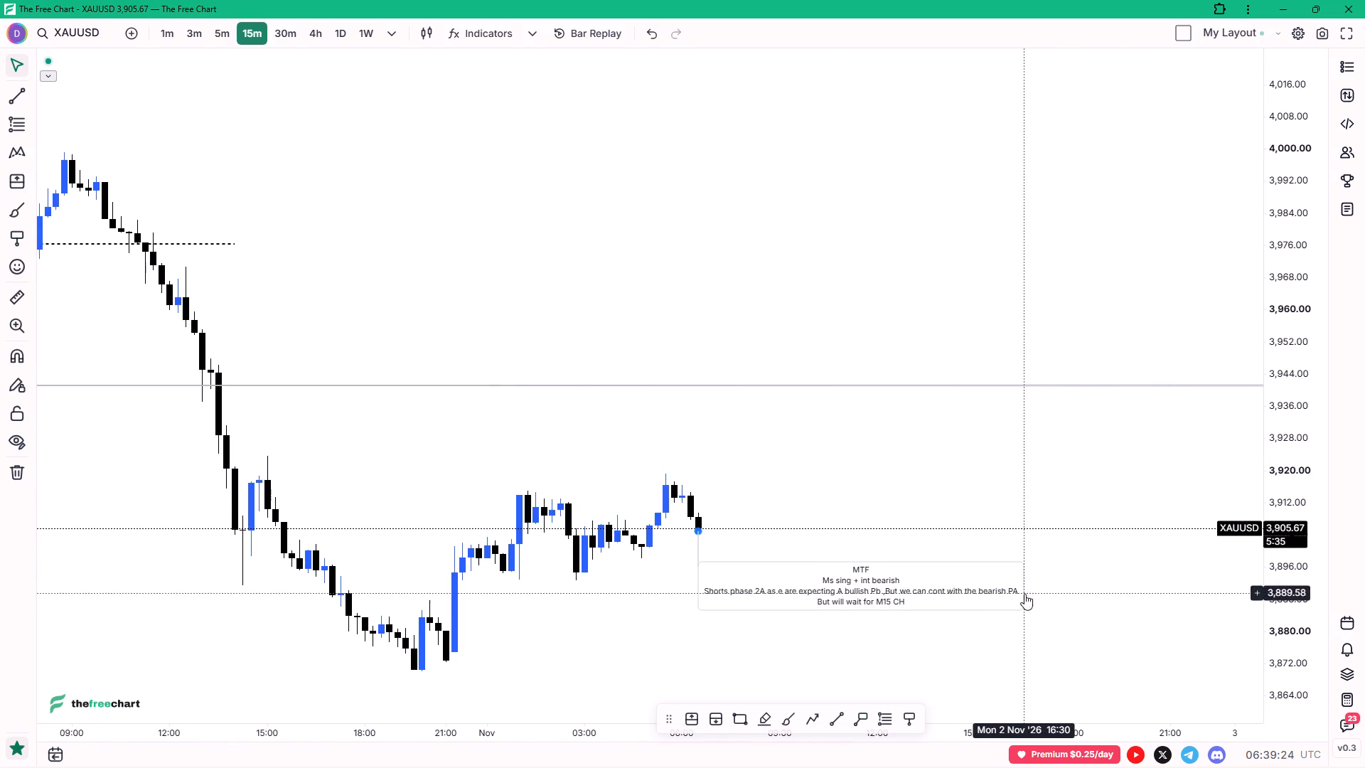
drag(1024, 594, 1024, 594)
click(832, 473)
Draw a horizontal trend line from the 30 Oct 15:00 high past the latest candle and apply the M15 Strong High int template.
click(830, 715)
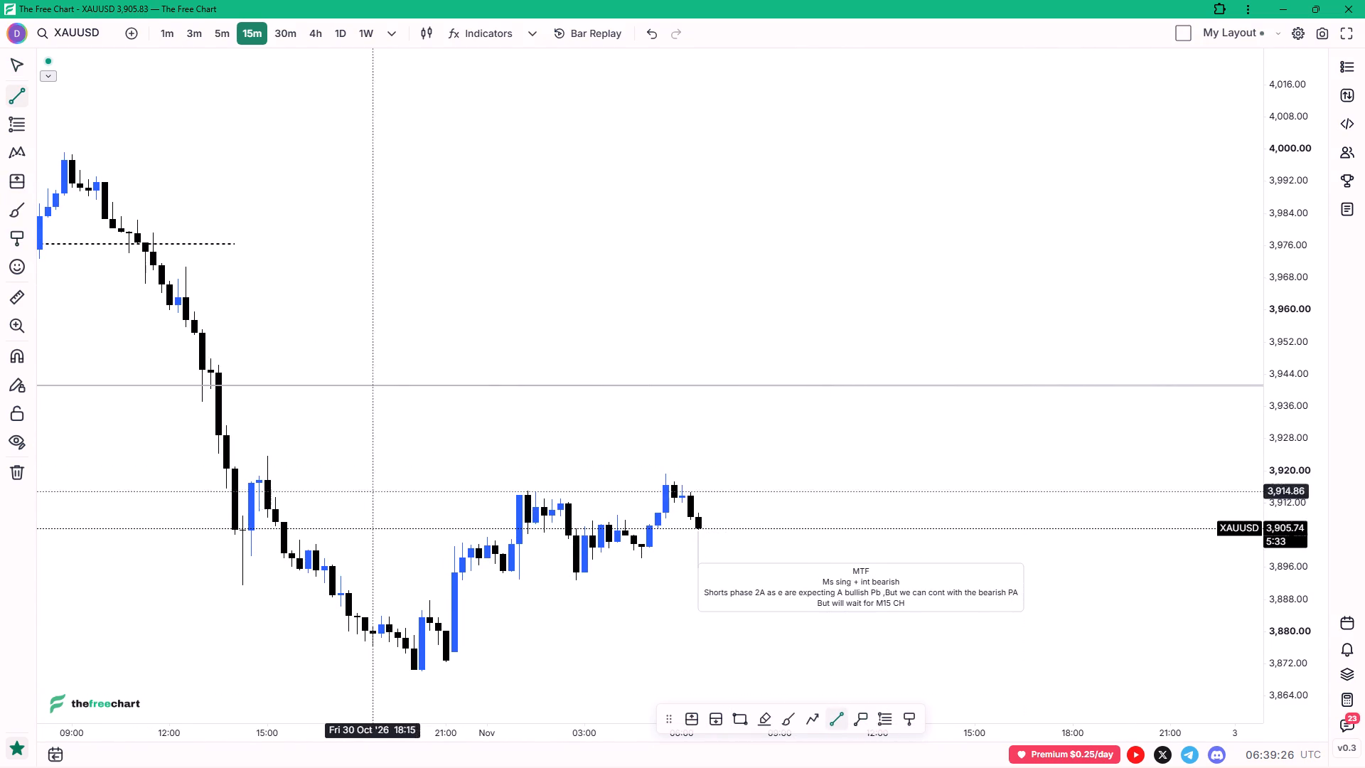
ctrl+click(265, 436)
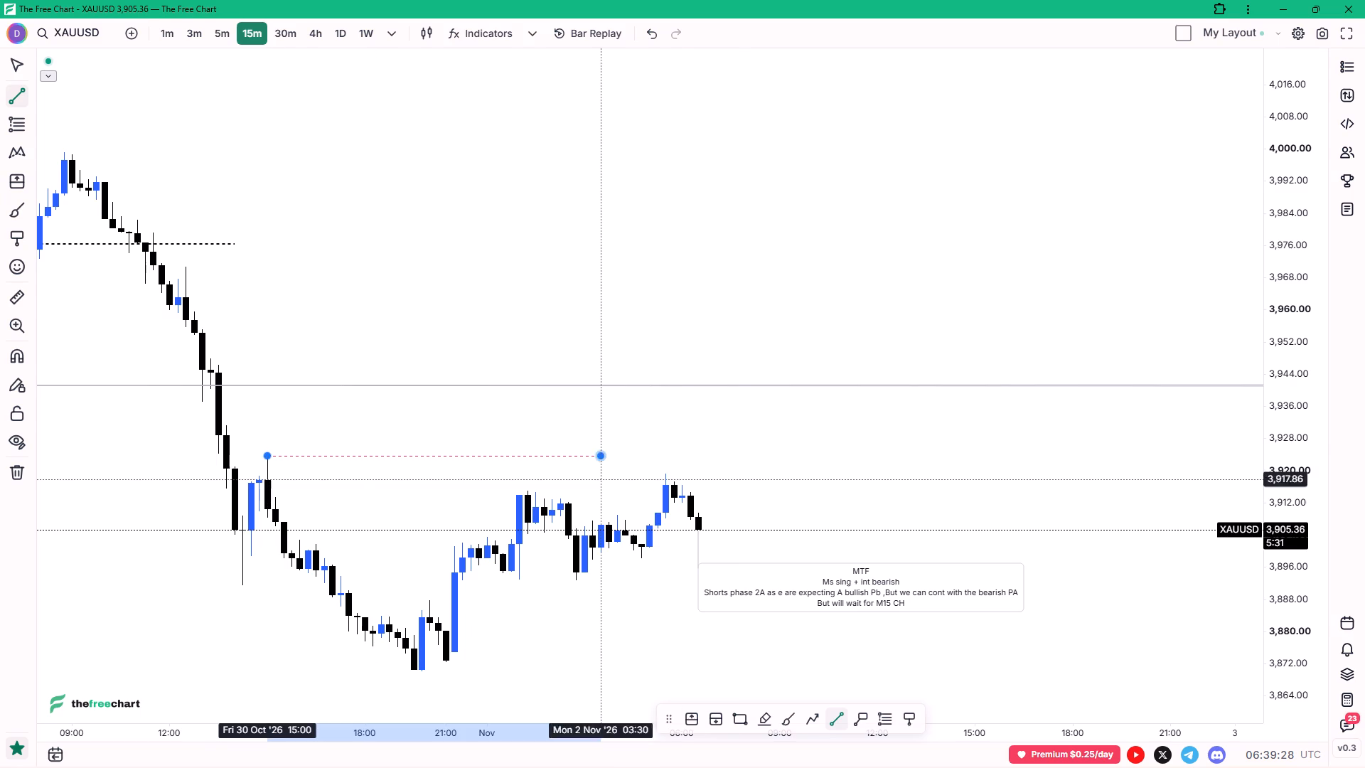
shift+click(749, 503)
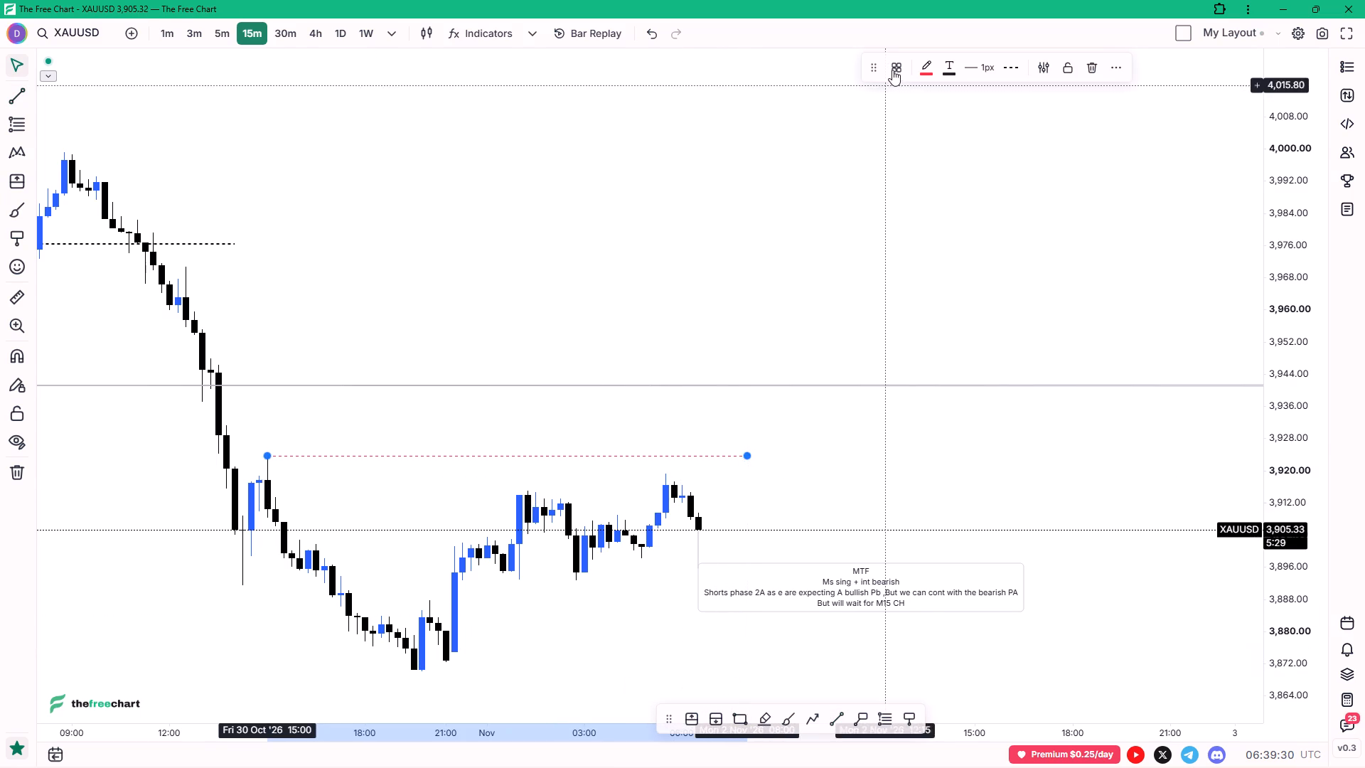
click(892, 70)
scroll(948, 390, down, 5)
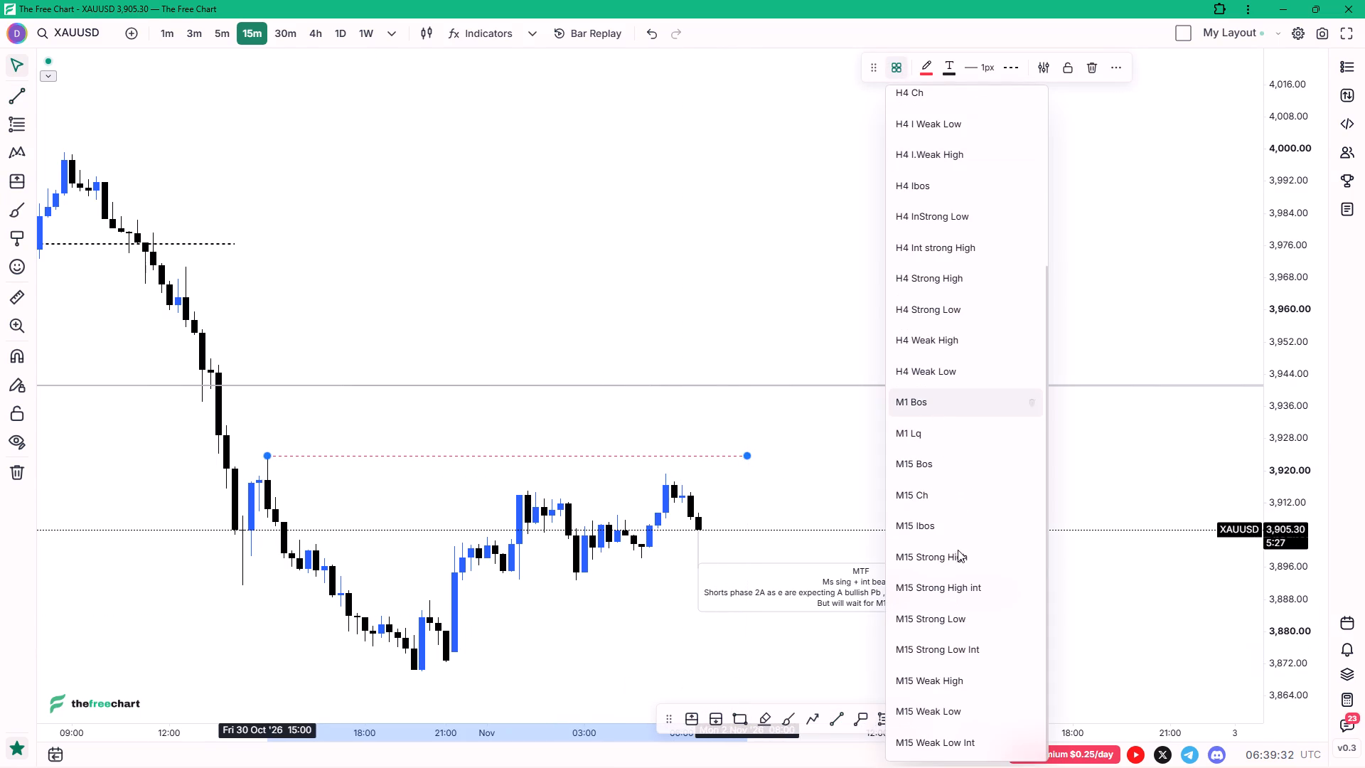
click(970, 594)
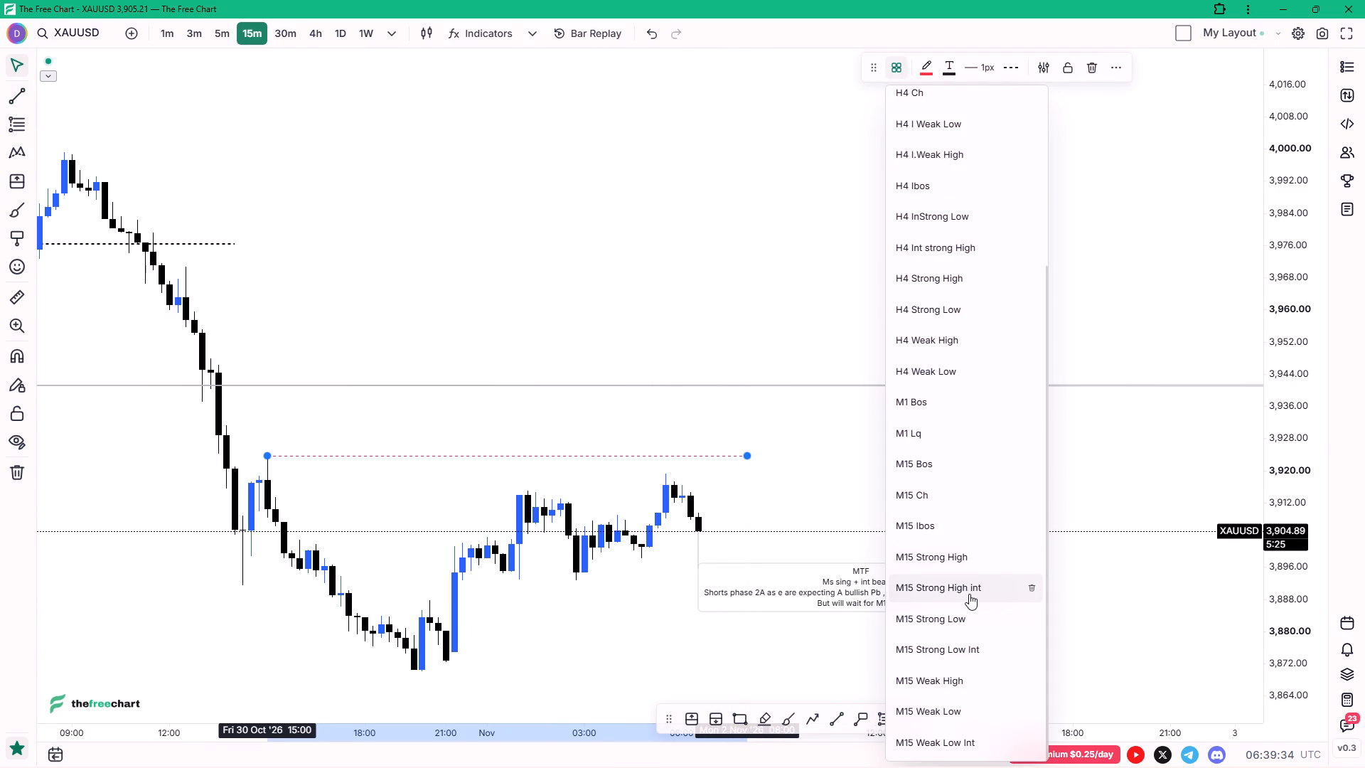
Draw a horizontal trend line from the 30 Oct 19:45 low to 2 Nov 08:15 and apply the M15 Weak Low Int template.
drag(843, 491, 1000, 345)
ctrl+scroll(975, 368, up, 4)
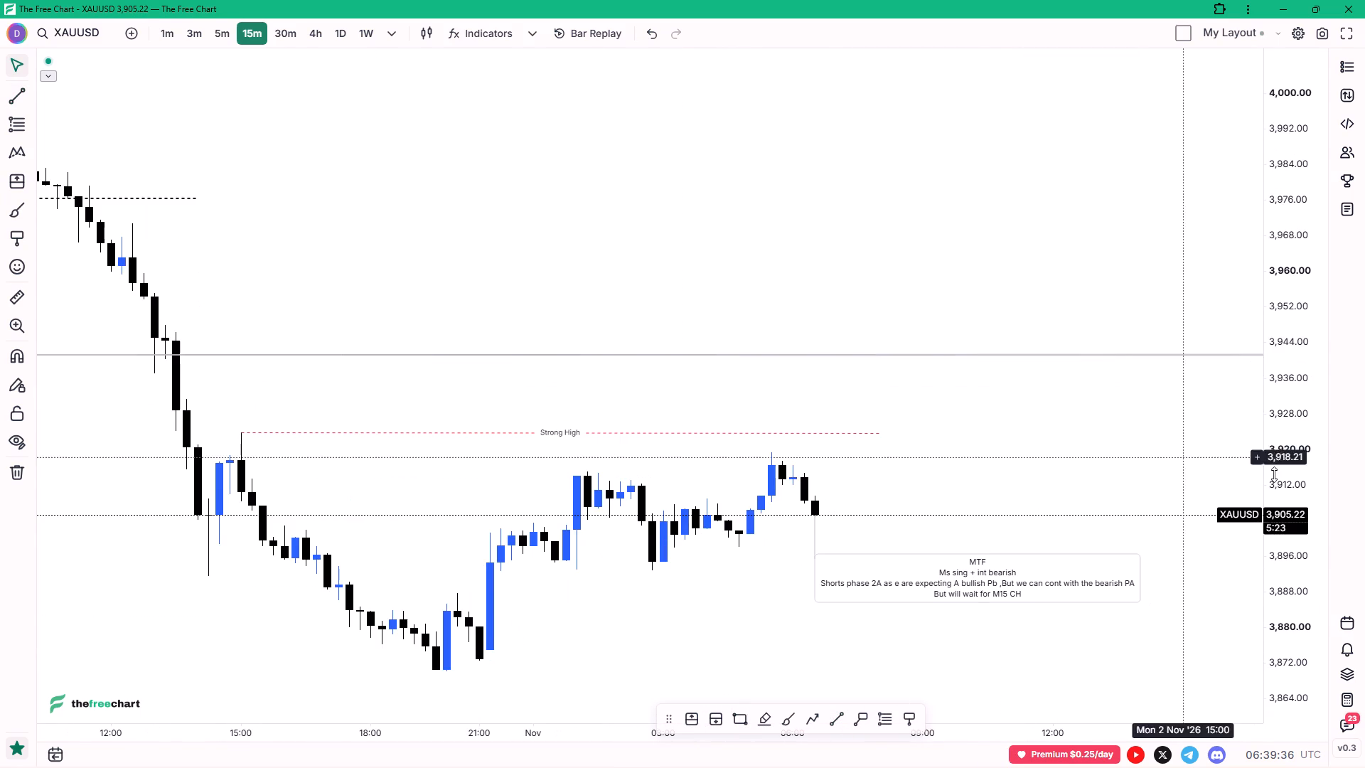
drag(1282, 480, 1251, 398)
drag(1136, 411, 1213, 144)
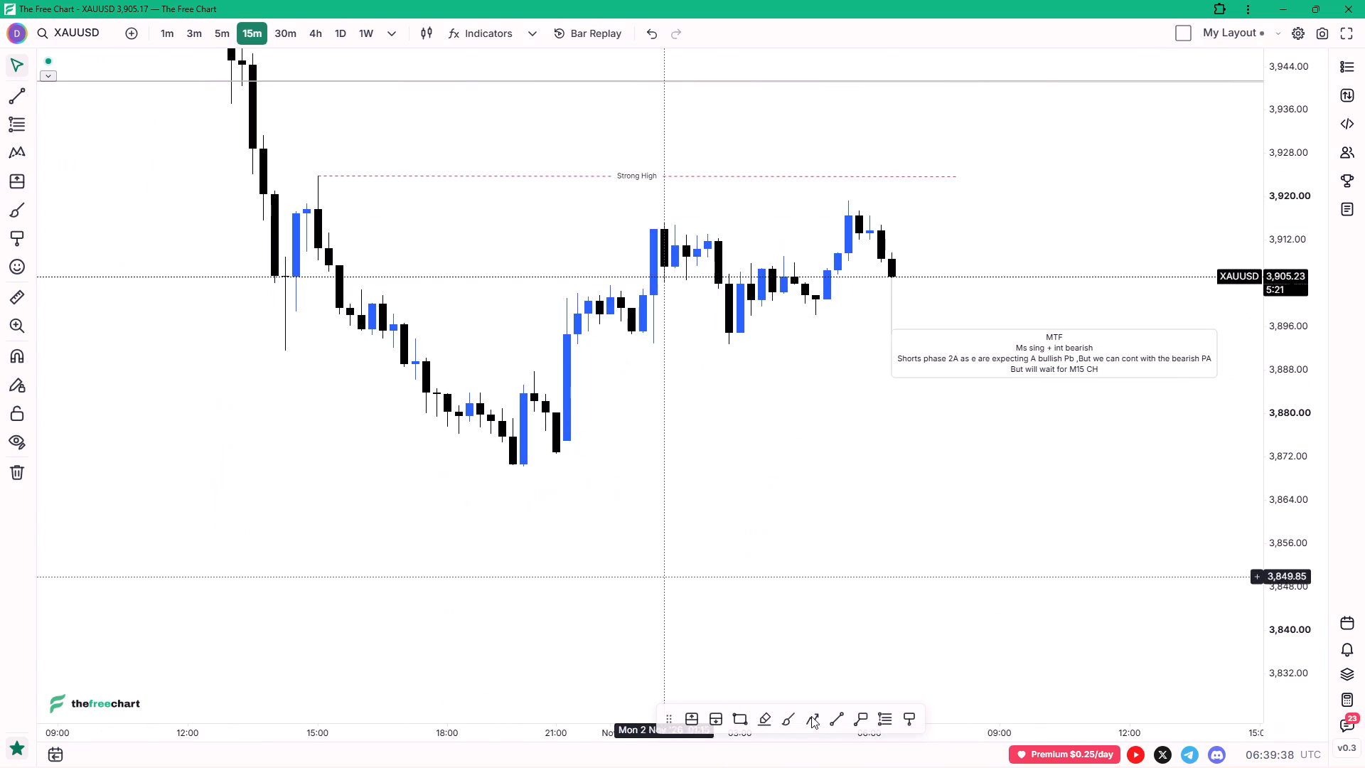
click(835, 723)
ctrl+click(519, 499)
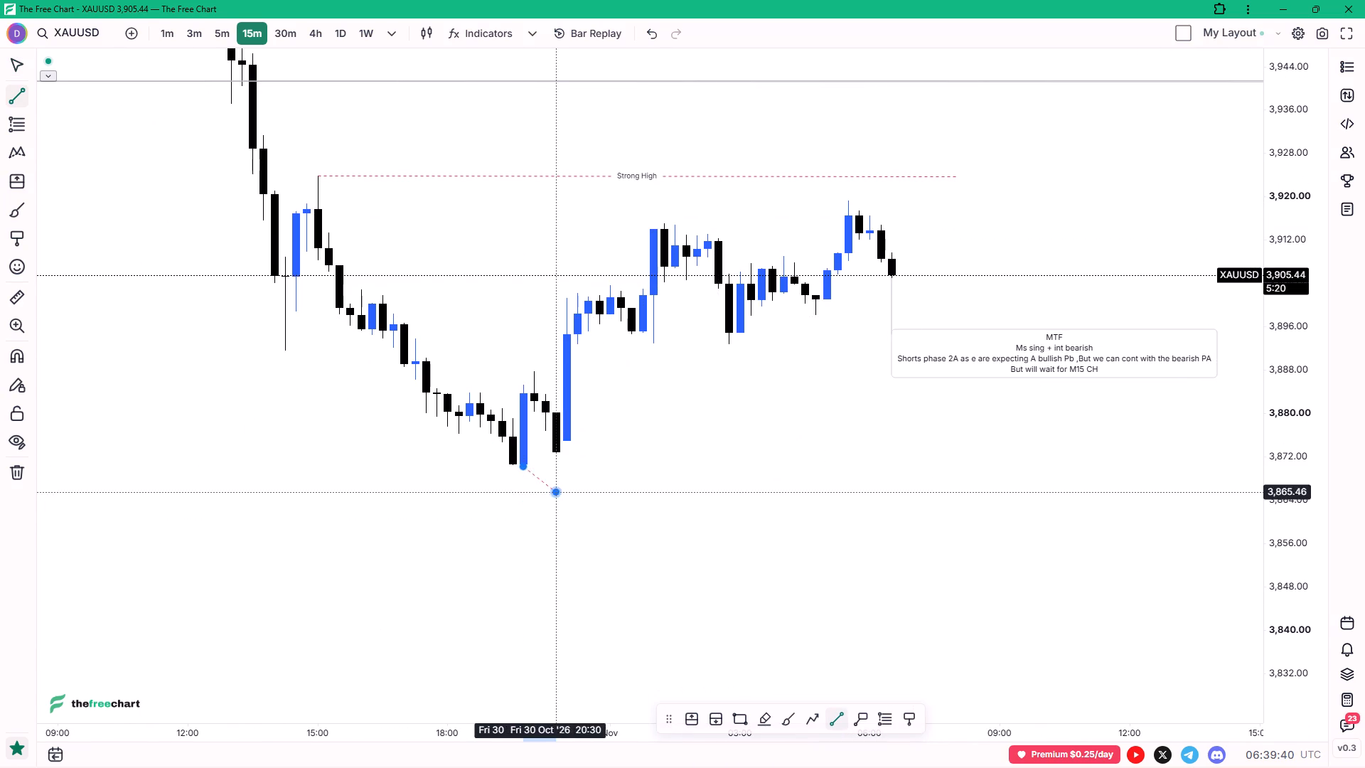
shift+click(970, 489)
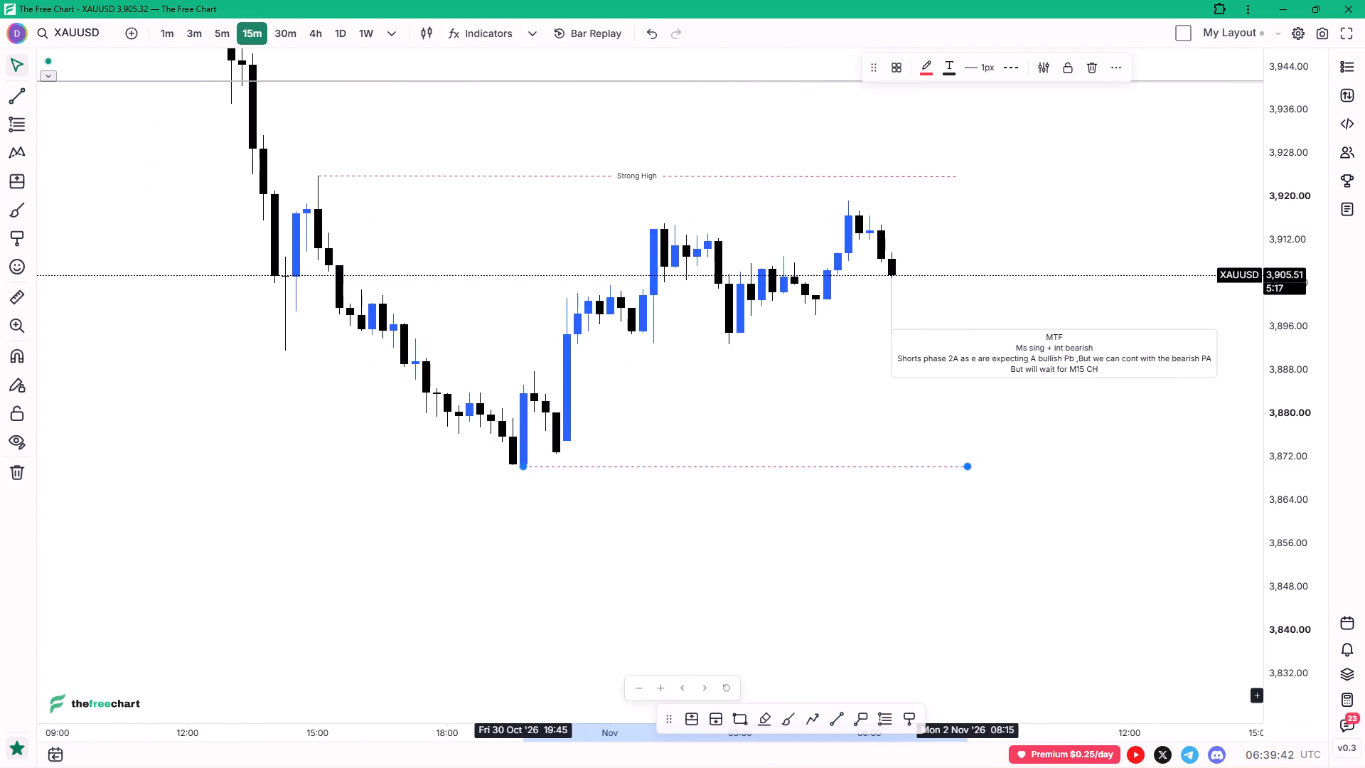
click(894, 70)
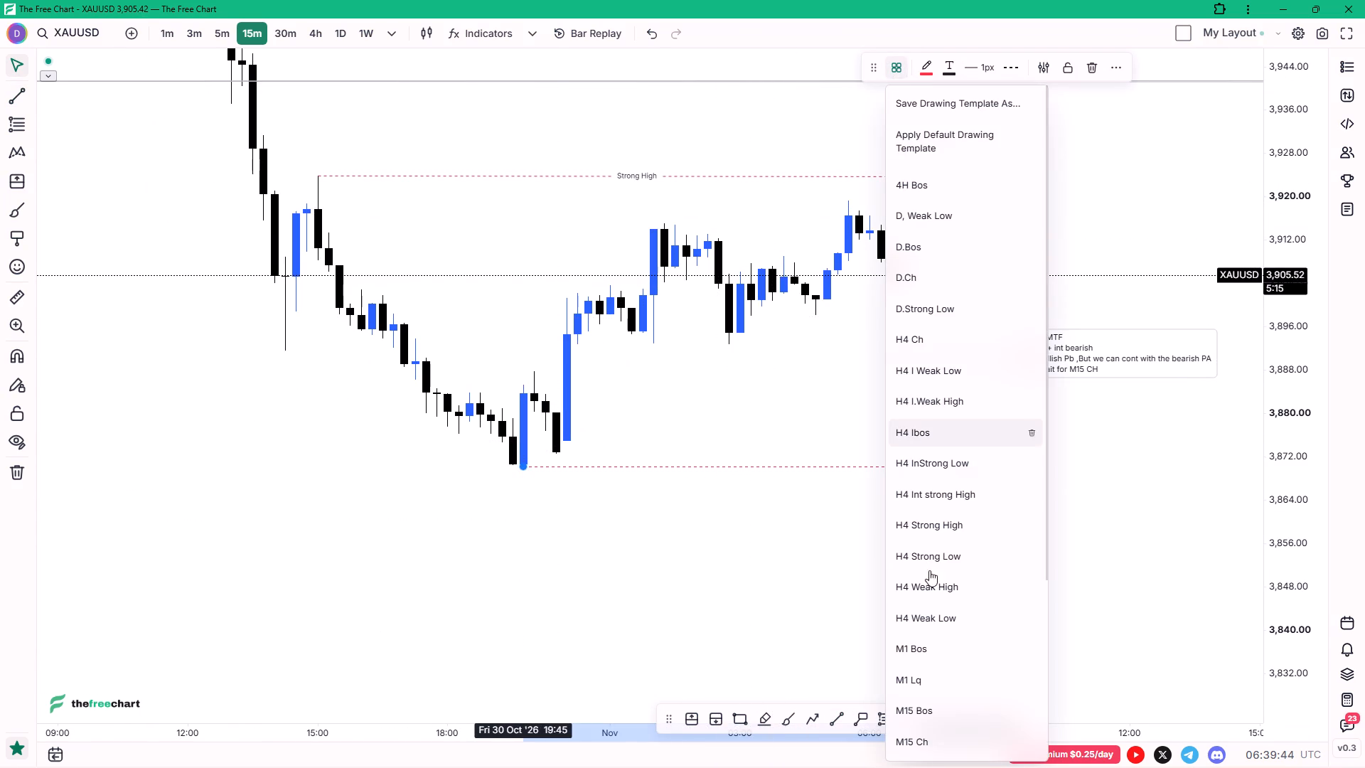
scroll(939, 626, down, 4)
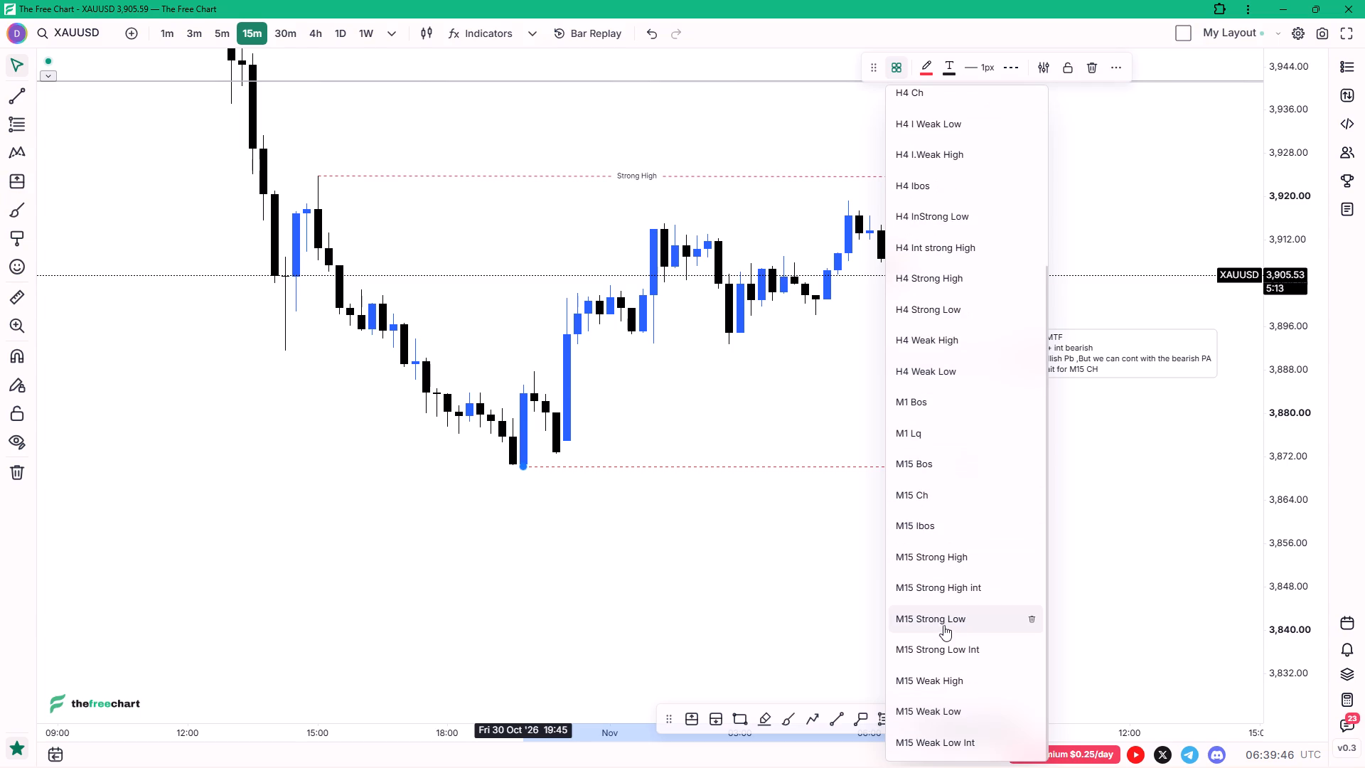
click(951, 741)
Show the hidden Ch finder + Water mark indicator on the chart and collapse the indicator list.
scroll(474, 169, down, 2)
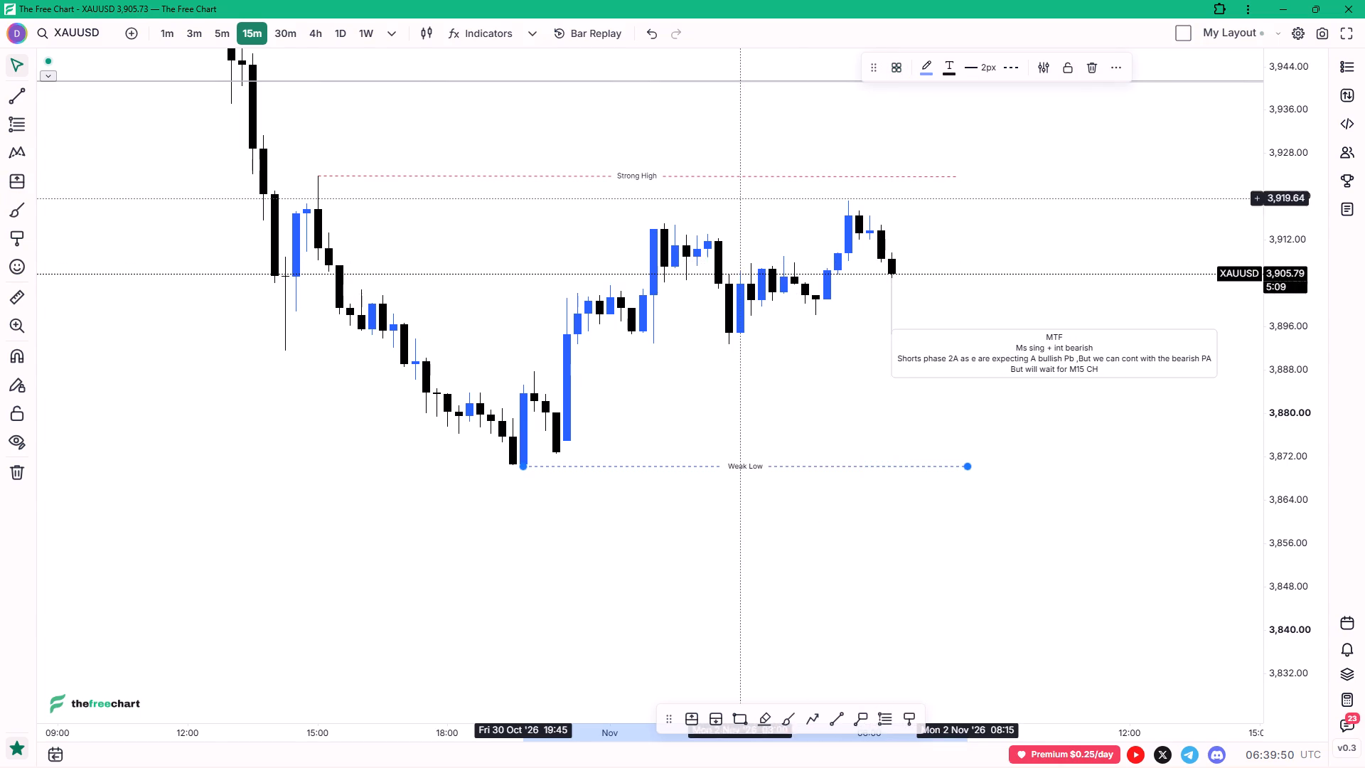
scroll(474, 169, down, 1)
click(53, 74)
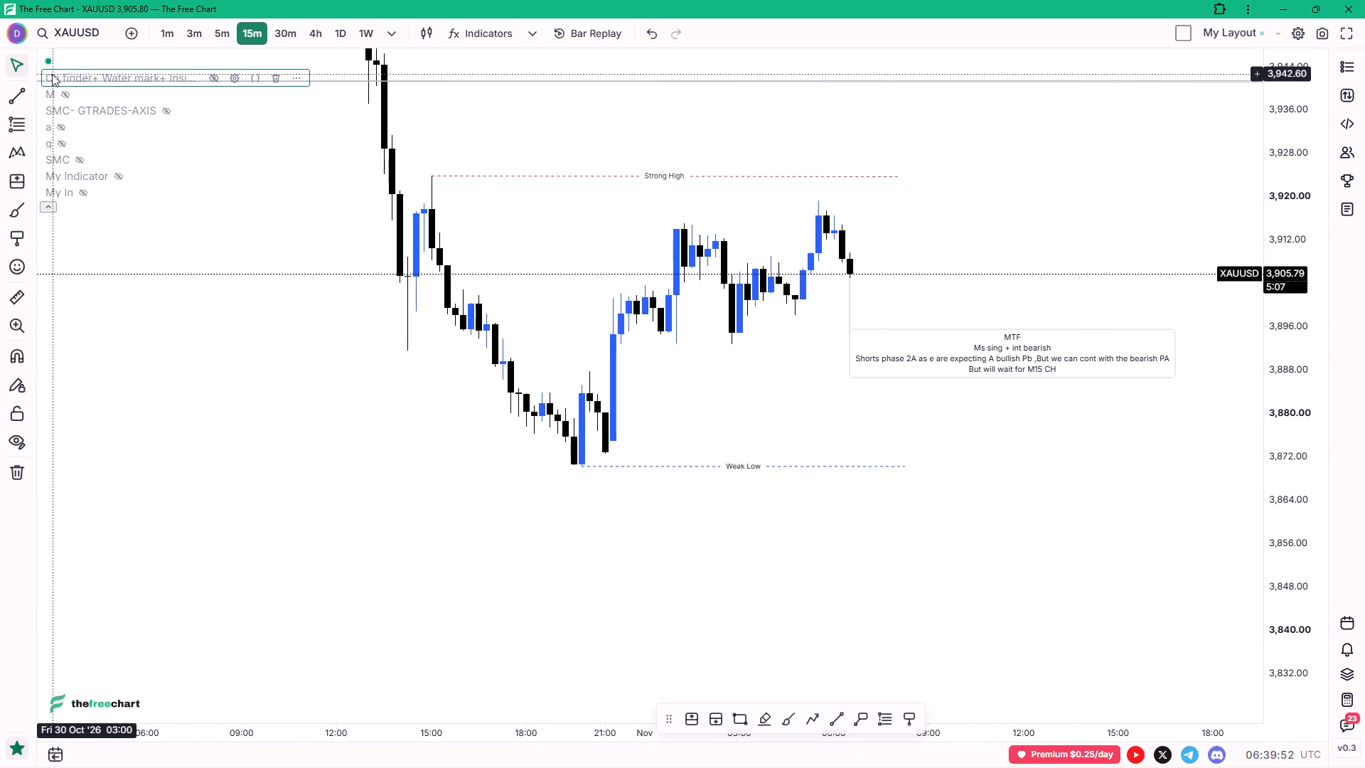
click(215, 80)
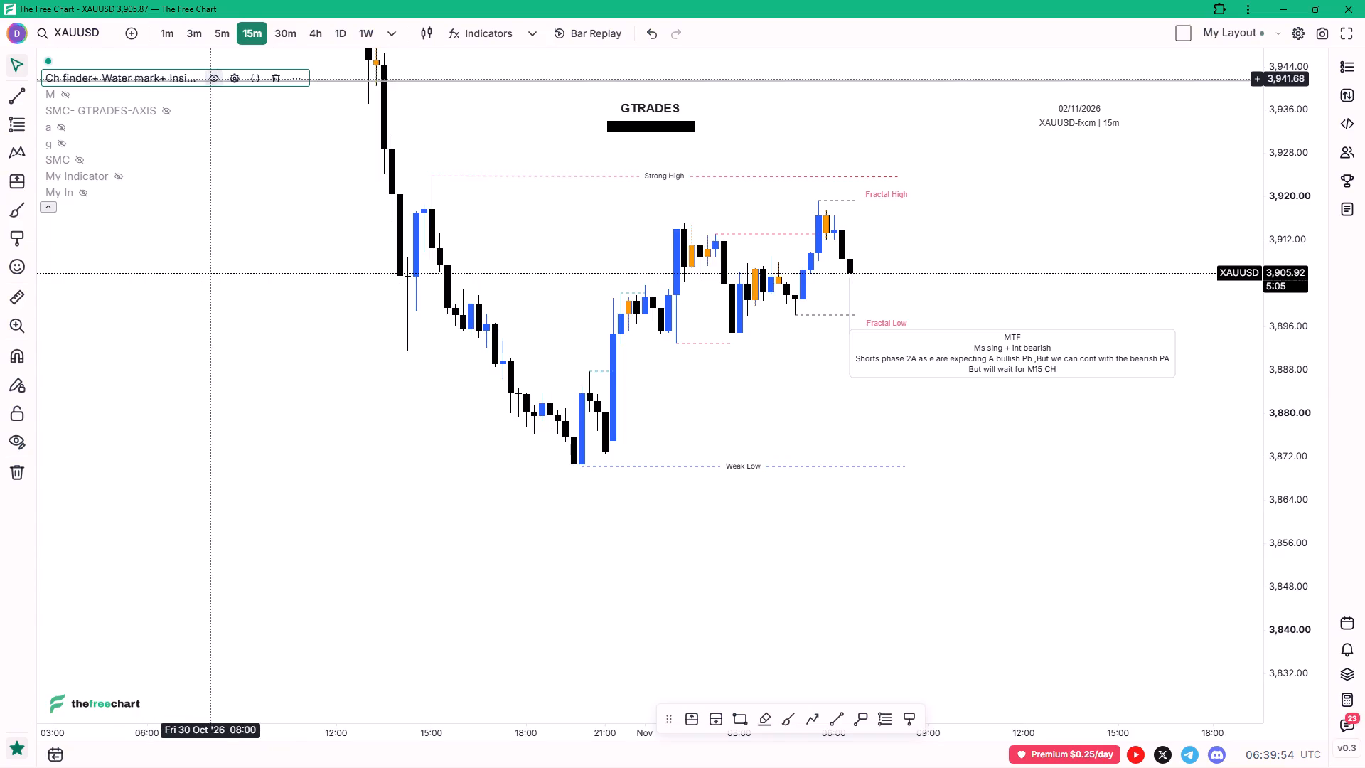
click(44, 207)
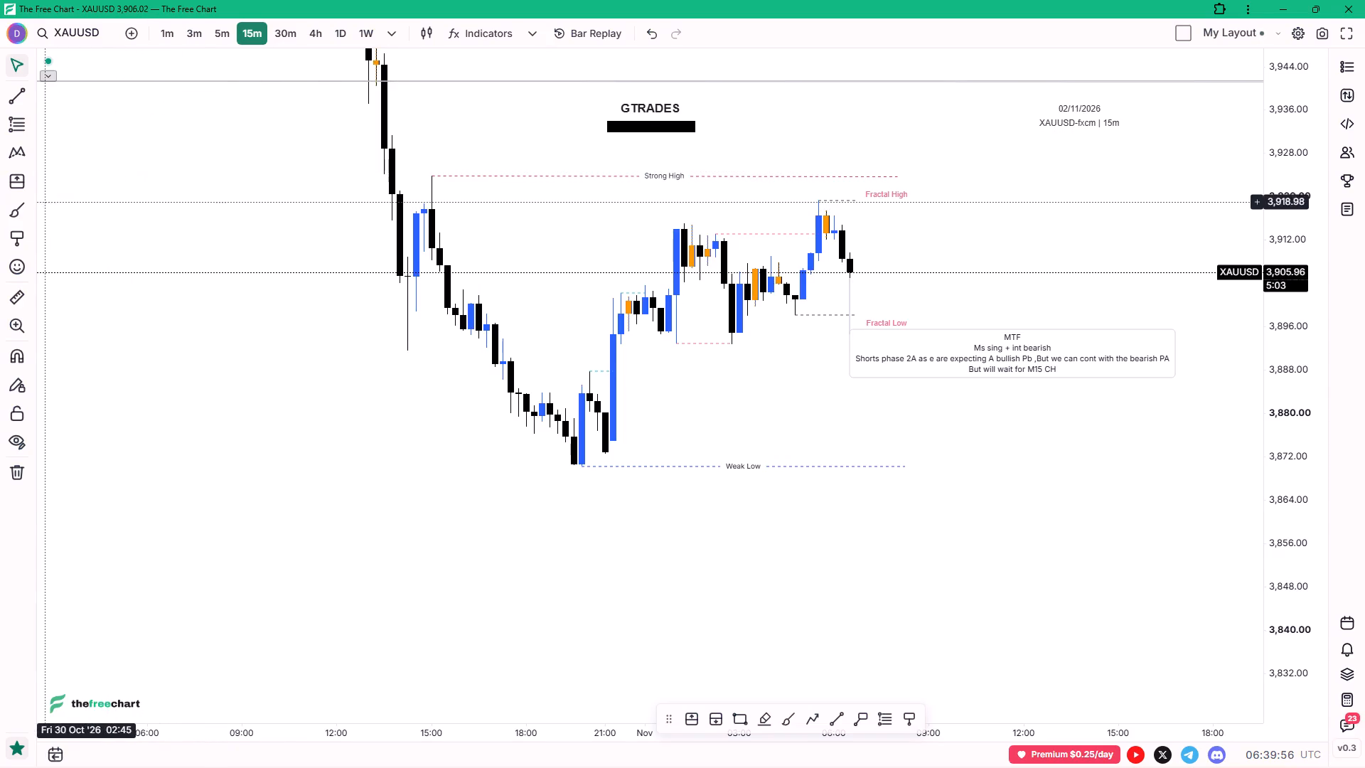
Shift the MTF callout slightly up and farther to the right of the latest candle, and deselect it.
ctrl+scroll(824, 348, up, 3)
drag(920, 255, 888, 314)
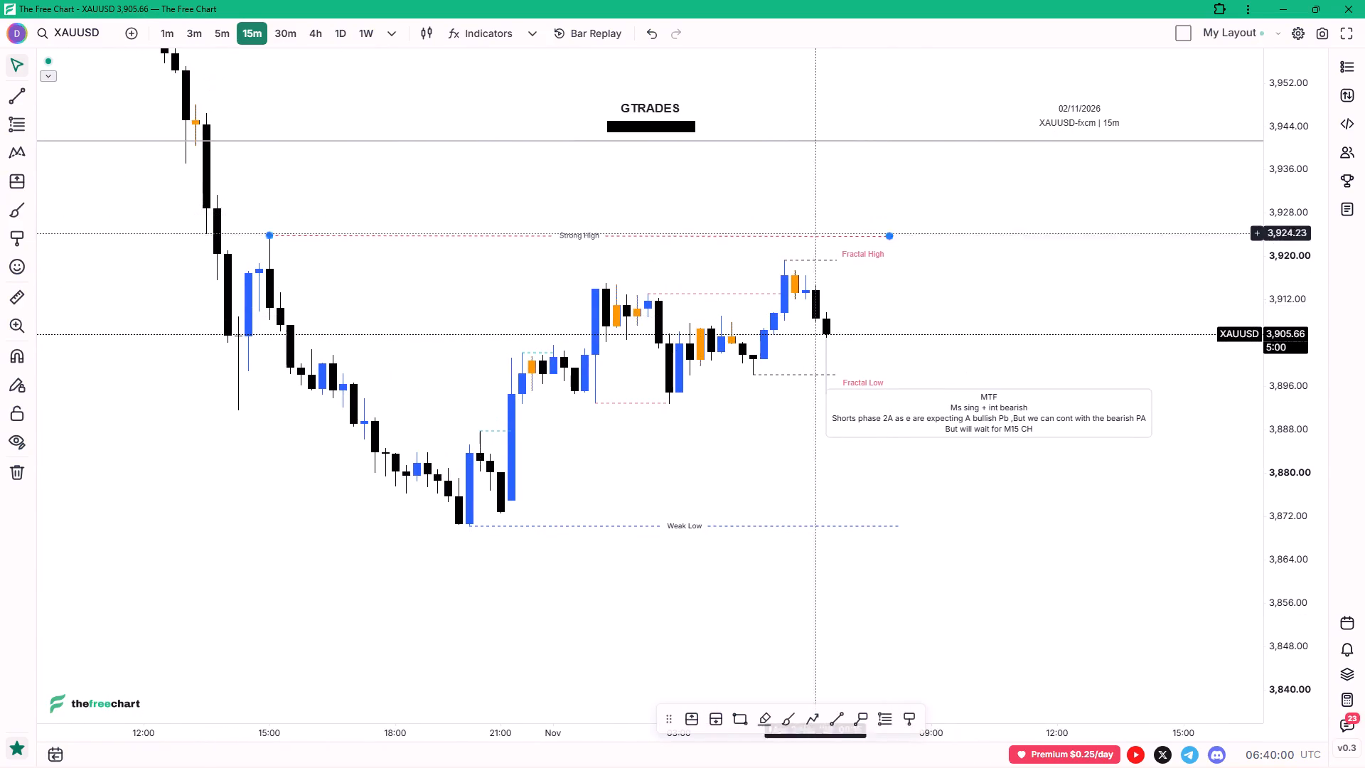
drag(926, 409, 965, 395)
click(953, 303)
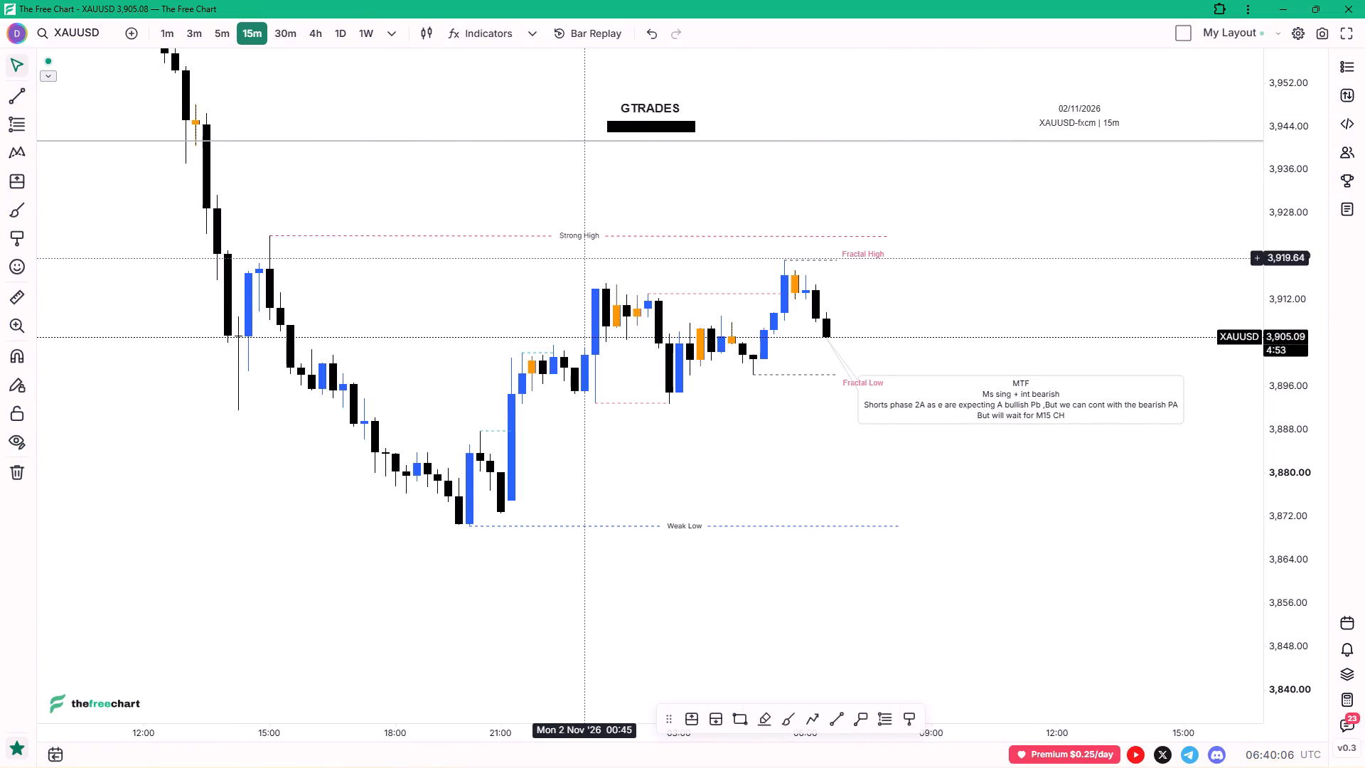
Draw a rectangle from 30 Oct 14:45 into early 2 Nov, about 3,910 to 3,924, and apply the M15 Supply template.
key(alt+shift+r)
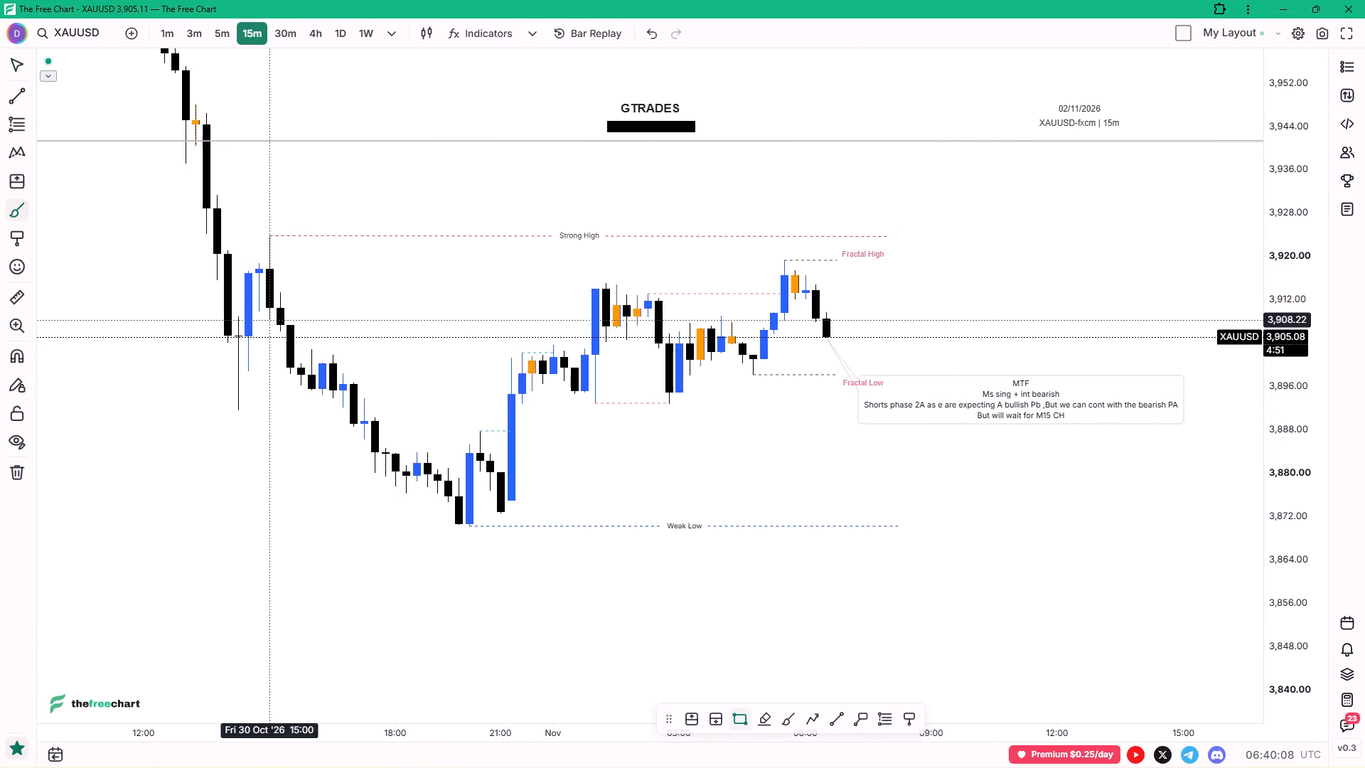
ctrl+click(259, 321)
ctrl+click(269, 223)
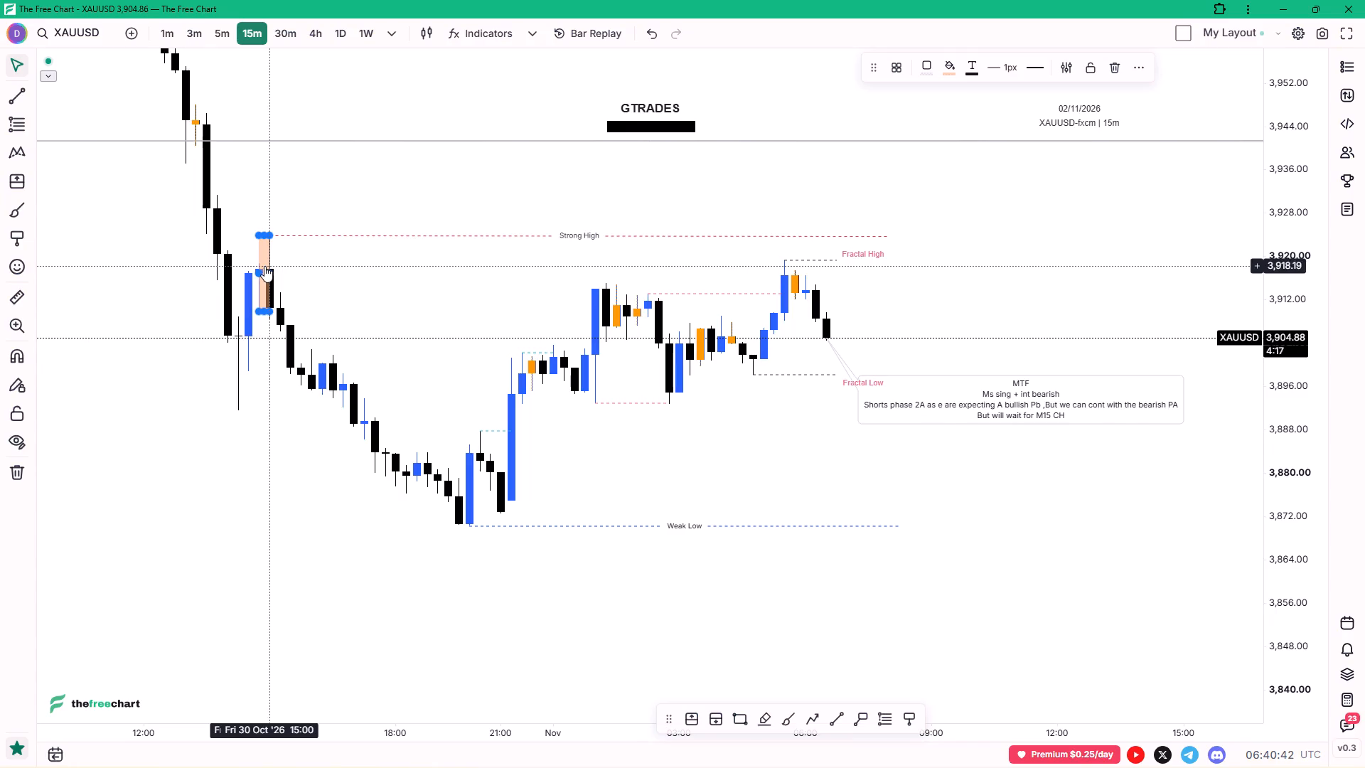
scroll(265, 264, down, 2)
drag(376, 273, 568, 273)
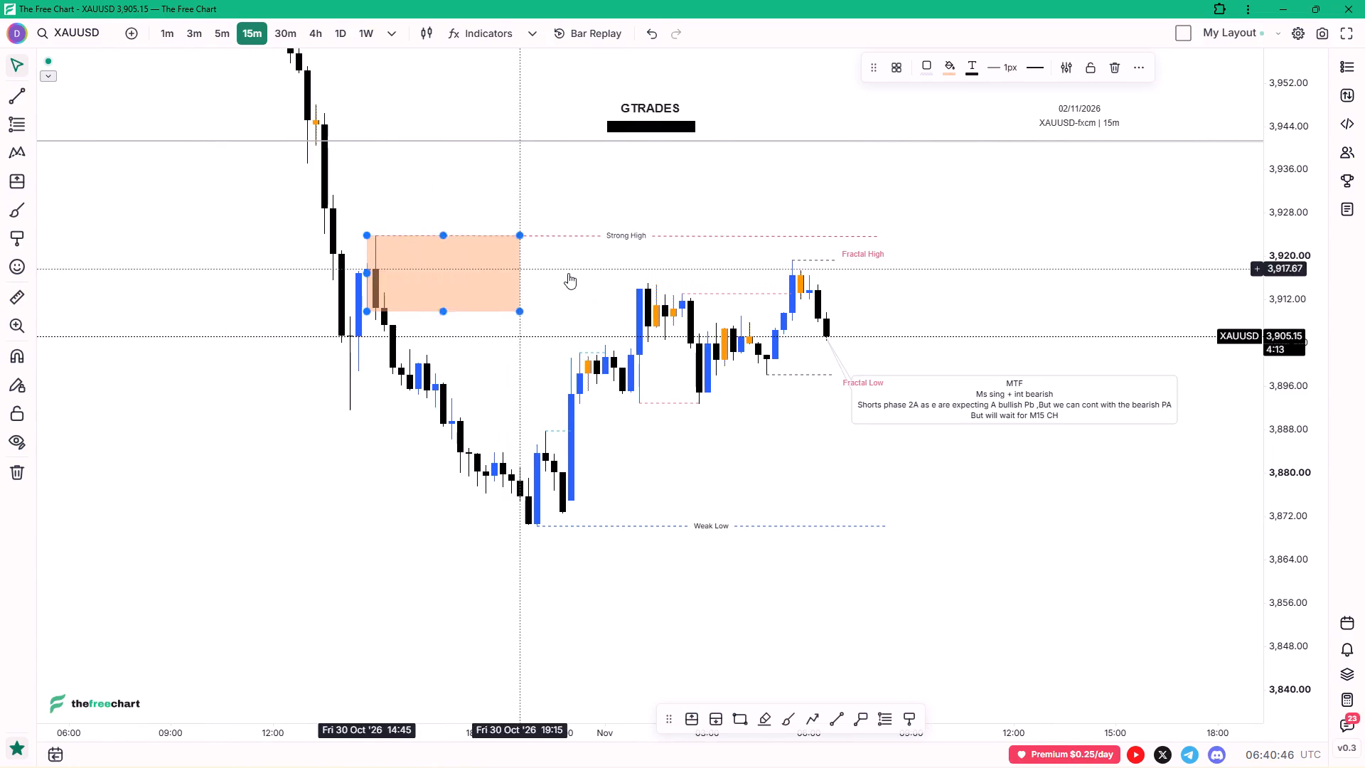
drag(568, 273, 664, 286)
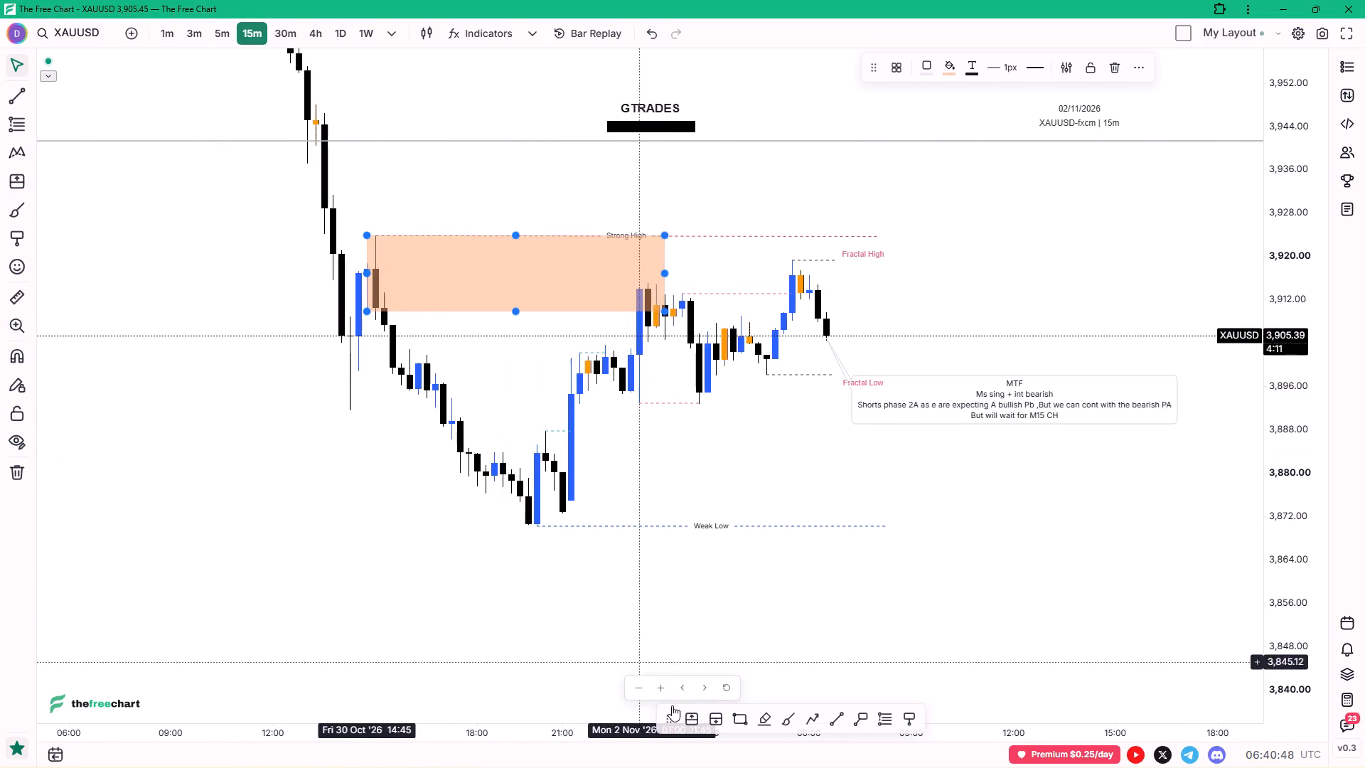
click(900, 72)
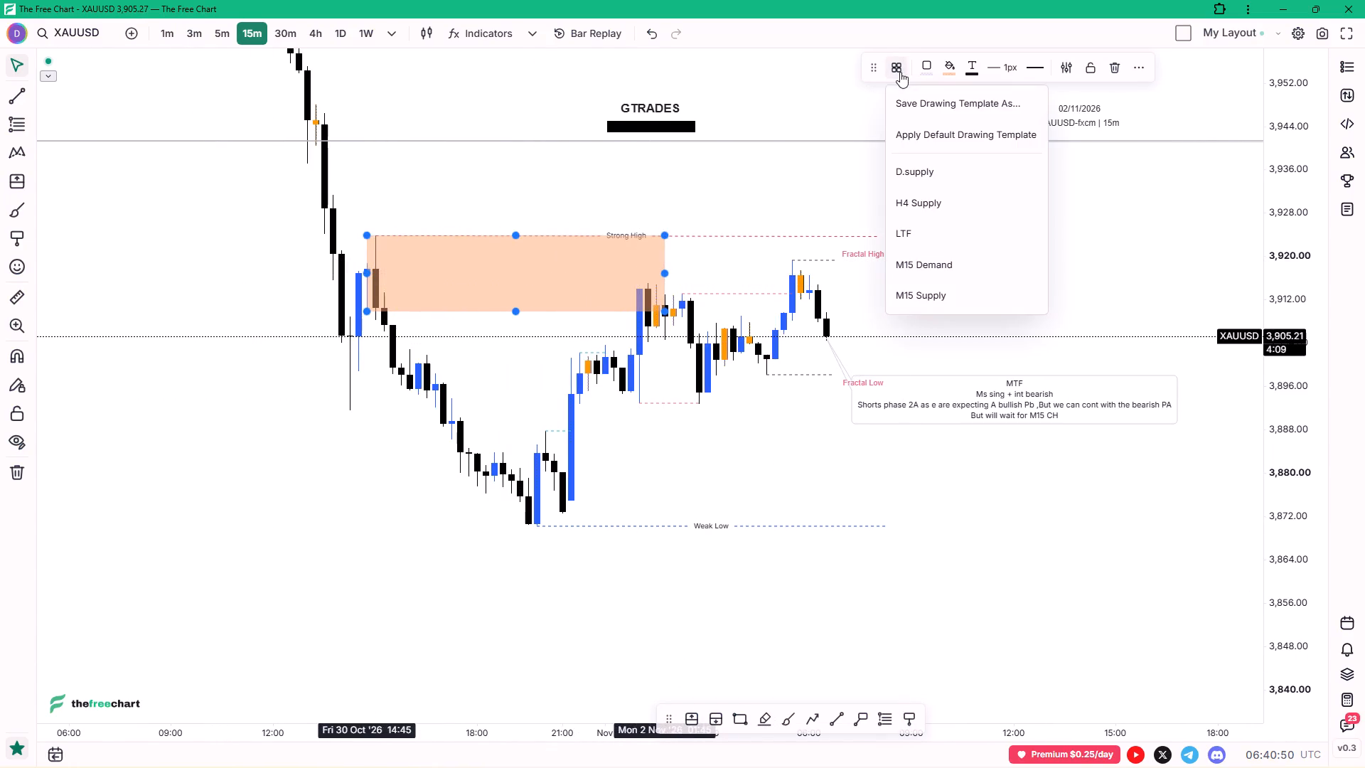
click(932, 289)
click(1010, 324)
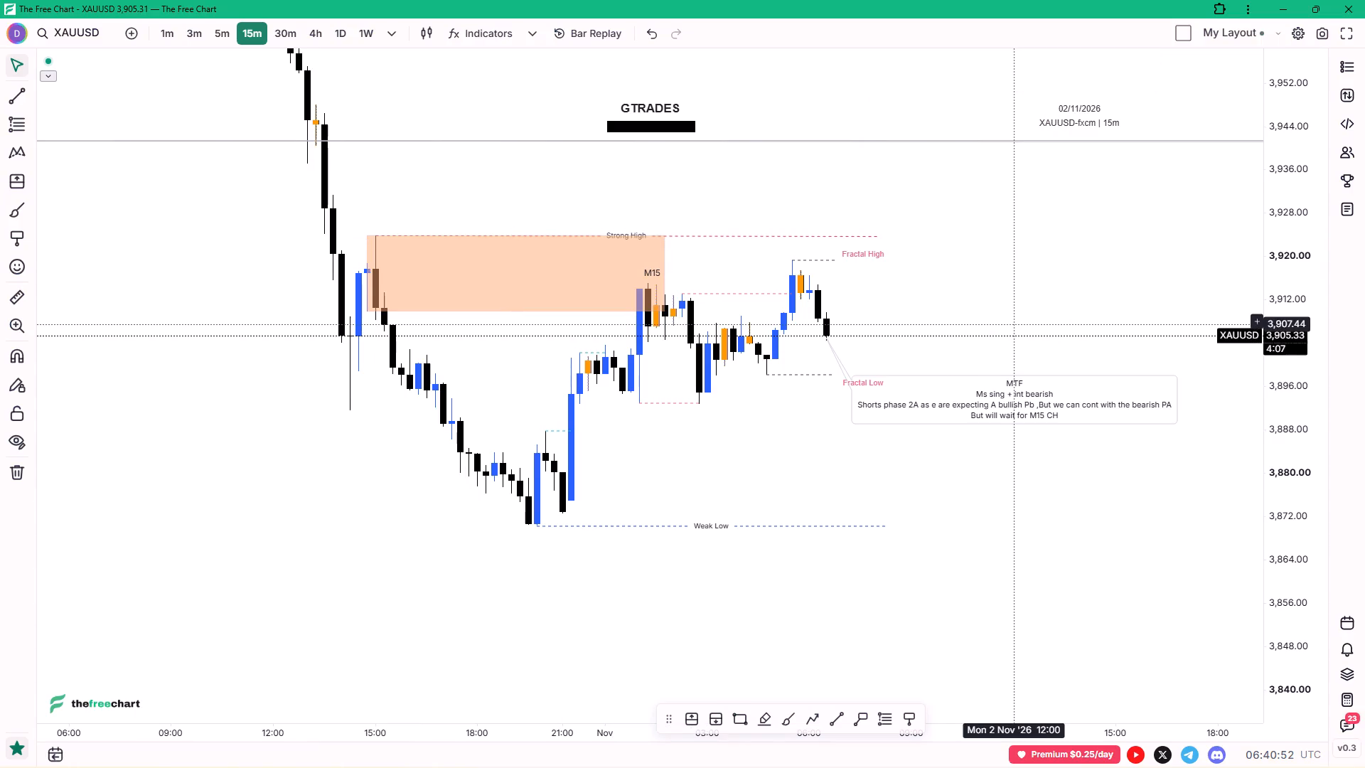
Frame the annotated XAUUSD 15-minute chart and save a snapshot image of it.
drag(1008, 324, 990, 342)
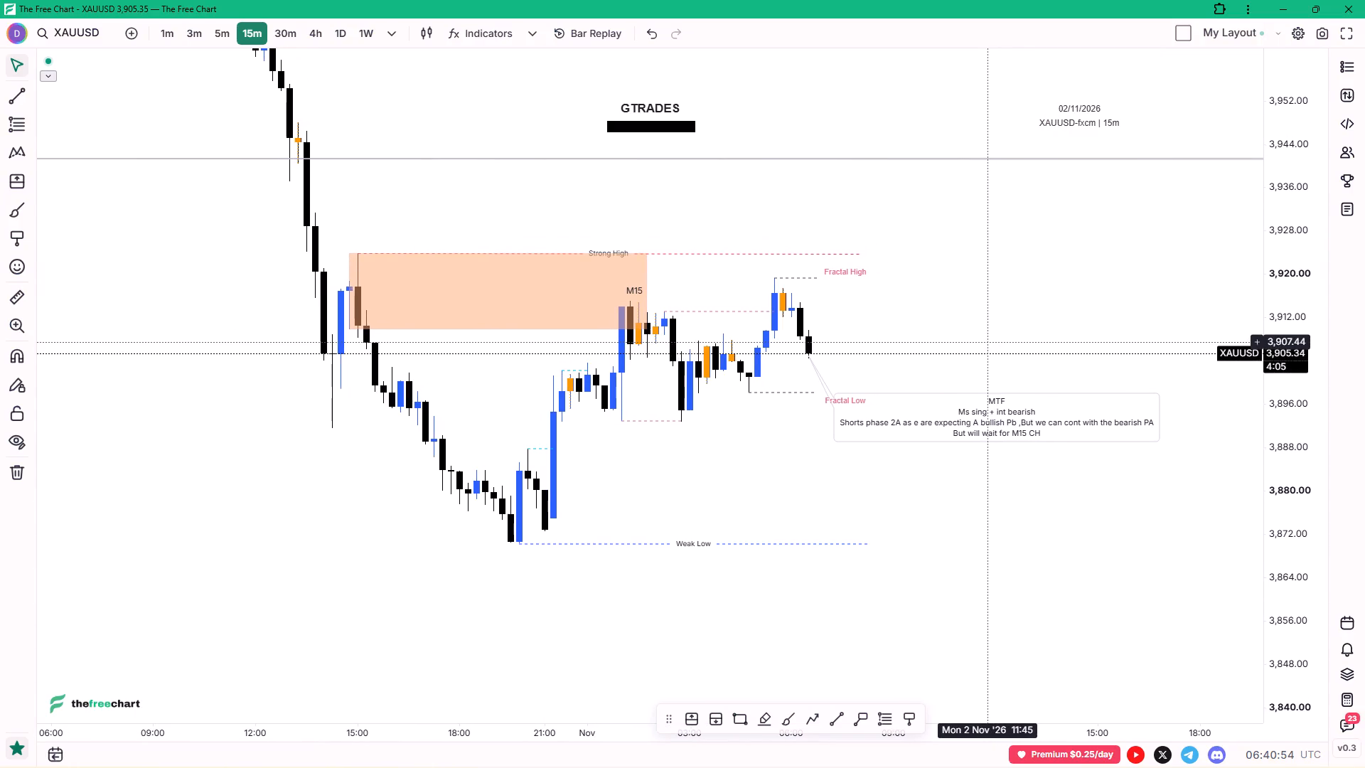
key(ctrl+alt+s)
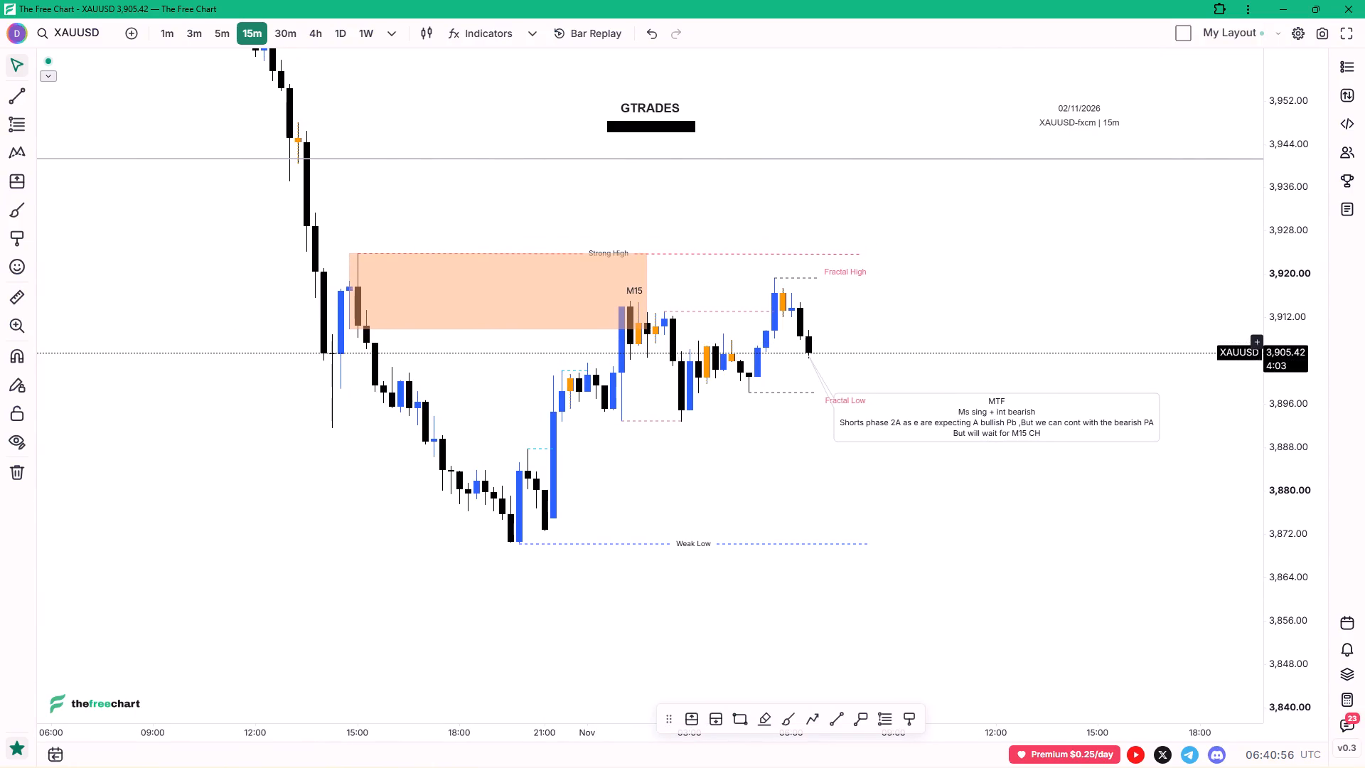
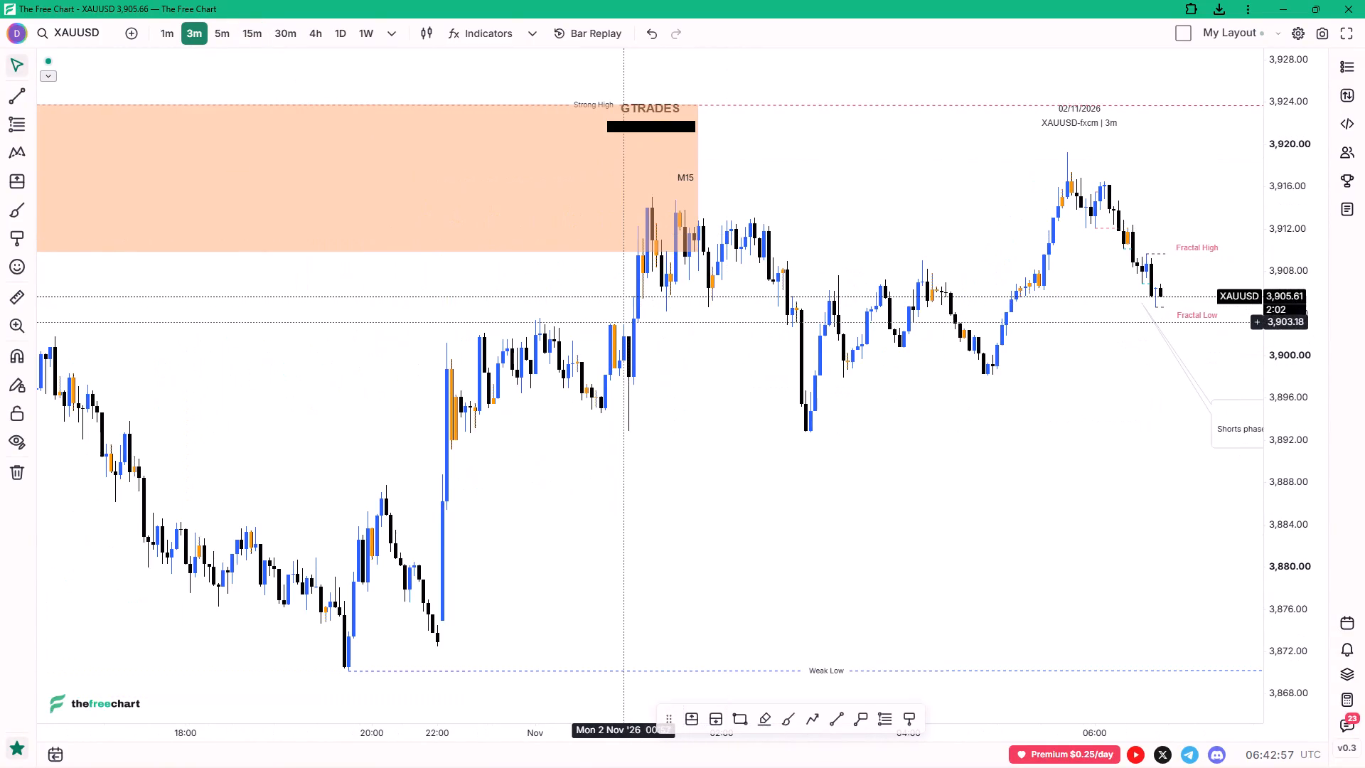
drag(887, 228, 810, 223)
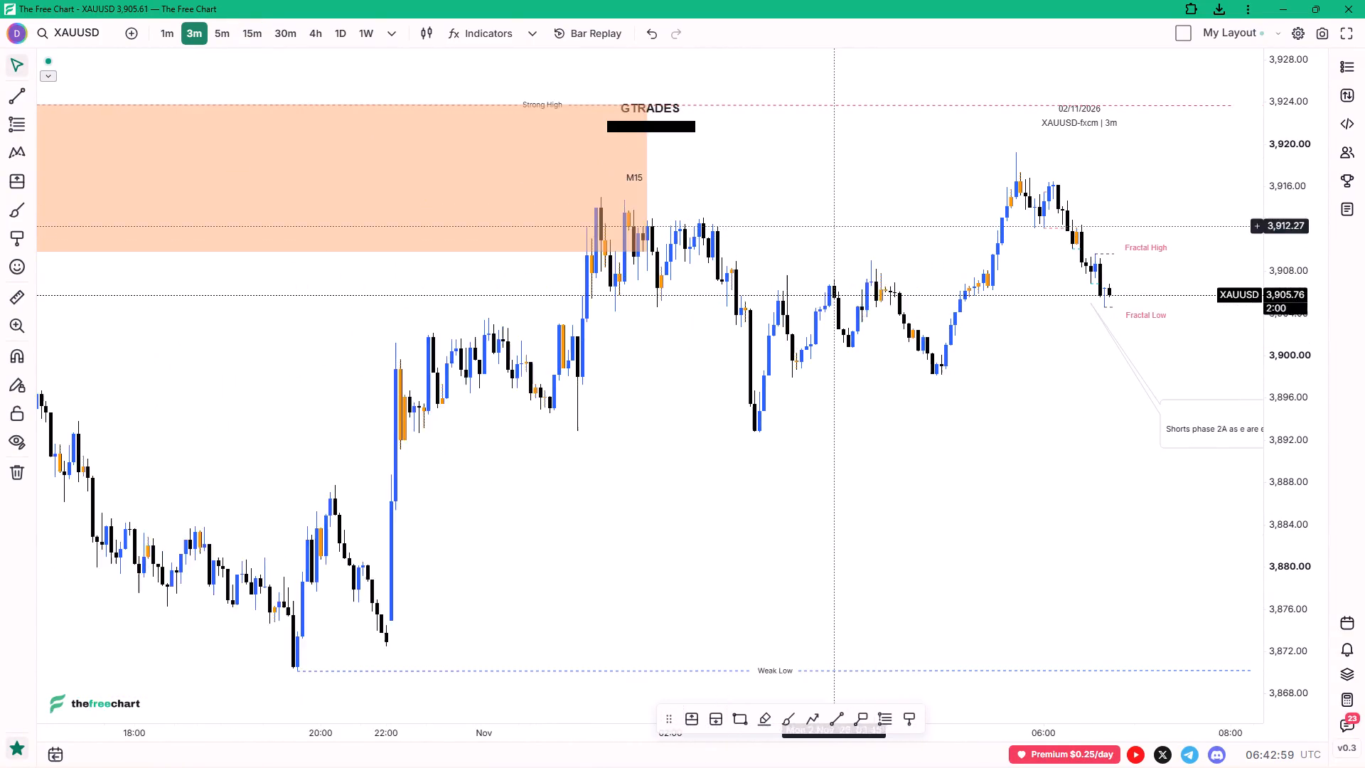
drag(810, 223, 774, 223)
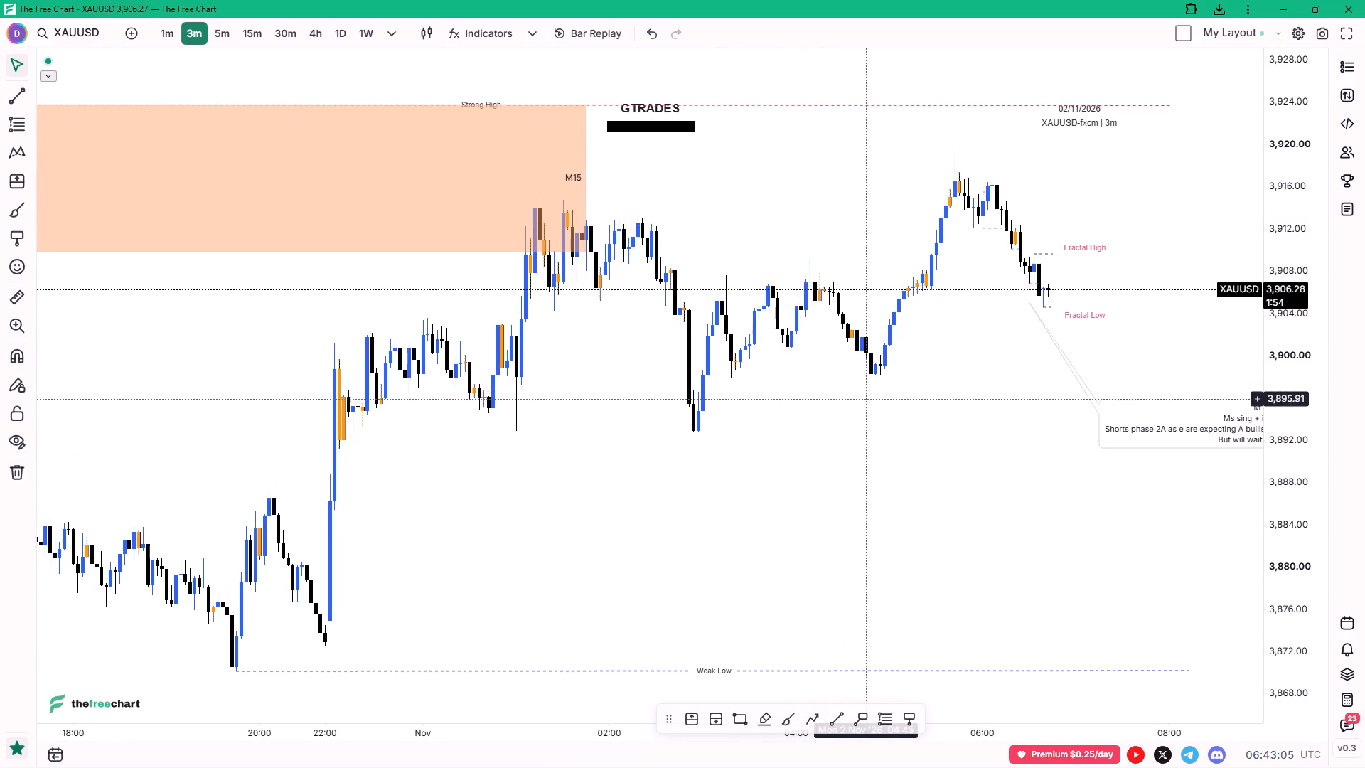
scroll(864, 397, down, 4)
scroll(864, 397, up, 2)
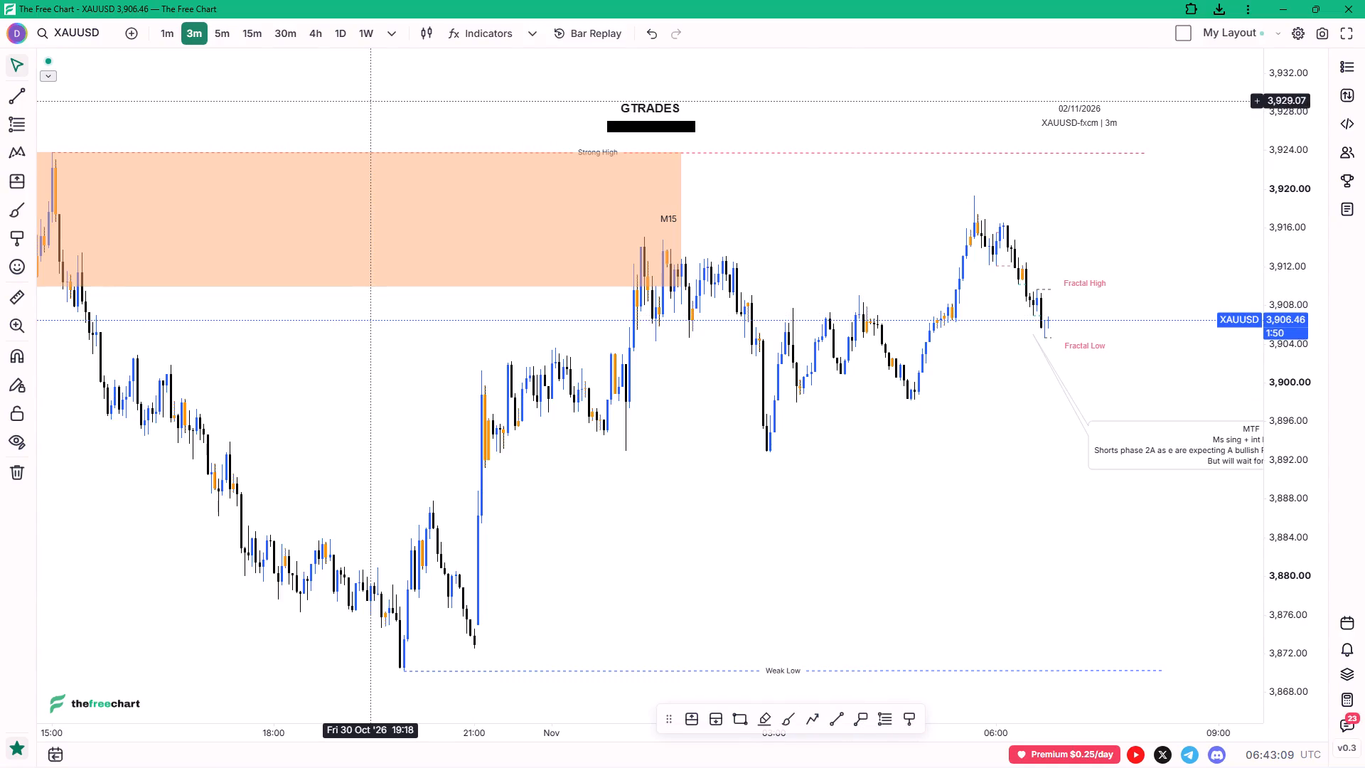
Load GBPUSD from the watchlist, set the chart to the 15-minute interval, and hide the watchlist again.
click(1349, 64)
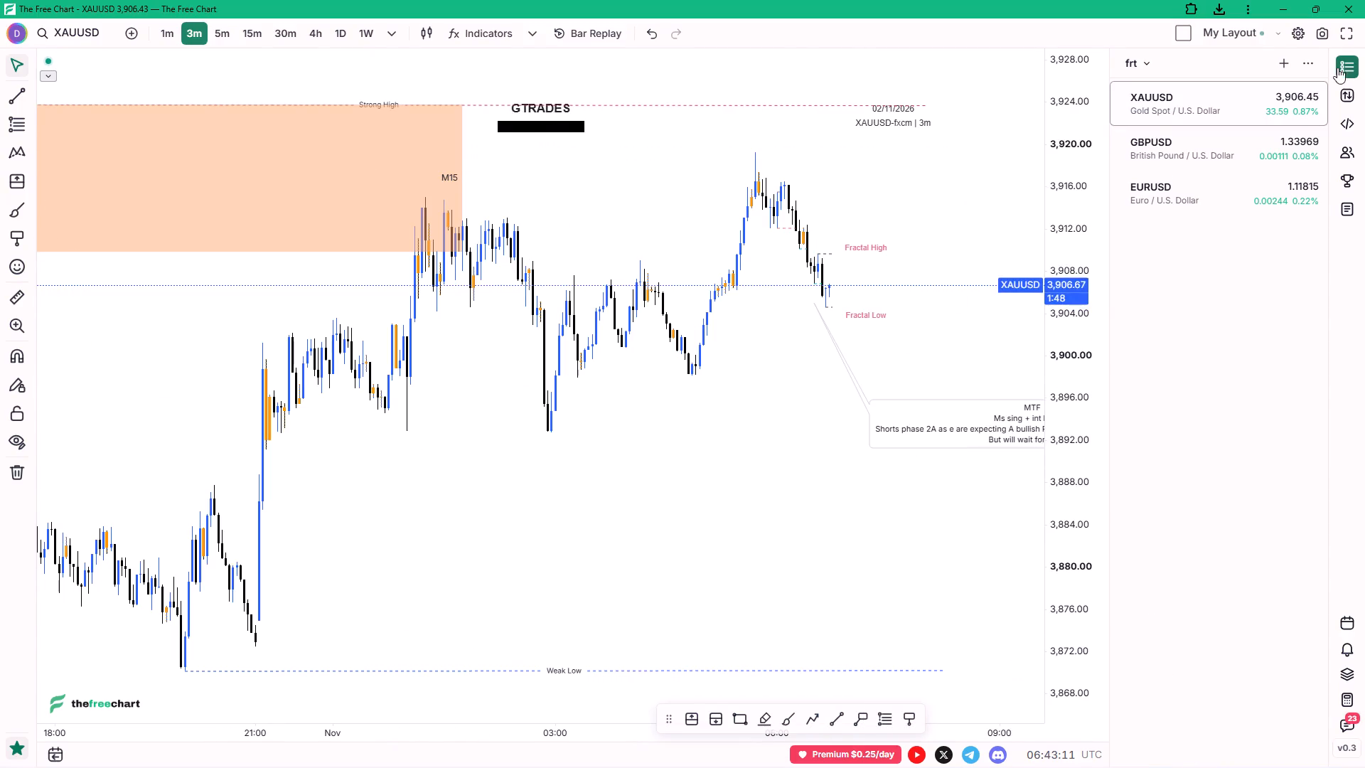
click(1195, 153)
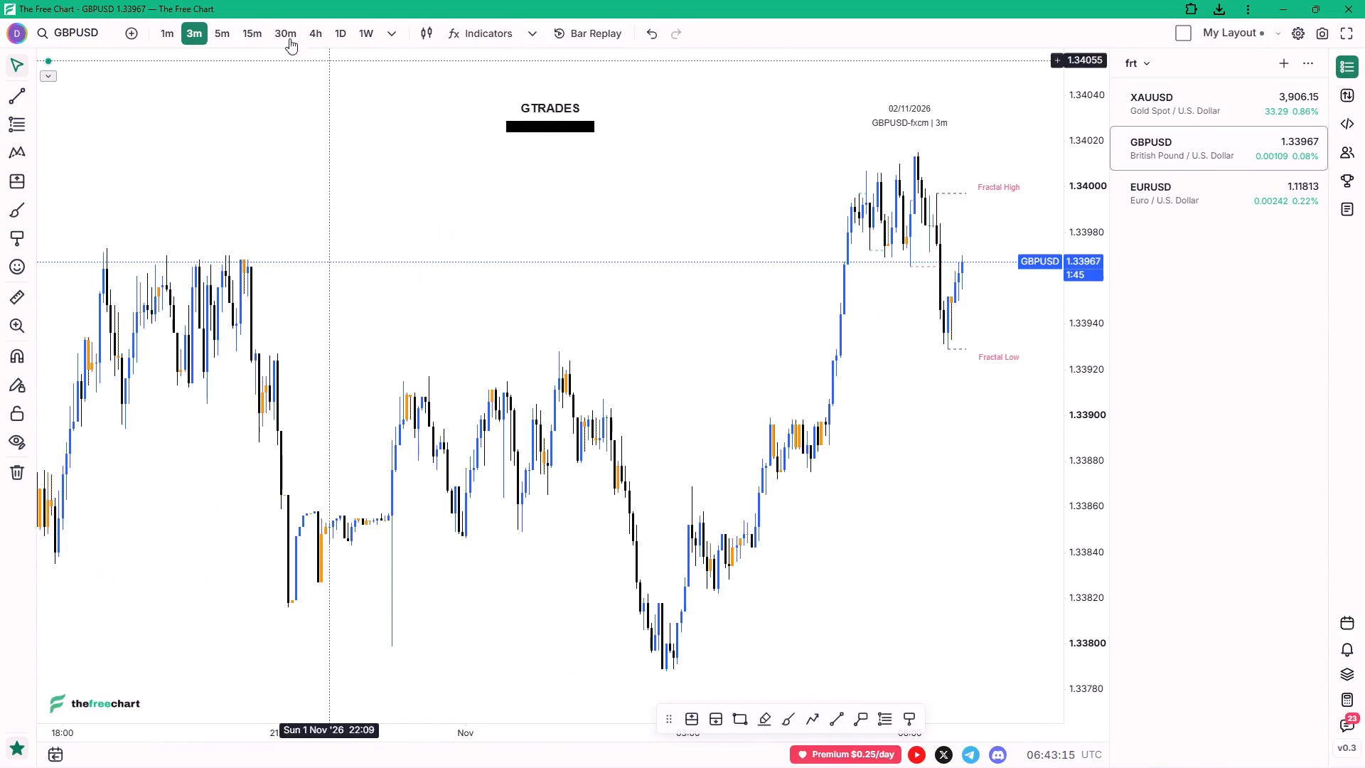
click(257, 38)
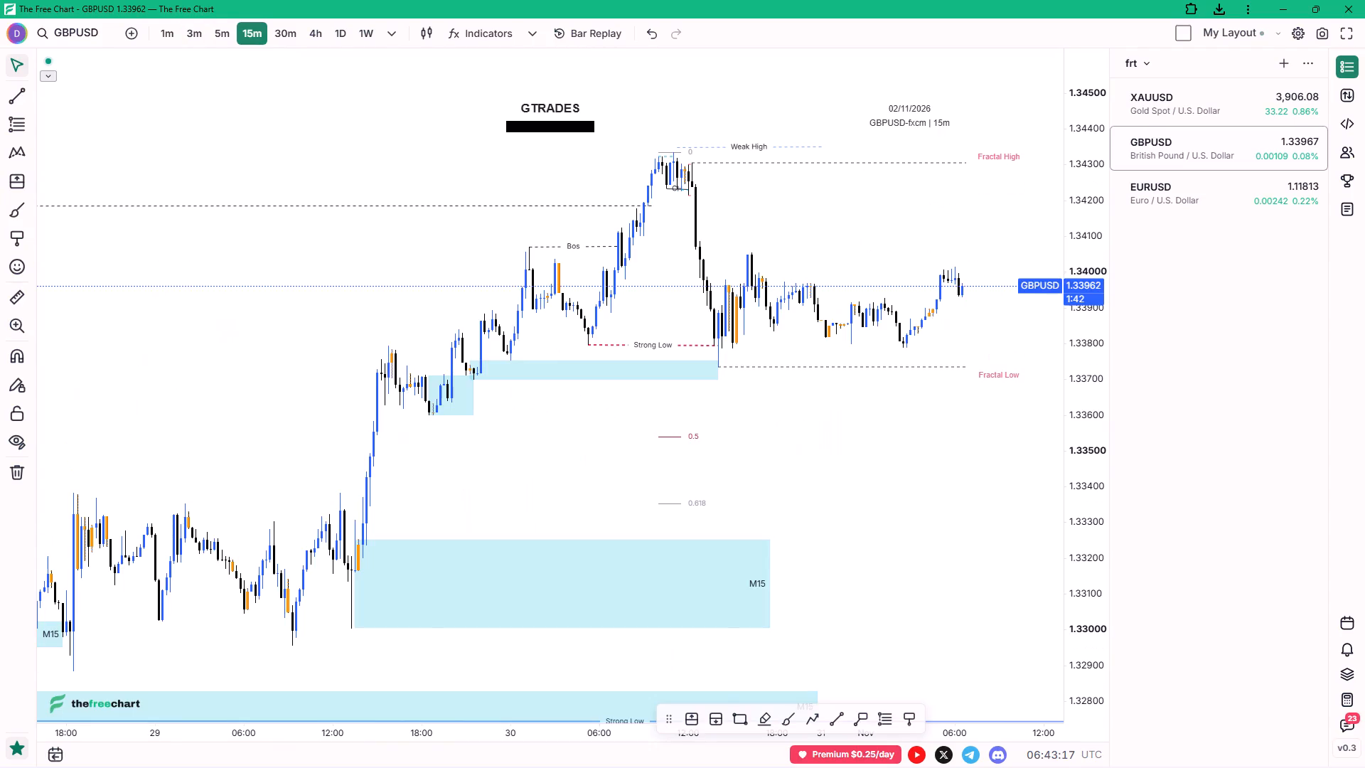
scroll(861, 265, up, 2)
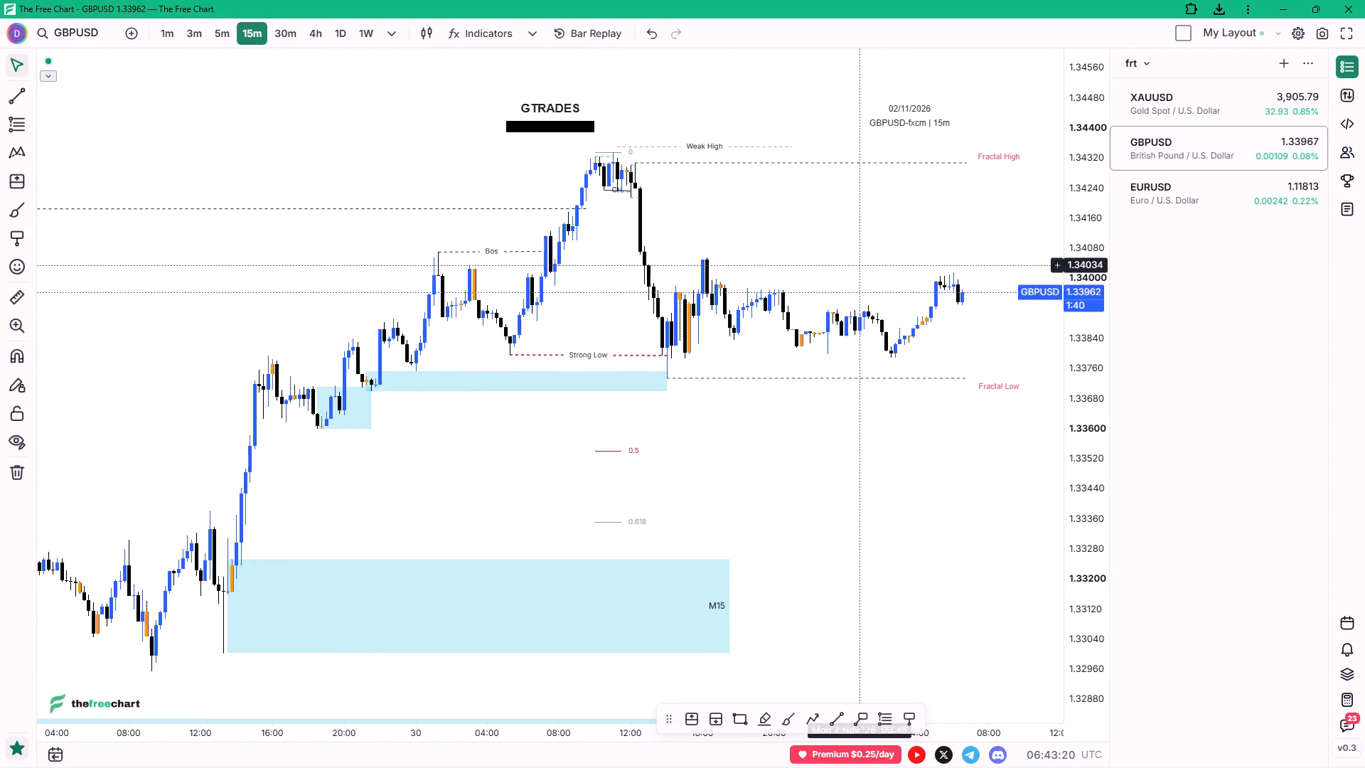
click(1347, 70)
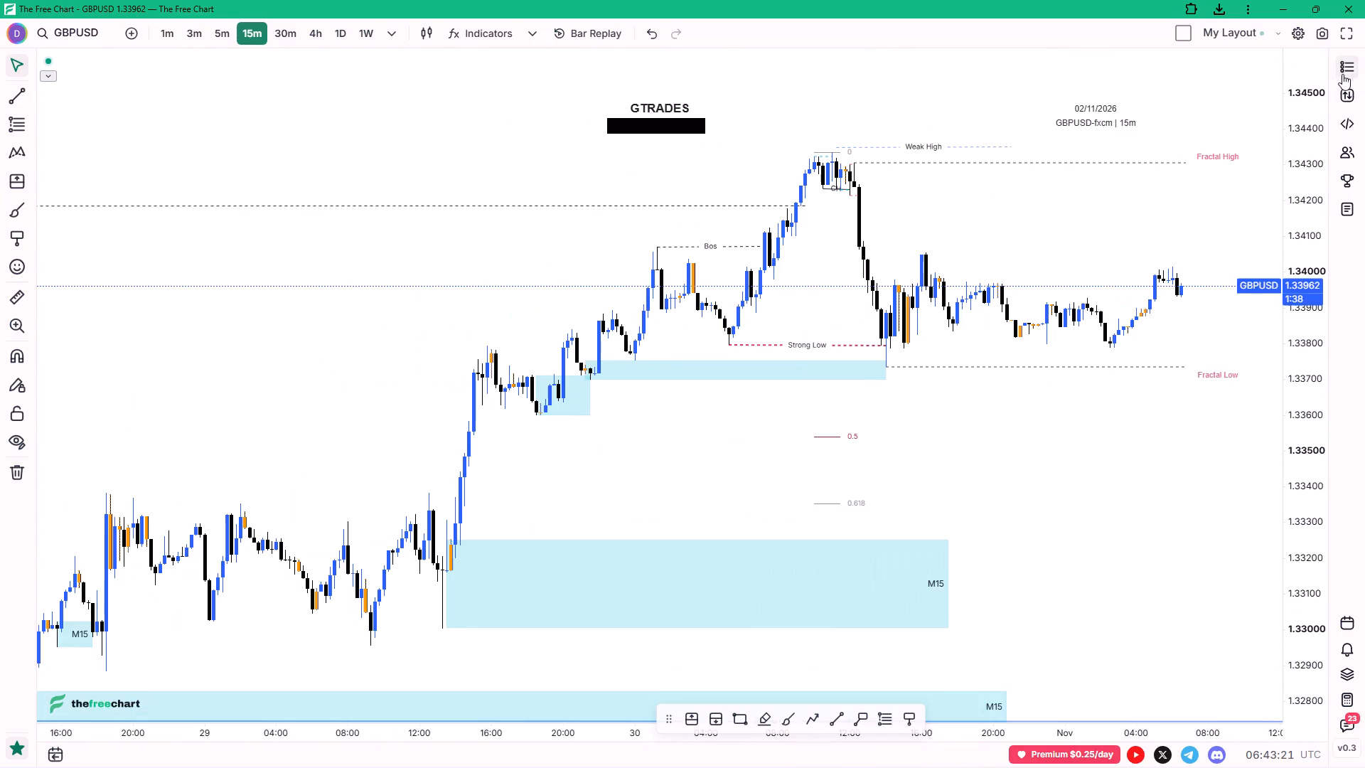
Examine the GBPUSD 15-minute price structure around the Strong Low, Weak High, fib levels and M15 zones.
drag(1182, 204, 990, 236)
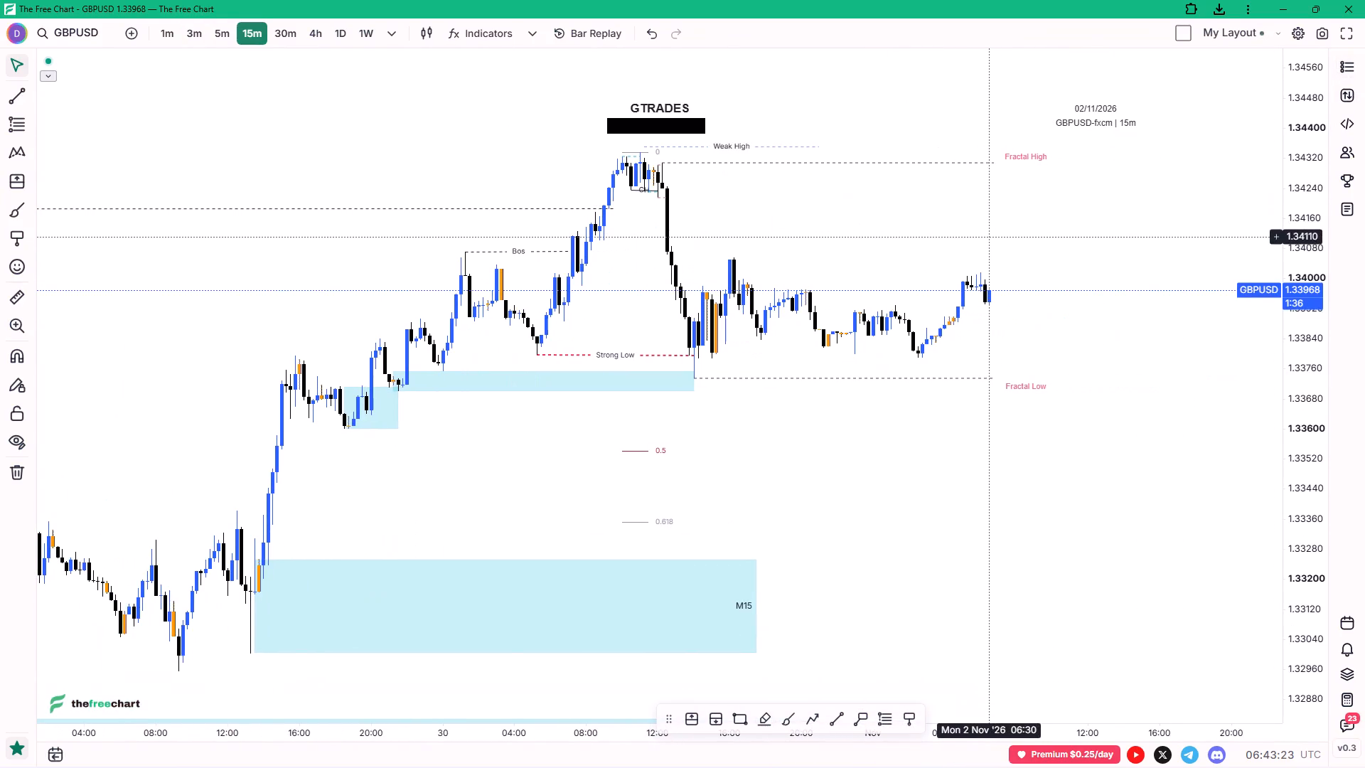
scroll(990, 237, down, 1)
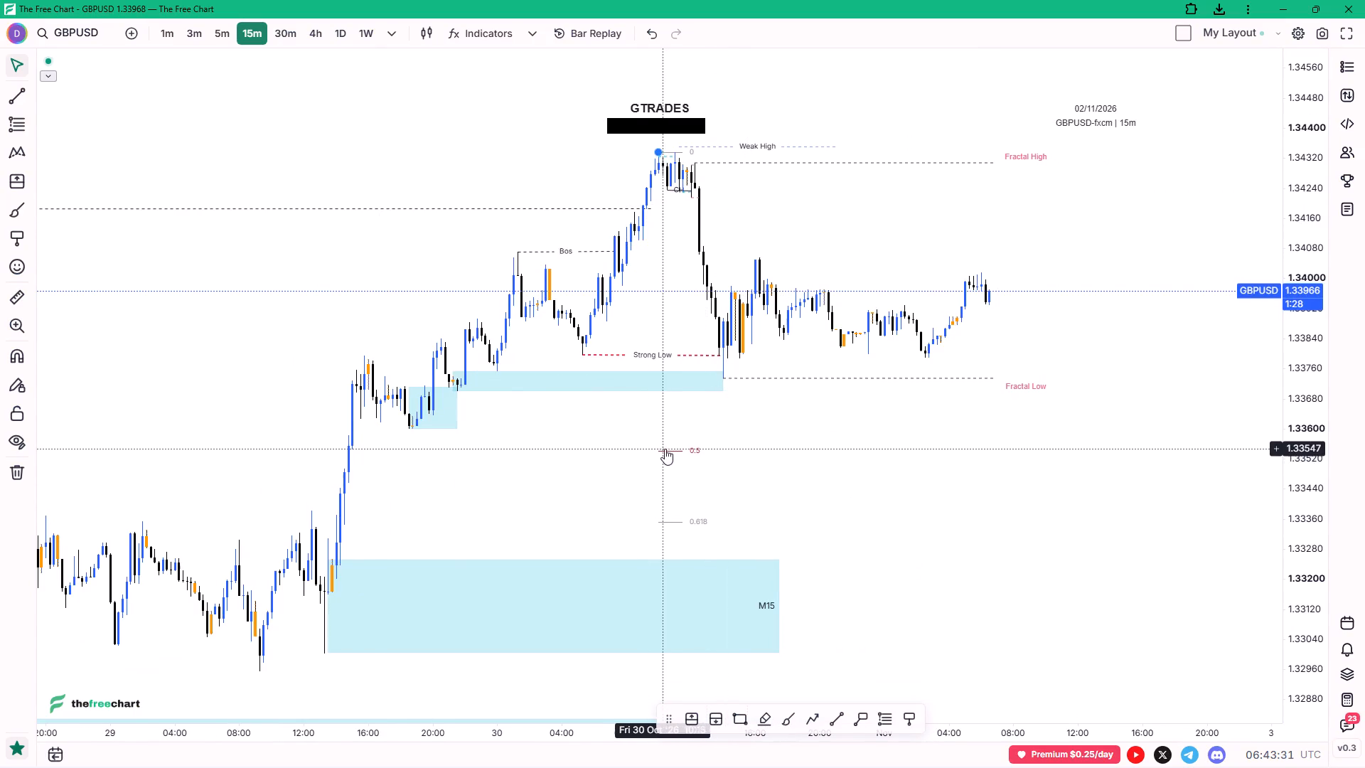
scroll(759, 393, down, 4)
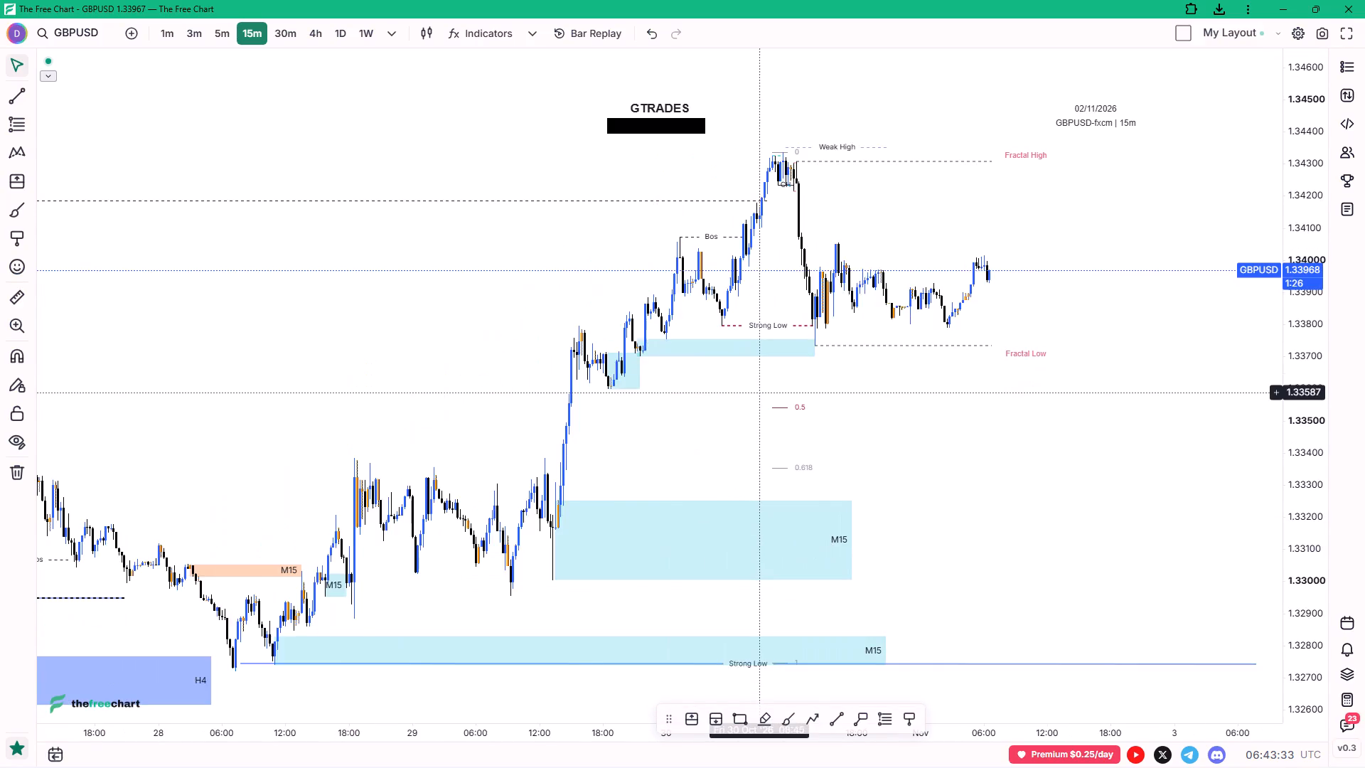
scroll(759, 393, down, 4)
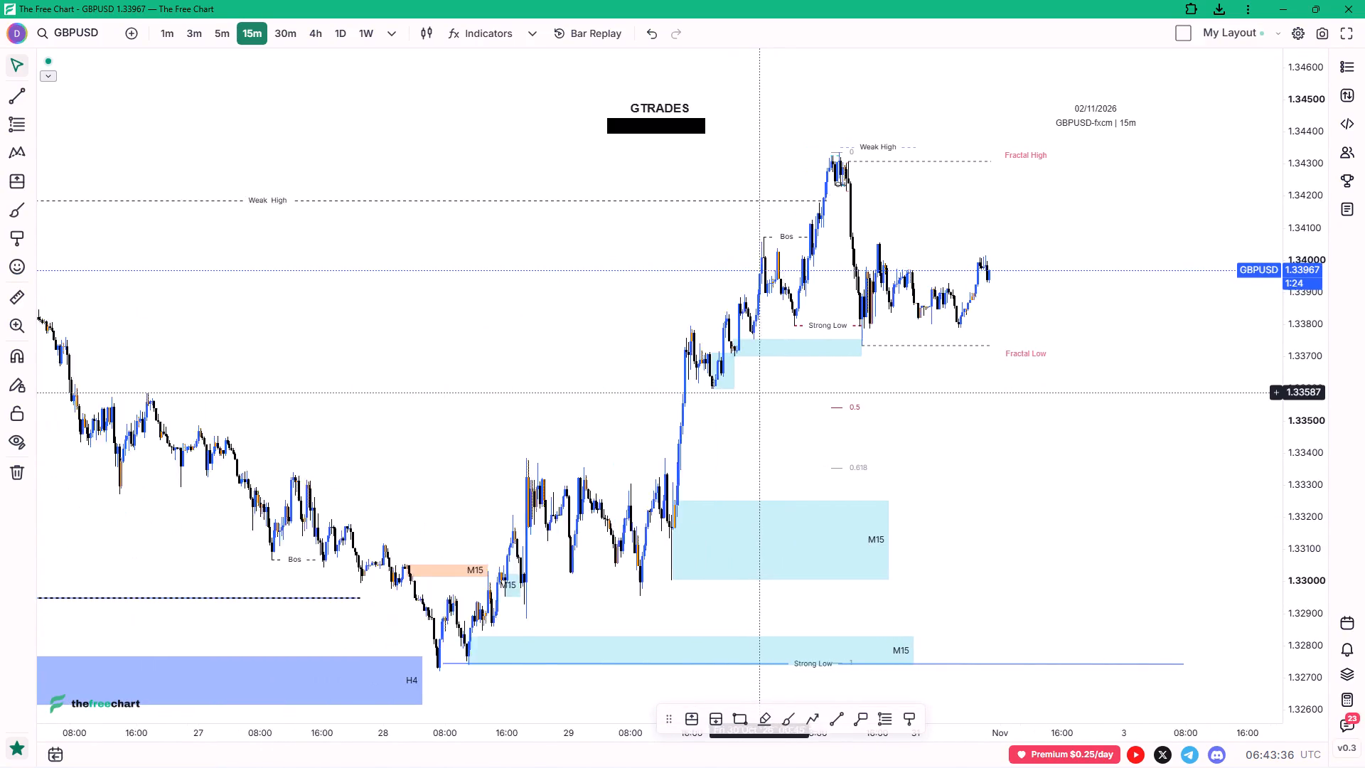
scroll(759, 393, down, 1)
scroll(759, 393, up, 5)
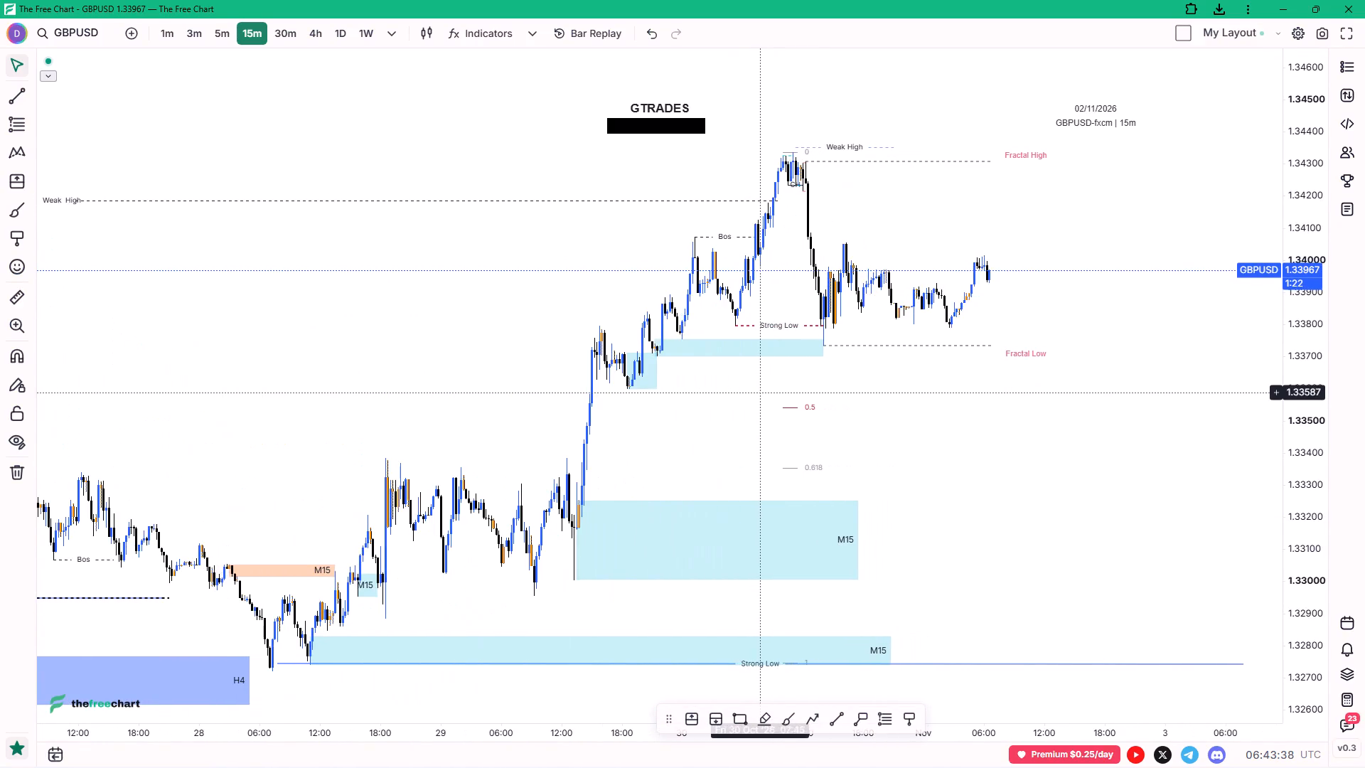
Switch GBPUSD to 30 minutes, add 1h to the favourite intervals, and remove 1W from them.
click(292, 36)
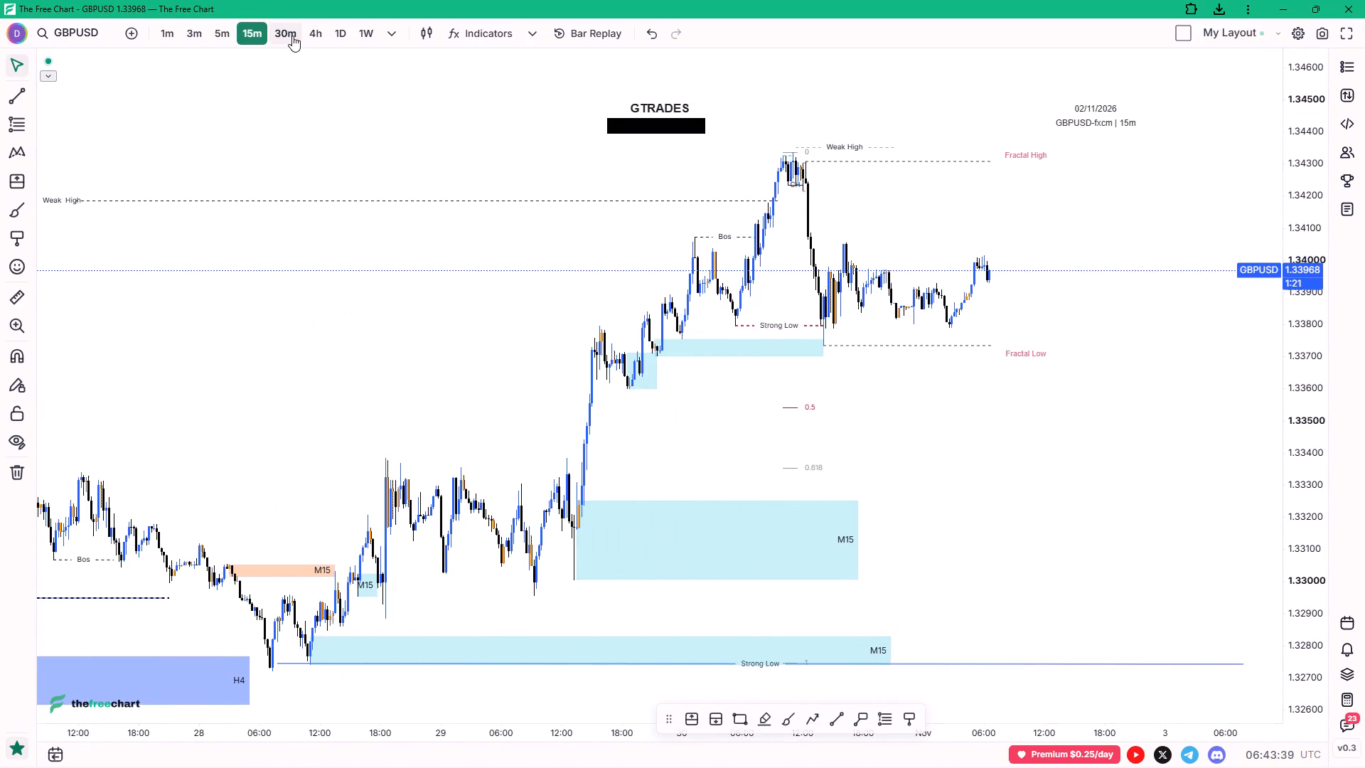
click(385, 31)
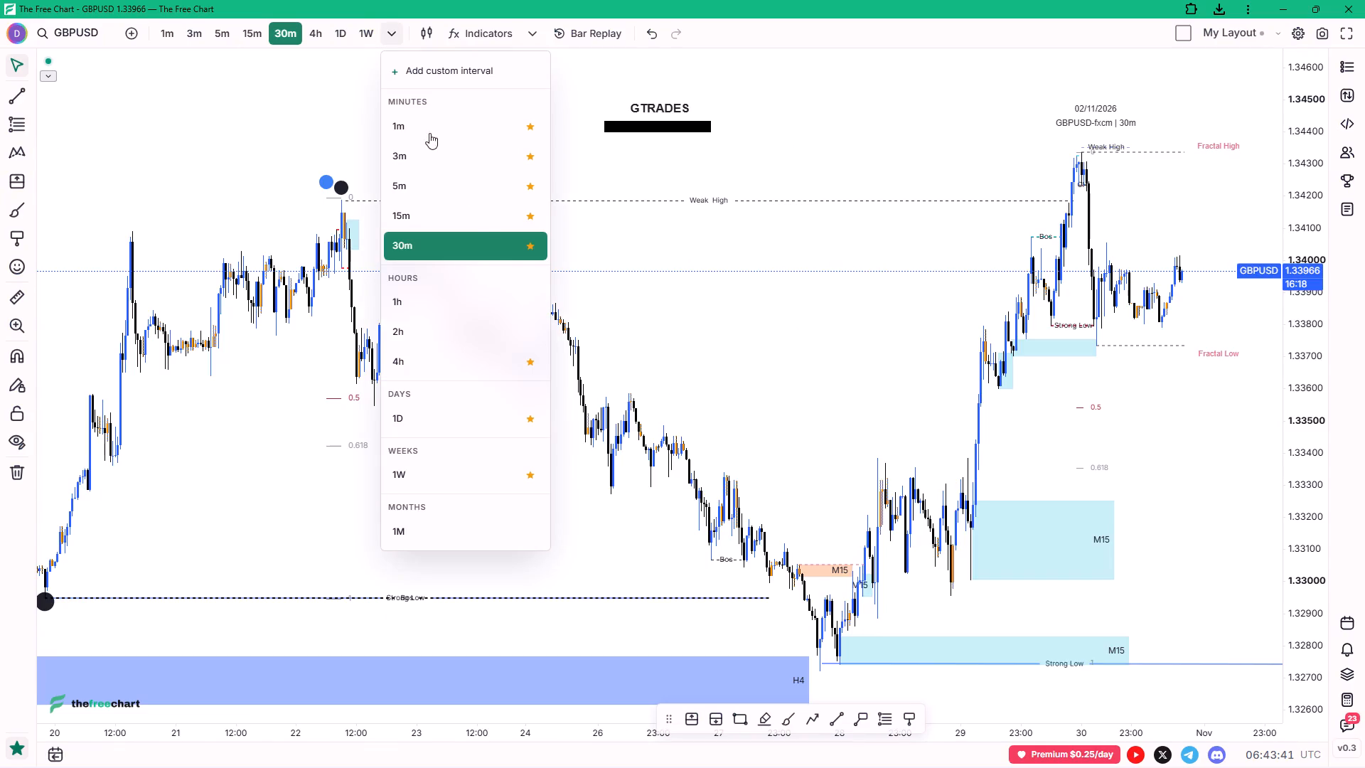
click(530, 304)
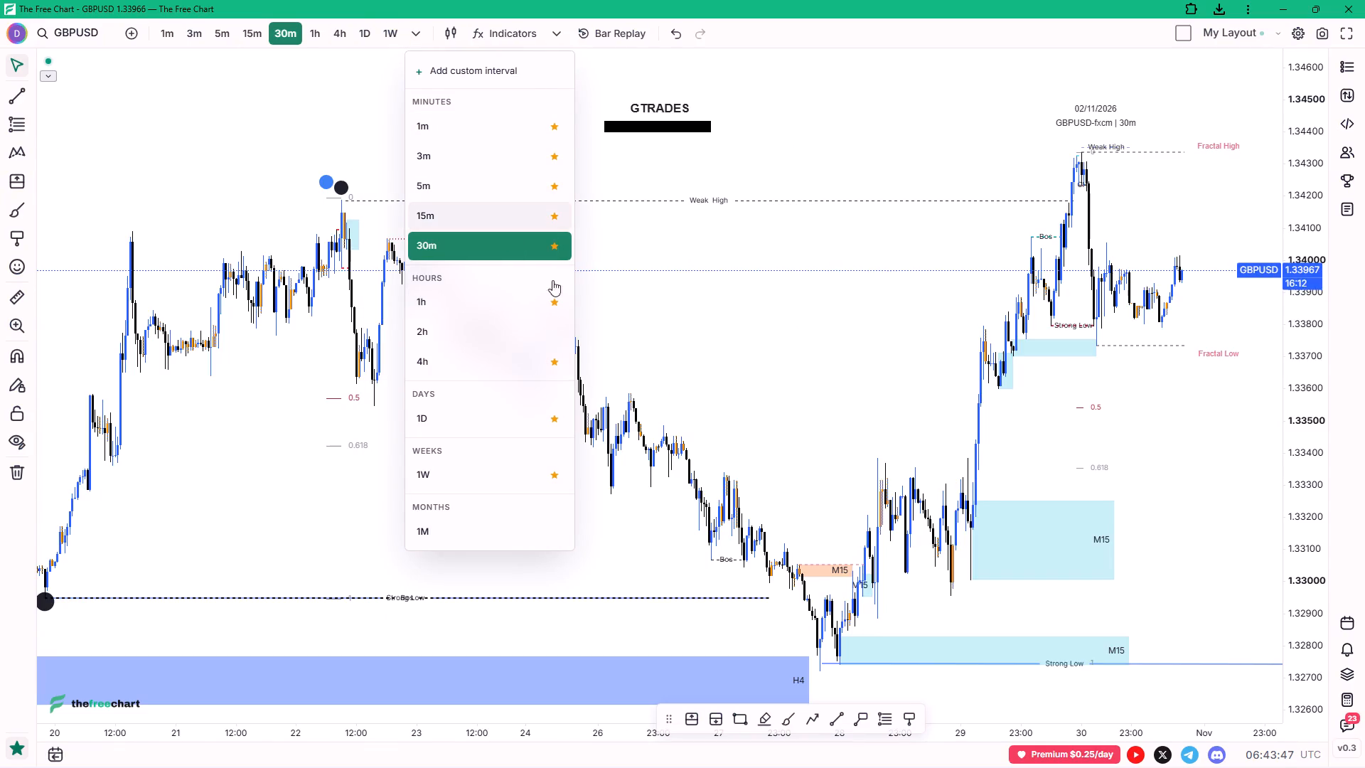
click(556, 476)
click(663, 338)
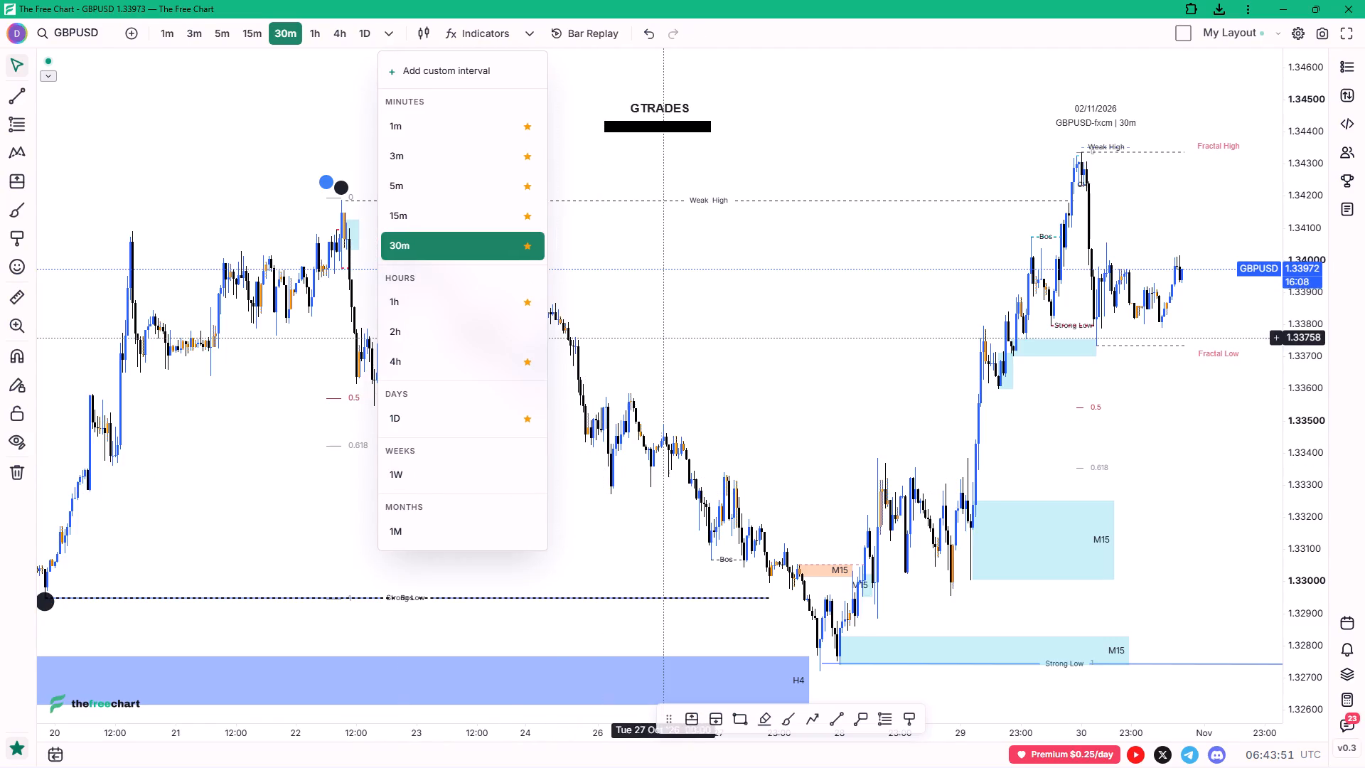
Switch the GBPUSD chart to the 1-hour interval and review its structure from the H4 zones to the latest candles.
click(321, 33)
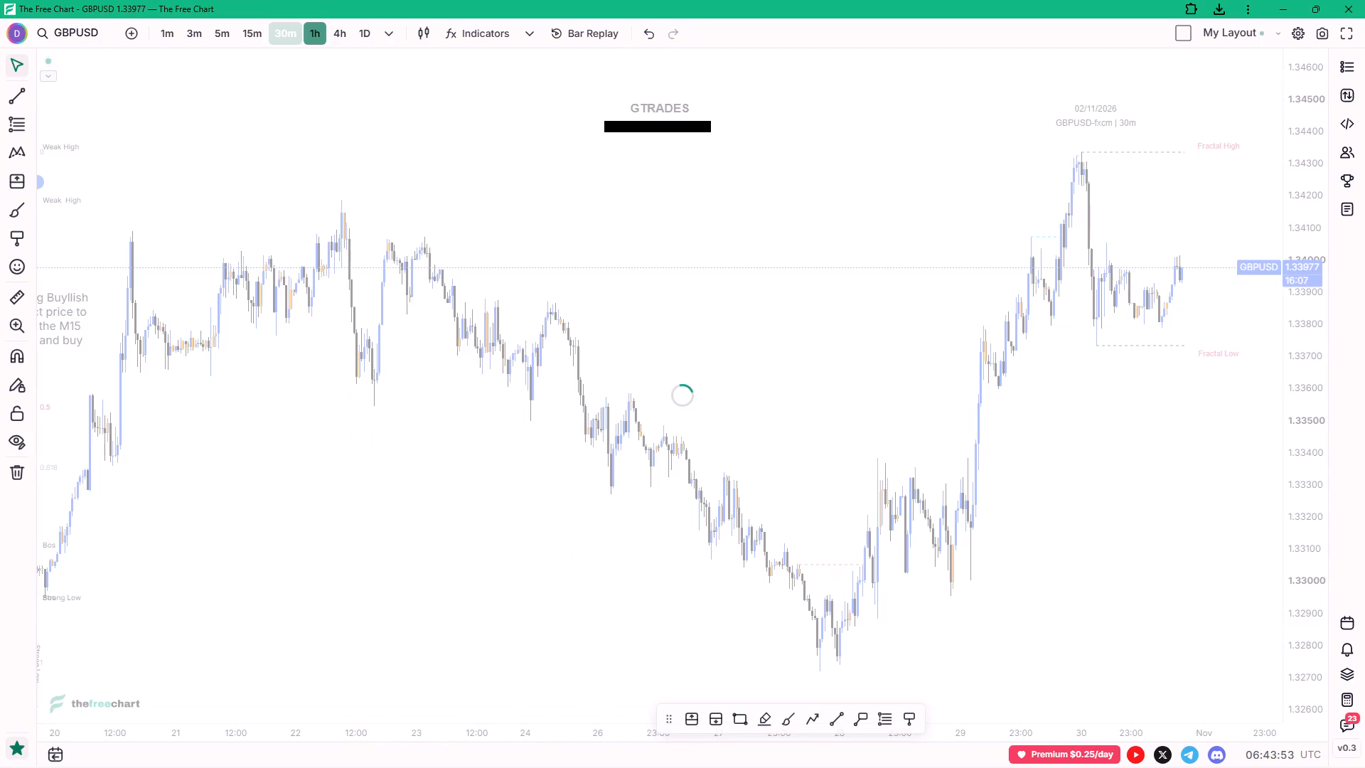
scroll(1139, 218, up, 9)
drag(1151, 214, 1152, 214)
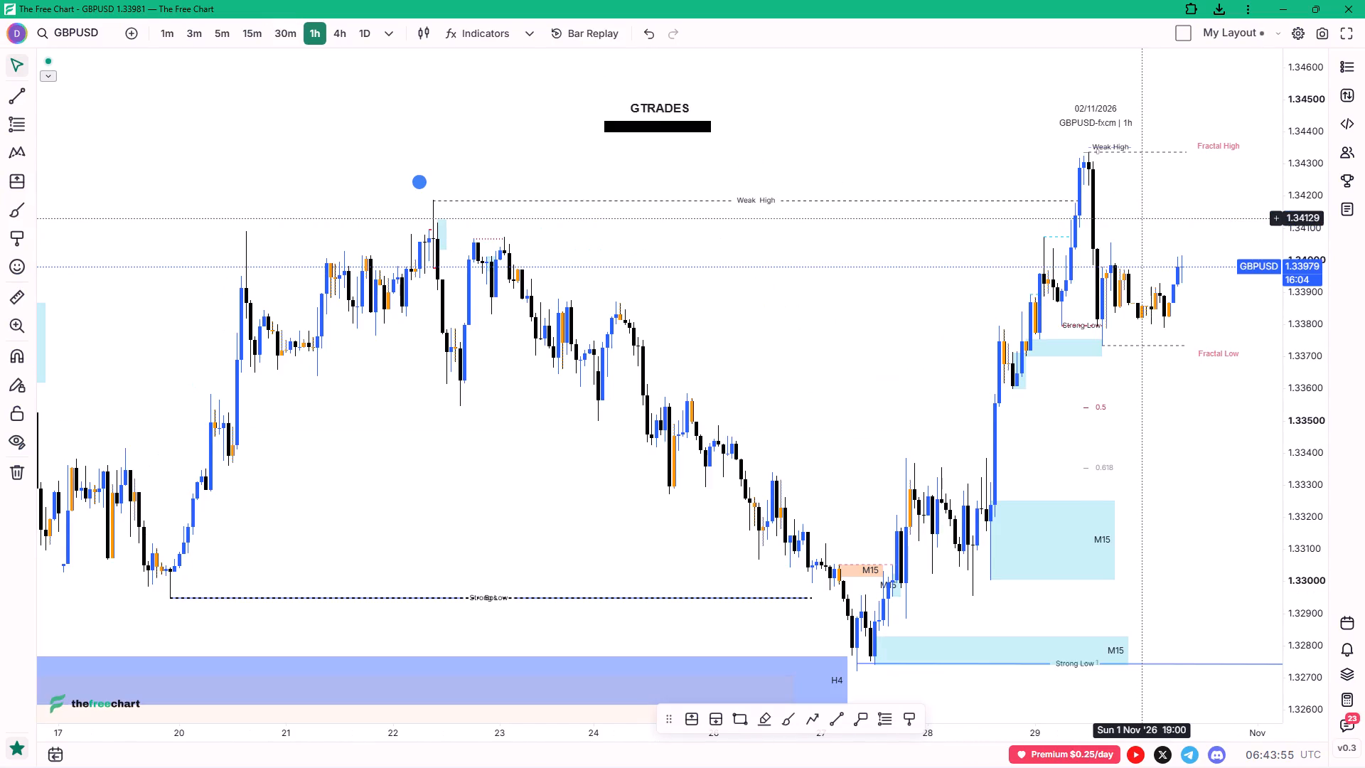
drag(1152, 214, 904, 210)
click(904, 210)
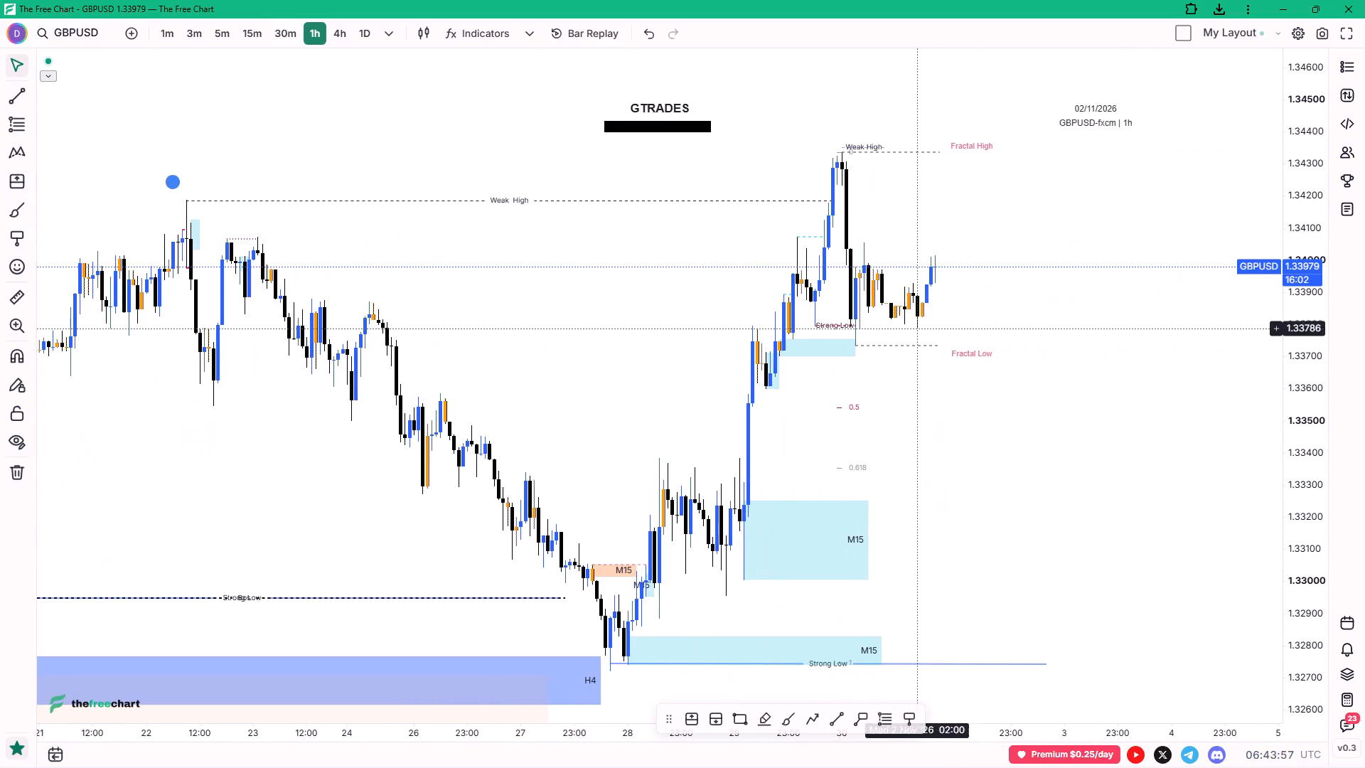
scroll(989, 241, down, 4)
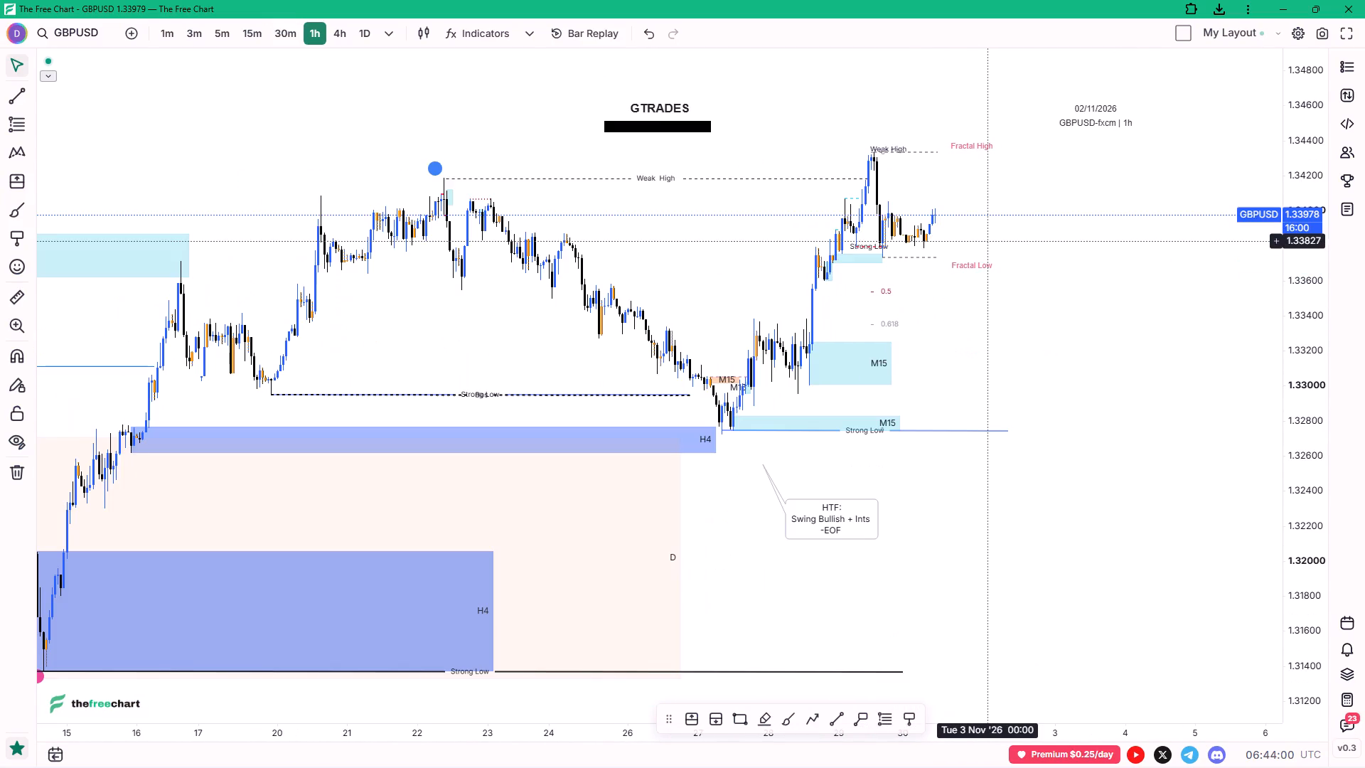
scroll(989, 241, up, 2)
scroll(987, 245, down, 2)
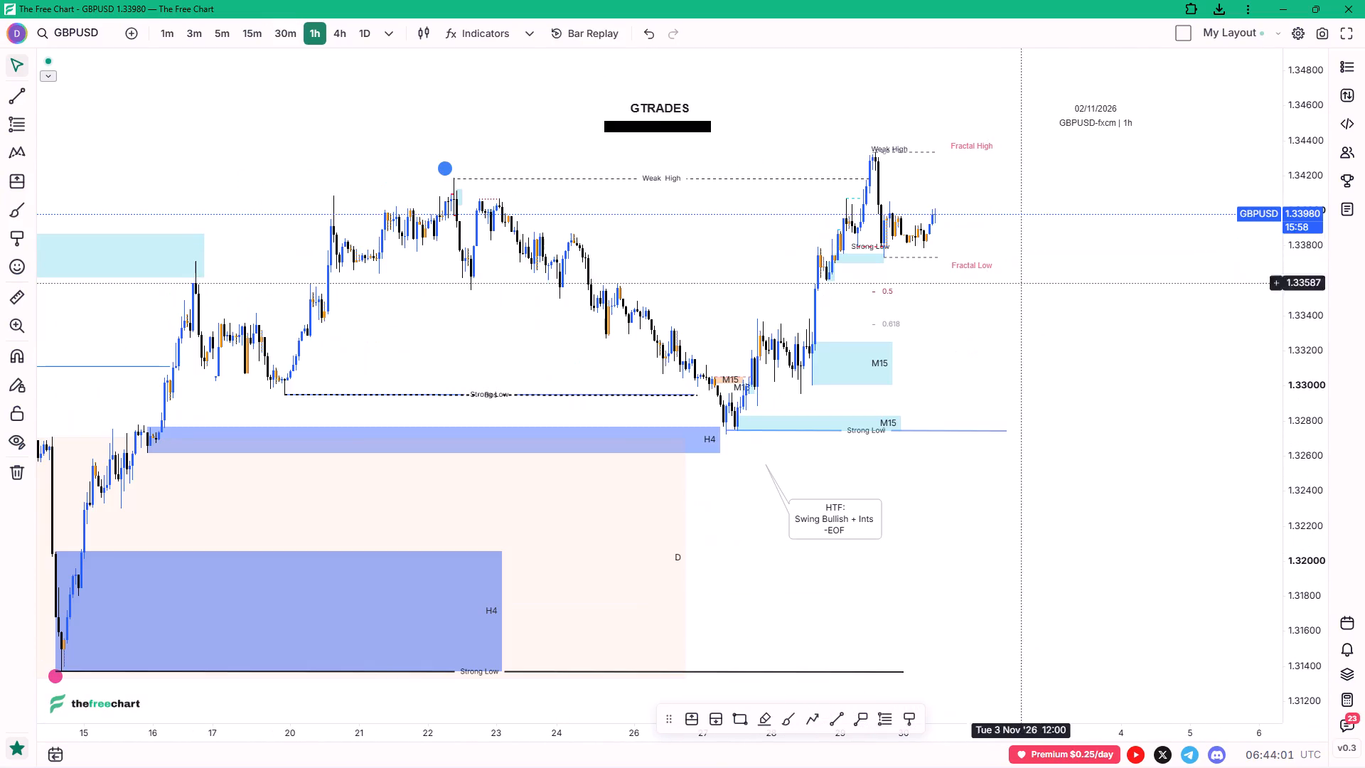
drag(1054, 313, 1016, 319)
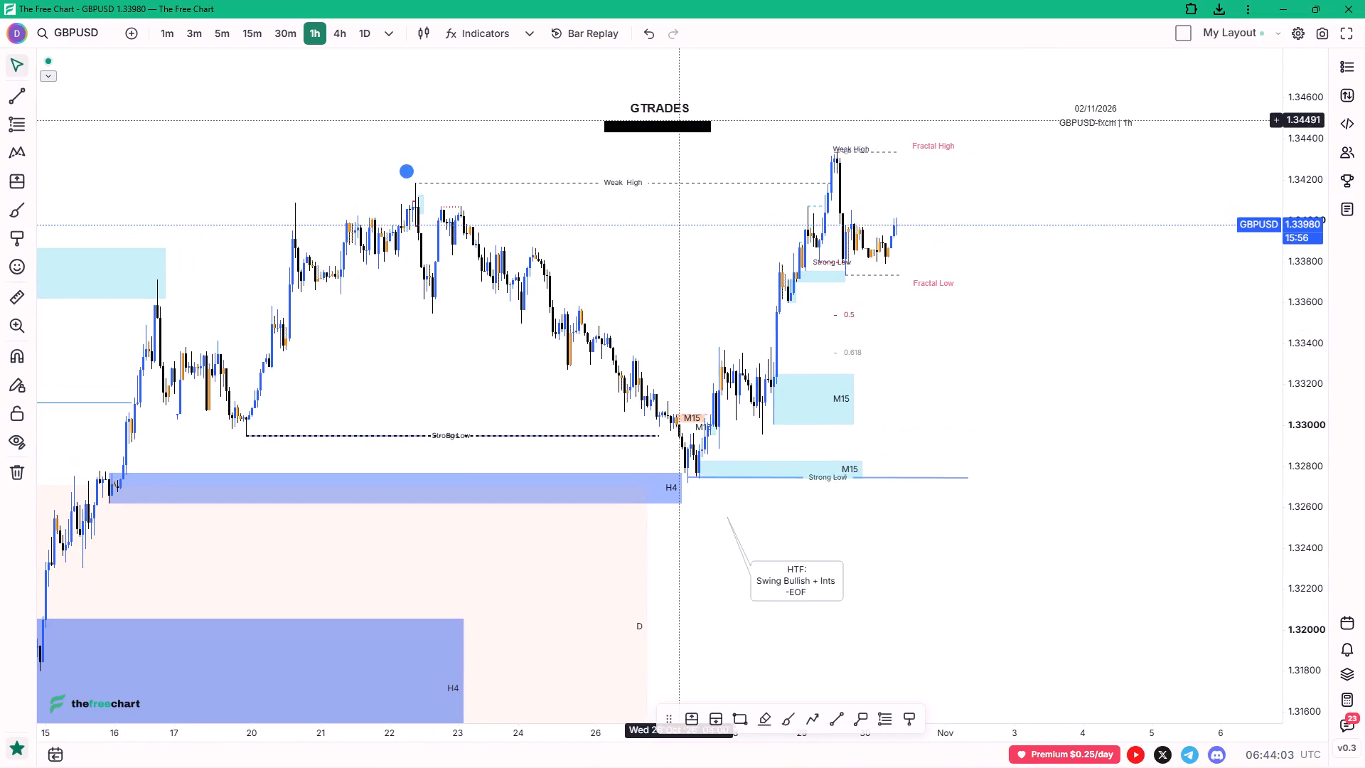
Place a callout pointing at the latest GBPUSD candle, its box slightly above and to the right, headed "MTF".
click(870, 713)
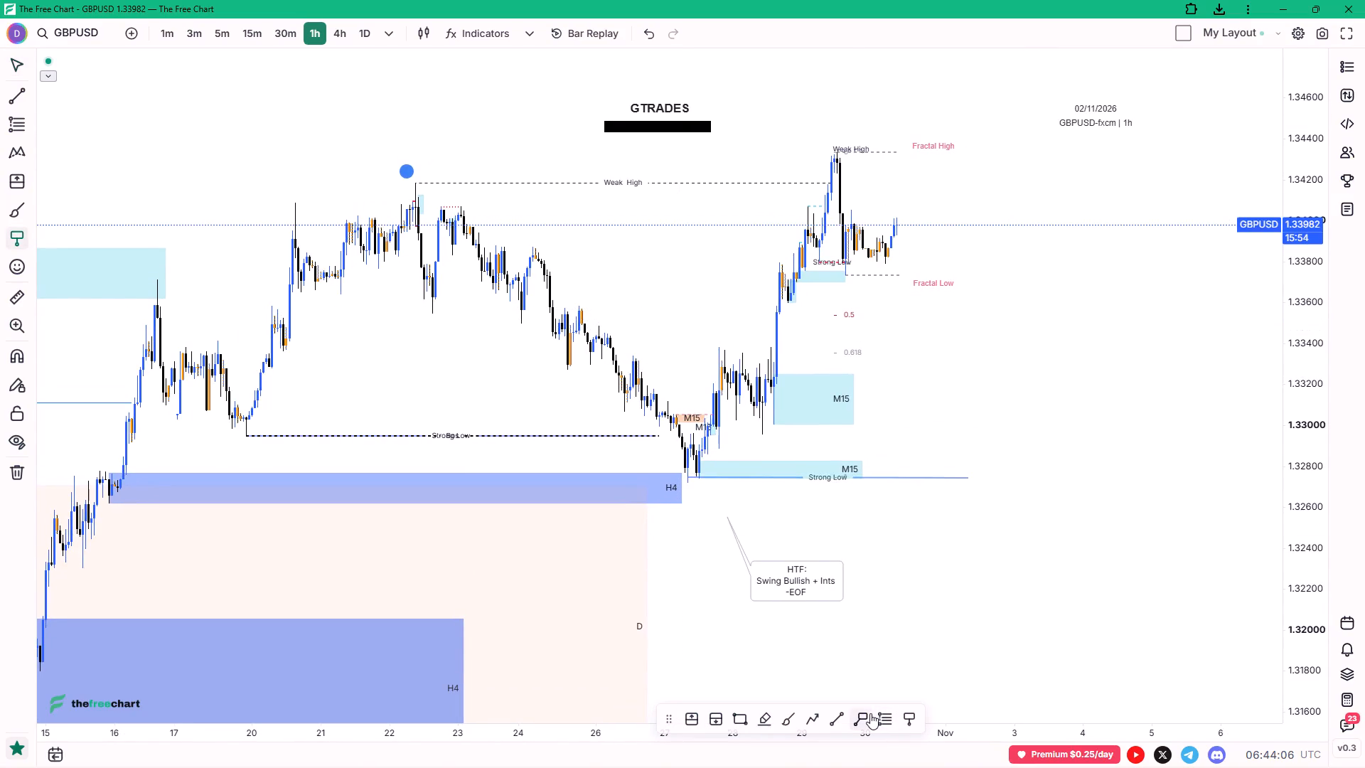
click(904, 223)
click(961, 210)
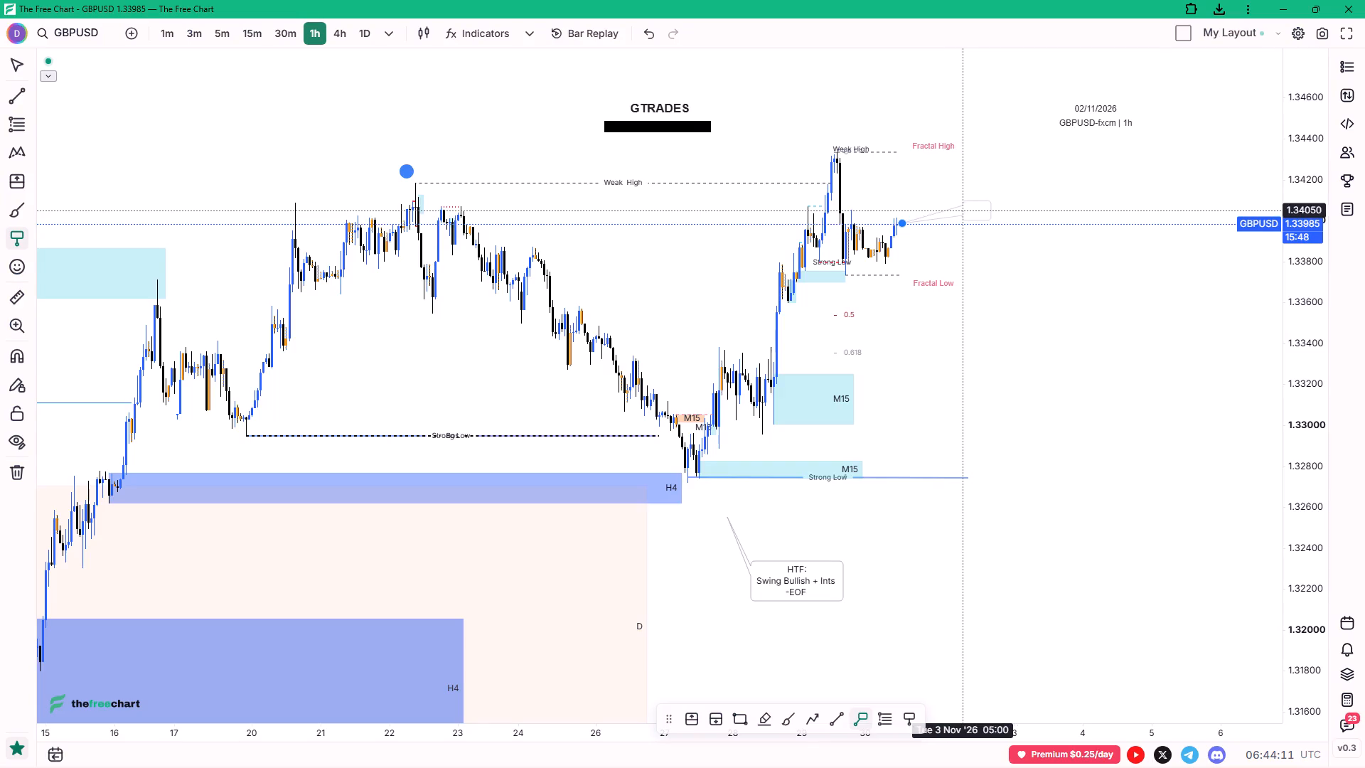
text(MTF)
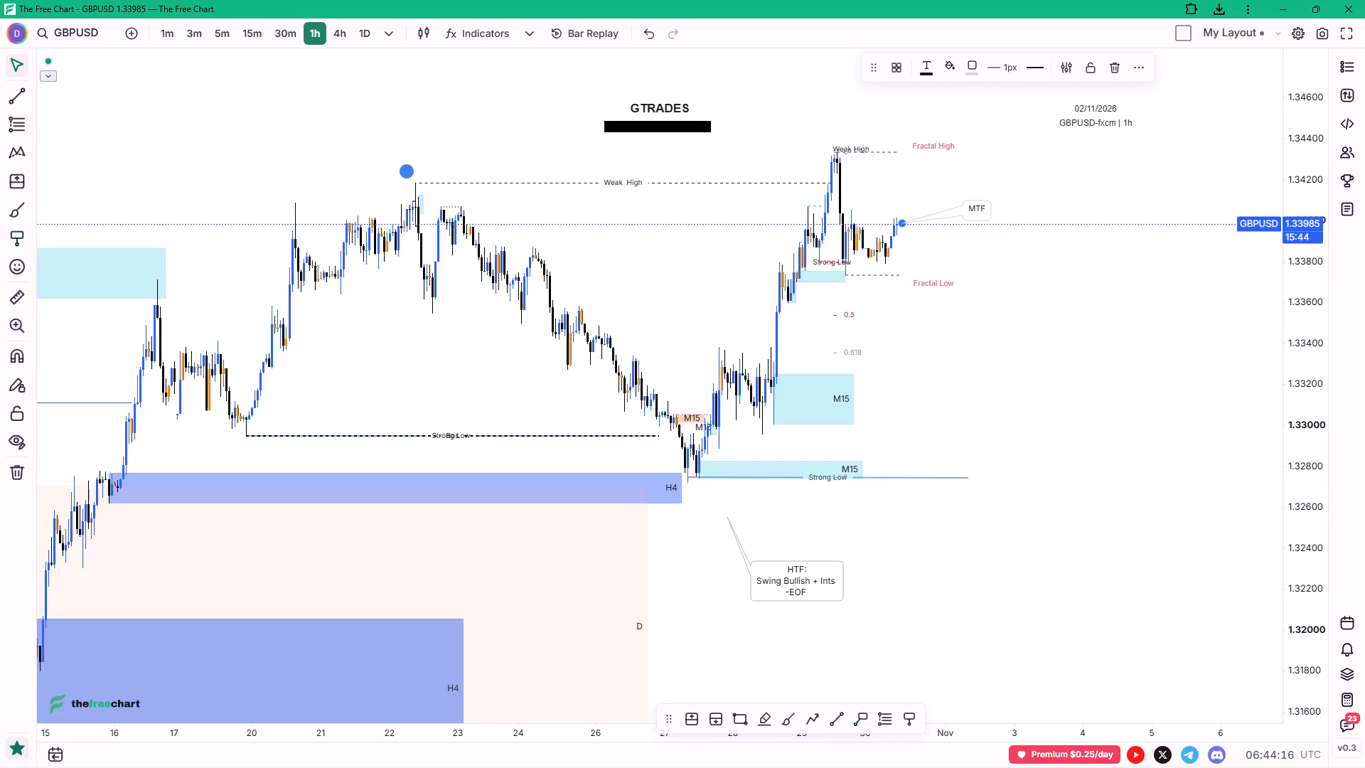
Add a second line to the MTF callout: "MS is swing Bullish + Ints but eof is bearish to play the int PB".
key(shift+Return)
text(MS)
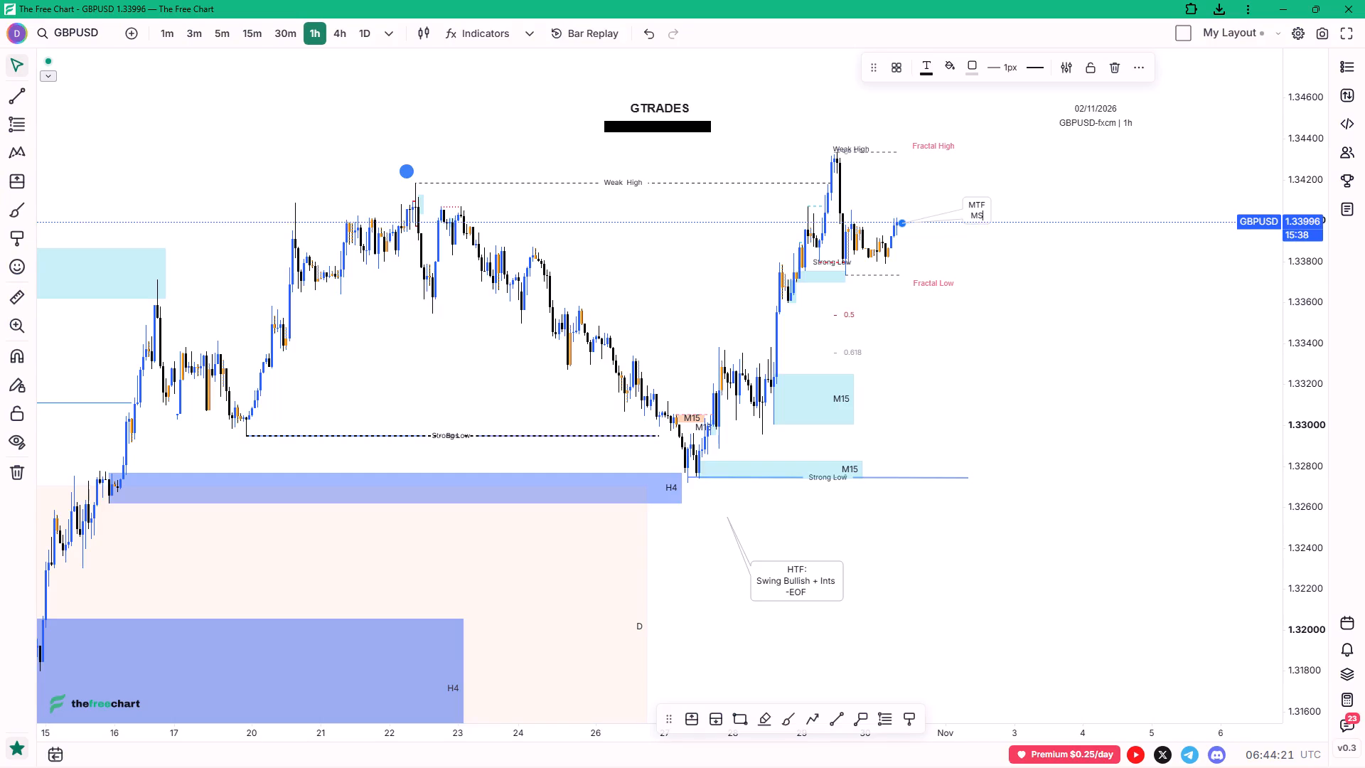
key(space)
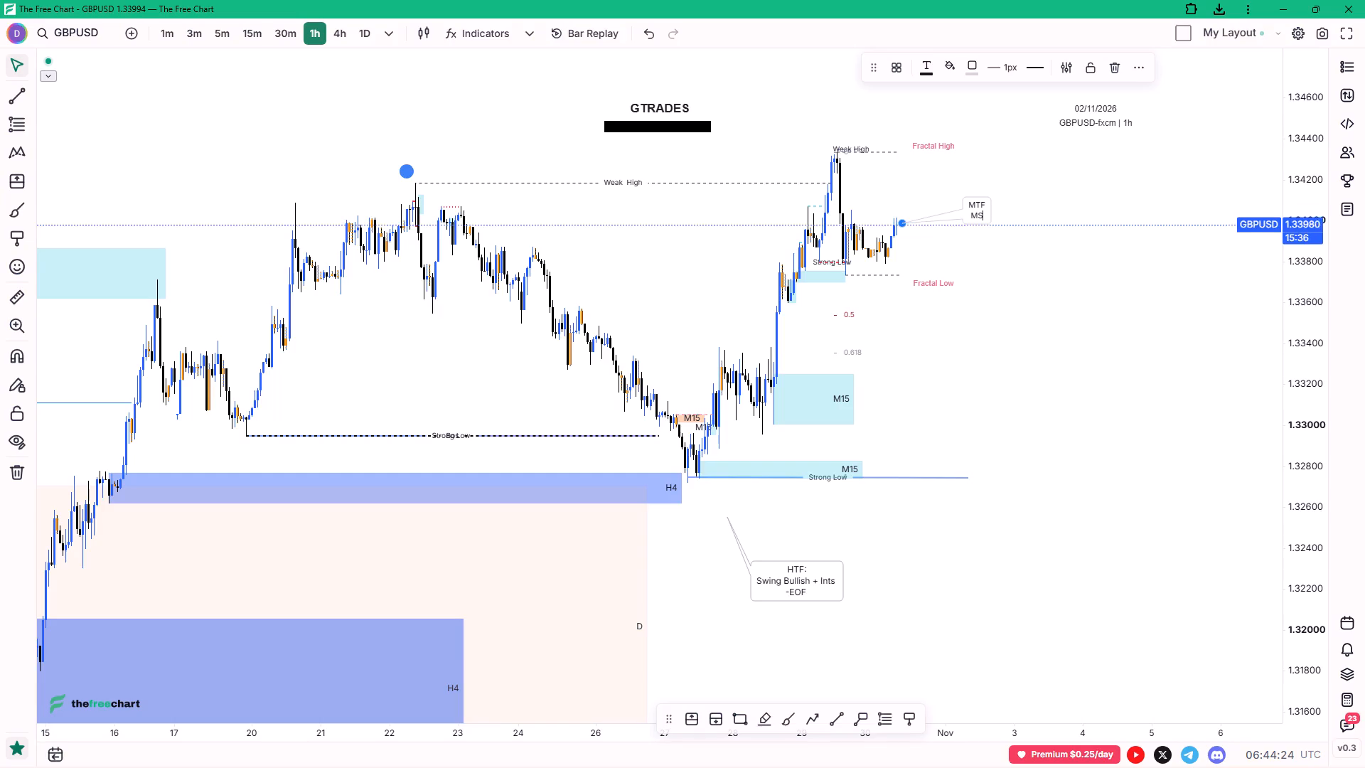
text(is b)
key(e)
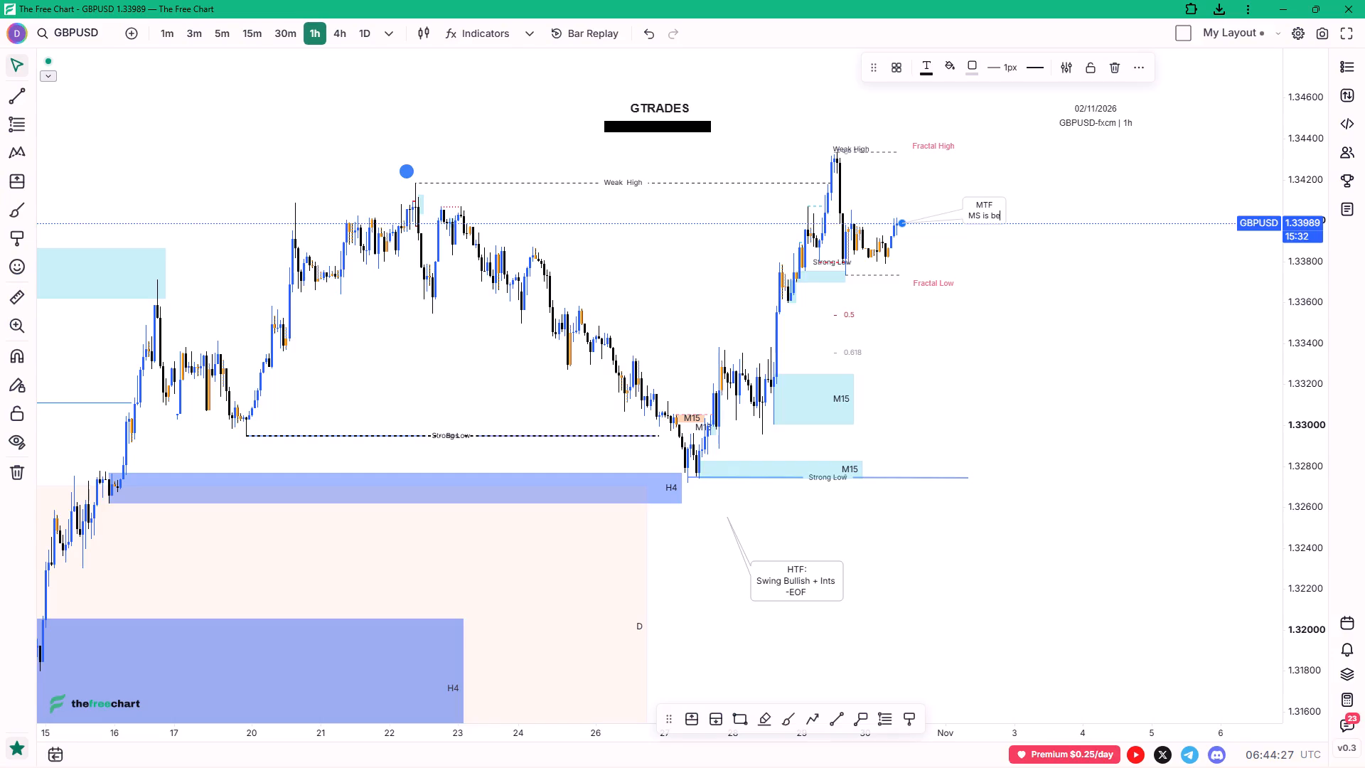
key(BackSpace)
key(BackSpace)
key(space)
text(swing Bullish)
key(space)
text(+ Ints)
key(space)
text(but)
key(space)
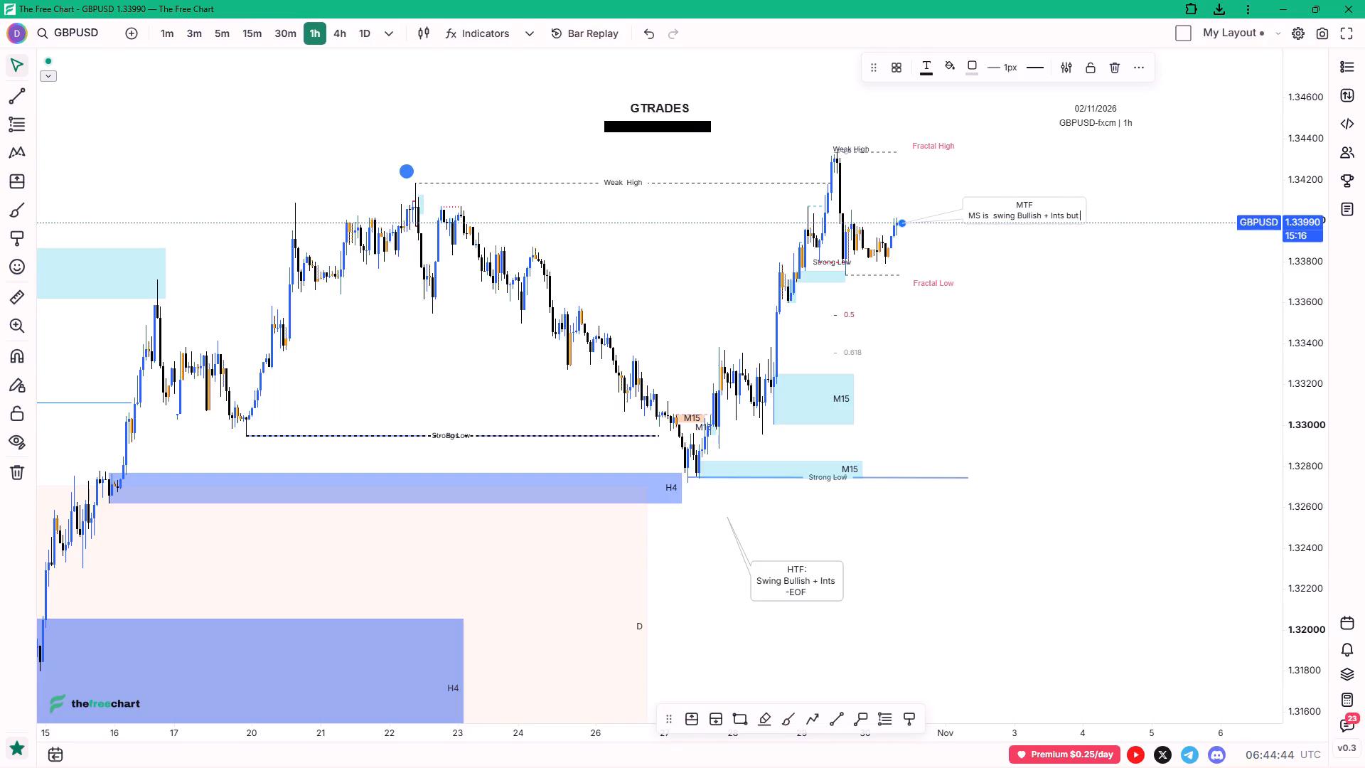
key(e)
text(of is bearish to play the int)
key(space)
text(PB)
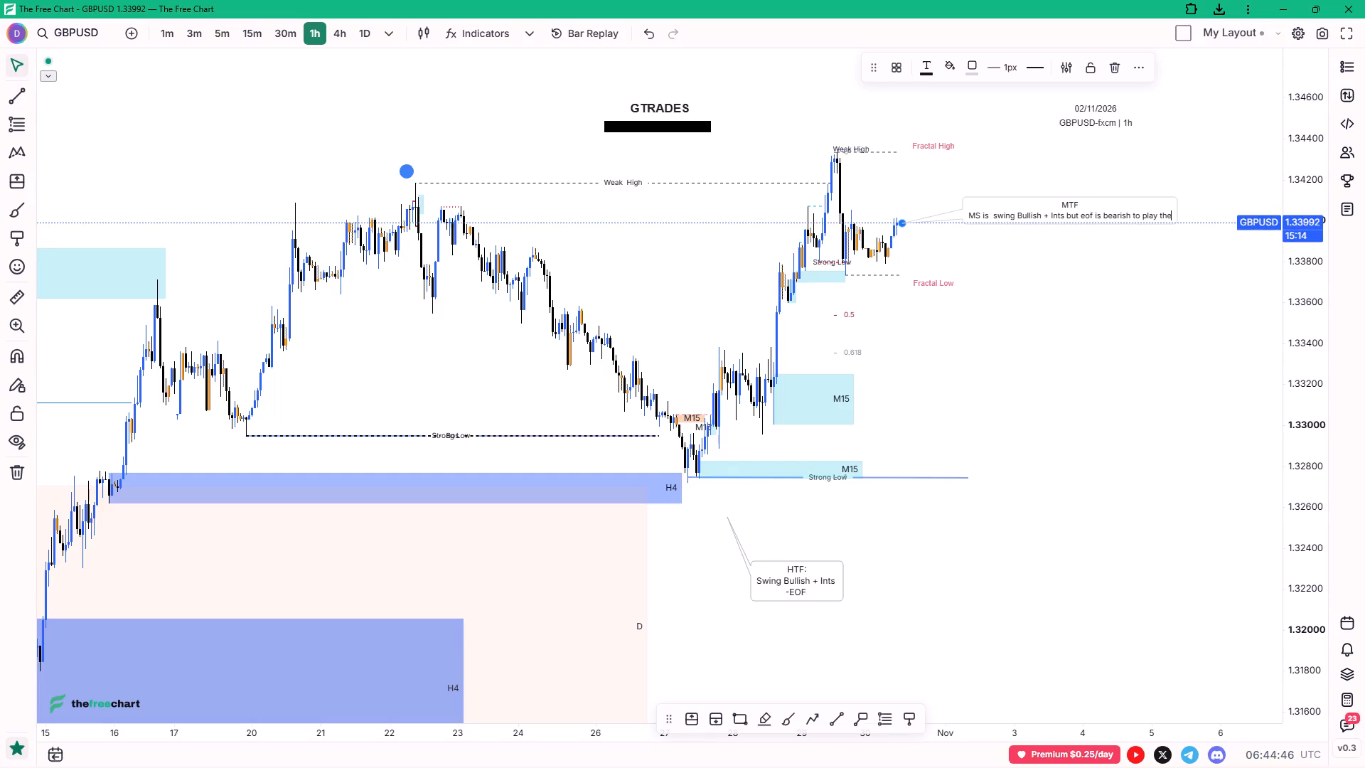
click(1061, 337)
Download a snapshot image of the annotated GBPUSD 1-hour chart, including the MTF callout and the recent swing structure.
drag(1057, 347, 1066, 292)
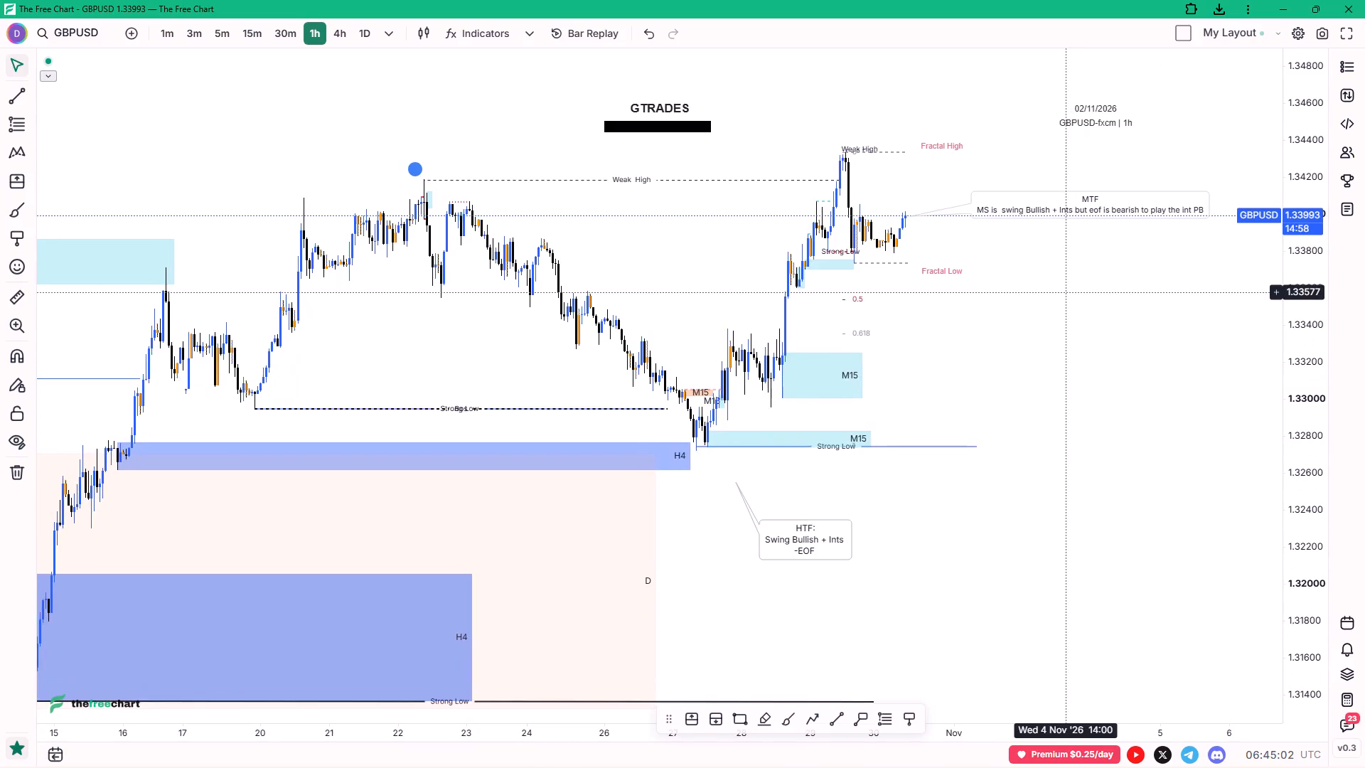
ctrl+scroll(1066, 292, up, 3)
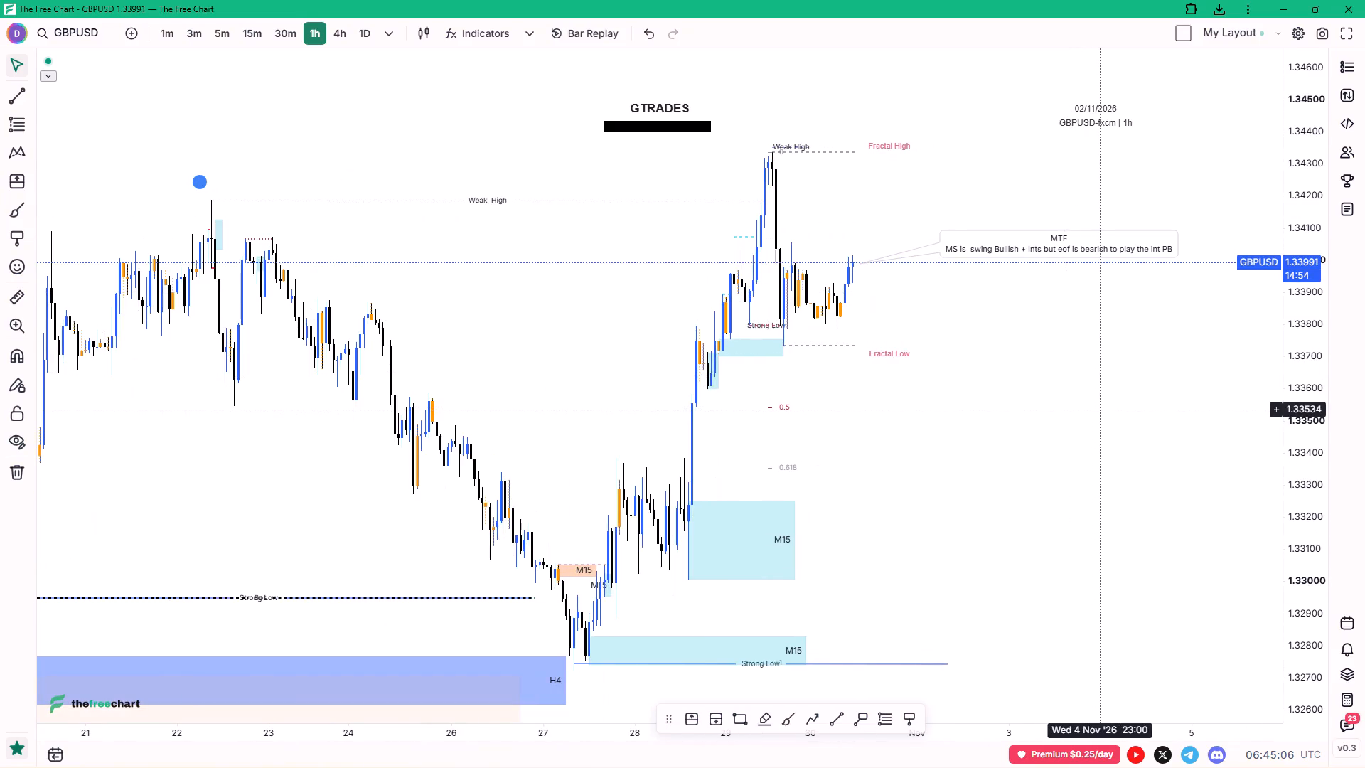
key(alt+shift+s)
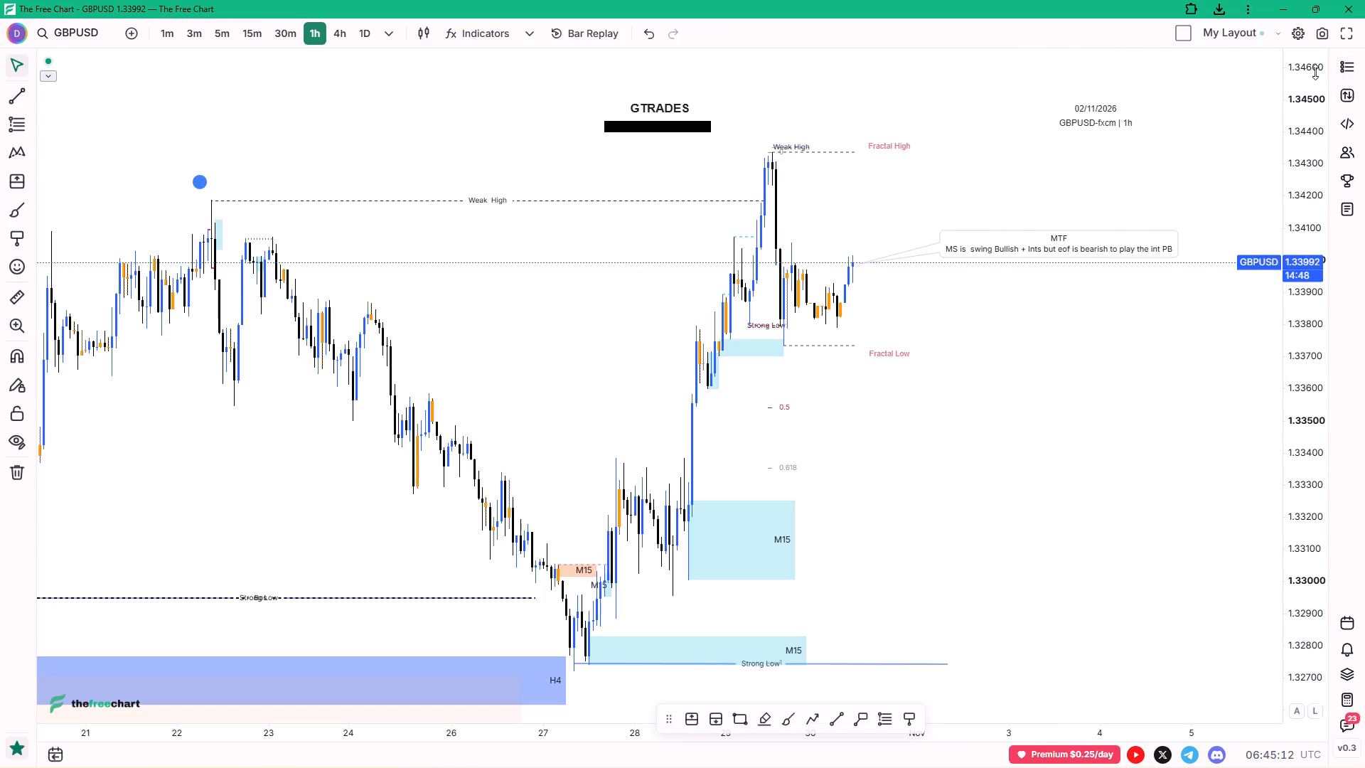
click(1318, 33)
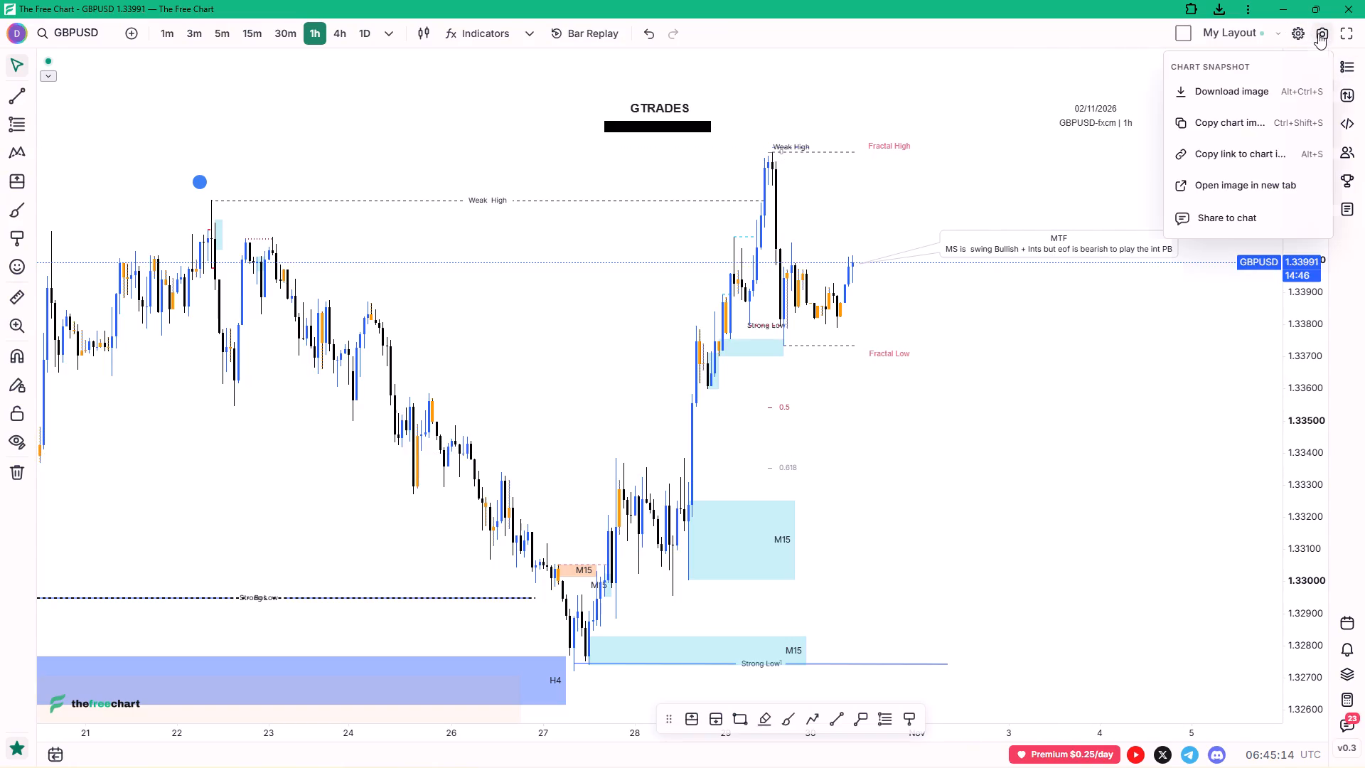
click(1270, 86)
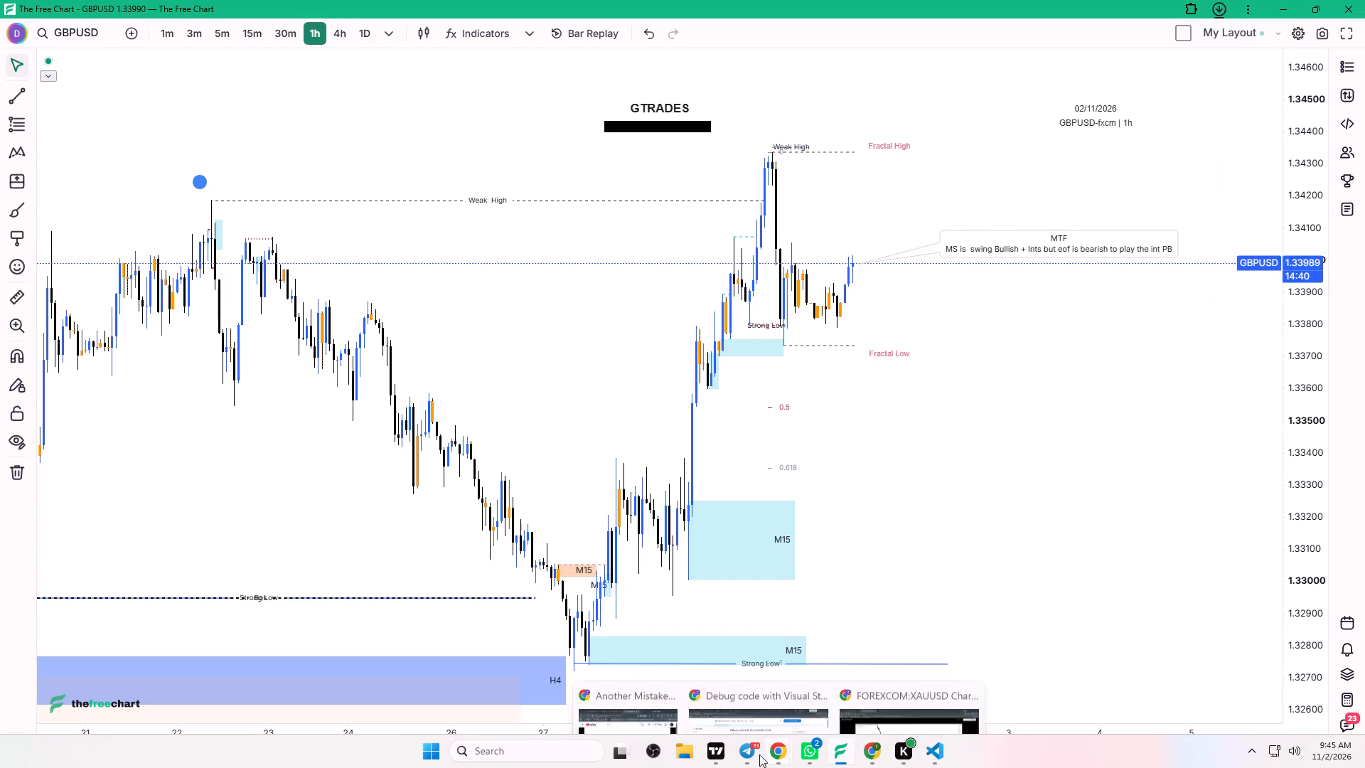
click(974, 513)
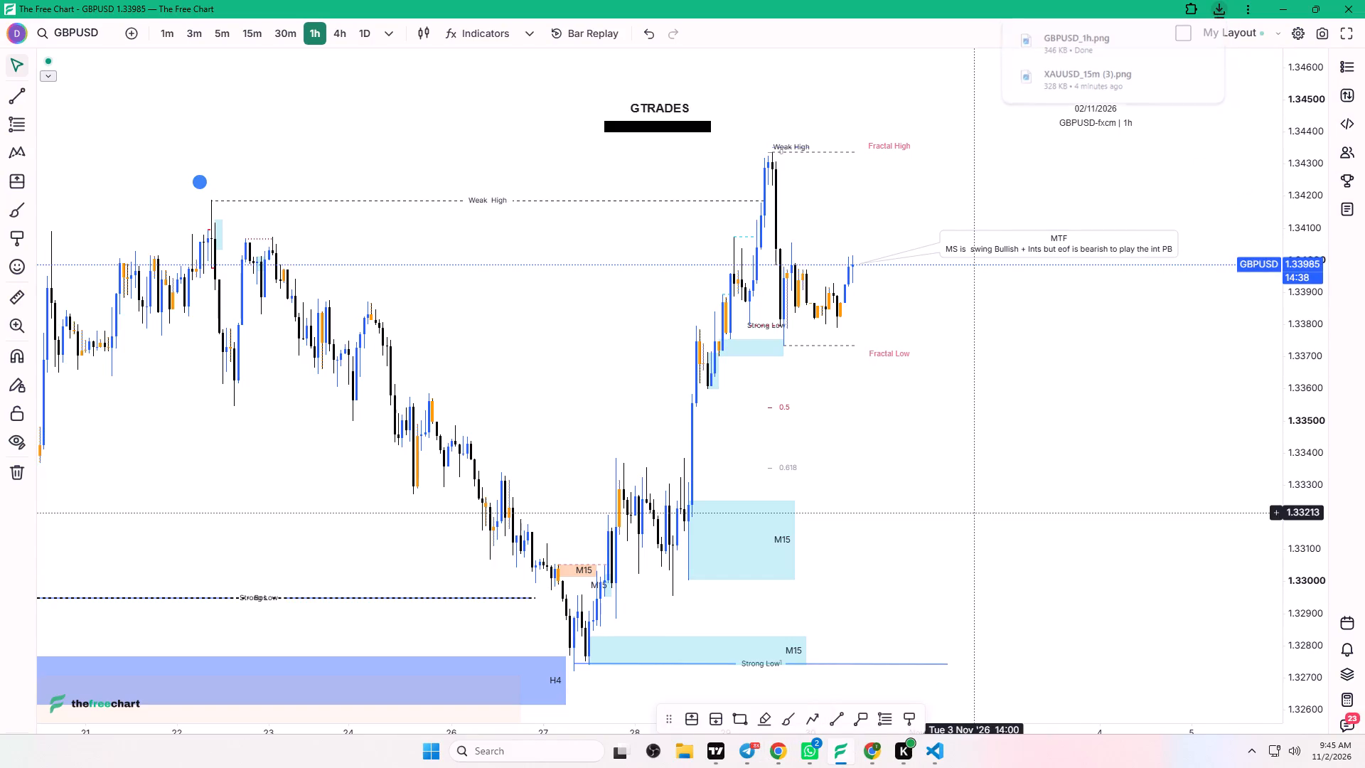
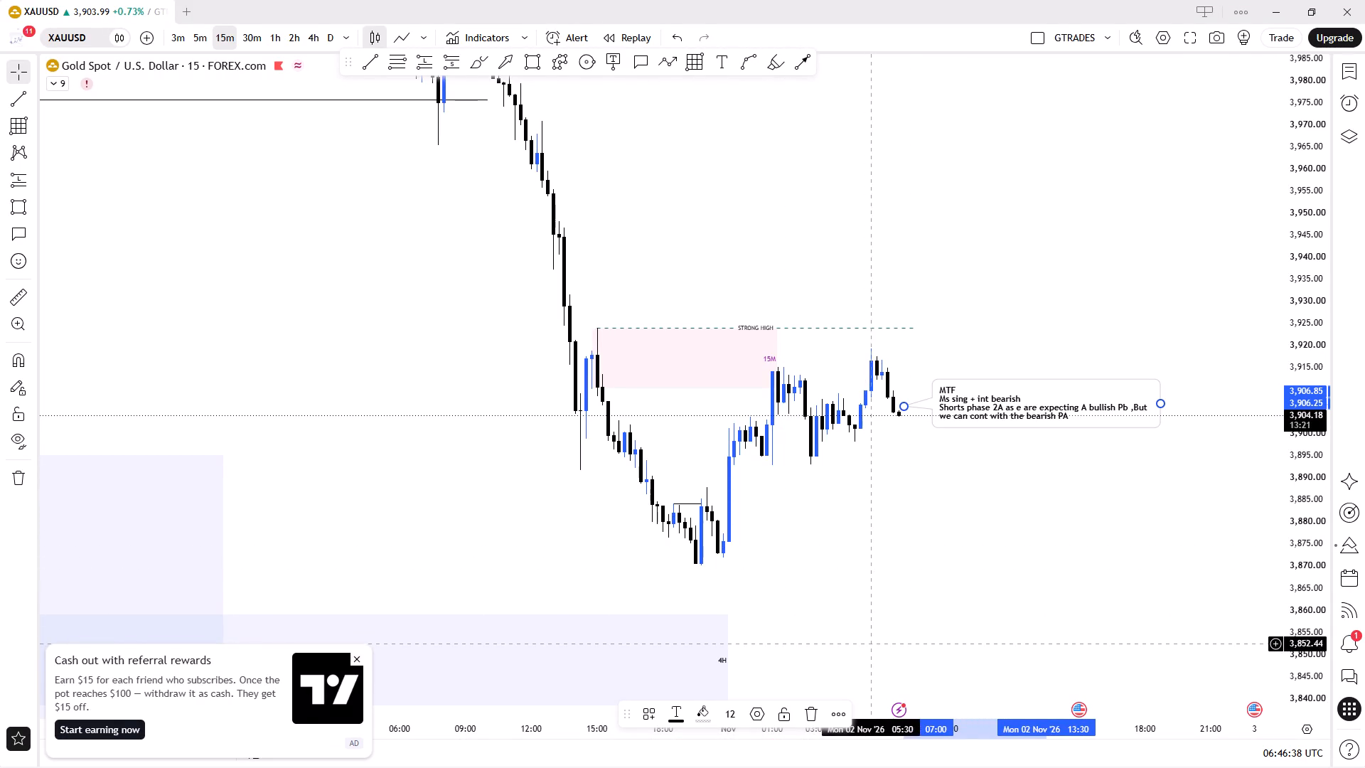
Switch to The Free Chart and bring up the EURUSD 1-hour chart.
click(843, 761)
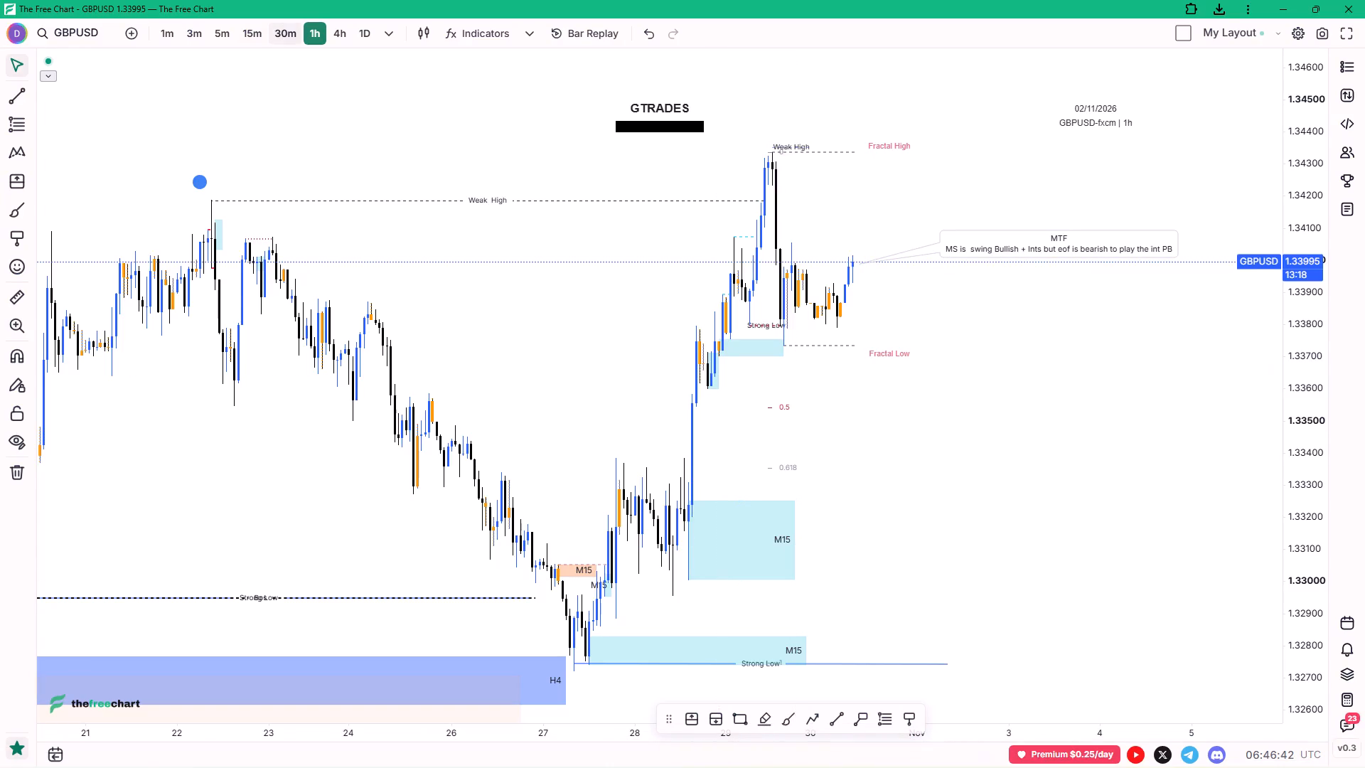
click(973, 355)
scroll(974, 355, up, 2)
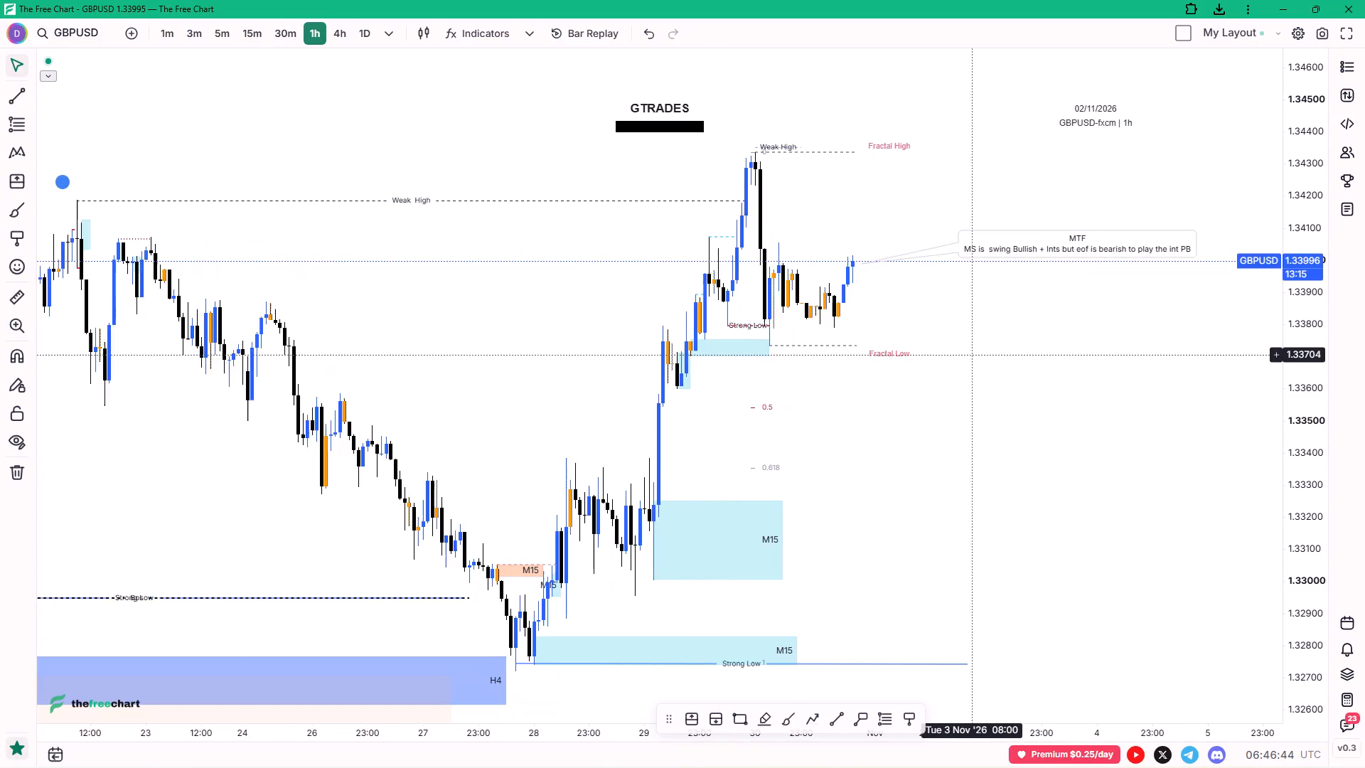
scroll(974, 355, up, 1)
drag(963, 326, 929, 345)
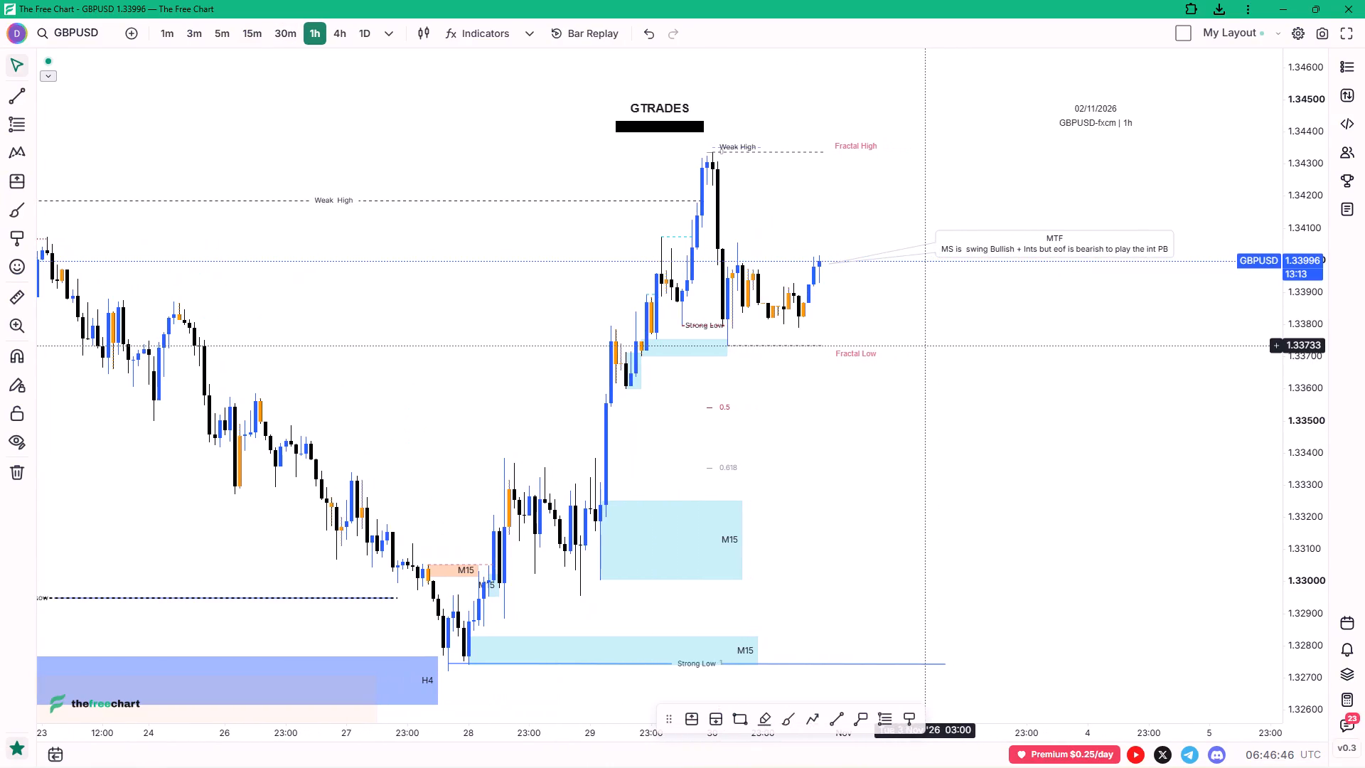
key(Up)
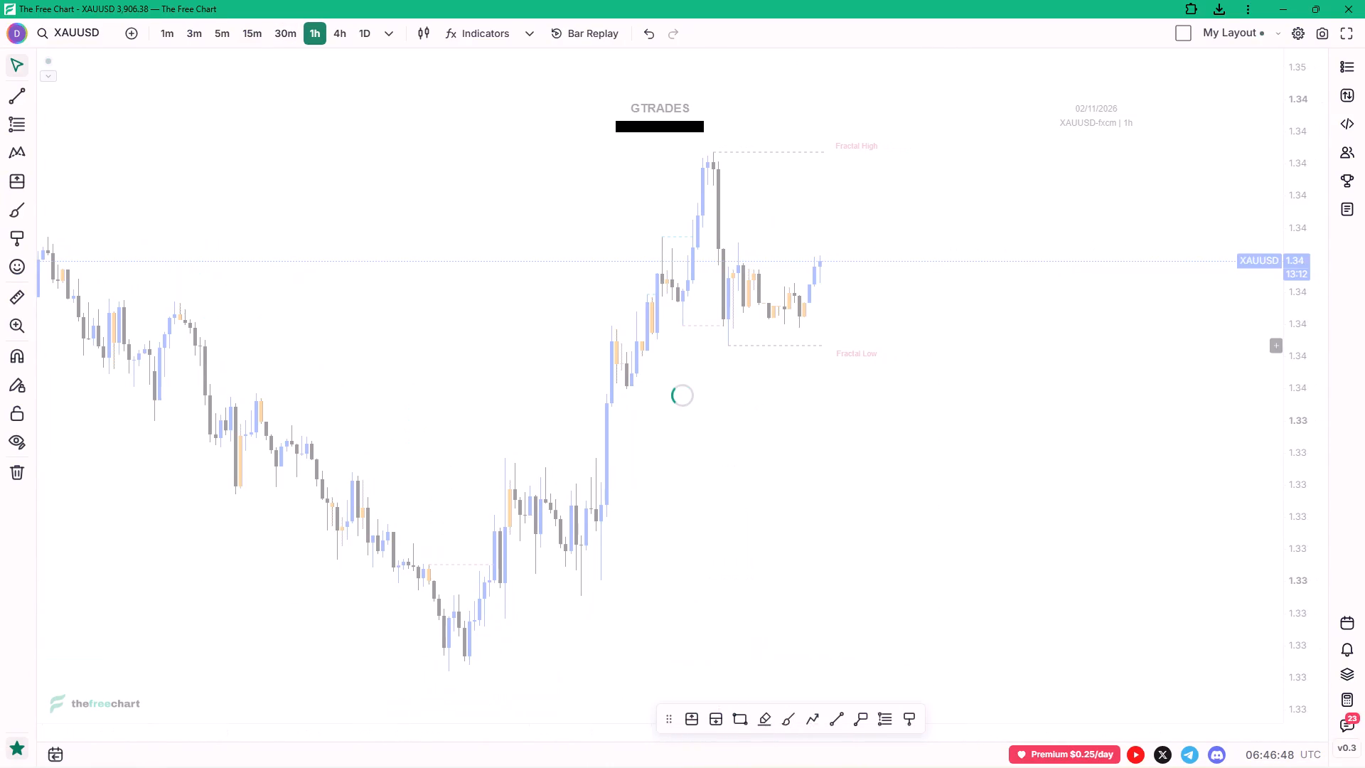
key(Up)
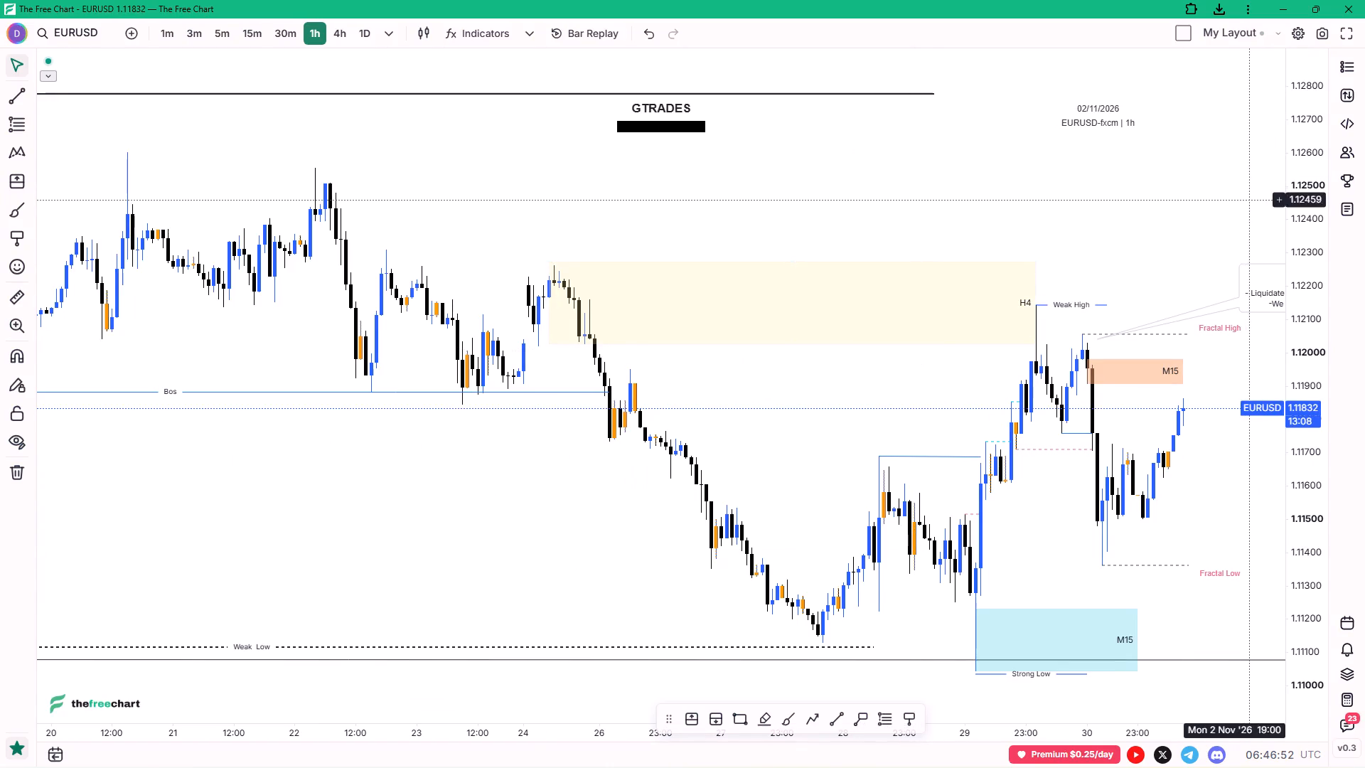
Extend the orange M15 supply zone on EURUSD upward to the Fractal High line and back to that high's candle.
drag(1165, 196, 863, 224)
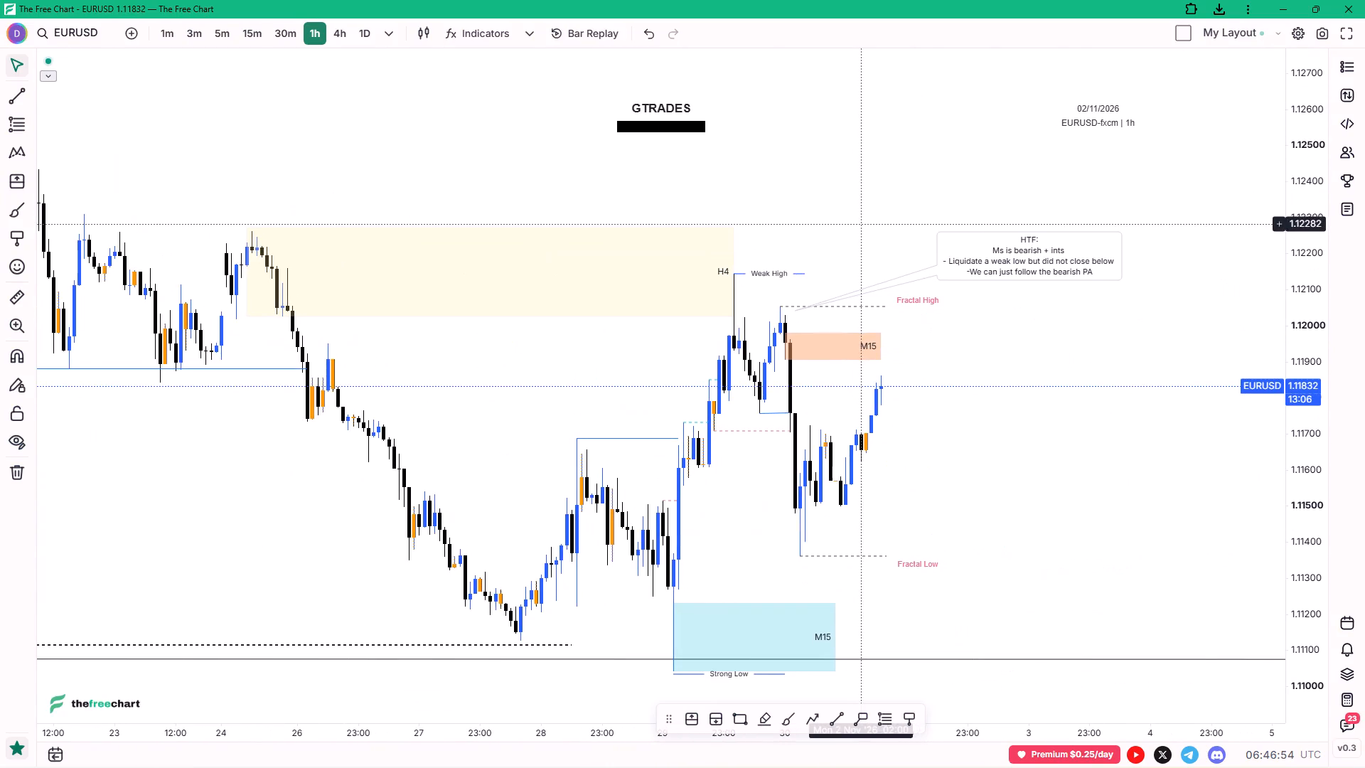
ctrl+scroll(863, 224, up, 4)
drag(747, 227, 744, 212)
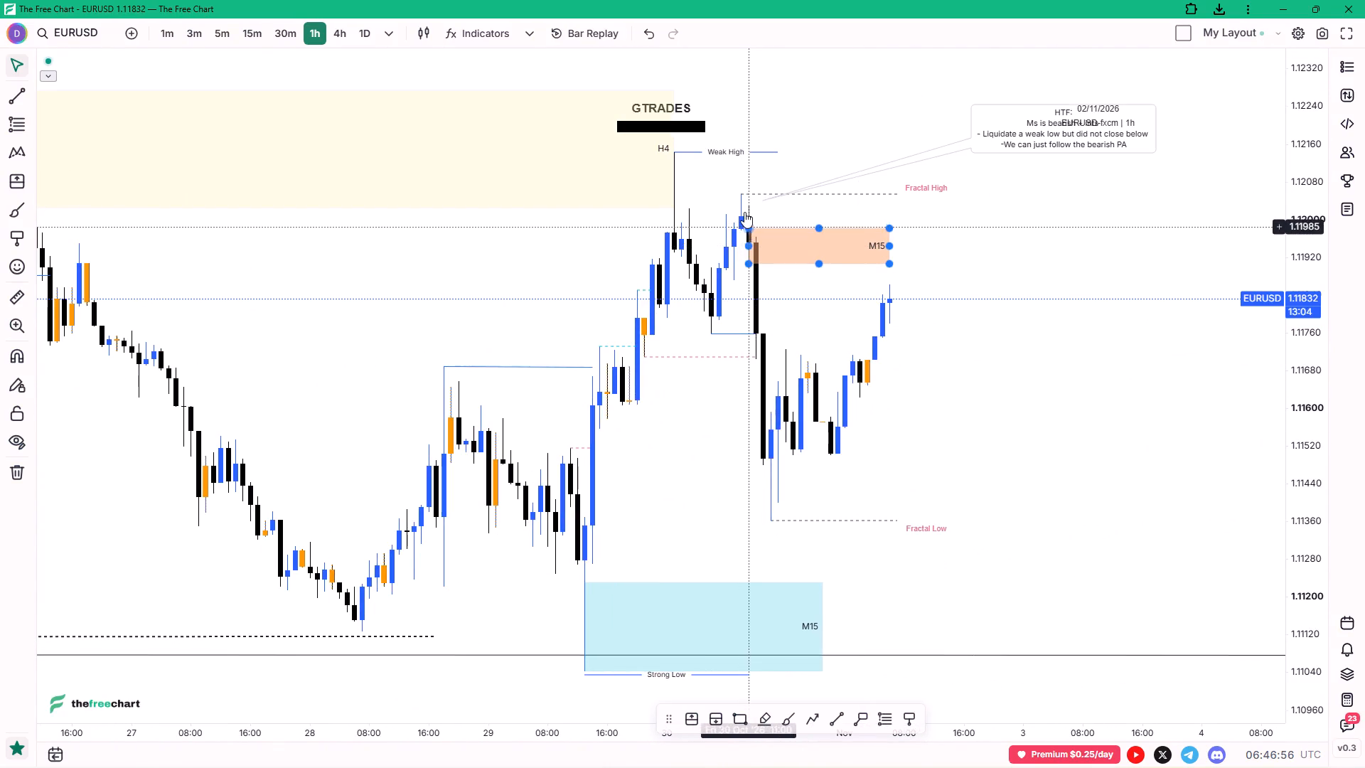
drag(744, 212, 740, 196)
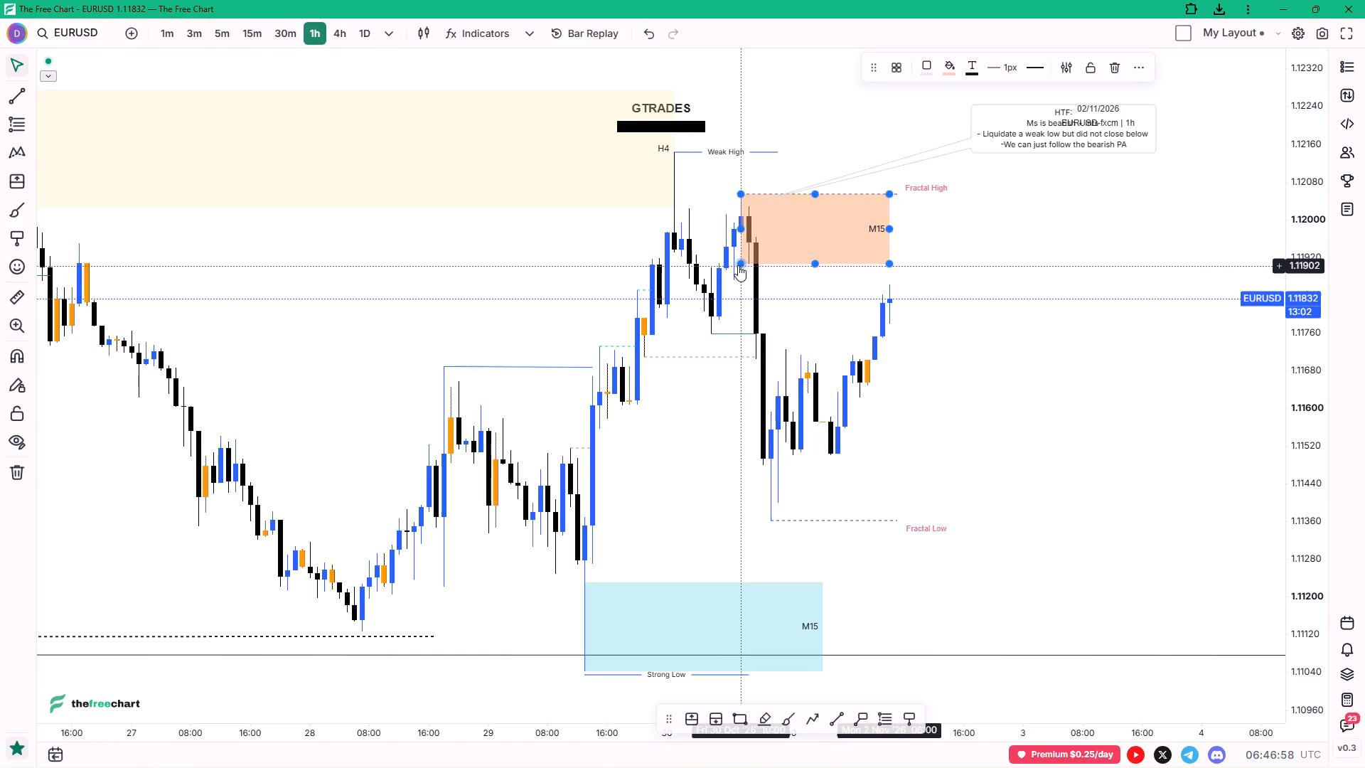
On the 30-minute interval, refit the orange M15 zone to start at the Strong High candle, with its lower edge at about 1.11906.
click(279, 33)
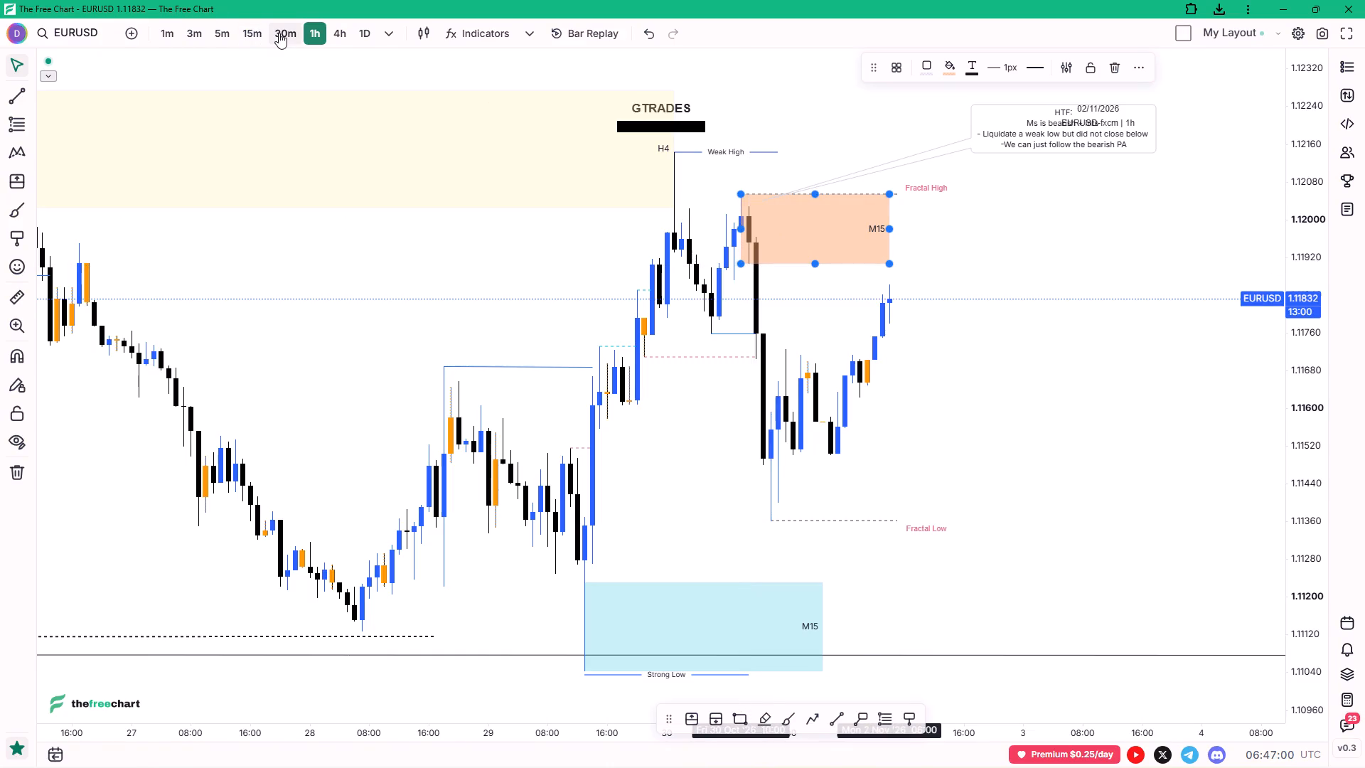
ctrl+scroll(975, 230, up, 4)
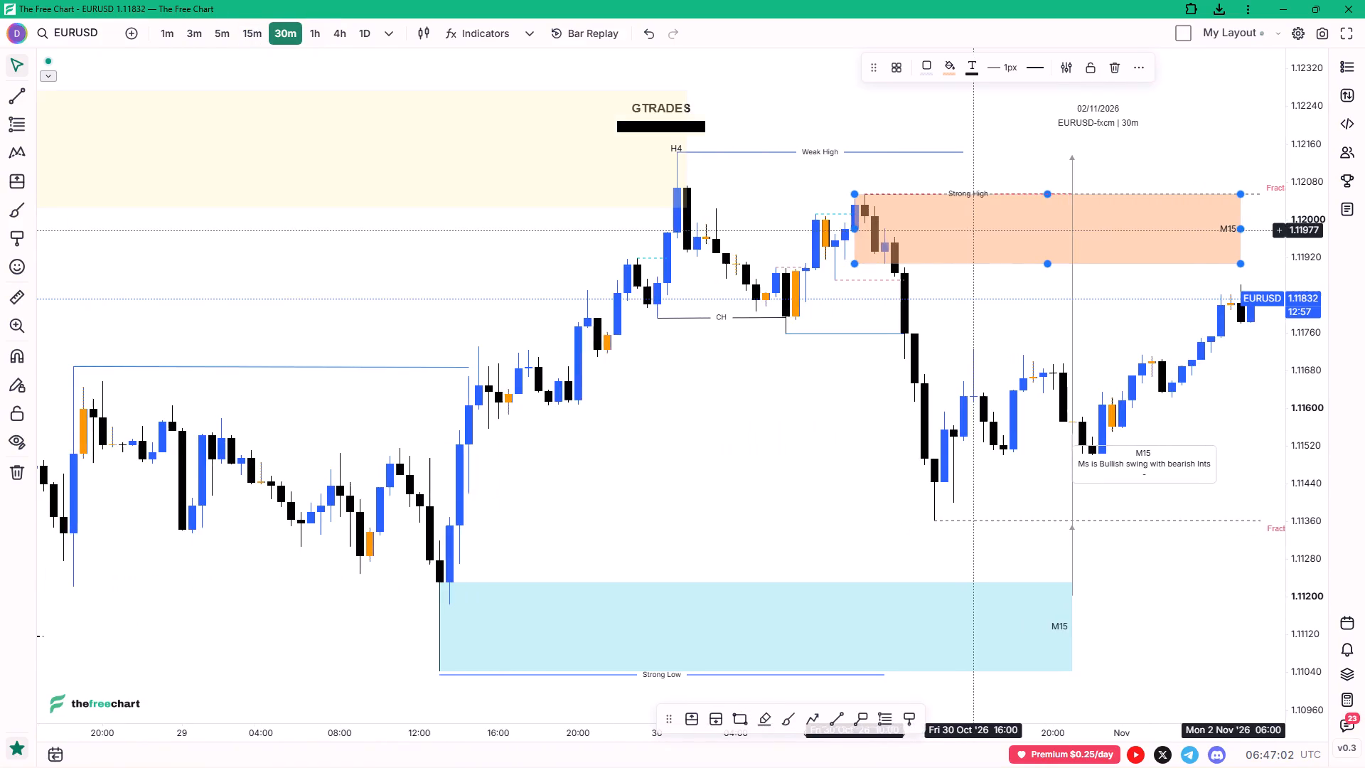
drag(977, 295, 875, 319)
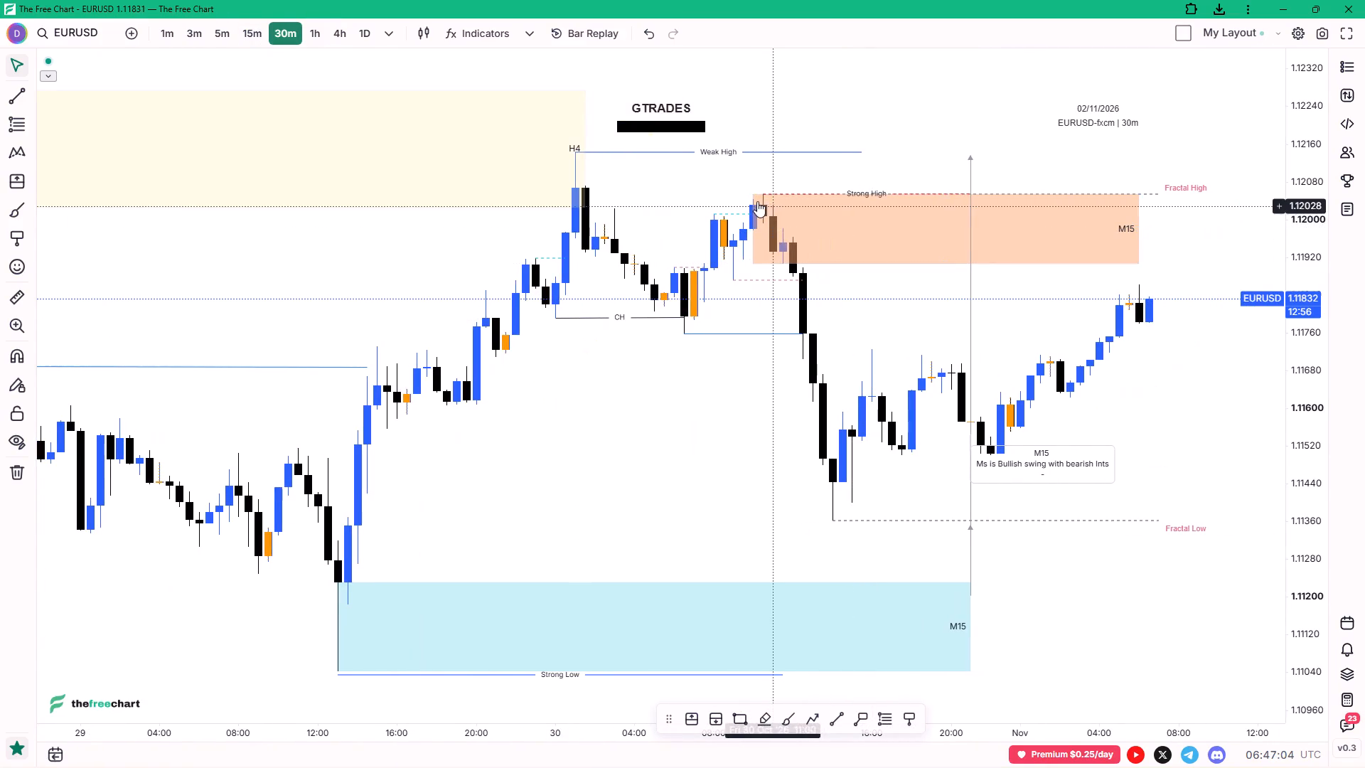
drag(752, 262, 769, 248)
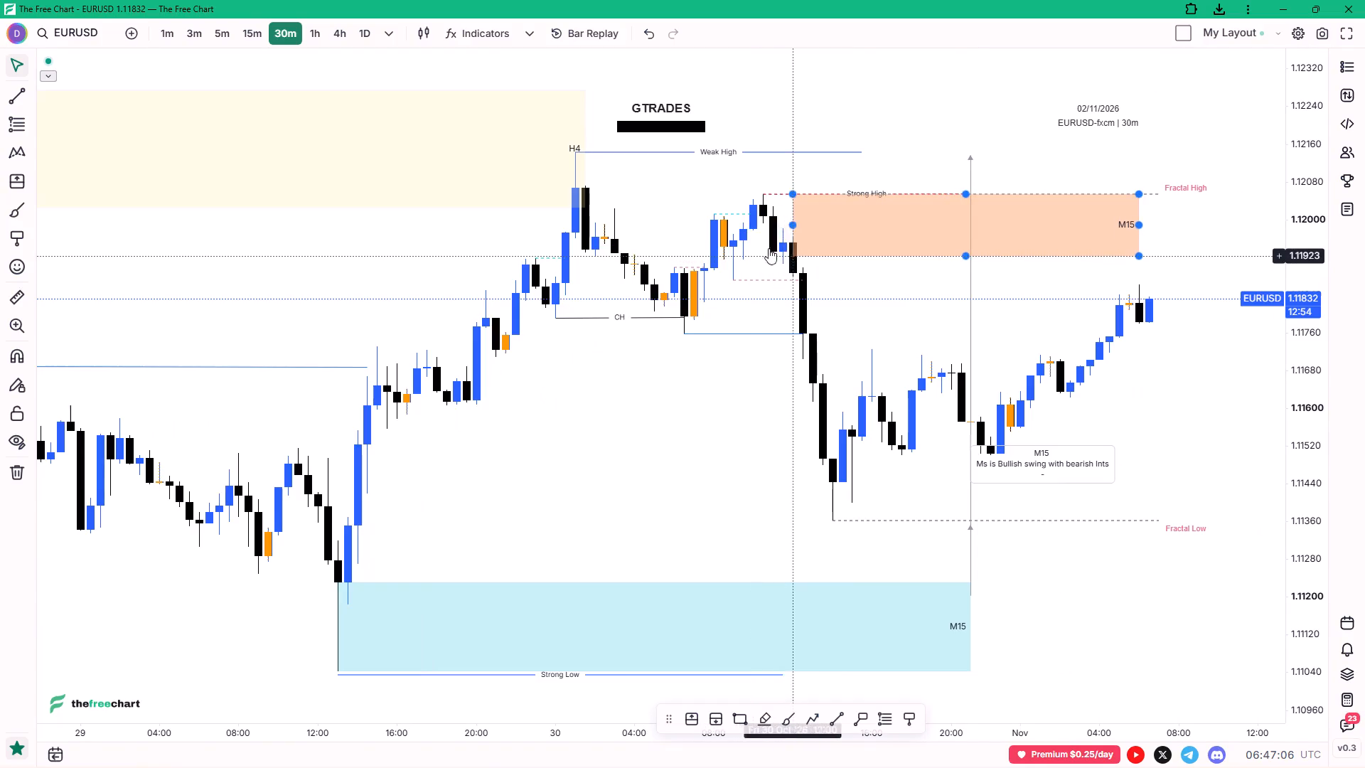
drag(769, 248, 778, 264)
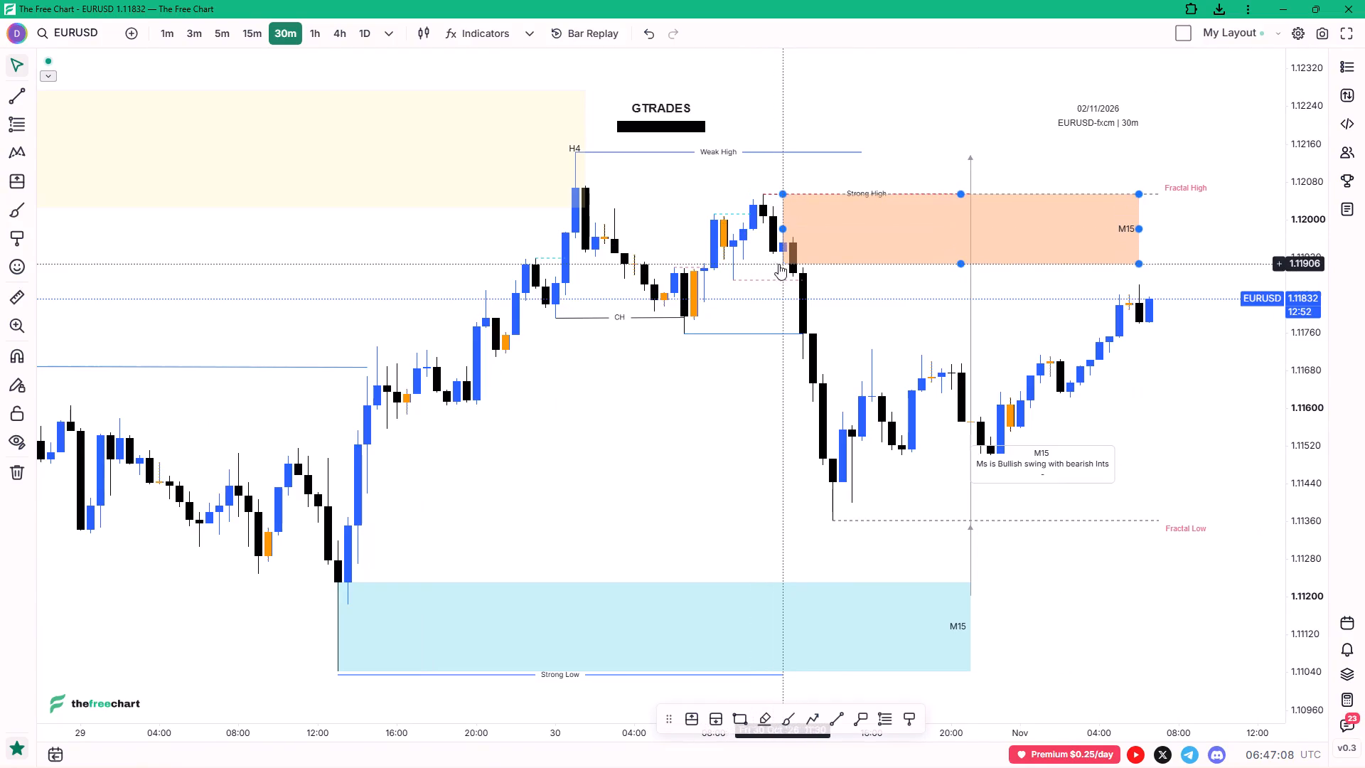
drag(778, 264, 782, 266)
click(867, 299)
drag(783, 228, 763, 227)
double_click(896, 324)
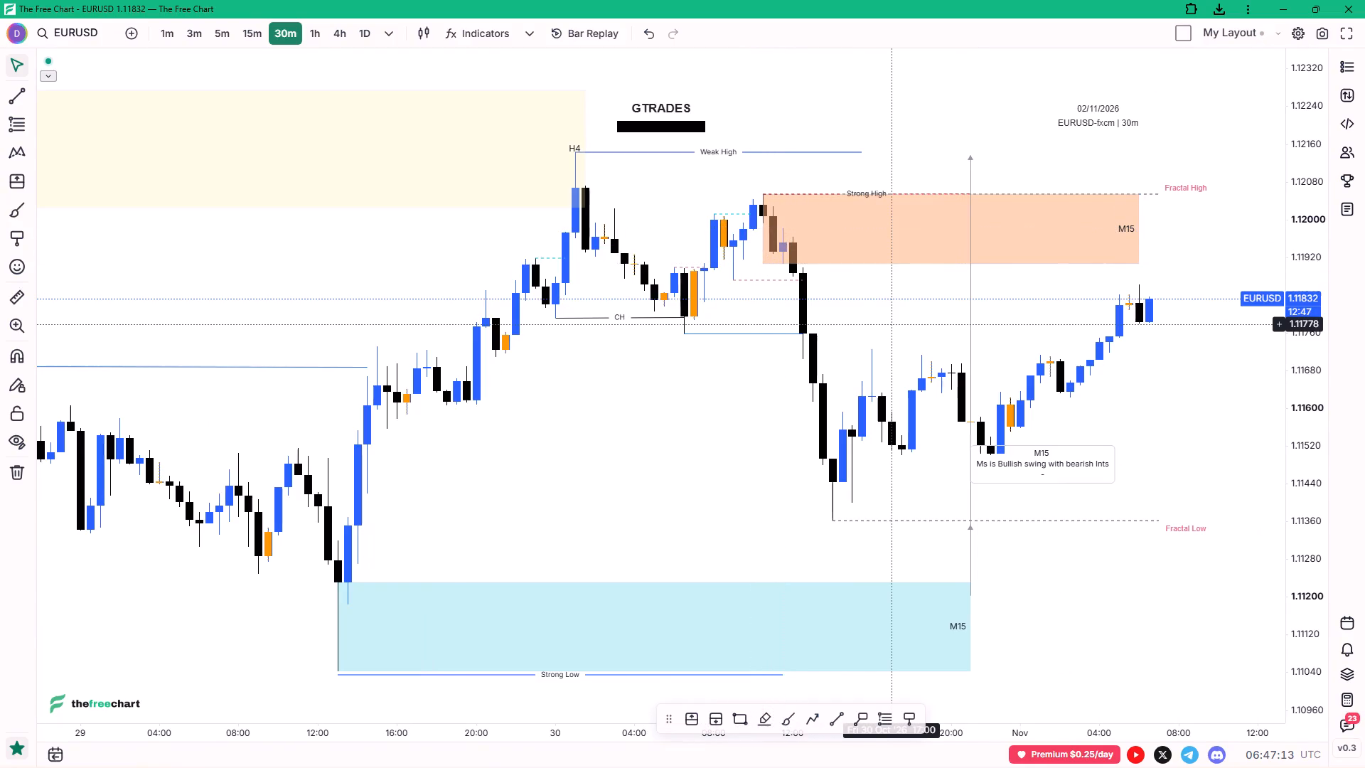
Delete both grey vertical arrow paths near the end of the blue M15 zone on the EURUSD chart.
ctrl+scroll(896, 324, down, 2)
drag(894, 324, 730, 325)
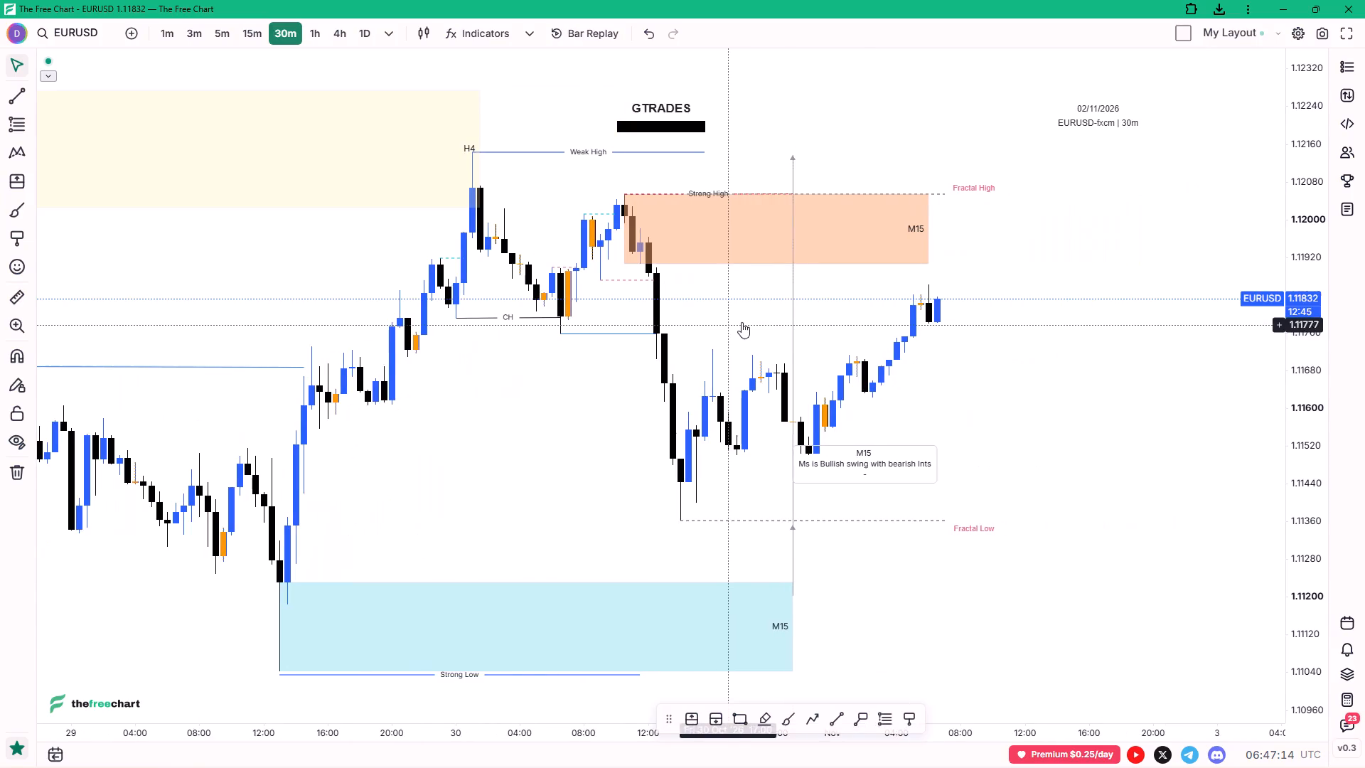
drag(793, 158, 845, 183)
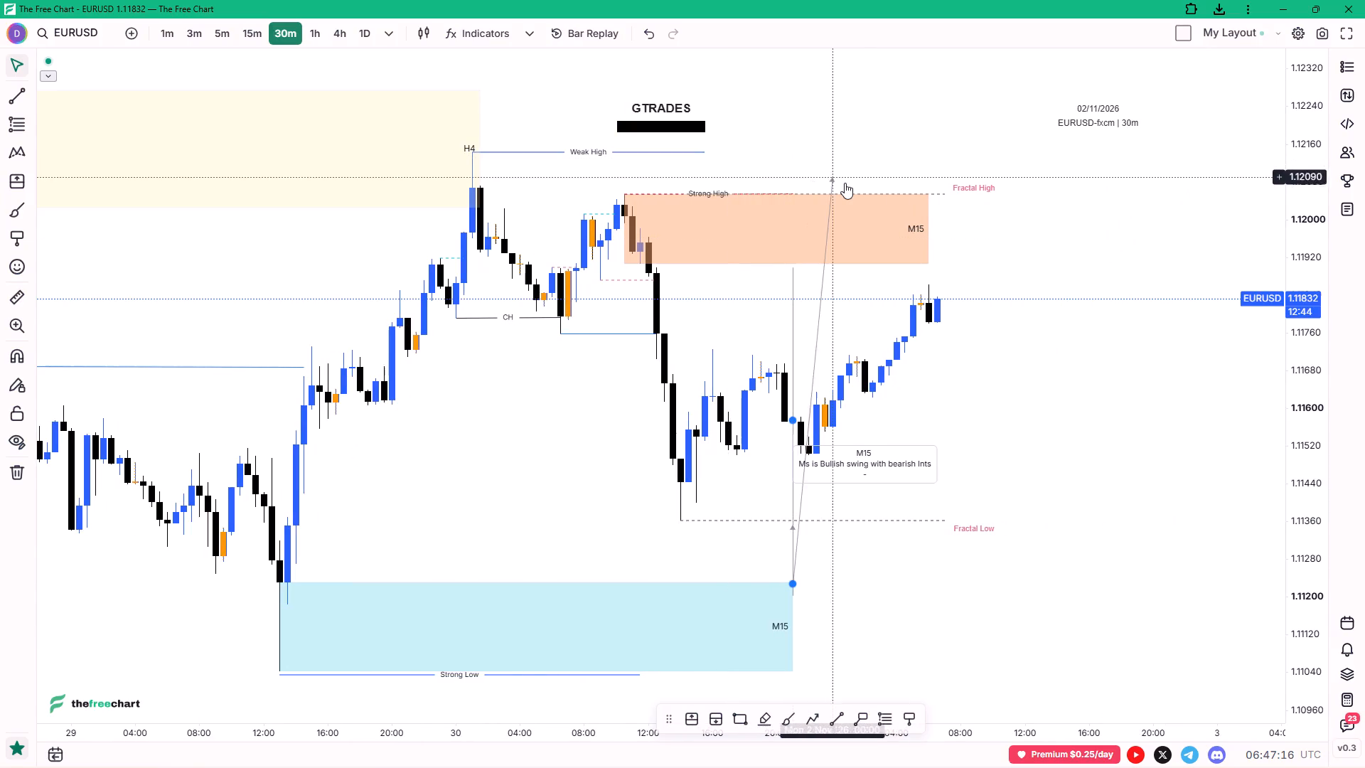
drag(845, 183, 894, 205)
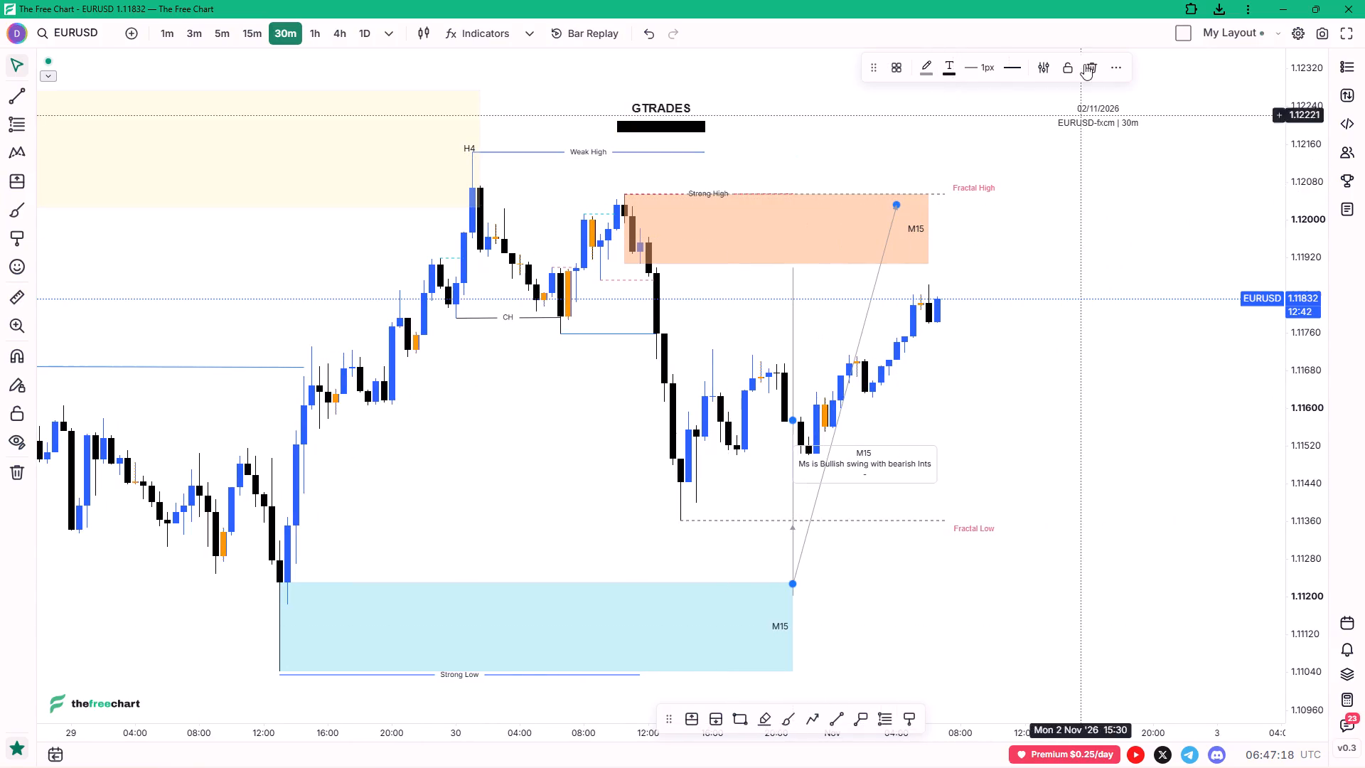
click(1084, 63)
double_click(790, 270)
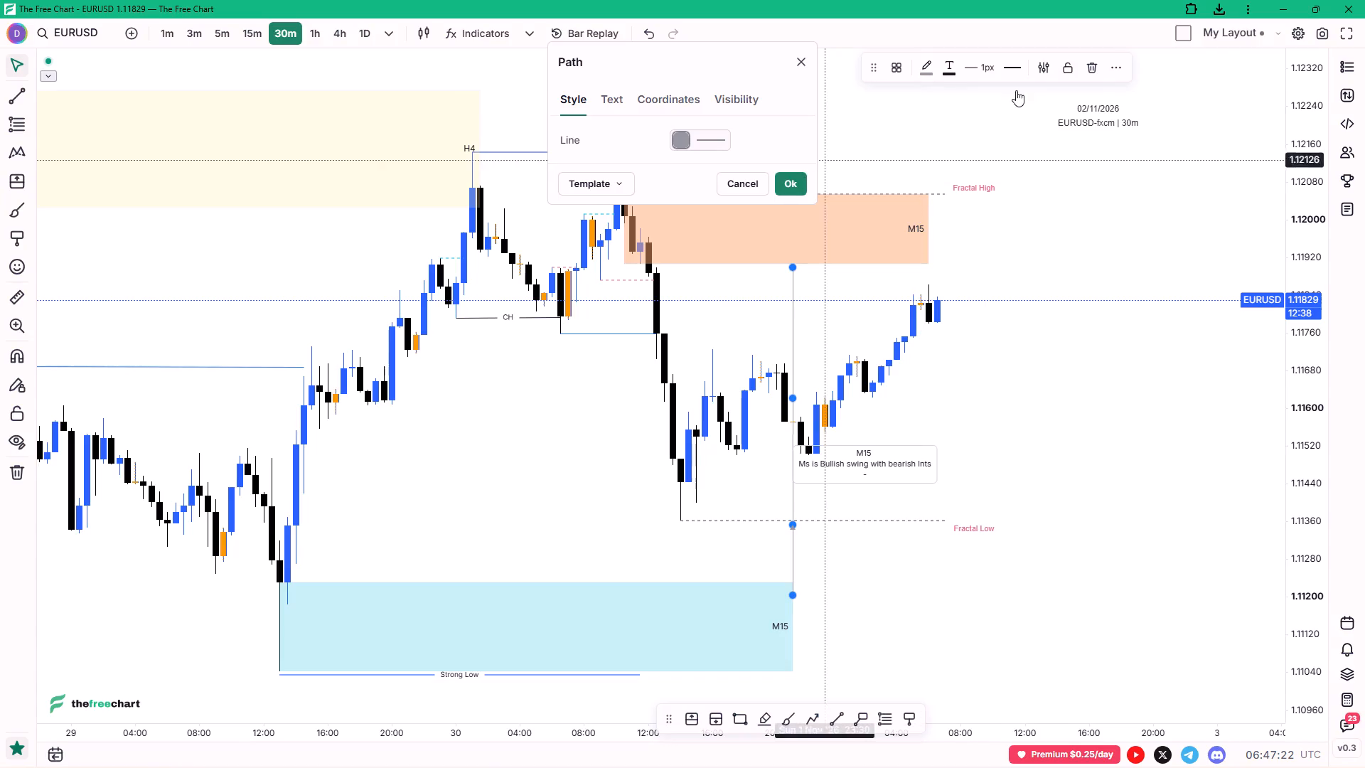
click(1092, 75)
Place a callout pointing at the orange M15 zone's lower-right corner, with its box slightly below and to the right of it.
ctrl+scroll(1021, 284, down, 1)
drag(1047, 353, 1054, 318)
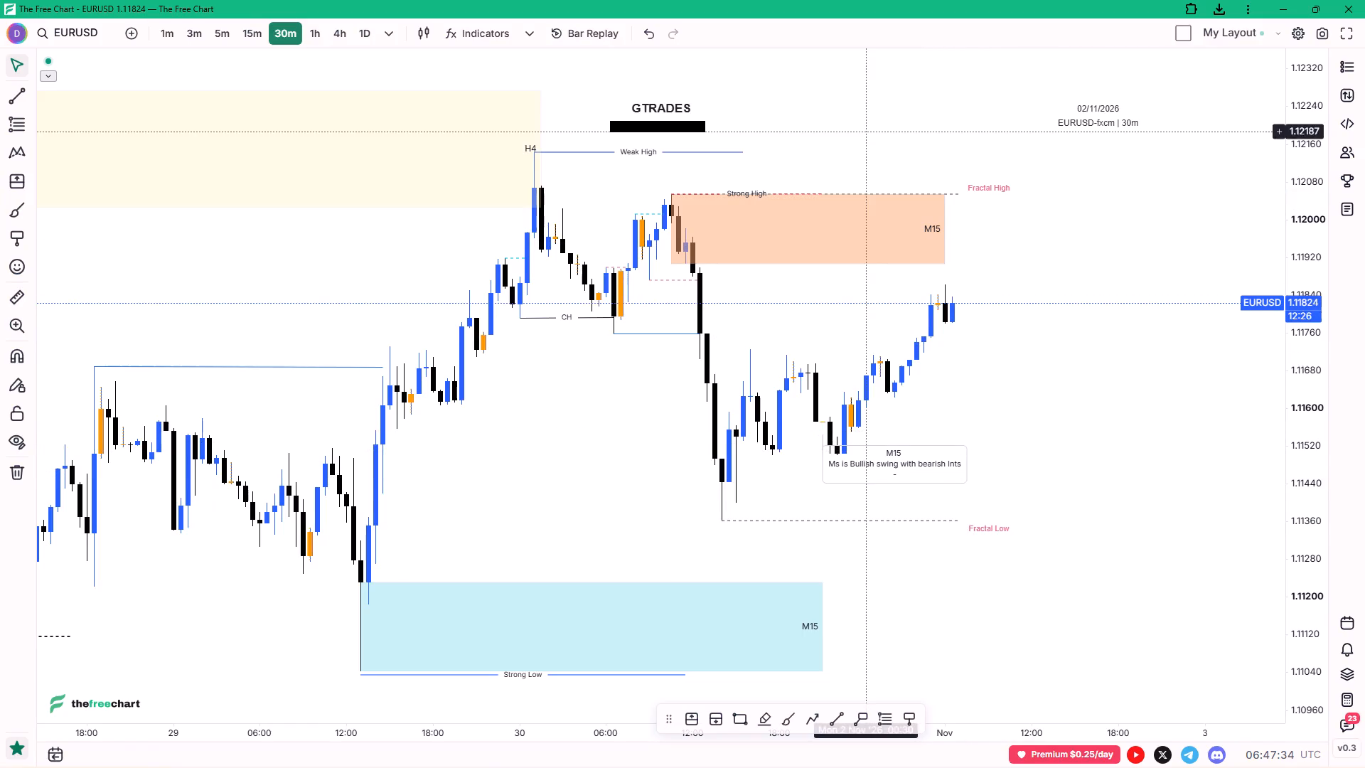
drag(1043, 267, 944, 270)
click(943, 270)
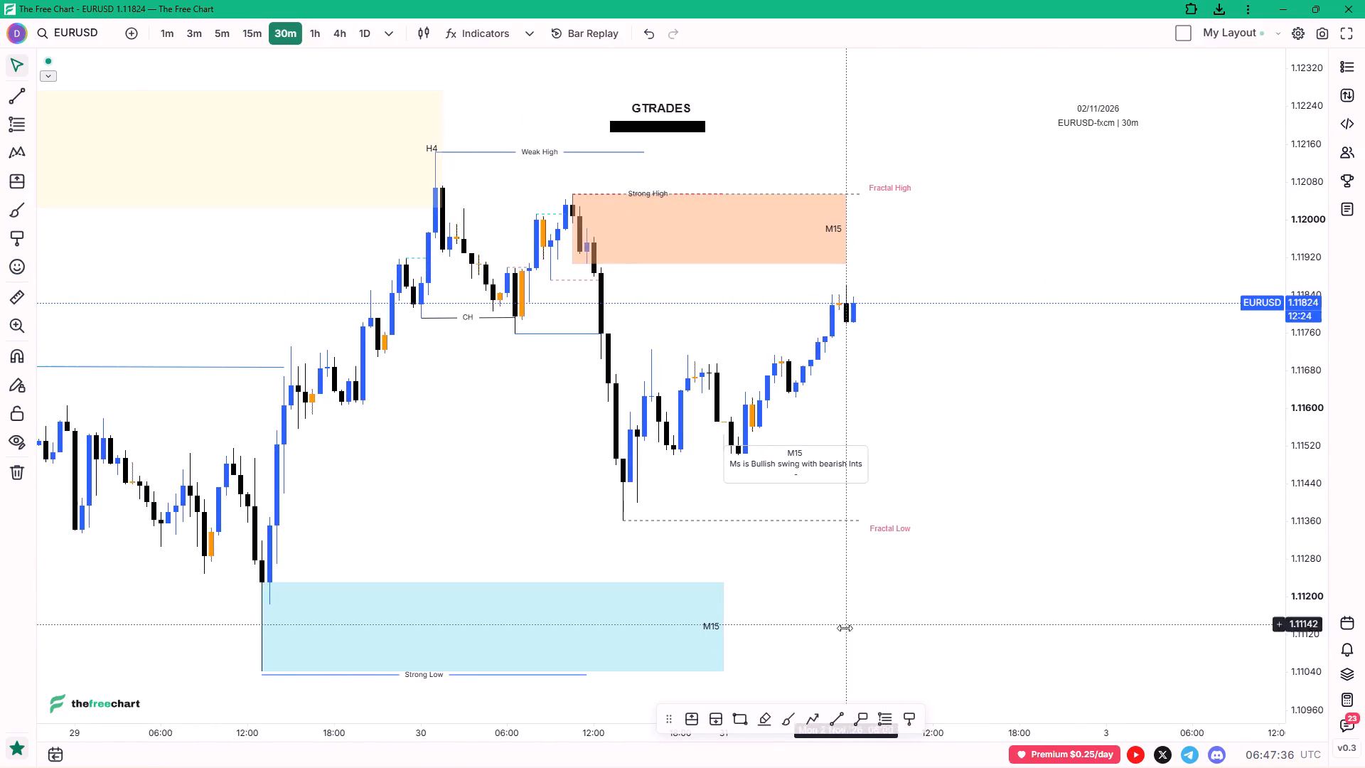
click(864, 715)
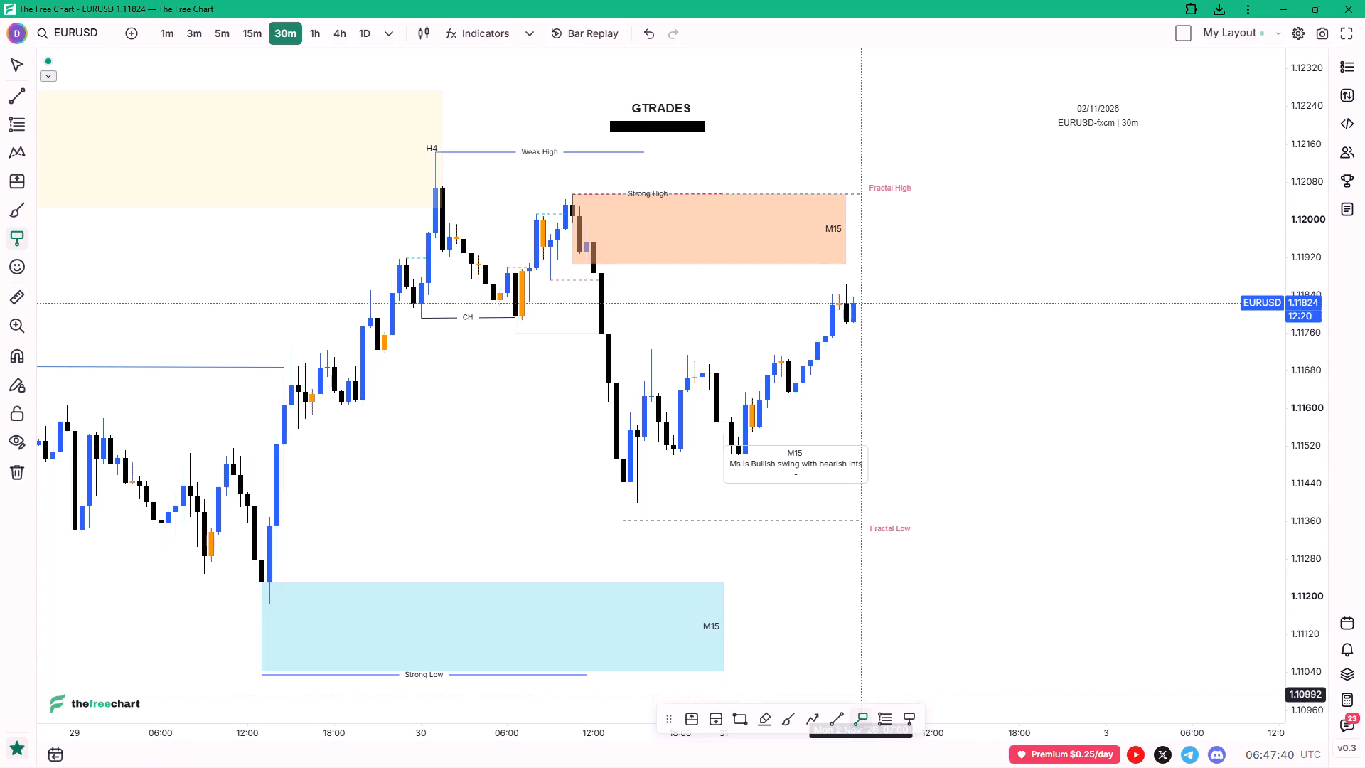
click(849, 265)
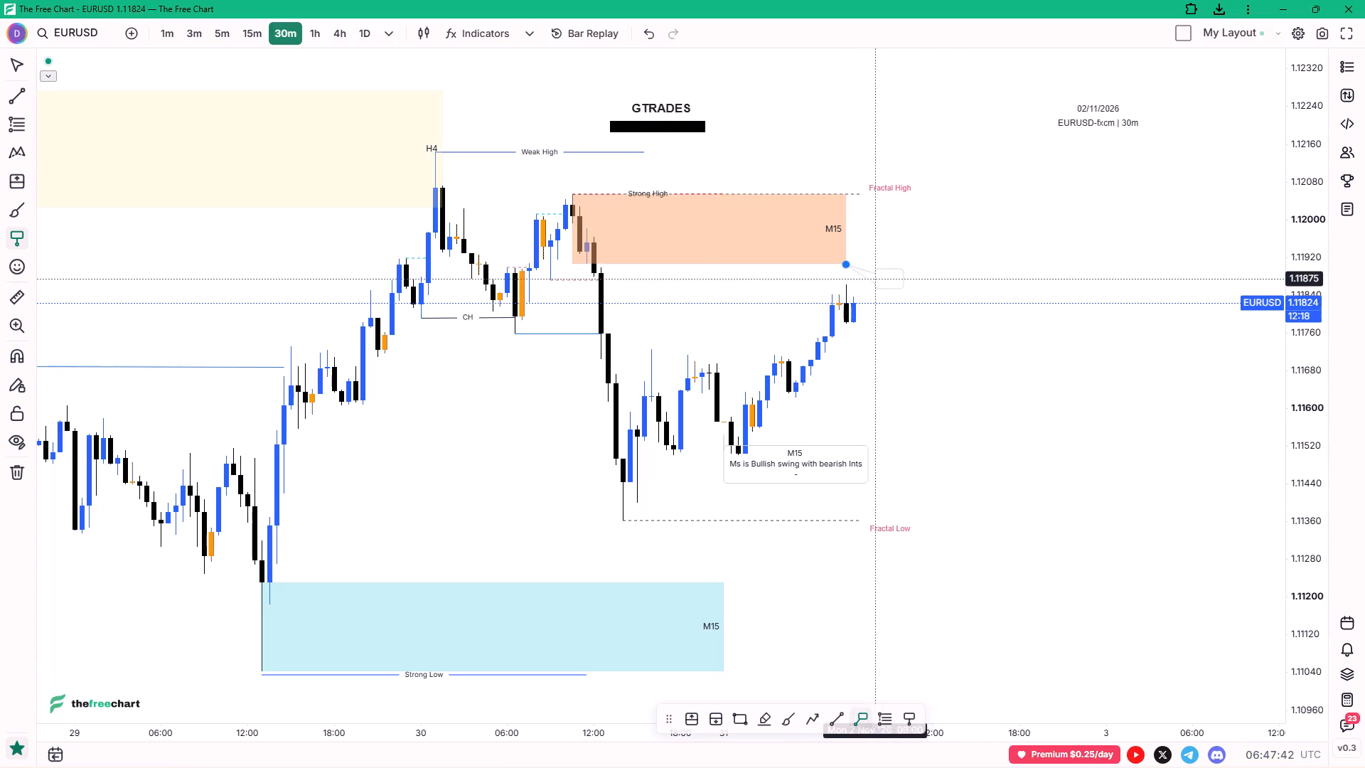
click(892, 279)
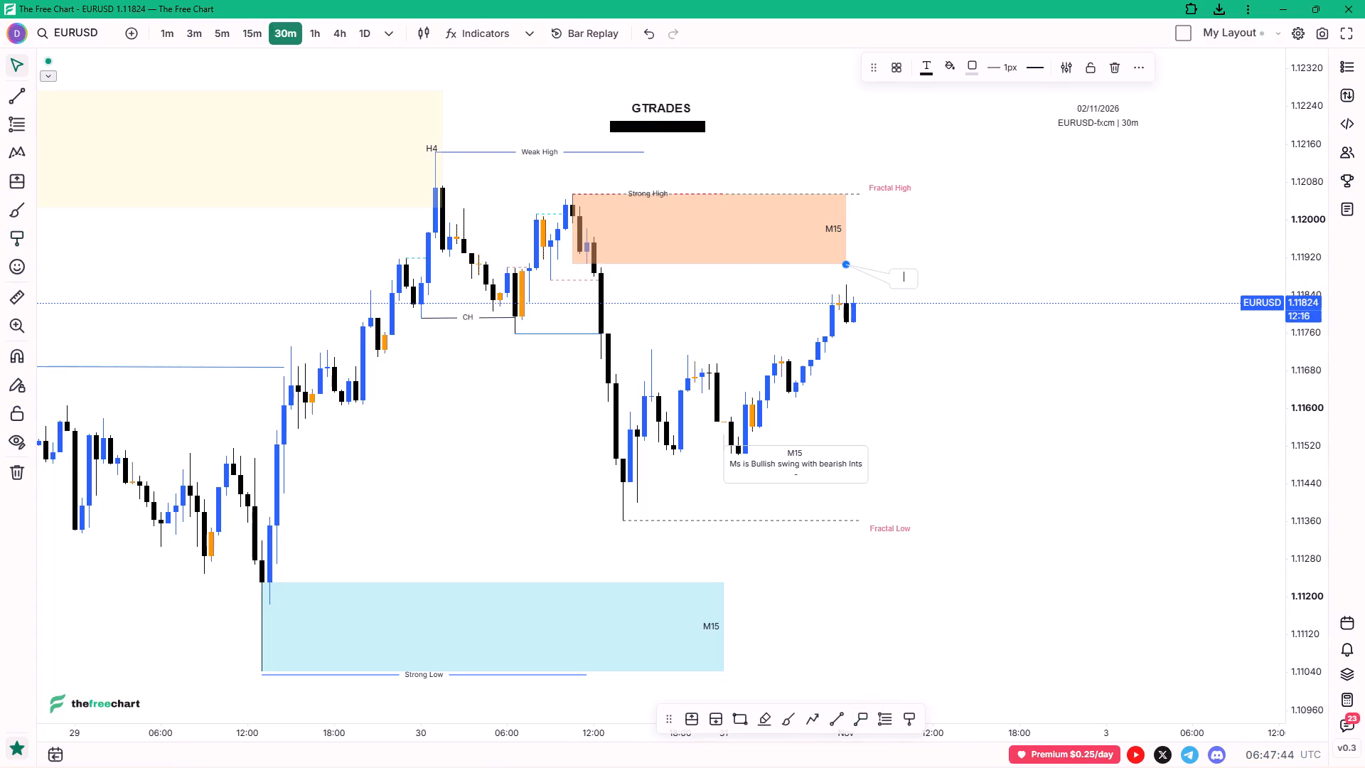
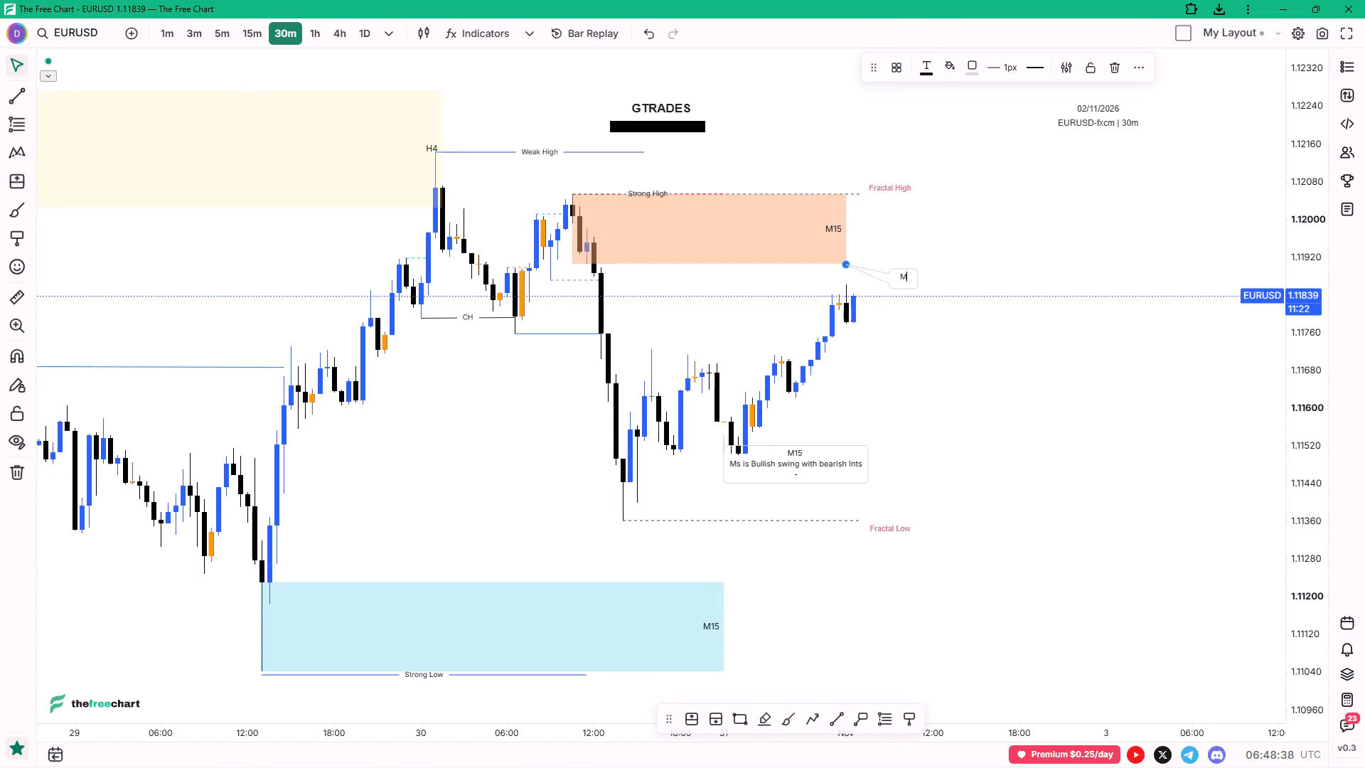
Enter the heading "MTF:" in the callout by the orange M15 zone, with "MS swing Bullish with bearish Ints" on the line below.
text(Tf)
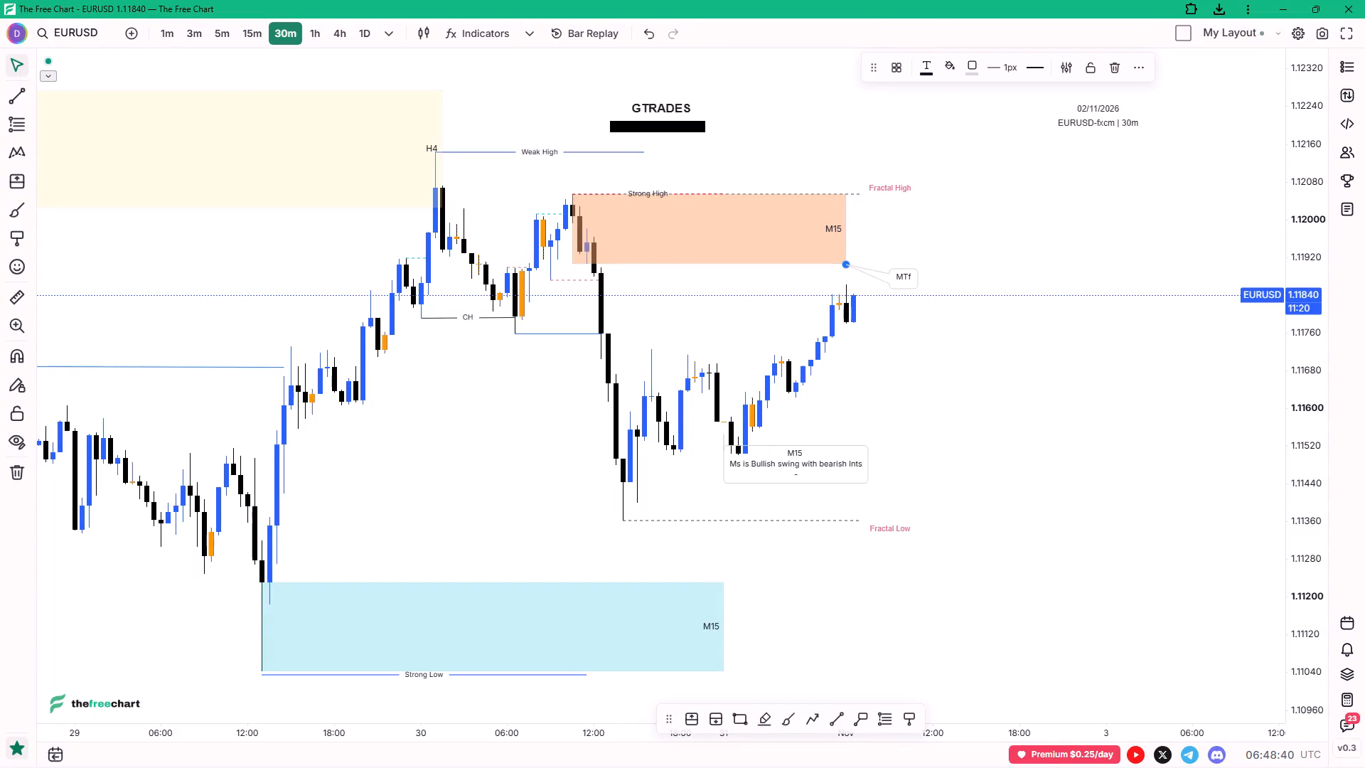
key(BackSpace)
key(shift+f)
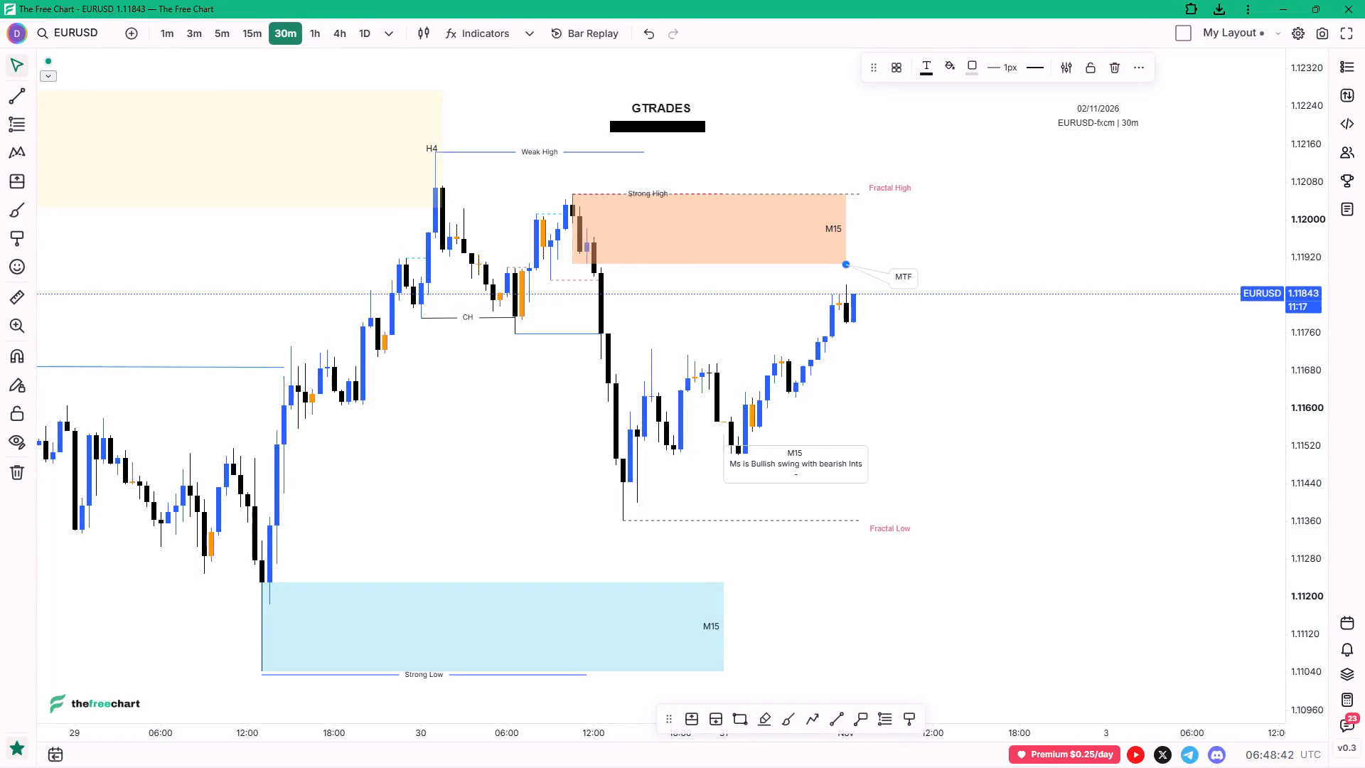
key(shift+colon)
key(shift+Return)
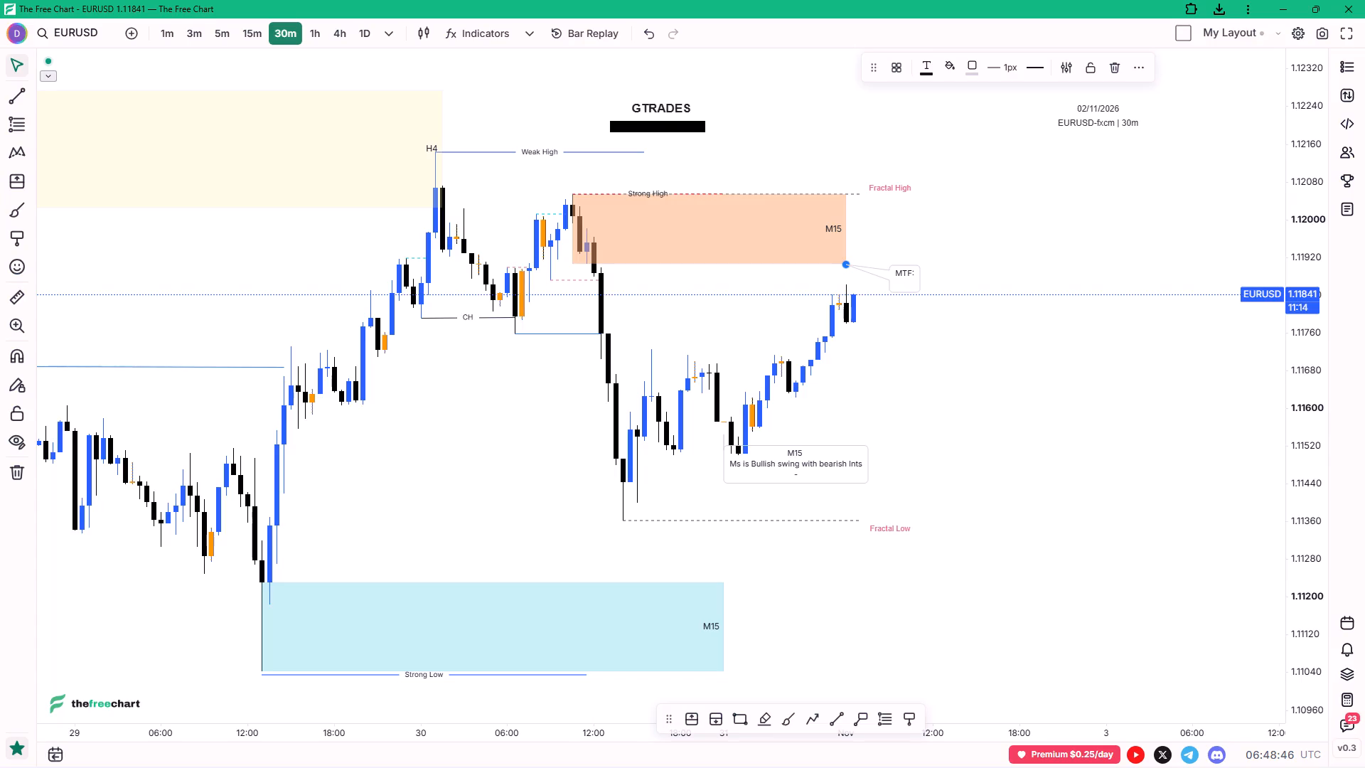
text(MS)
key(space)
text(swing Bullish)
key(space)
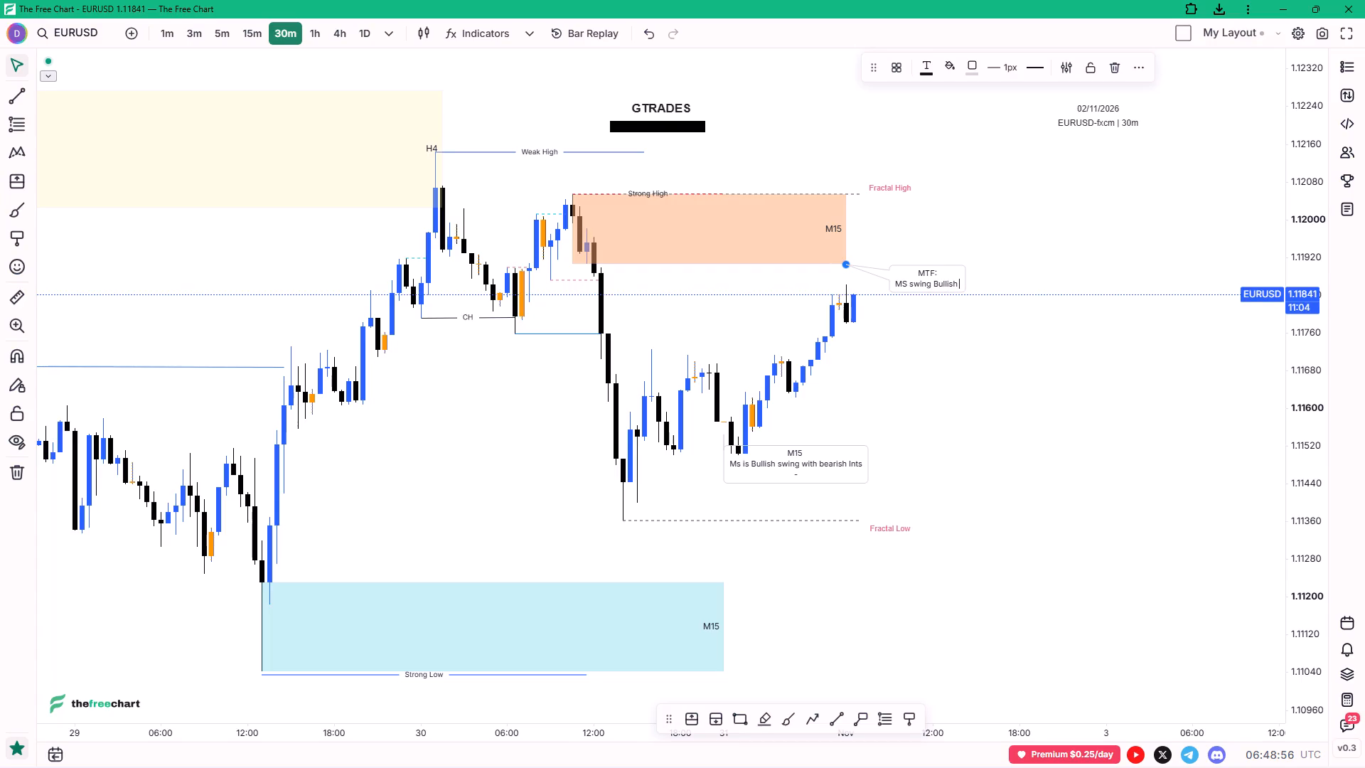
text(with bearish Ints)
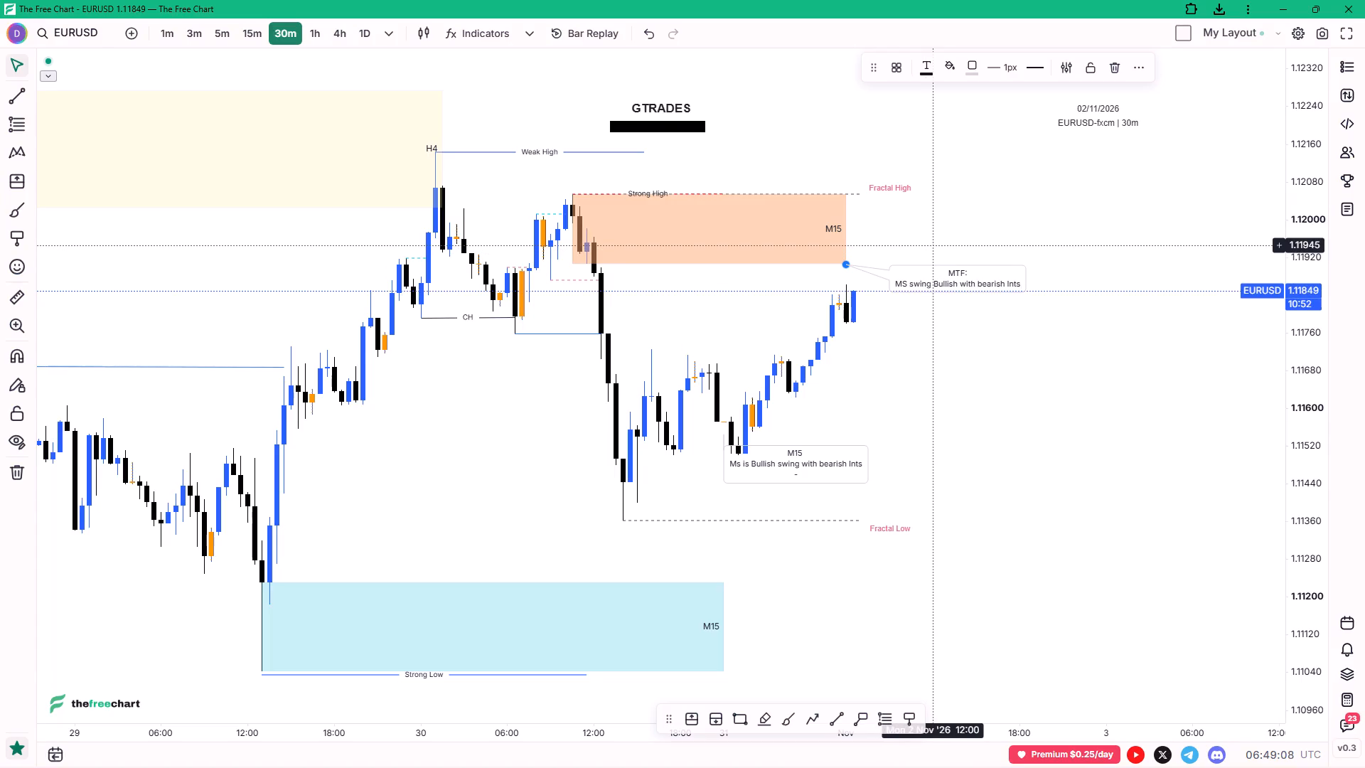
Add a third line to the MTF callout: "-We can anticipate for a Bearish PB but keep in mind we have a weak High".
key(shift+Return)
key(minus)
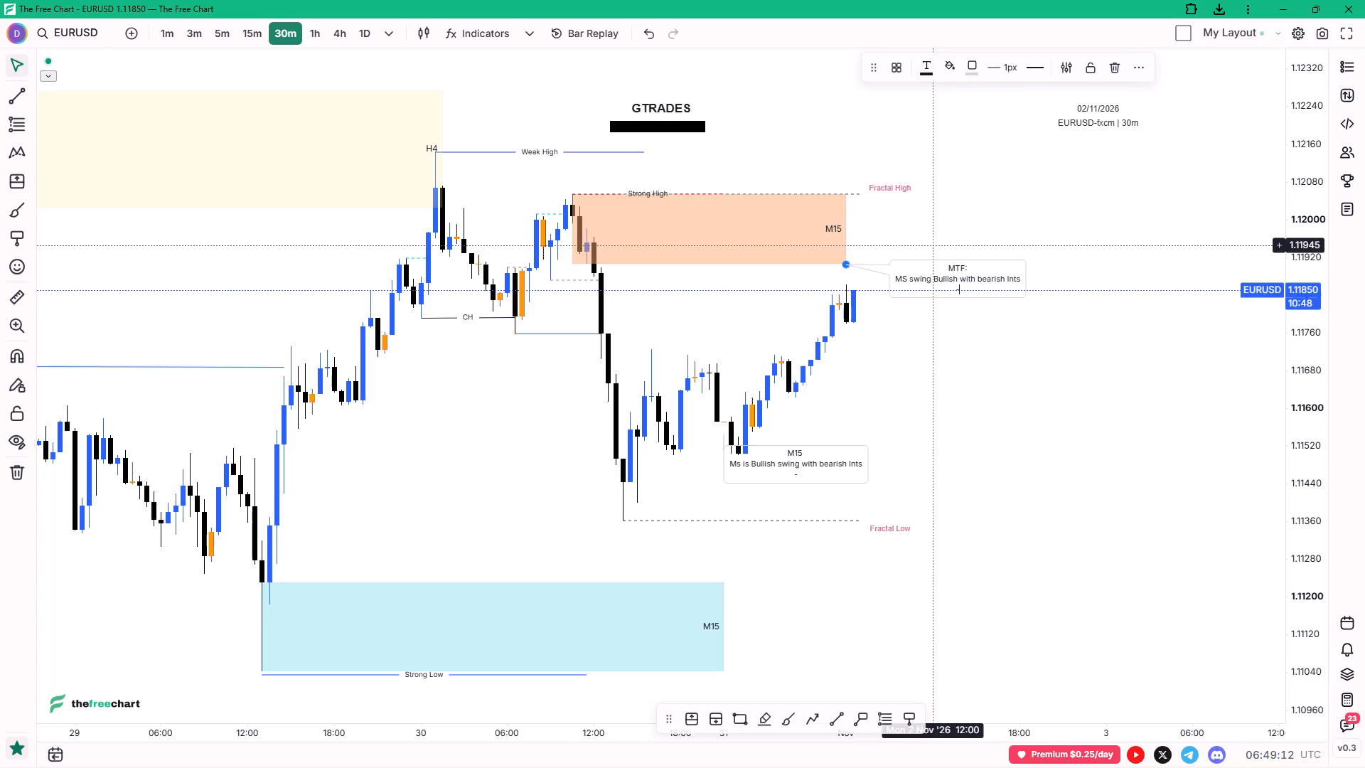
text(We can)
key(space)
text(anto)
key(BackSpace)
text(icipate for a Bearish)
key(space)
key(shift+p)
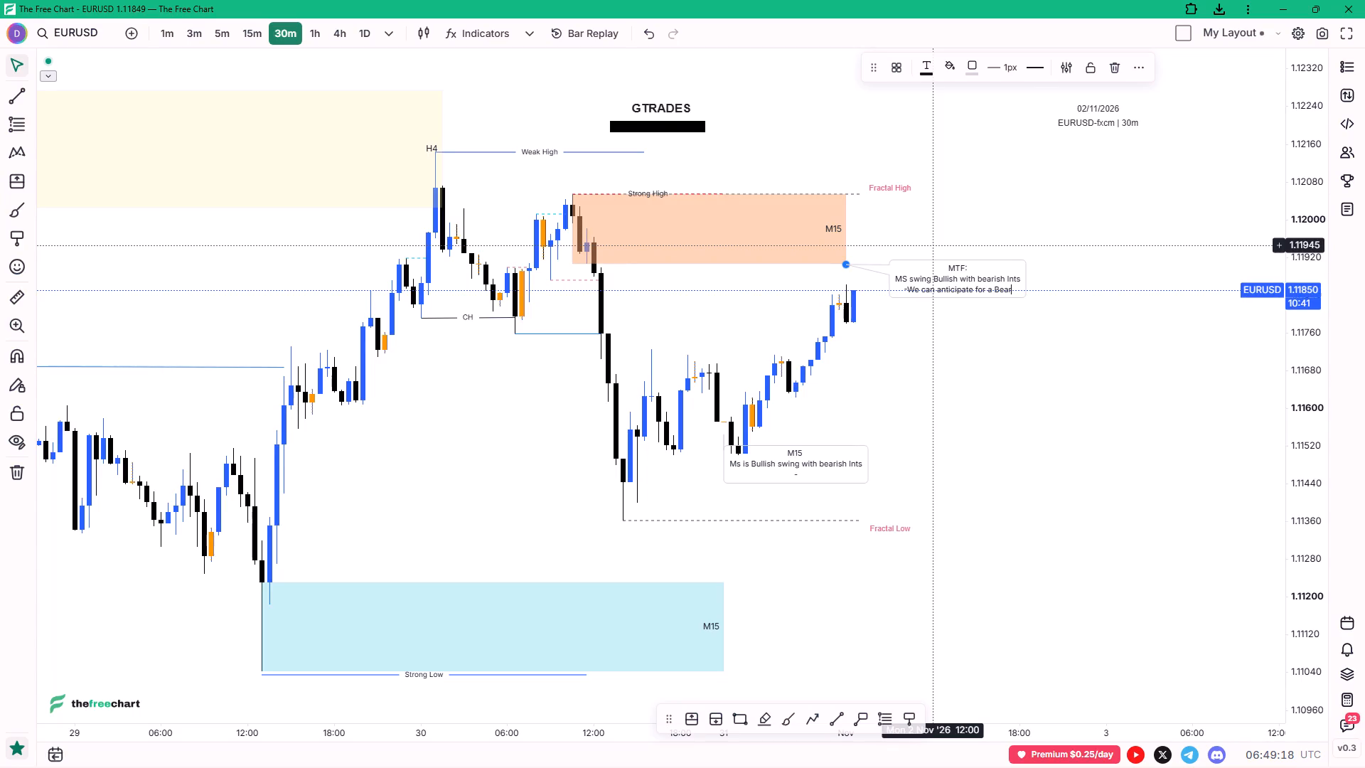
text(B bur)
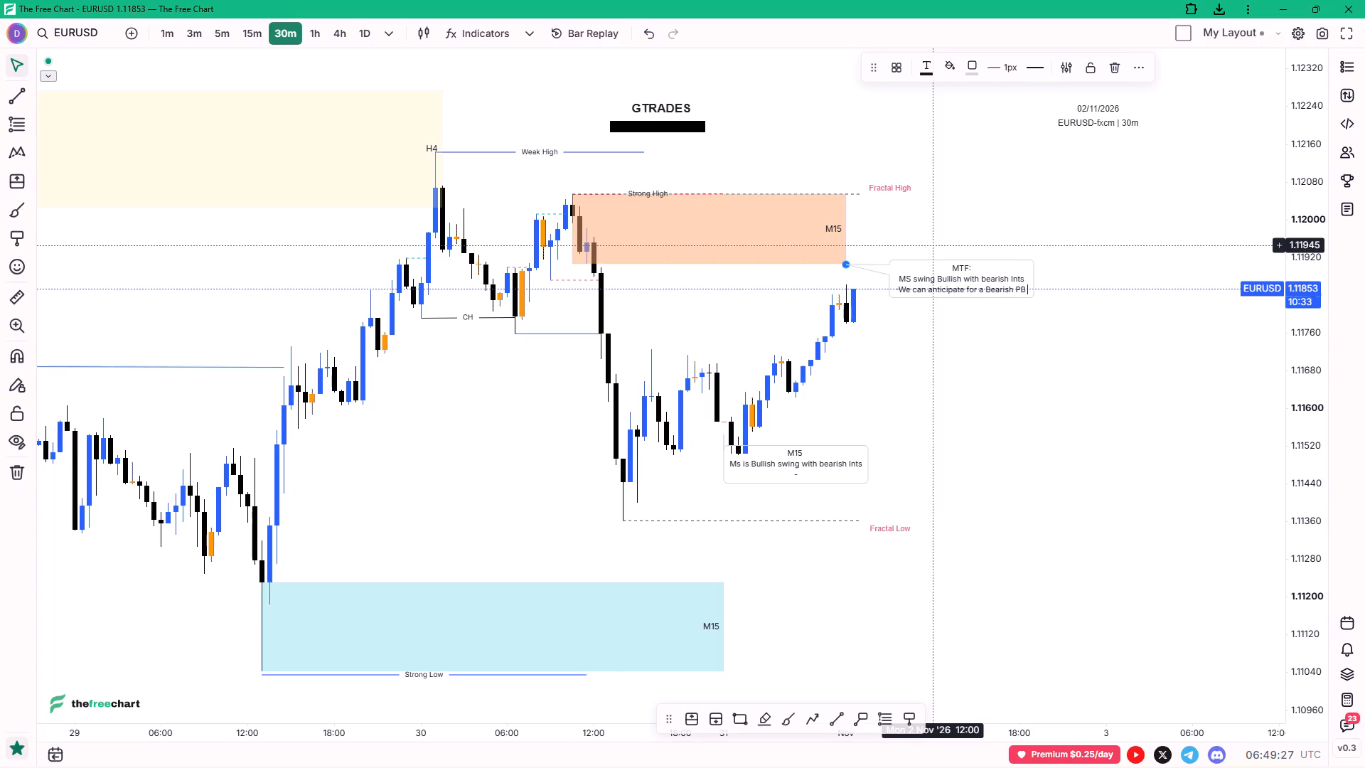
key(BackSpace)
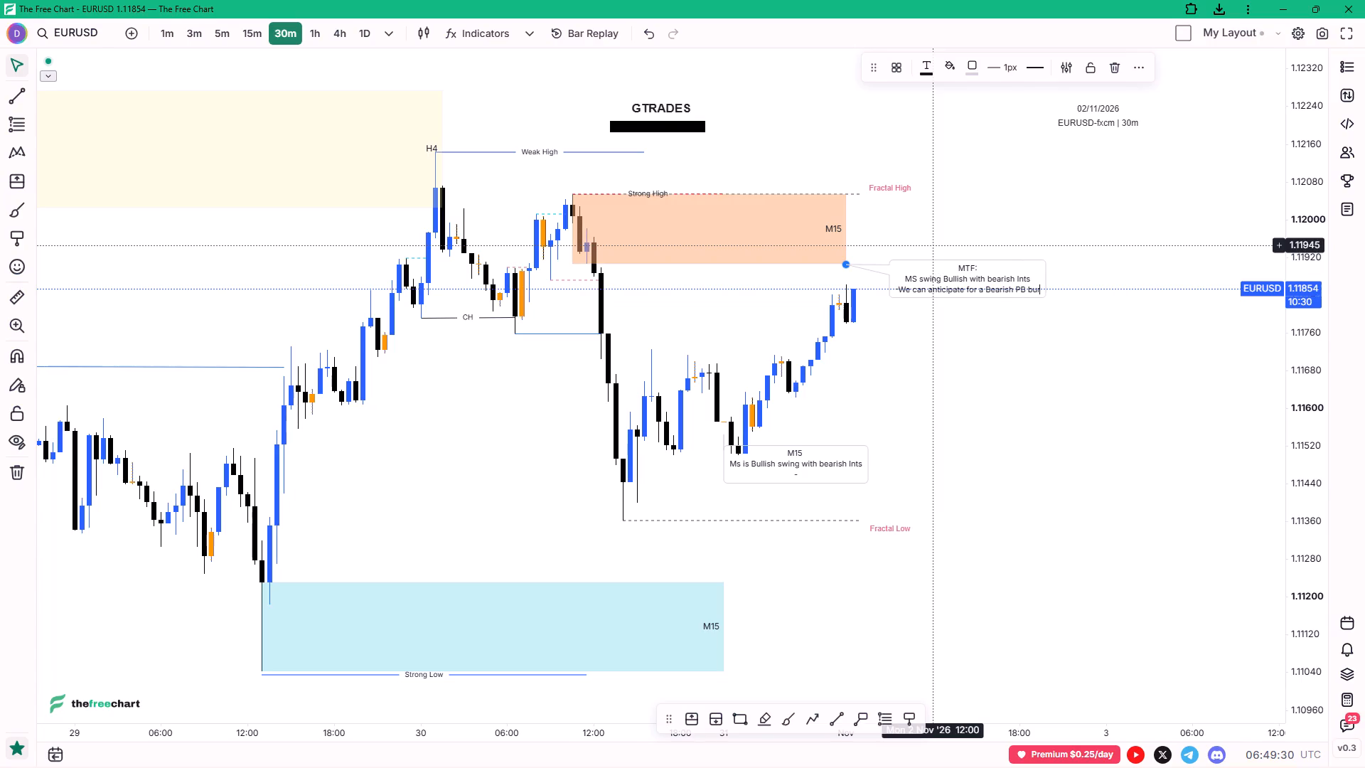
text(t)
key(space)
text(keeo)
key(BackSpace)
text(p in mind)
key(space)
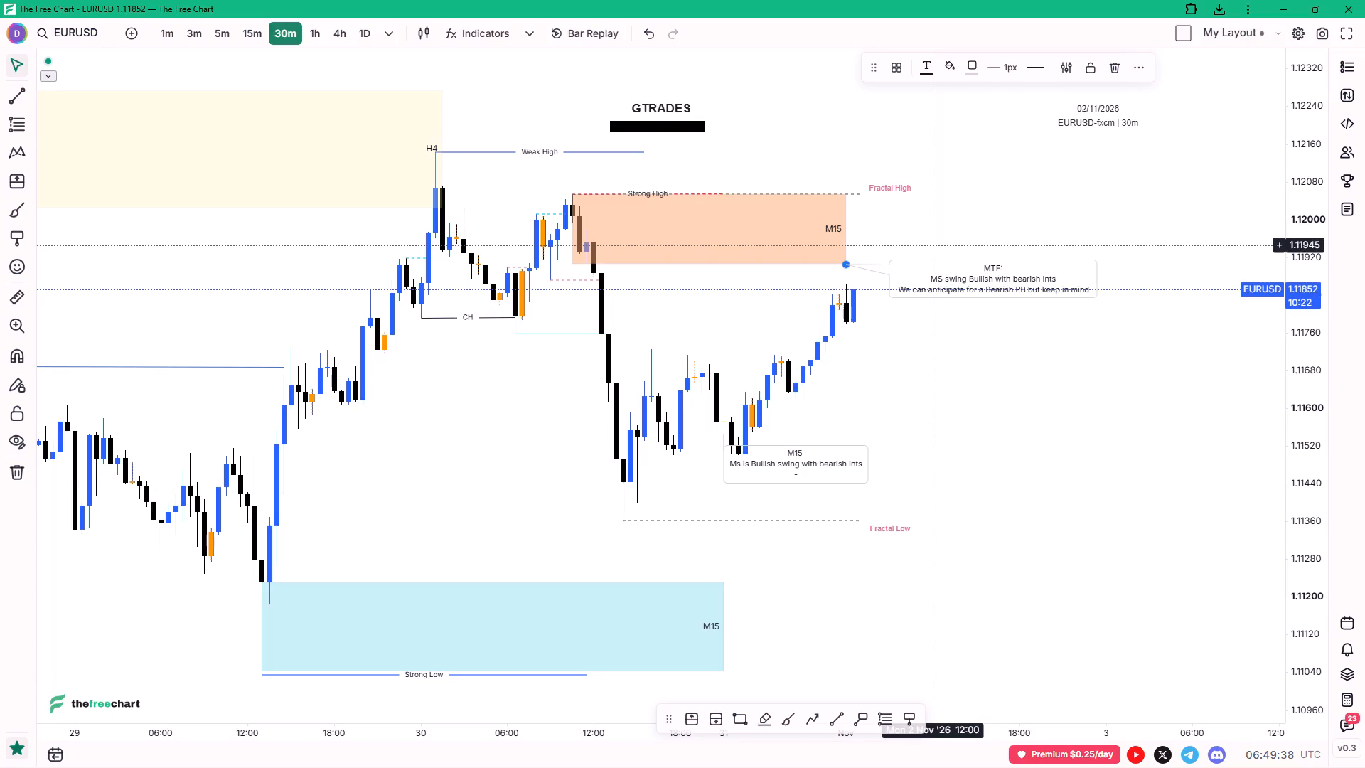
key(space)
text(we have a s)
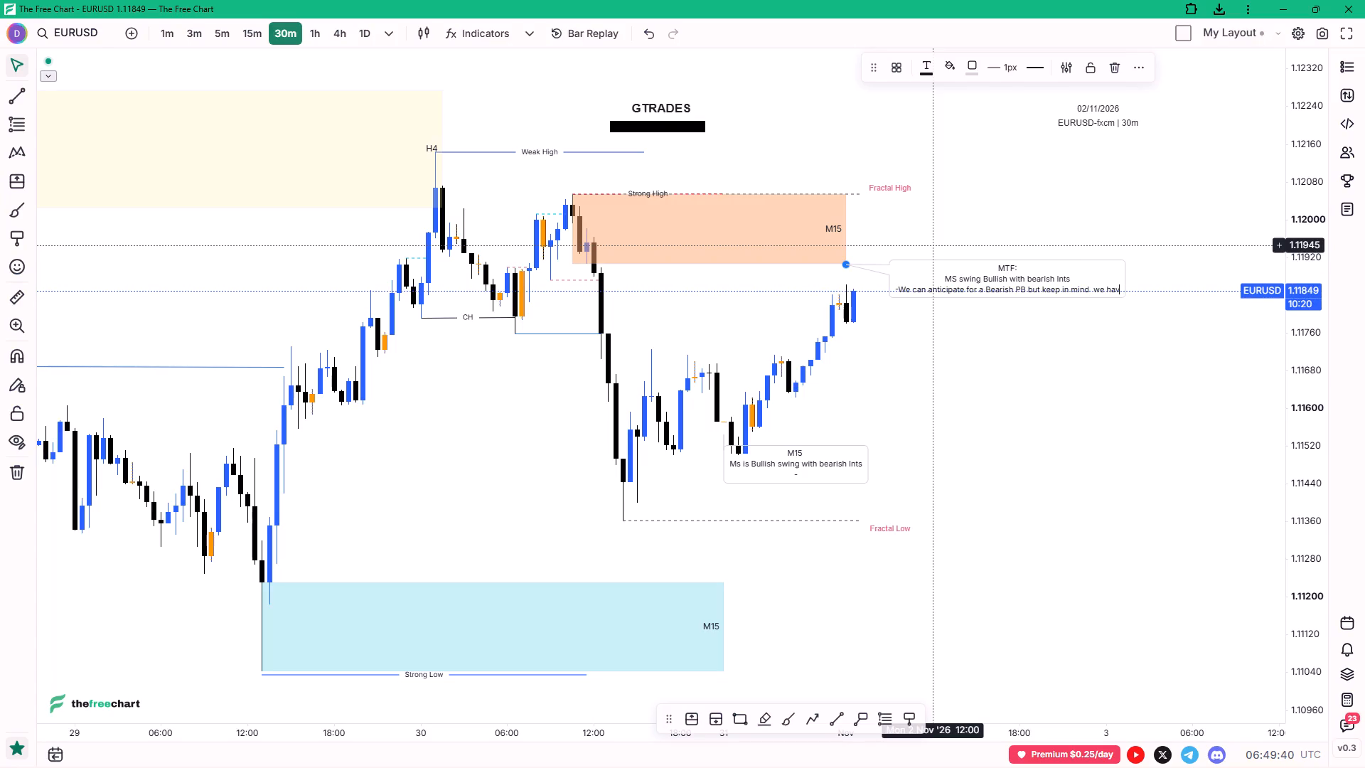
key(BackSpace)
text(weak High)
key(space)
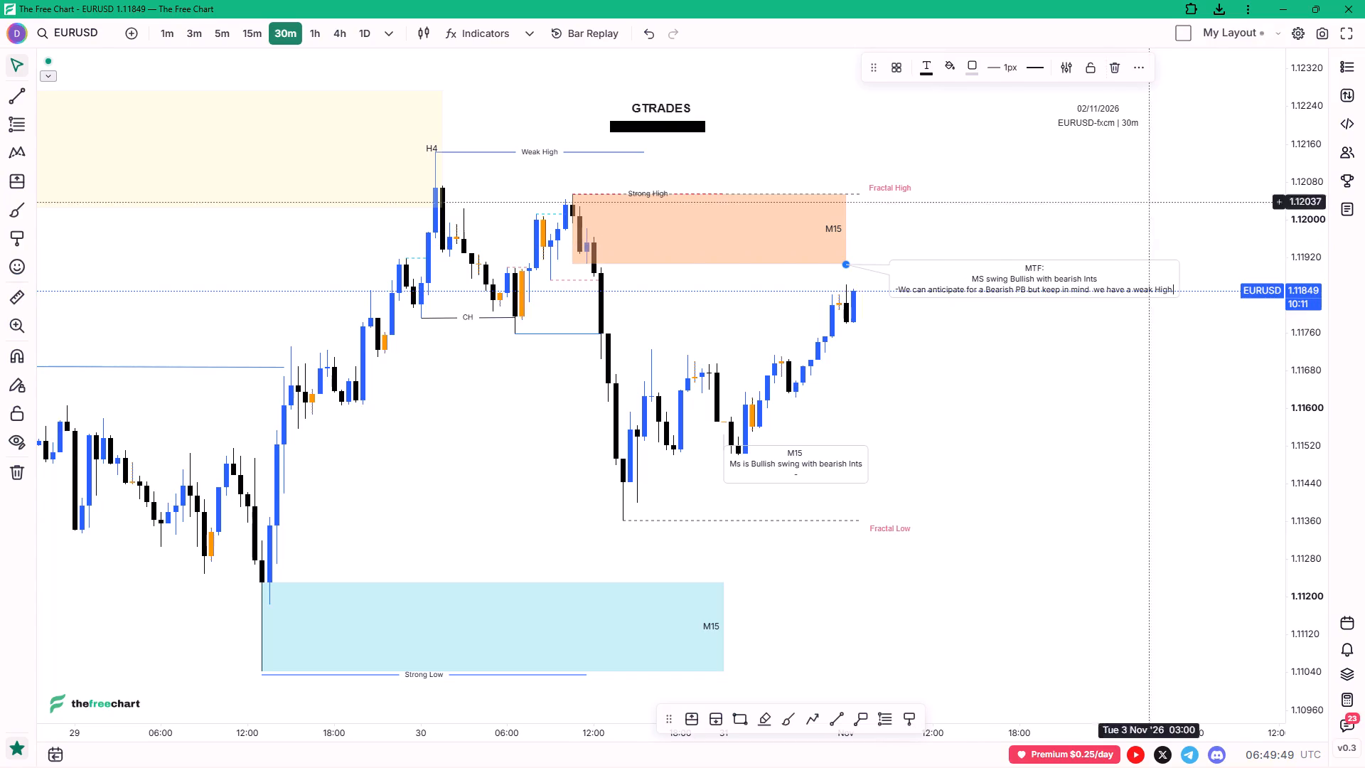
Move the MTF callout's box up beside the lower part of the orange M15 zone, clear of the current-price line.
drag(1113, 273, 1110, 262)
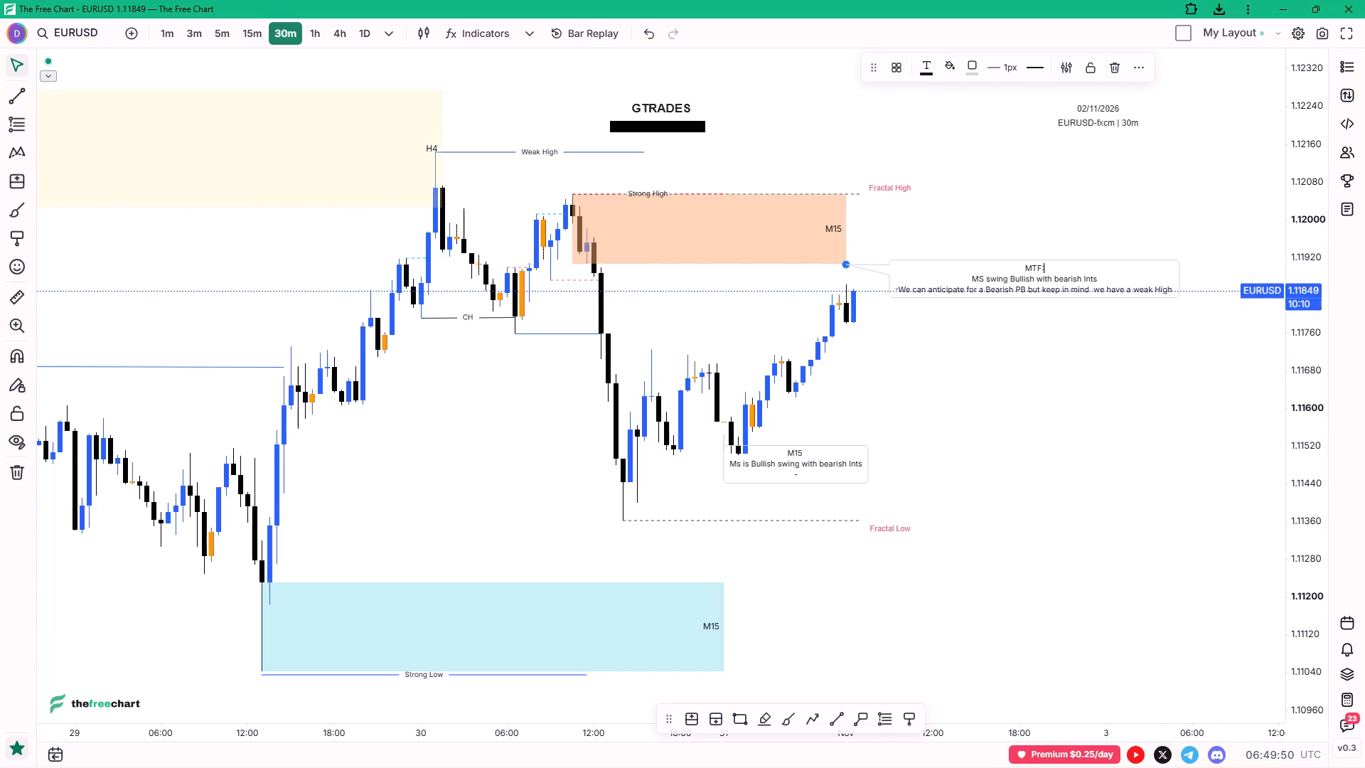
drag(1110, 262, 1110, 251)
click(1126, 219)
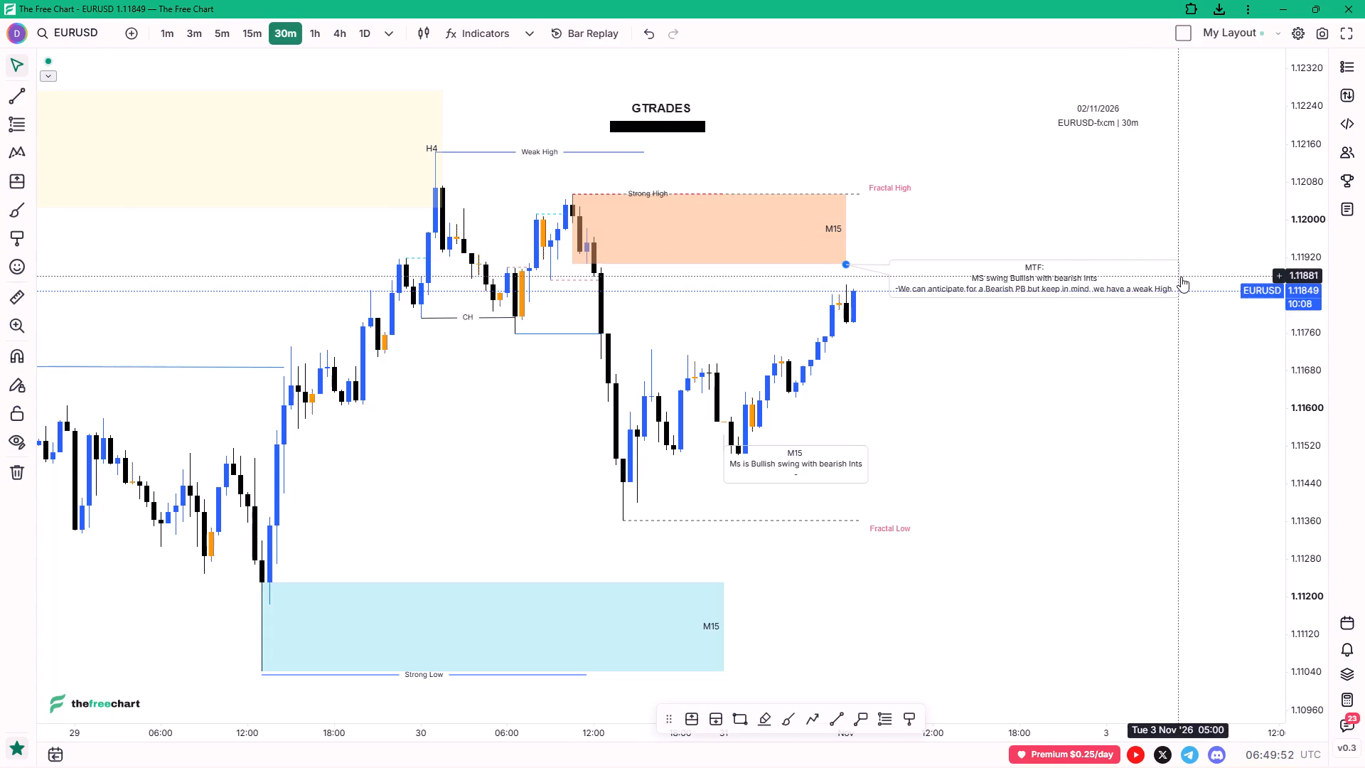
drag(1175, 282, 1176, 256)
click(1138, 226)
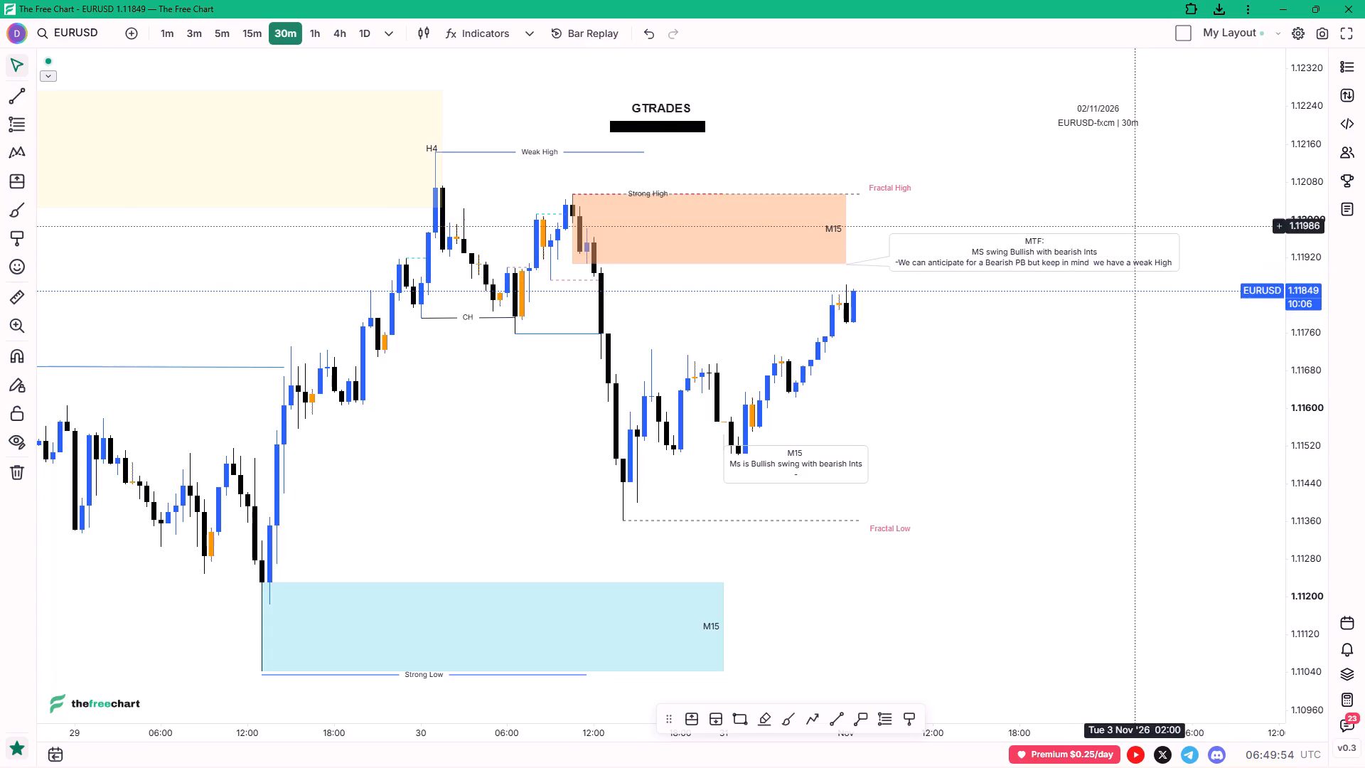
click(1130, 203)
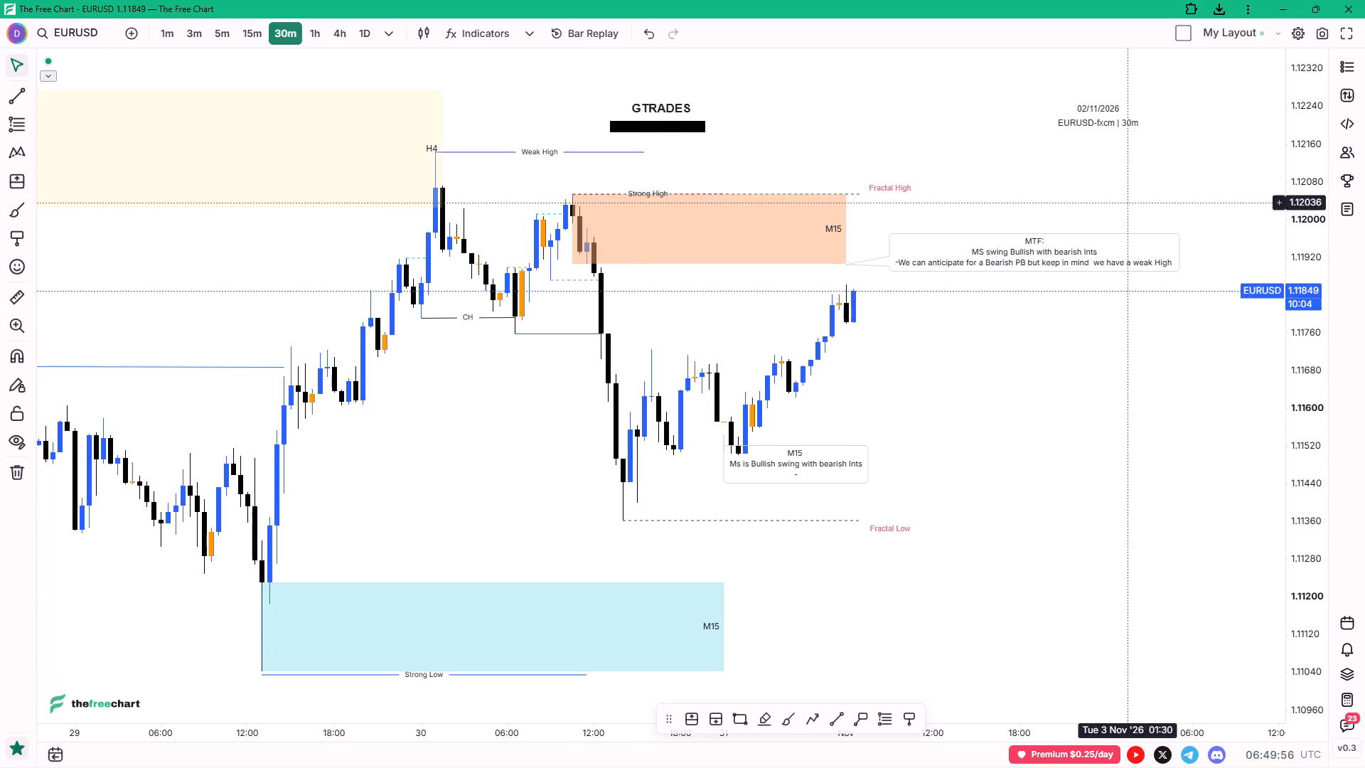
key(alt+shift+s)
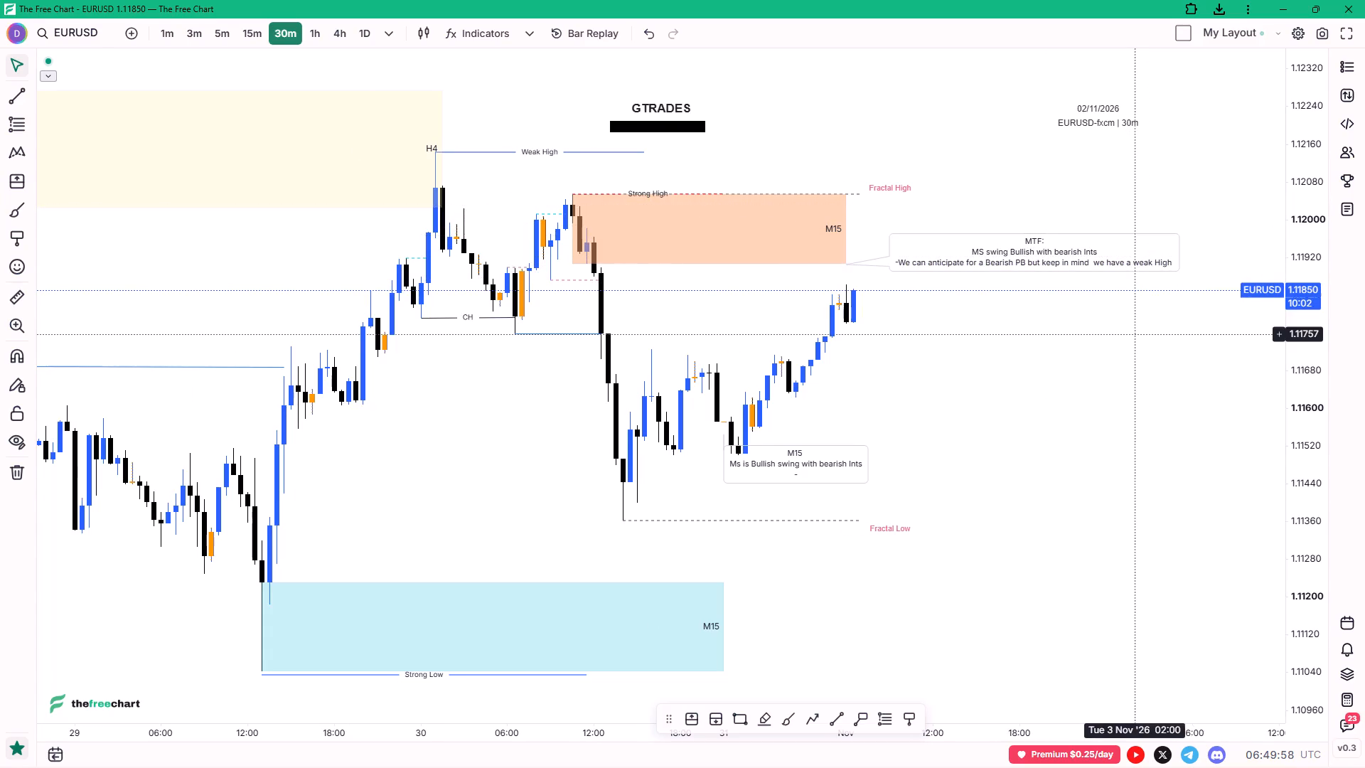
Shift the M15 callout's box slightly later in time, so it sits clear of the swing-low candles it points at.
ctrl+scroll(1133, 334, up, 3)
drag(697, 583, 719, 580)
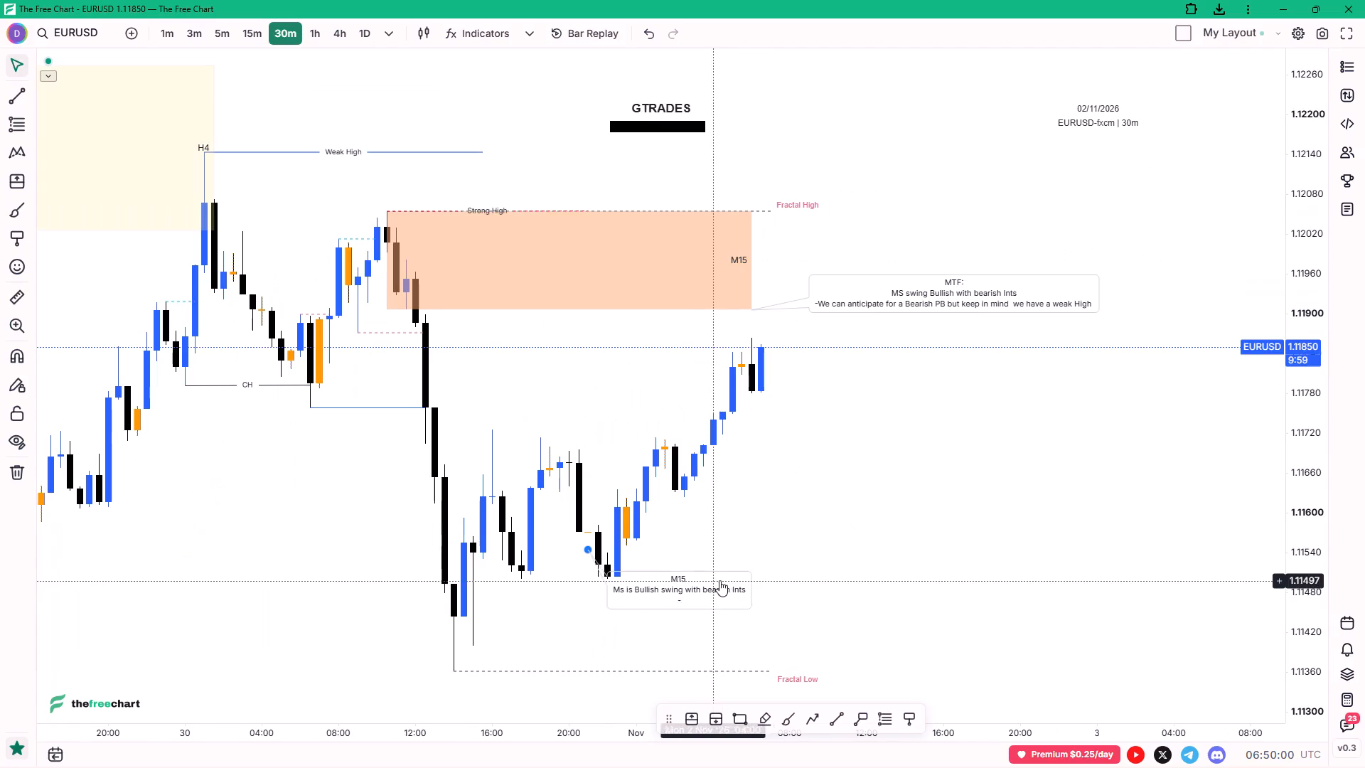
drag(719, 580, 733, 583)
click(875, 506)
Download a snapshot image of the 30-minute EURUSD chart, framed with both M15 zones and both callouts in view.
drag(874, 506, 877, 504)
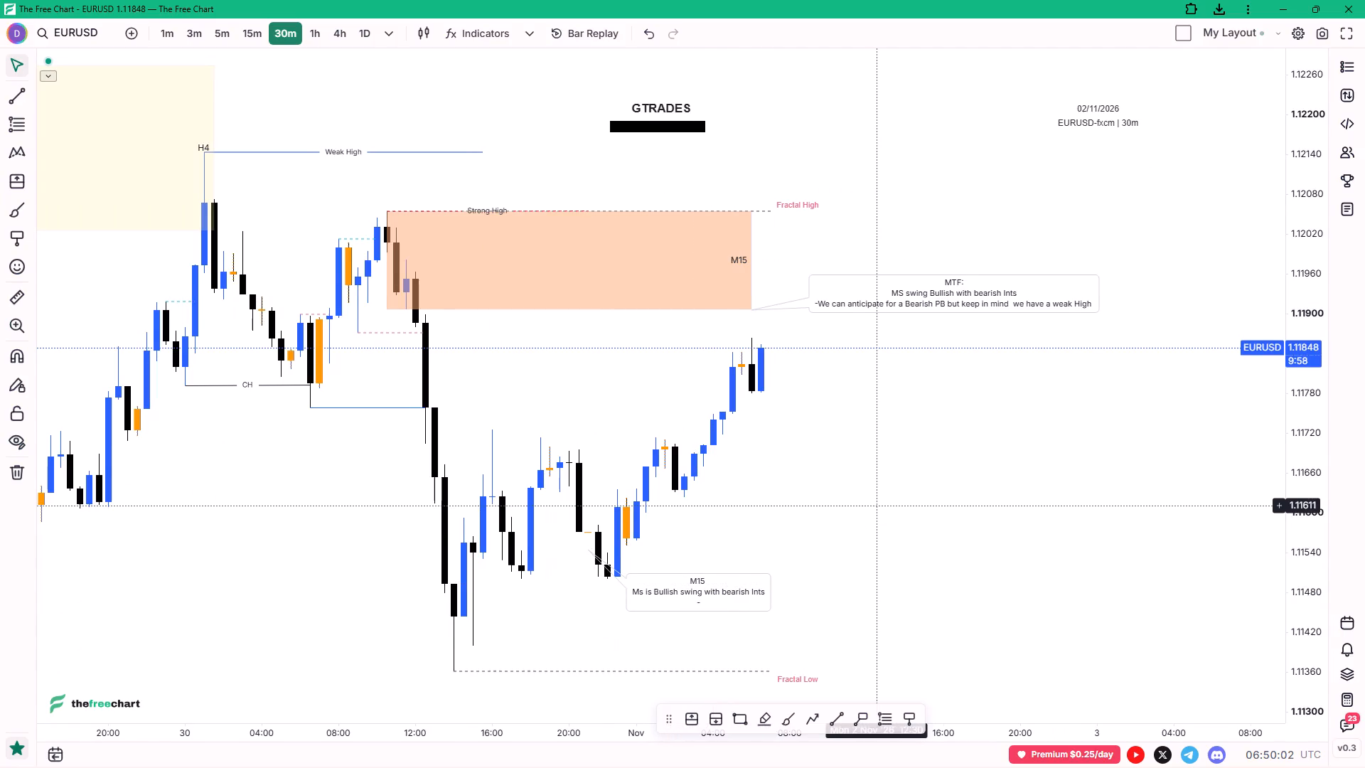
drag(877, 504, 927, 476)
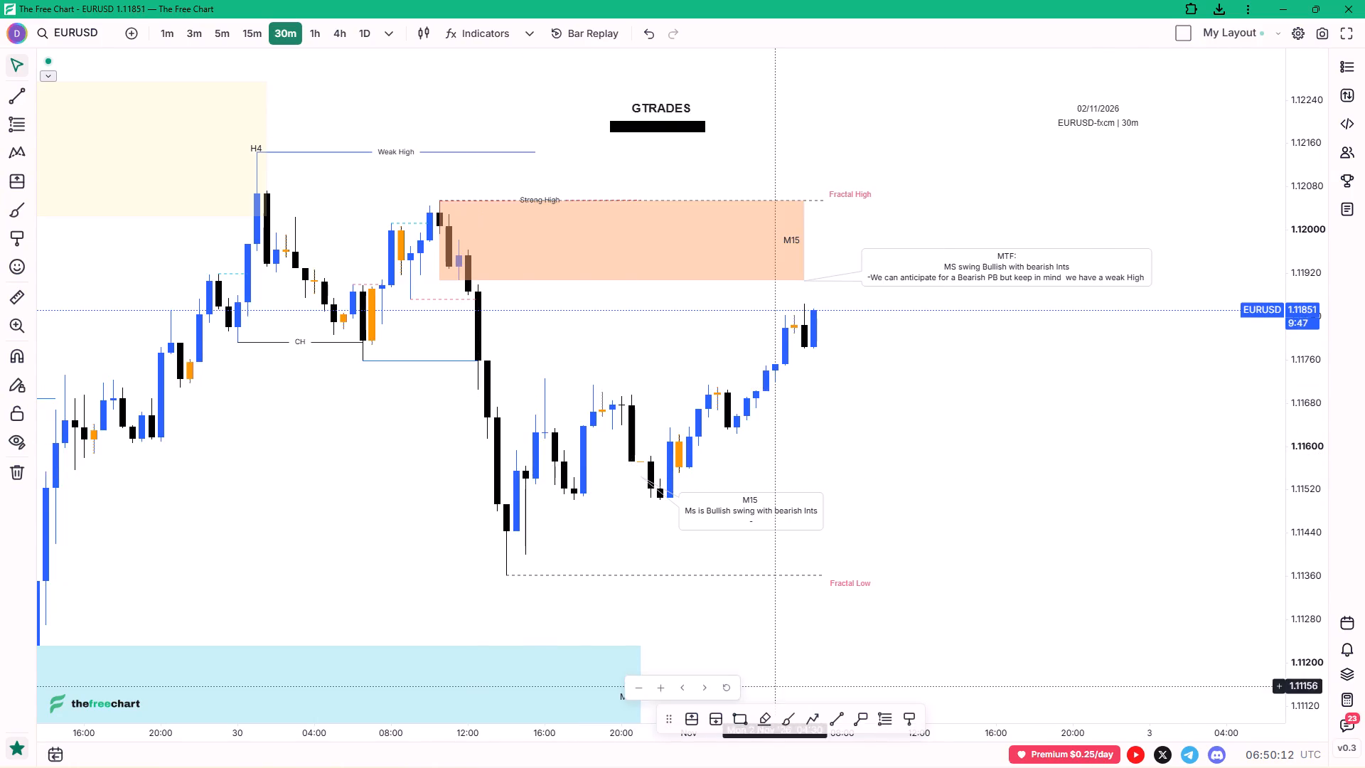
click(1323, 40)
click(1260, 90)
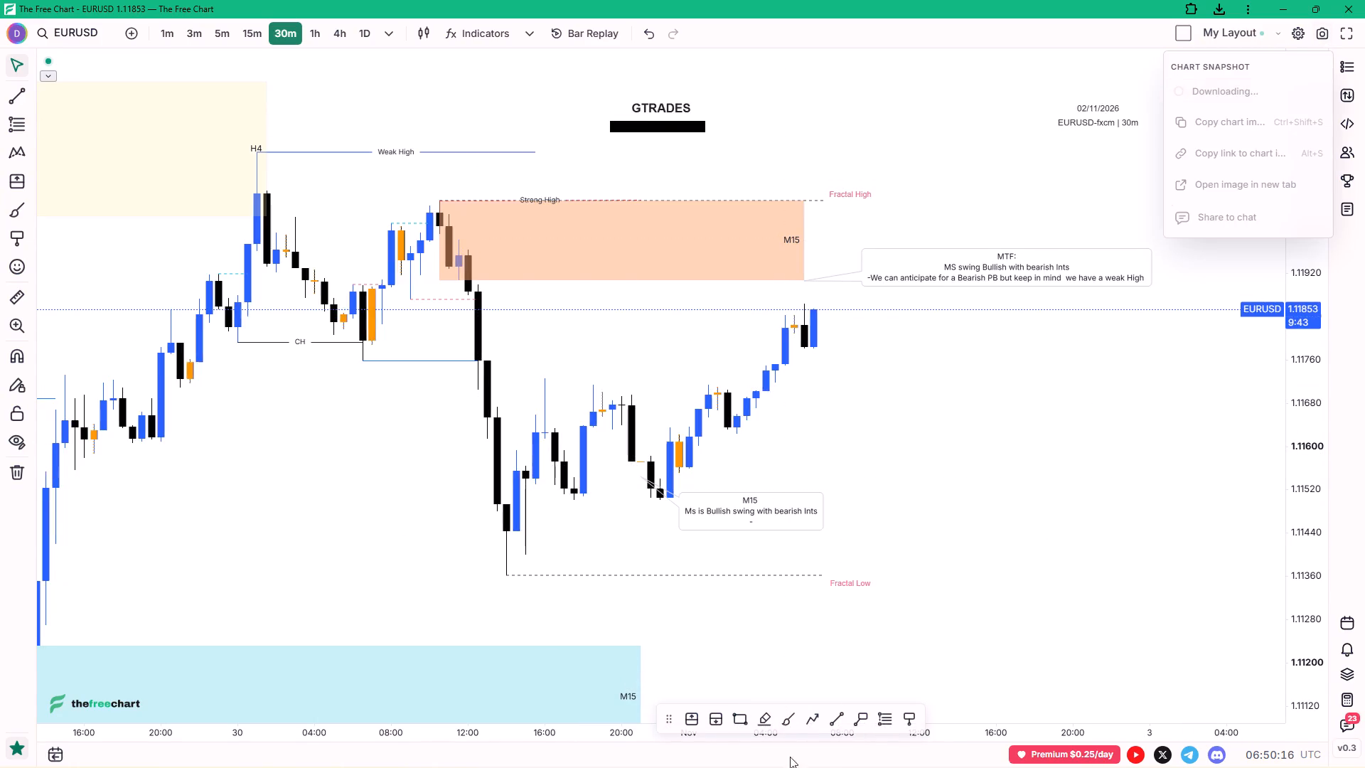
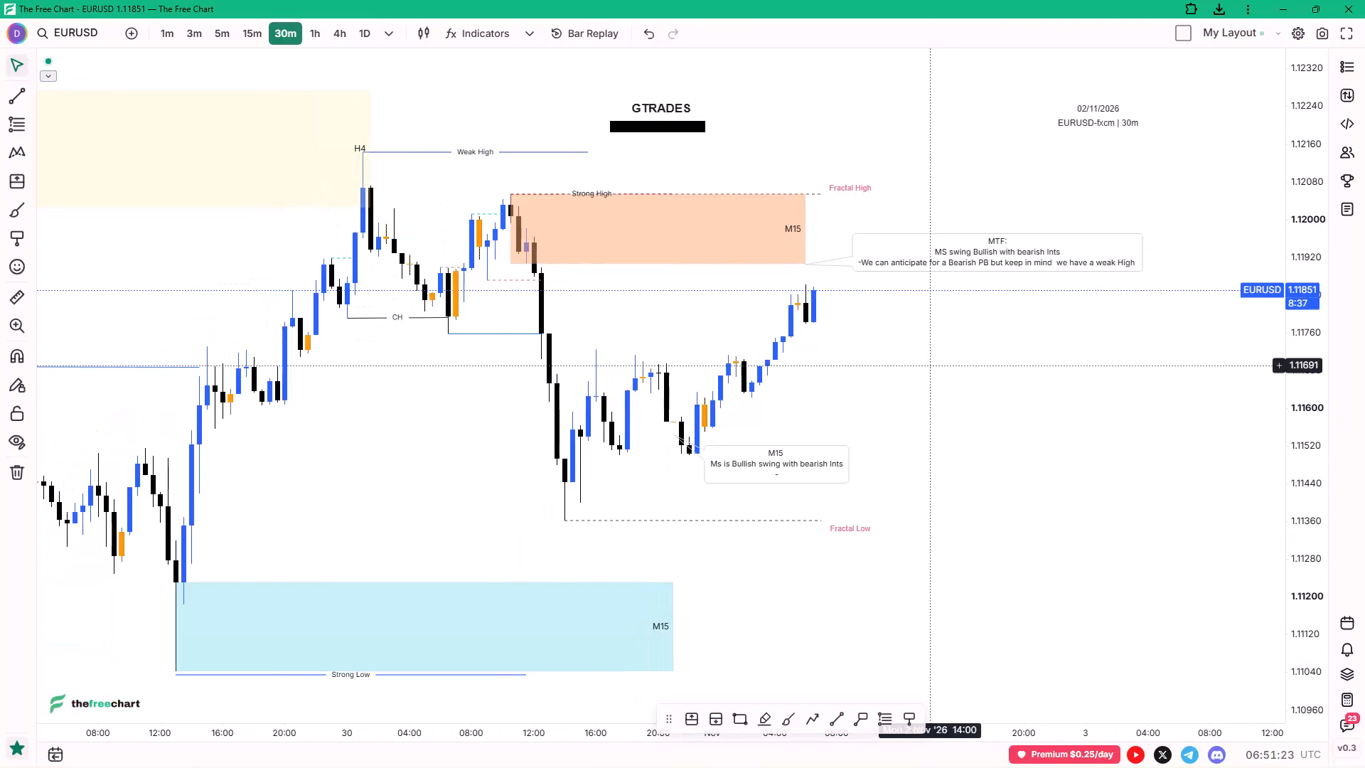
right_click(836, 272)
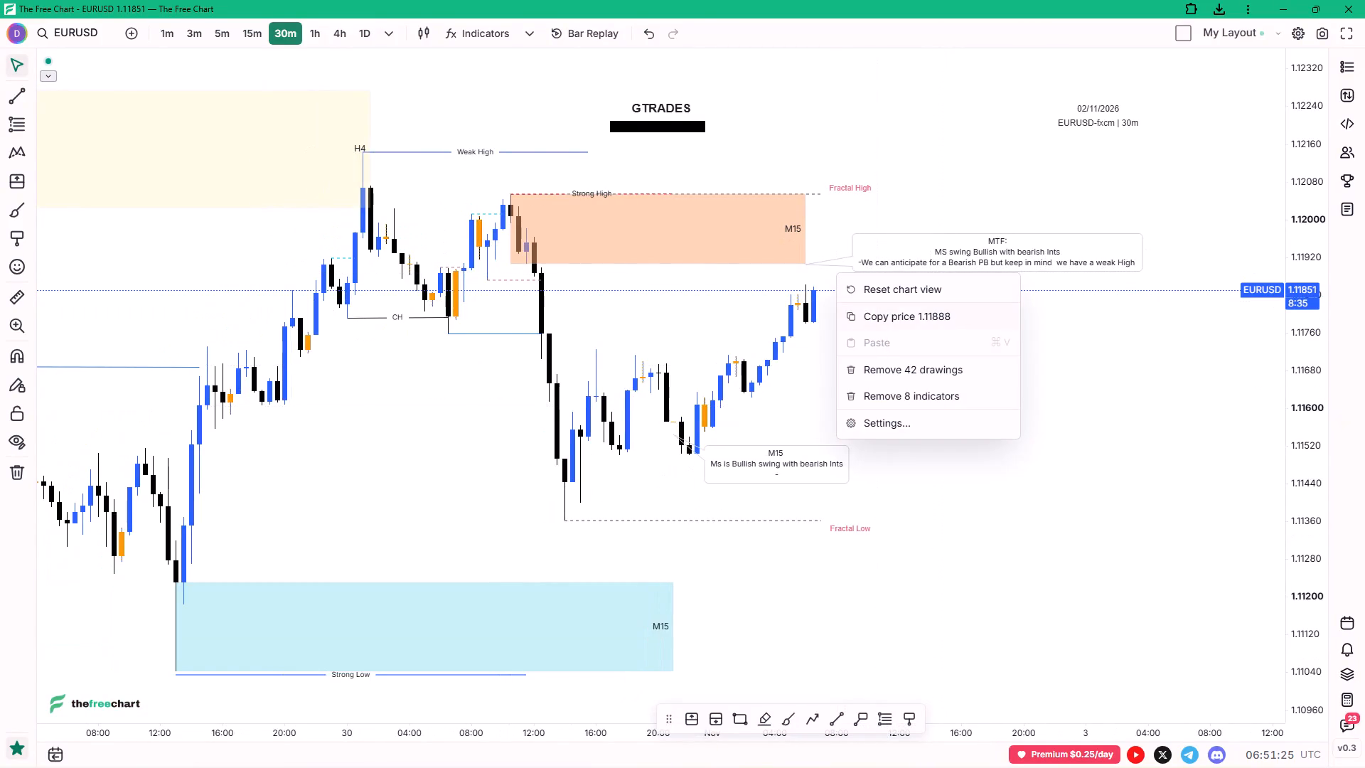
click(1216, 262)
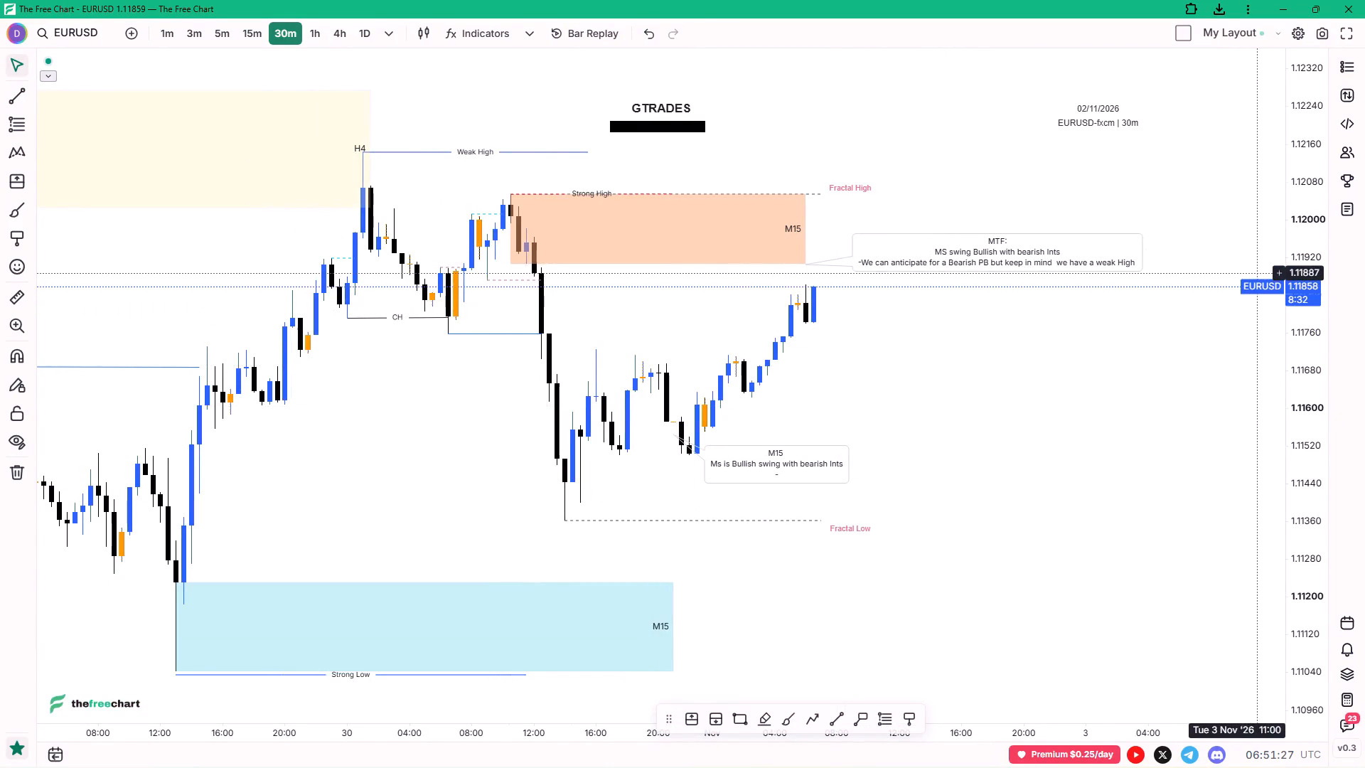
Switch from EURUSD to the GBPUSD chart on the 30m timeframe and bring its latest candles into focus.
key(Up)
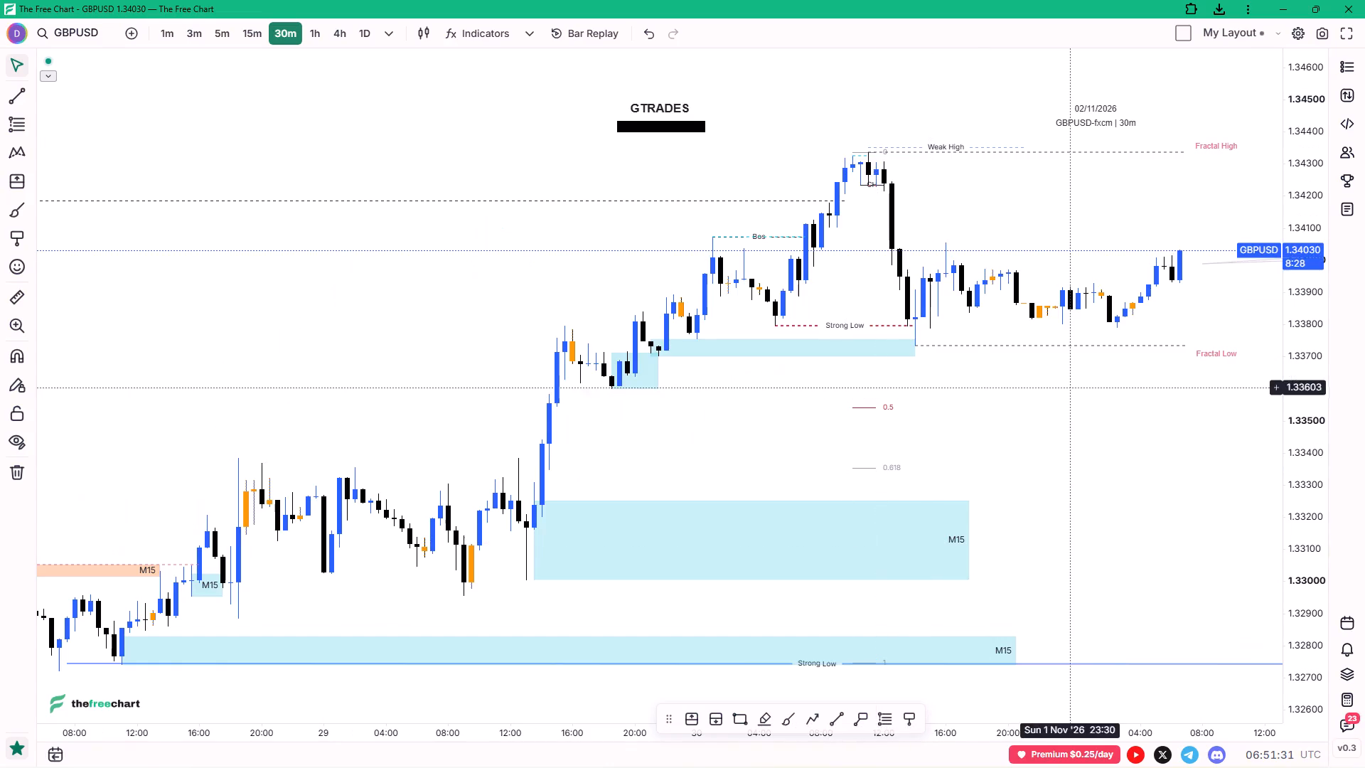
drag(1100, 395, 862, 428)
scroll(865, 442, up, 1)
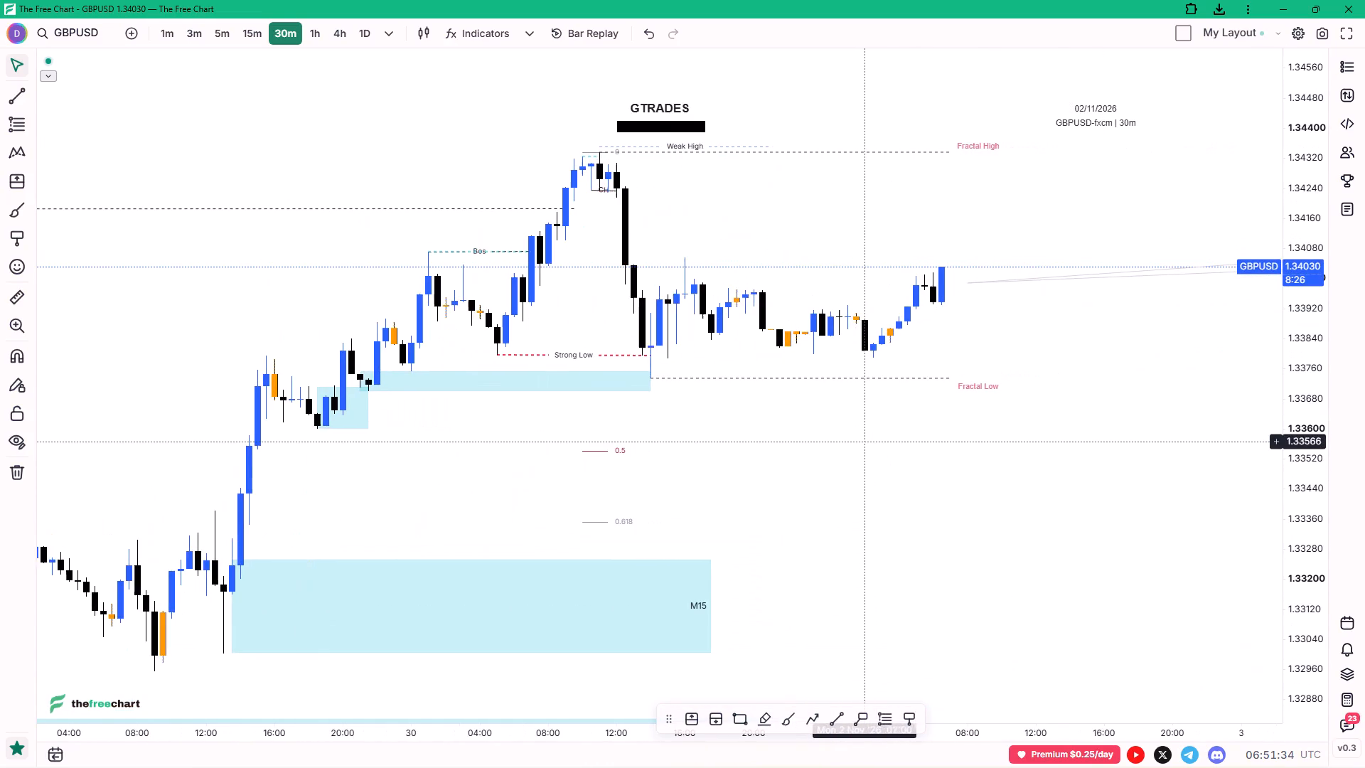
Switch the GBPUSD chart to the 15m timeframe and examine recent price action between the fractal high and low.
scroll(865, 442, down, 4)
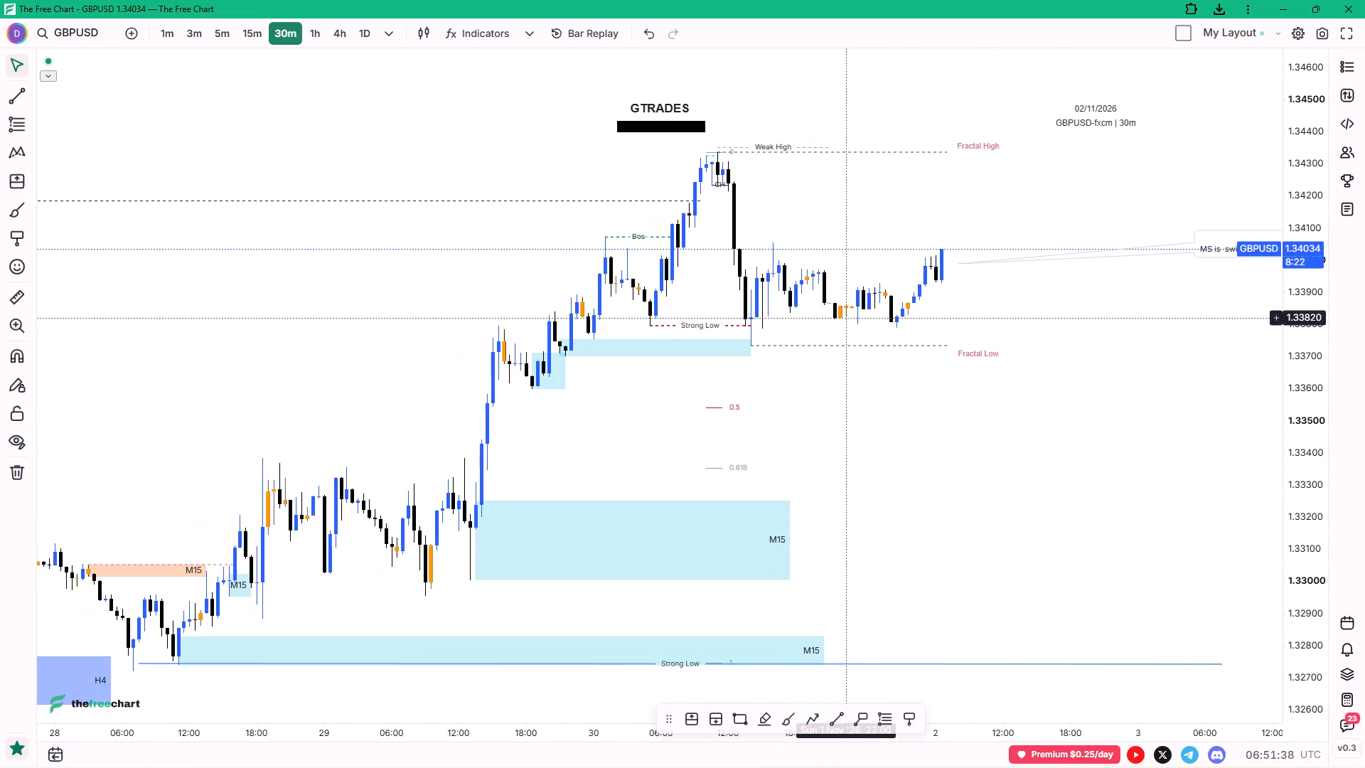
click(247, 33)
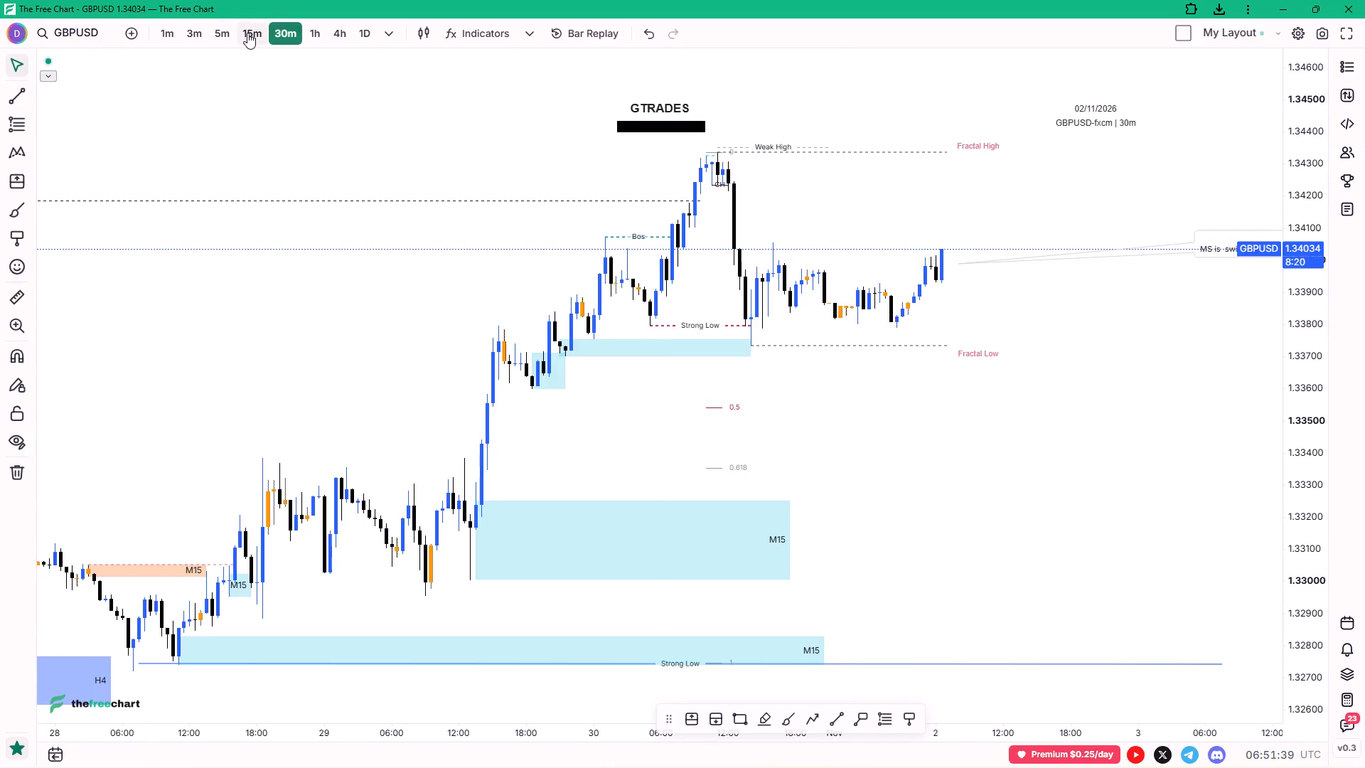
drag(924, 221, 921, 223)
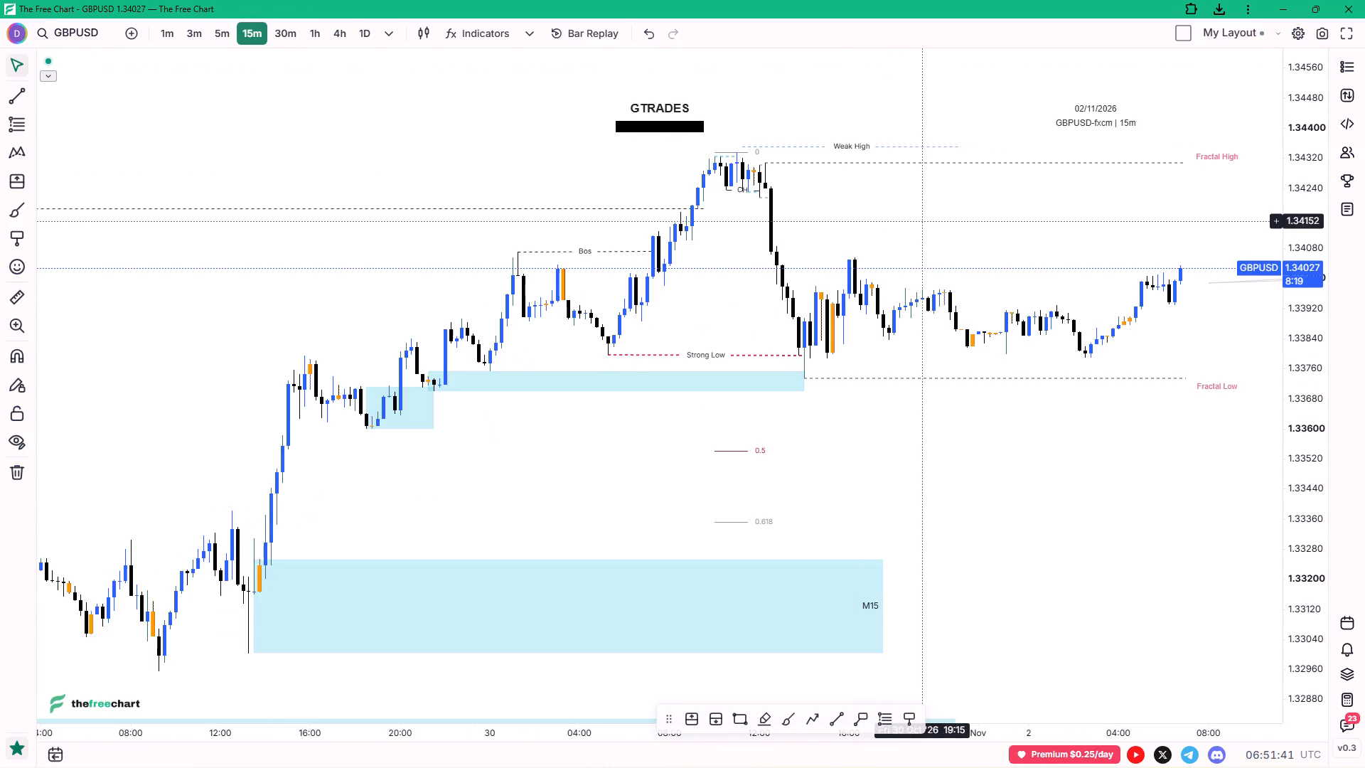
drag(921, 223, 733, 240)
click(733, 240)
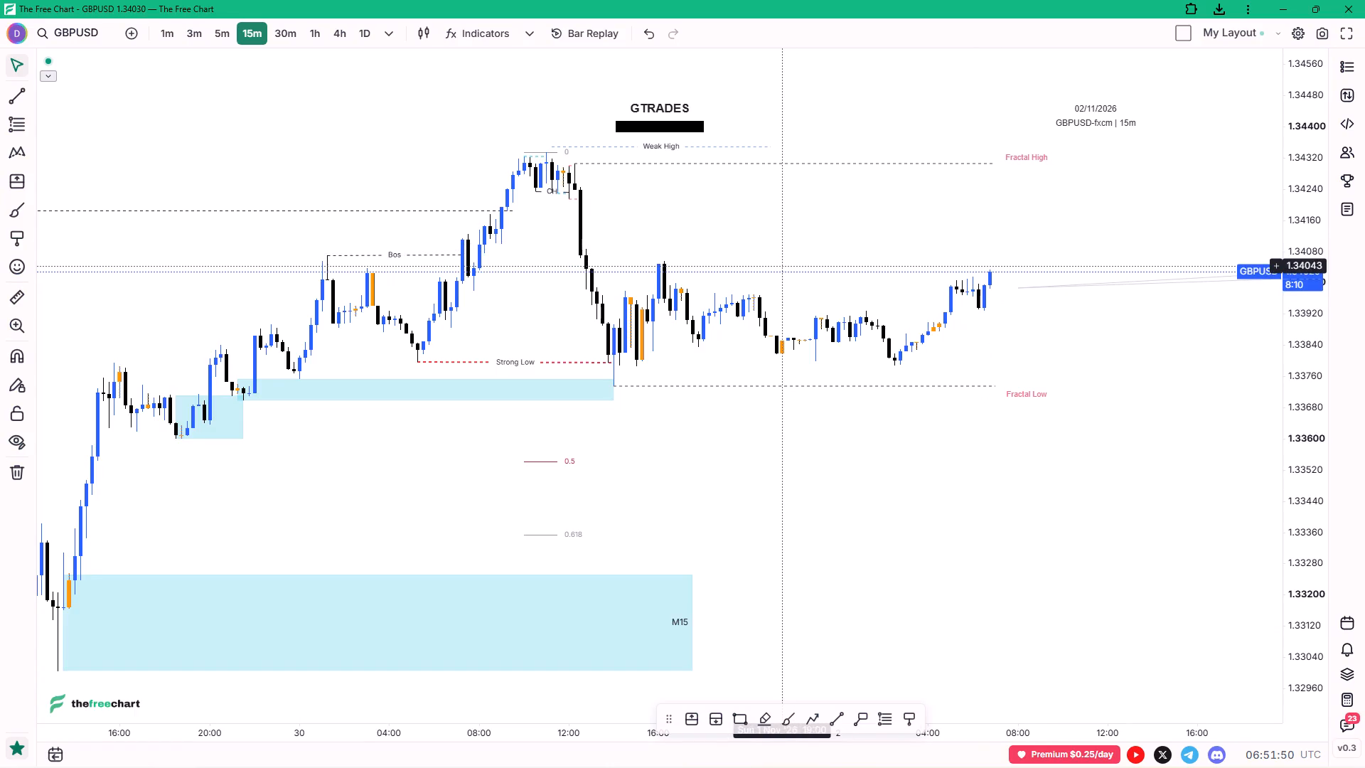
Switch to the XAUUSD chart and examine recent price action on the 3m timeframe, ending on the 5m timeframe.
key(Up)
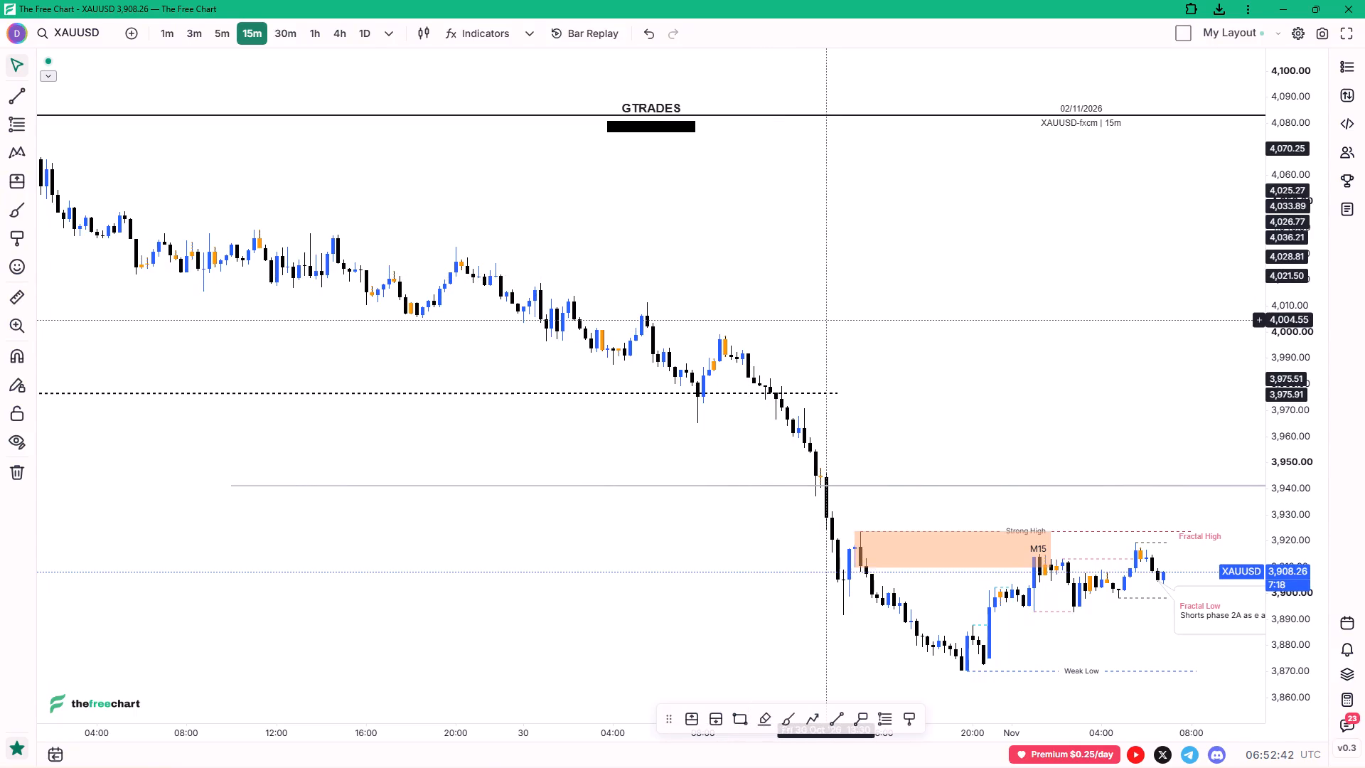
click(199, 30)
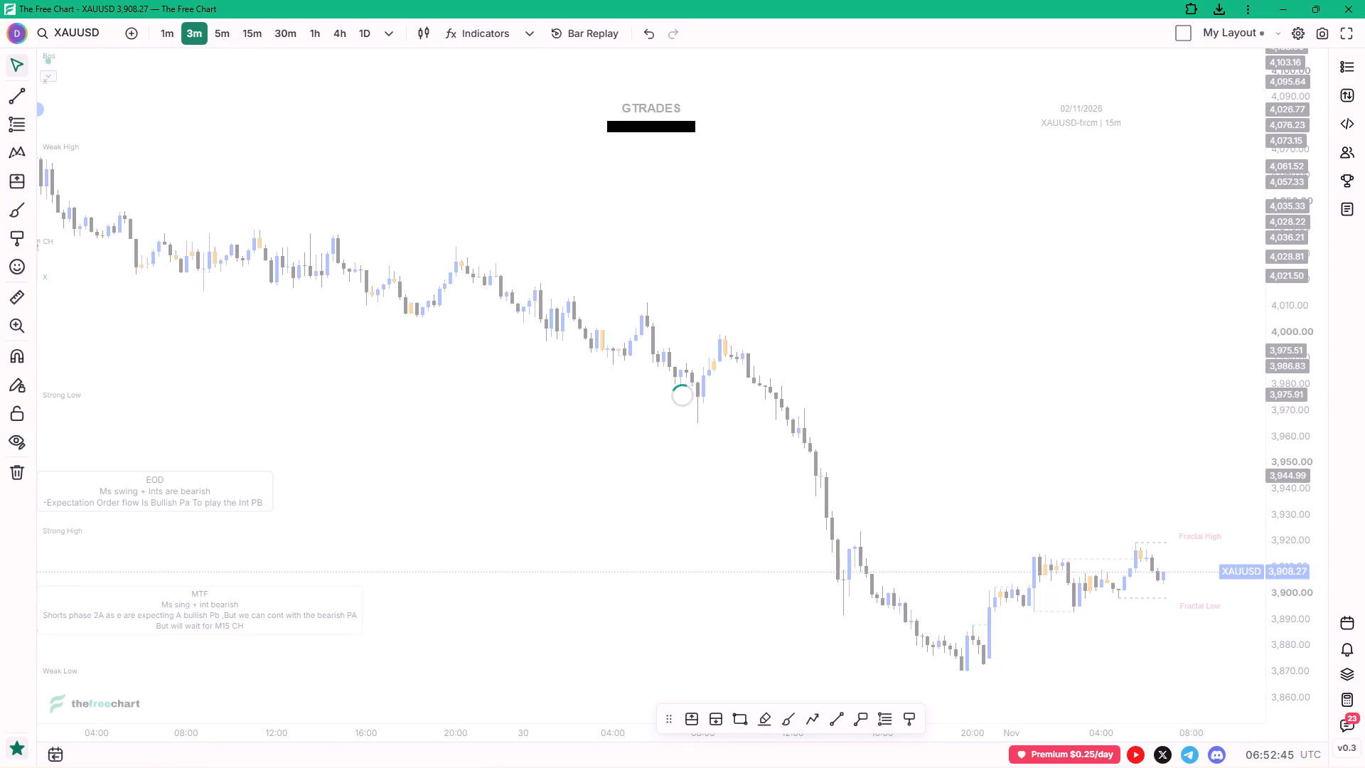
drag(1022, 420, 839, 446)
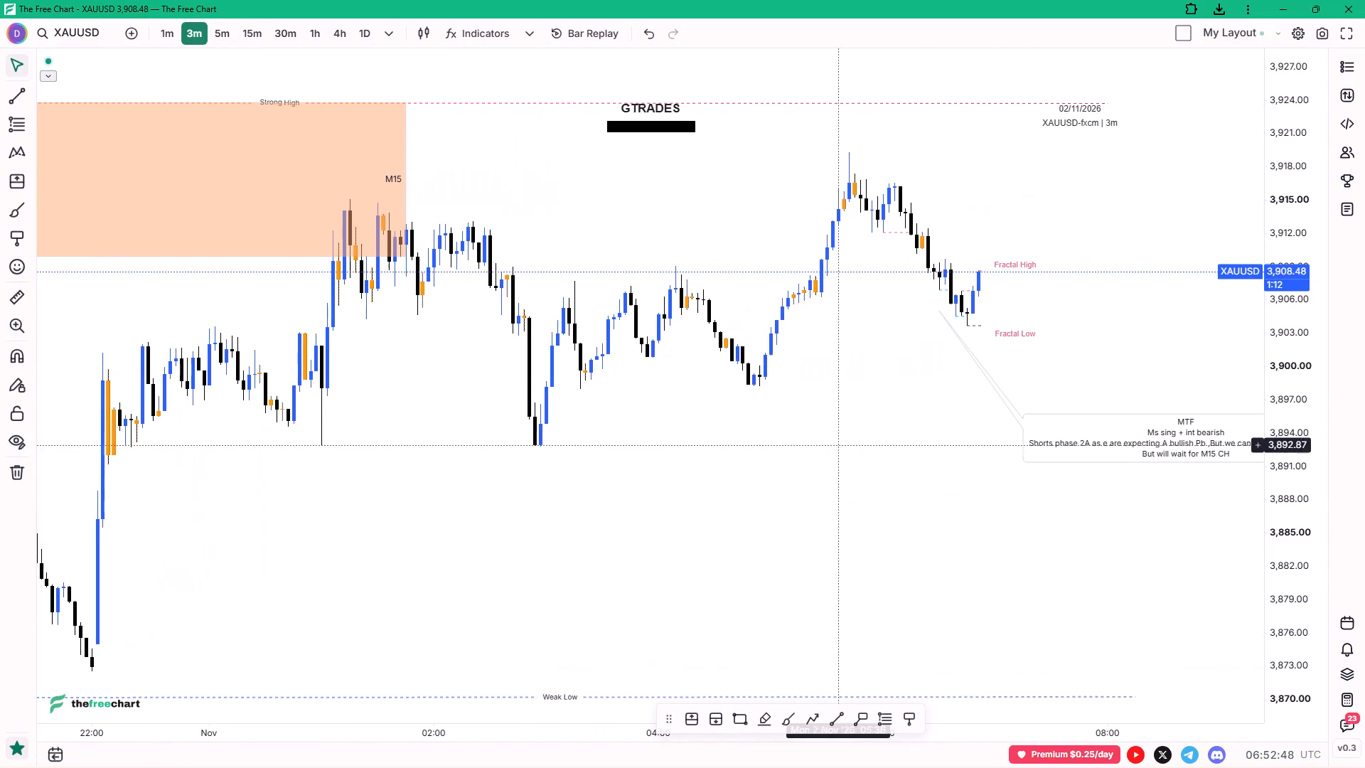
click(230, 44)
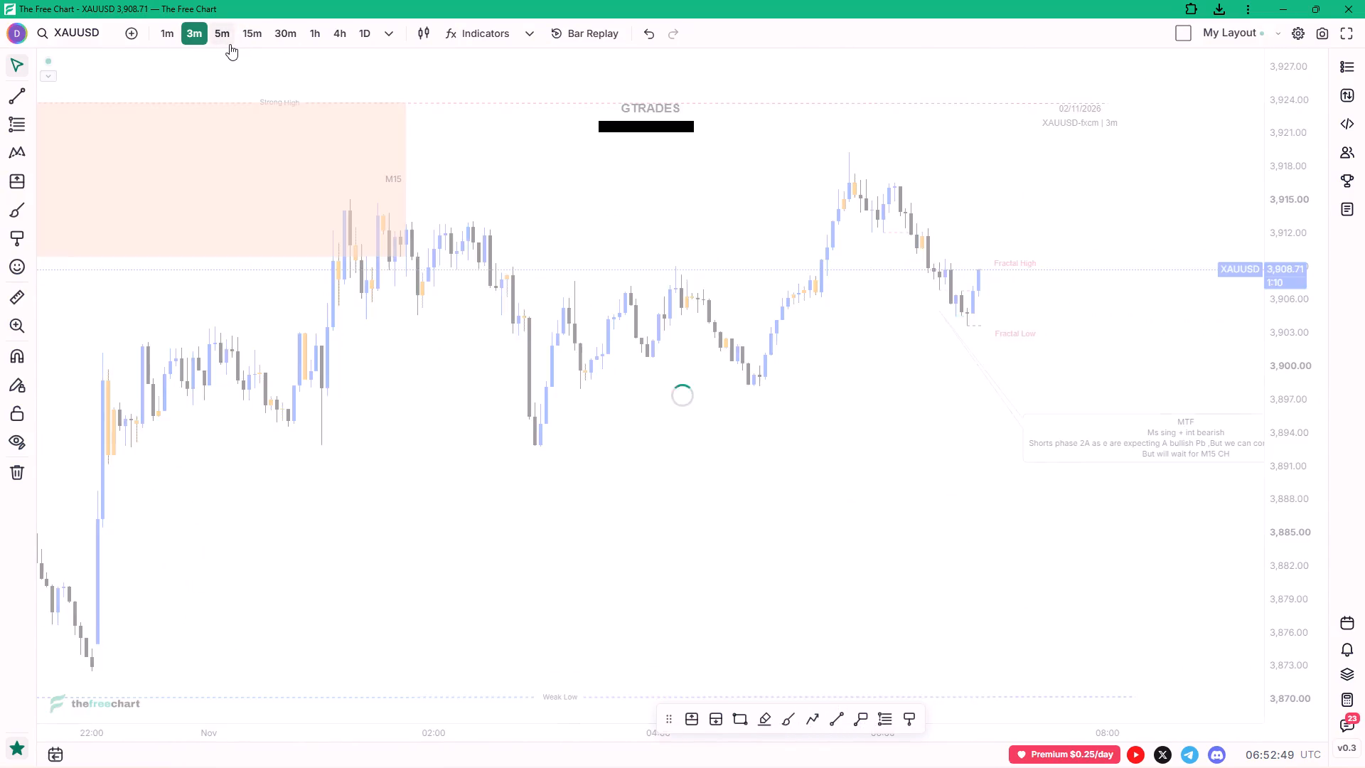
scroll(1000, 459, up, 4)
drag(983, 427, 825, 459)
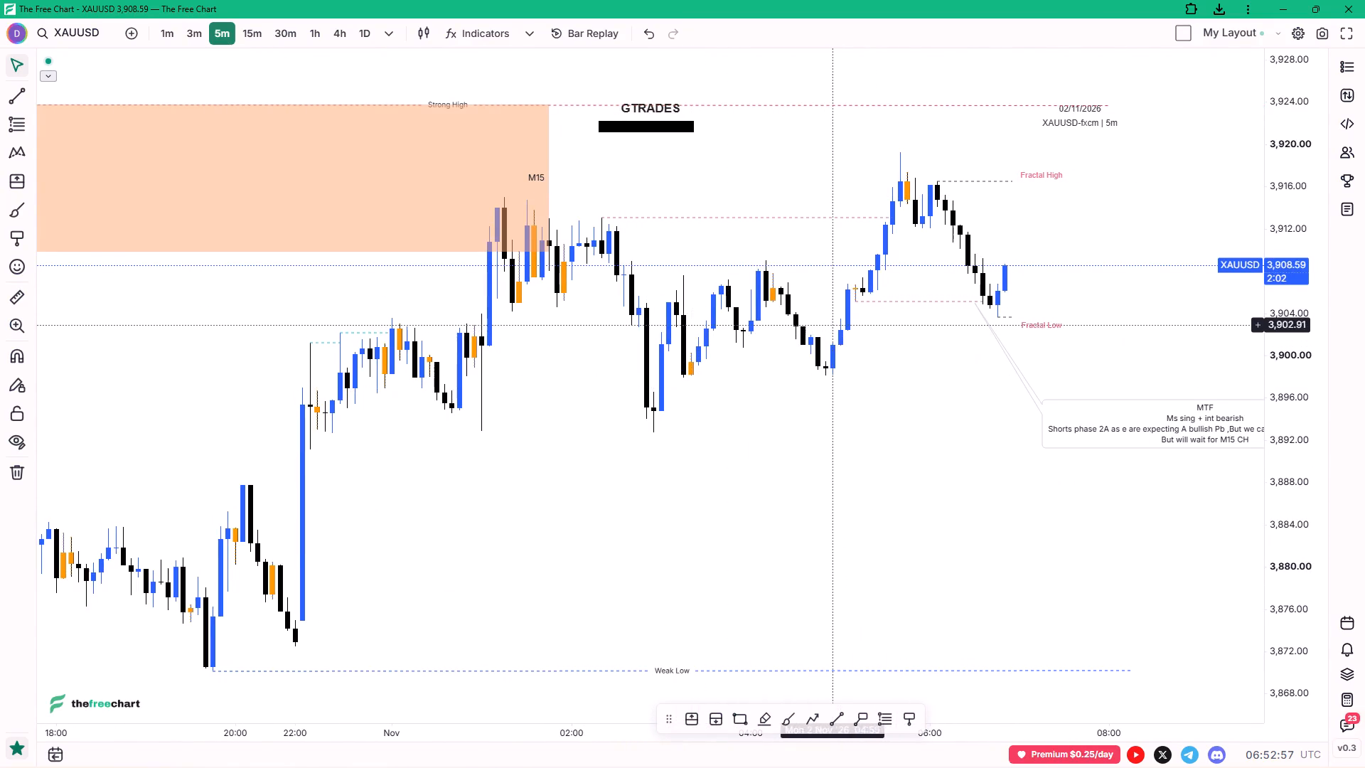
drag(921, 361, 906, 363)
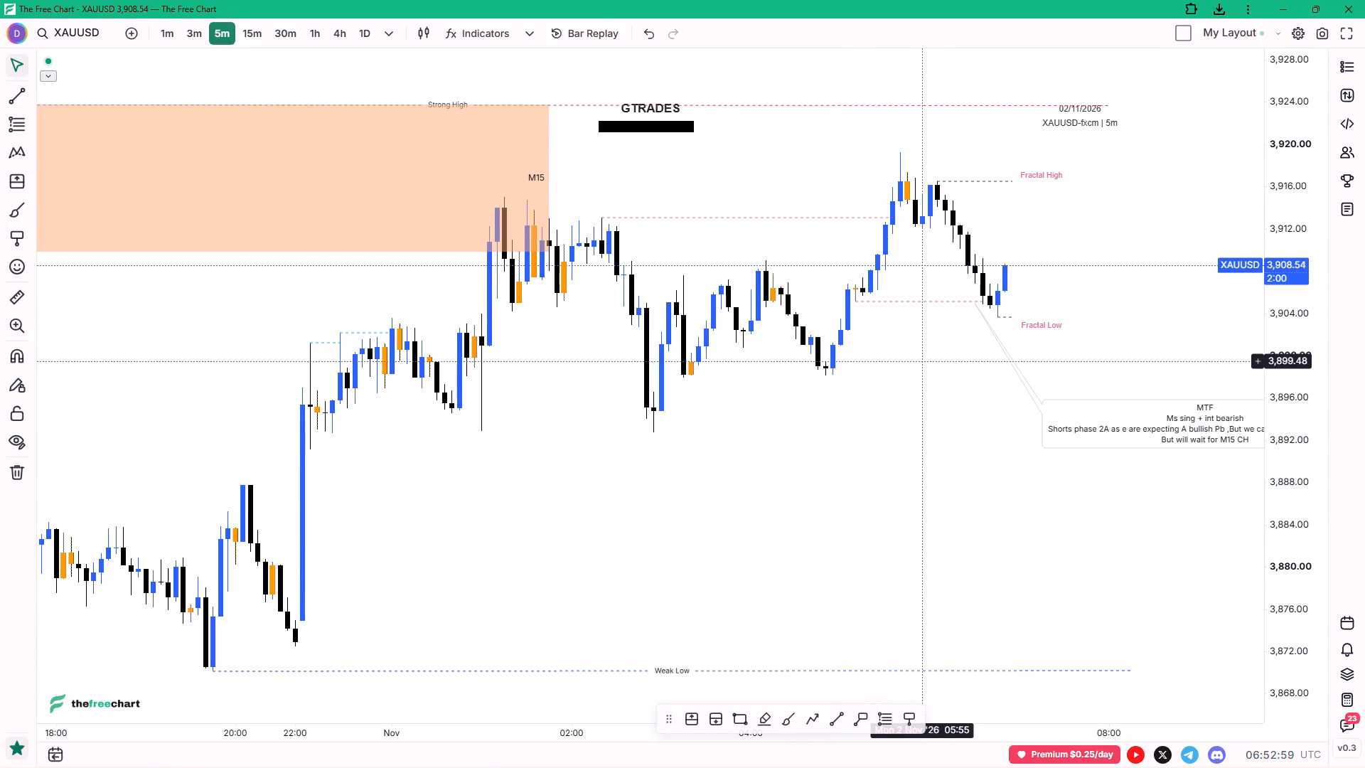
drag(906, 363, 896, 365)
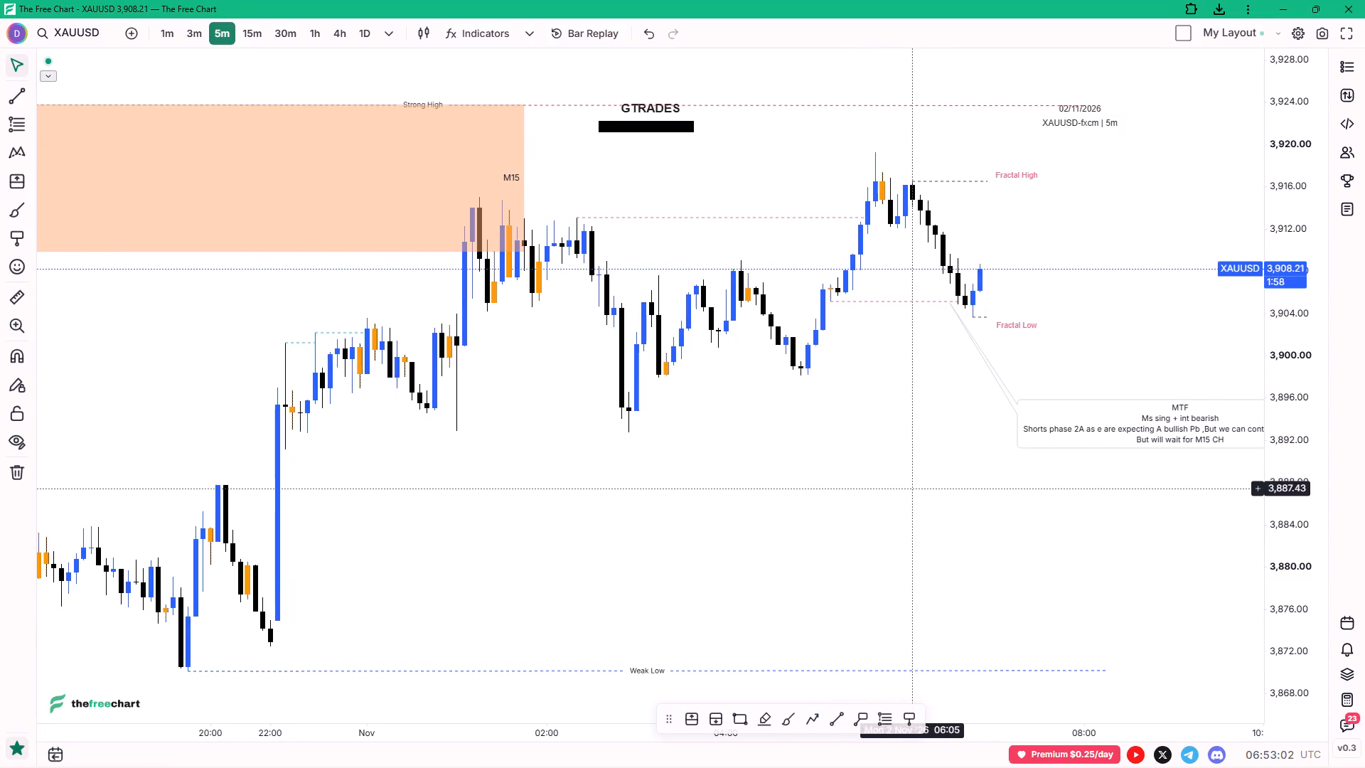
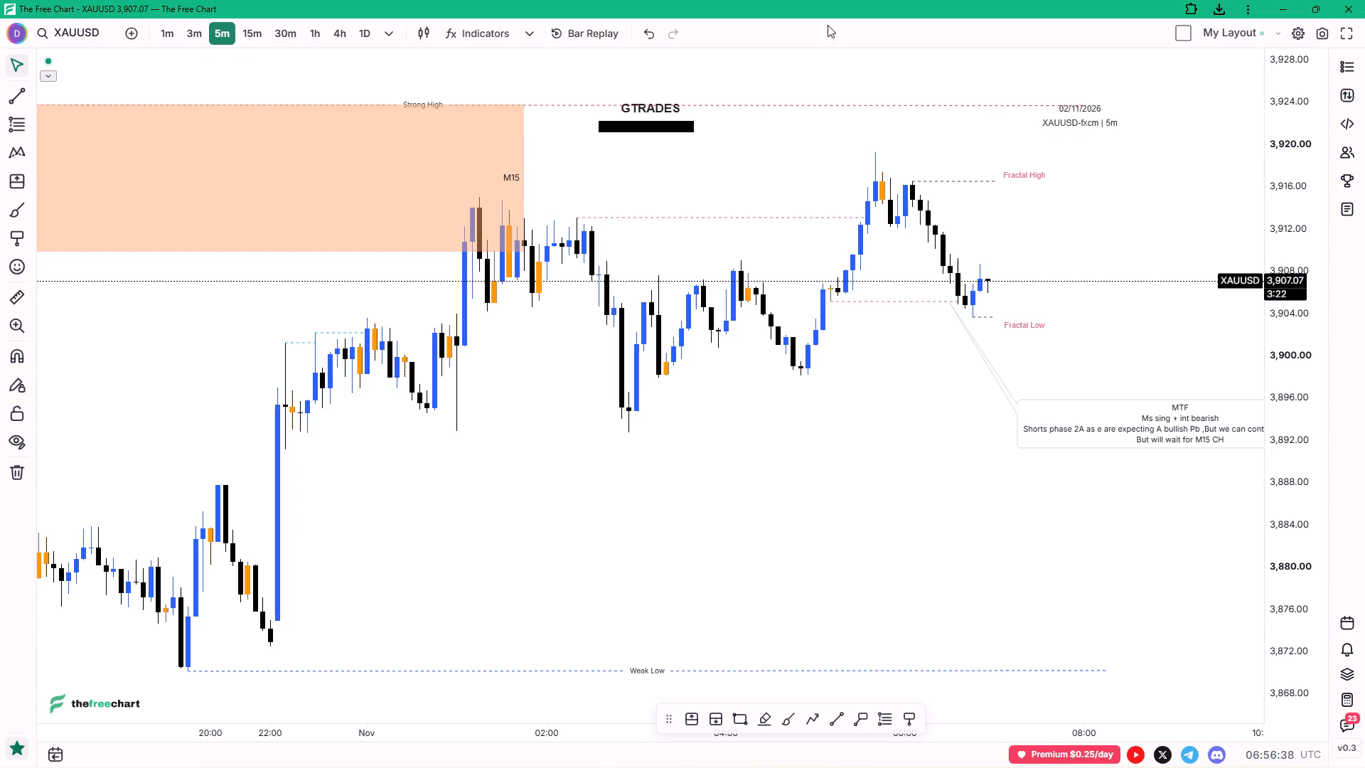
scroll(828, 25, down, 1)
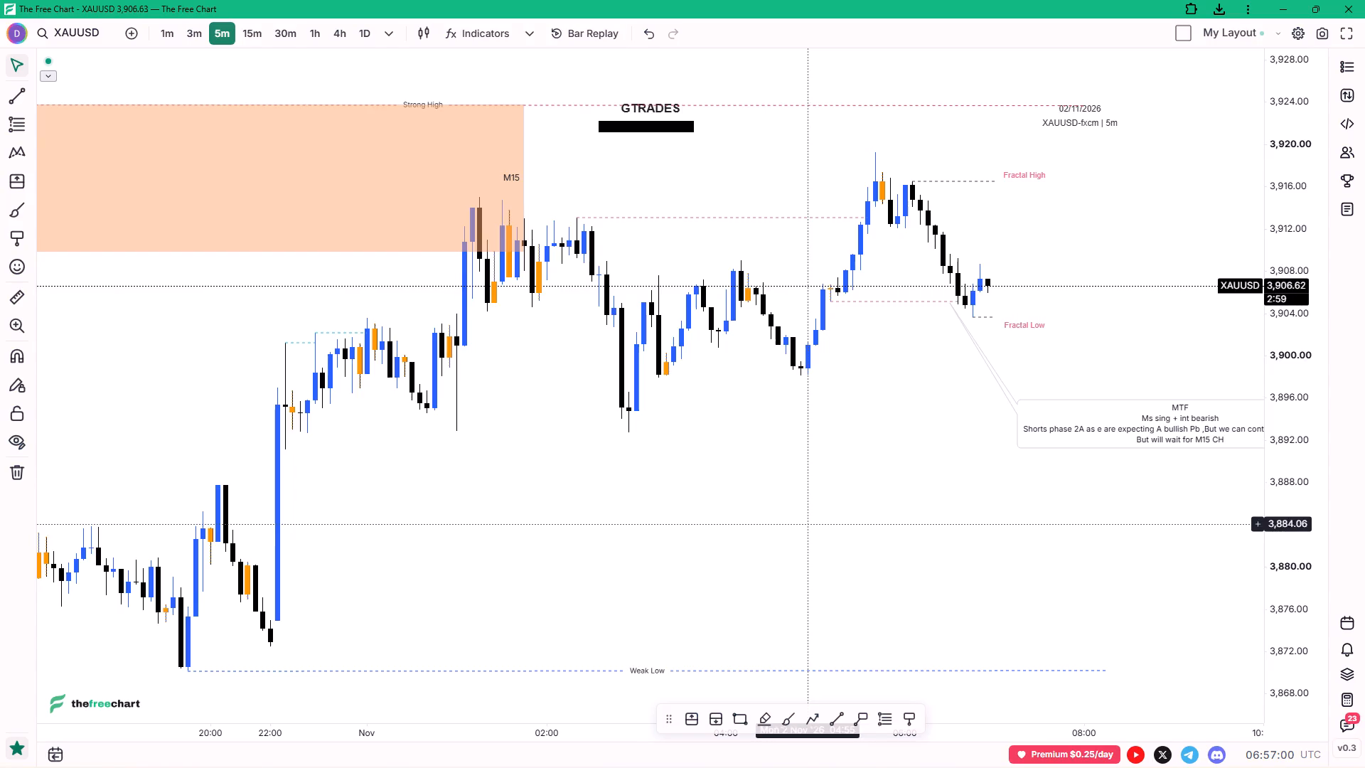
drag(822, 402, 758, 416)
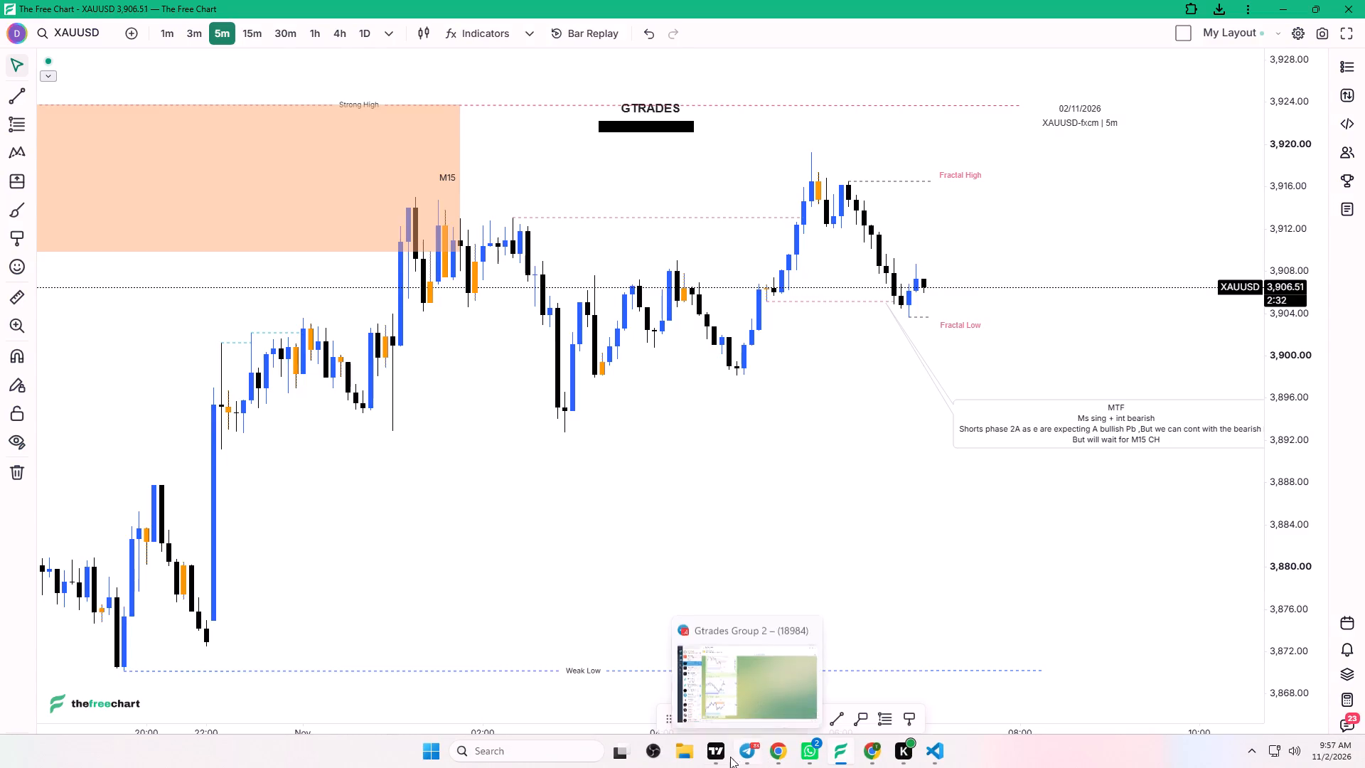
Switch to TradingView, load the GER30 chart from the watchlist, and hide the watchlist.
click(729, 757)
click(1349, 59)
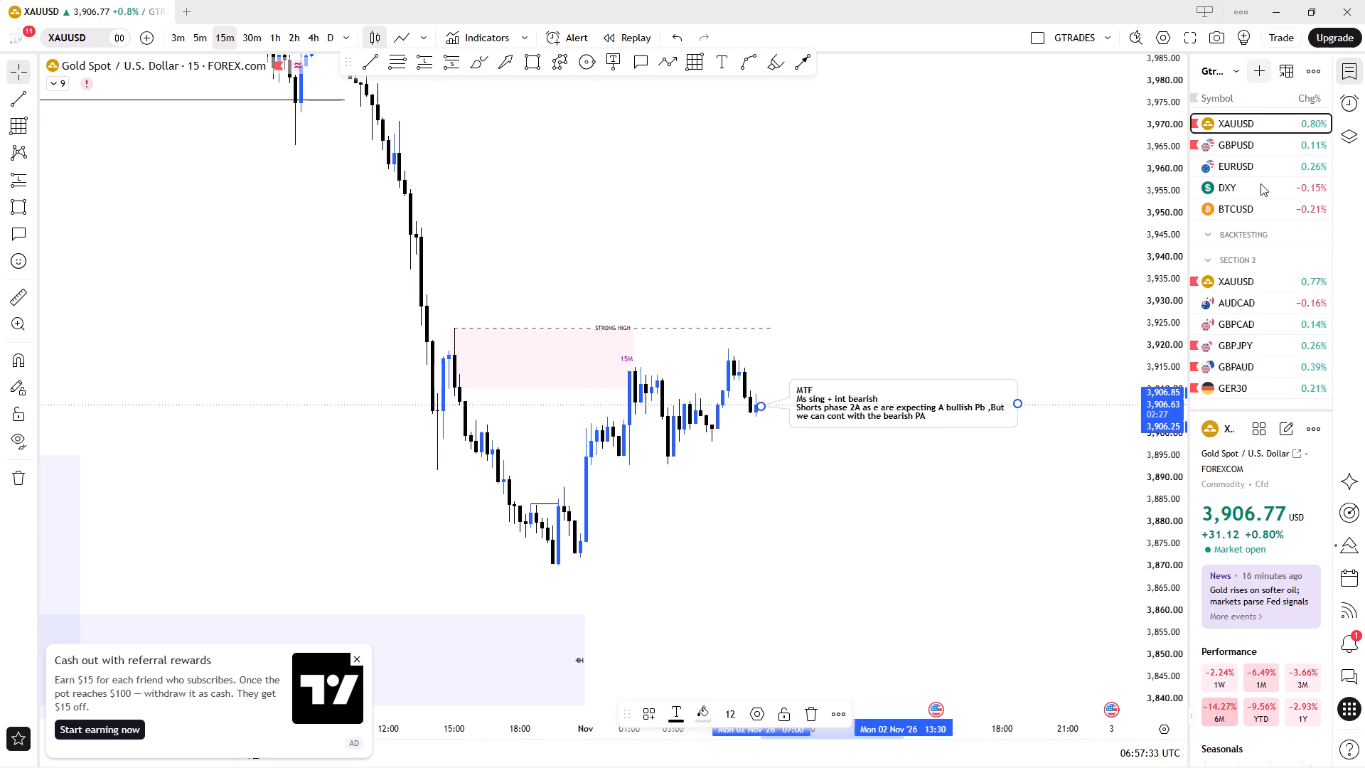
click(1244, 381)
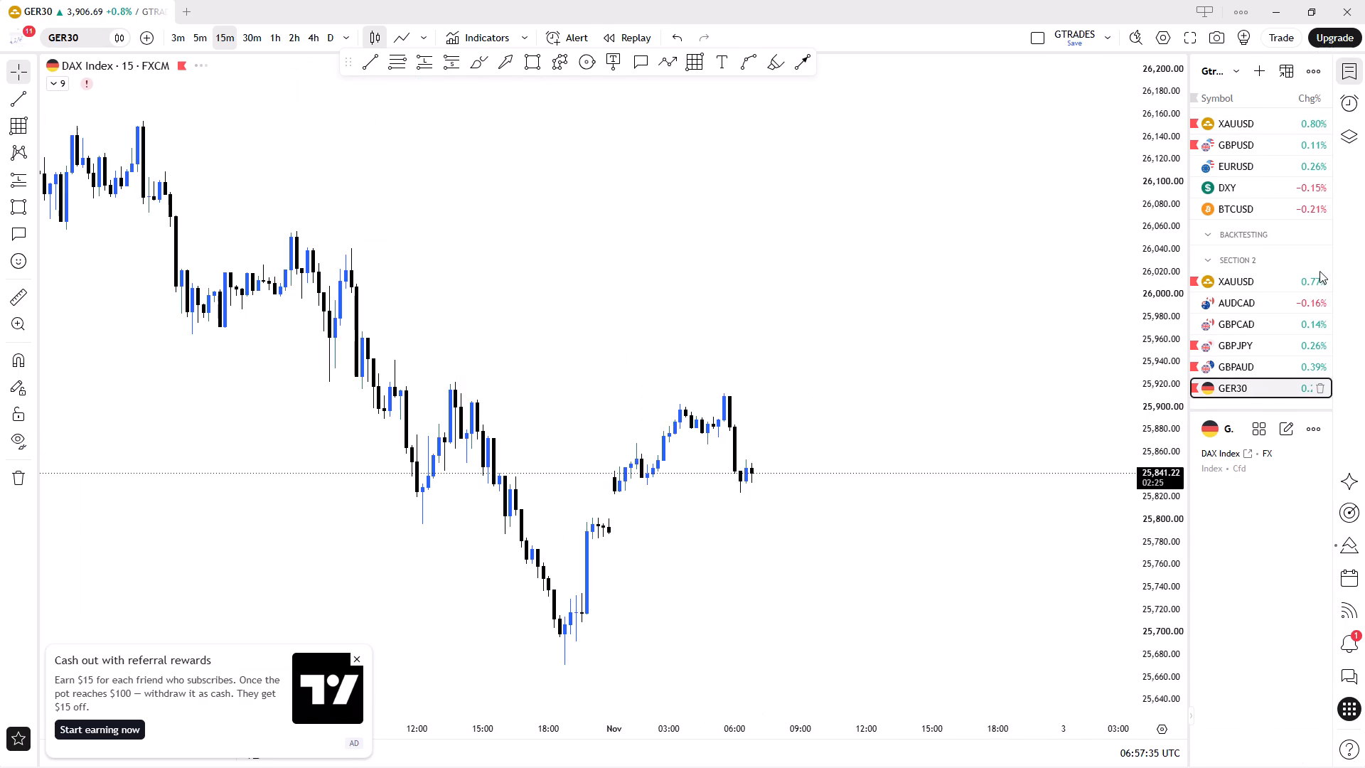
click(1344, 73)
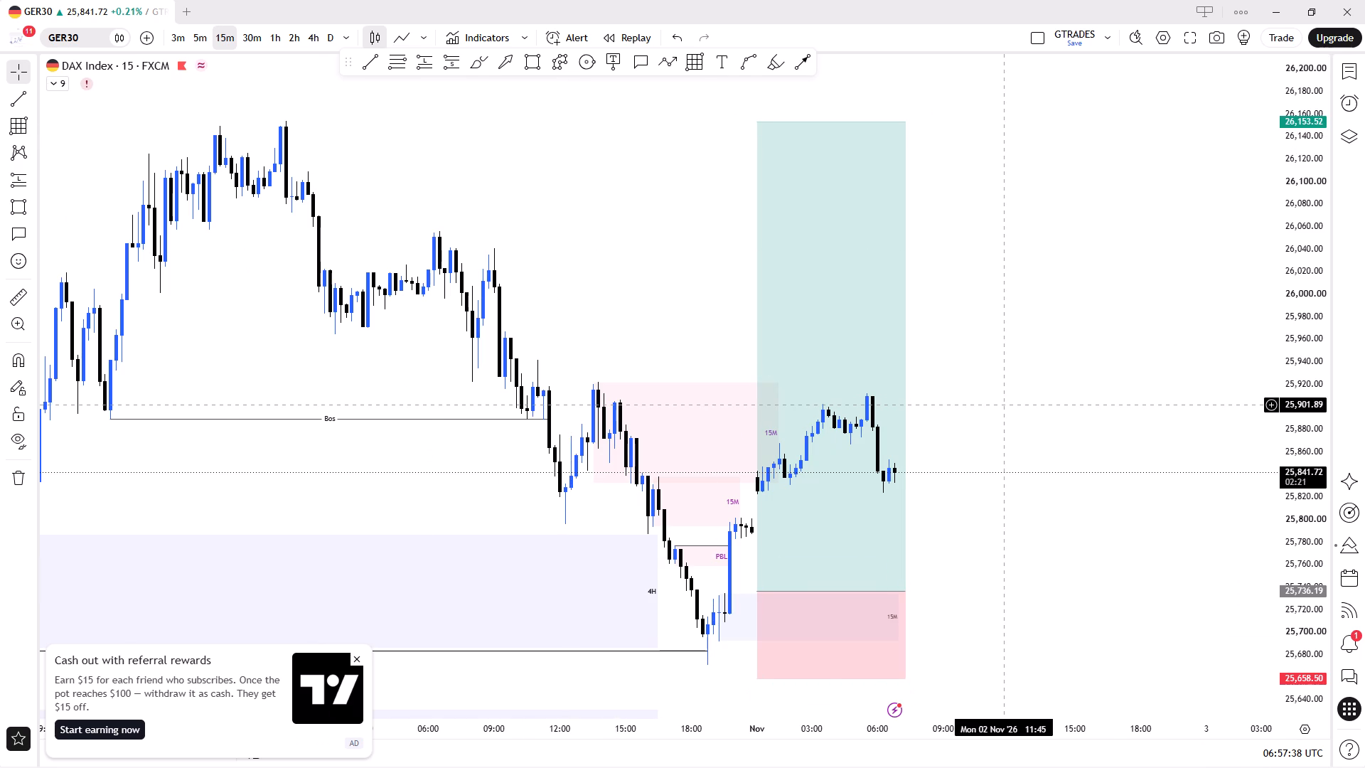
Examine GER30 on the 15m timeframe and the marked structure and zones on the 4h timeframe up to the latest candles.
scroll(1002, 405, down, 4)
click(1094, 337)
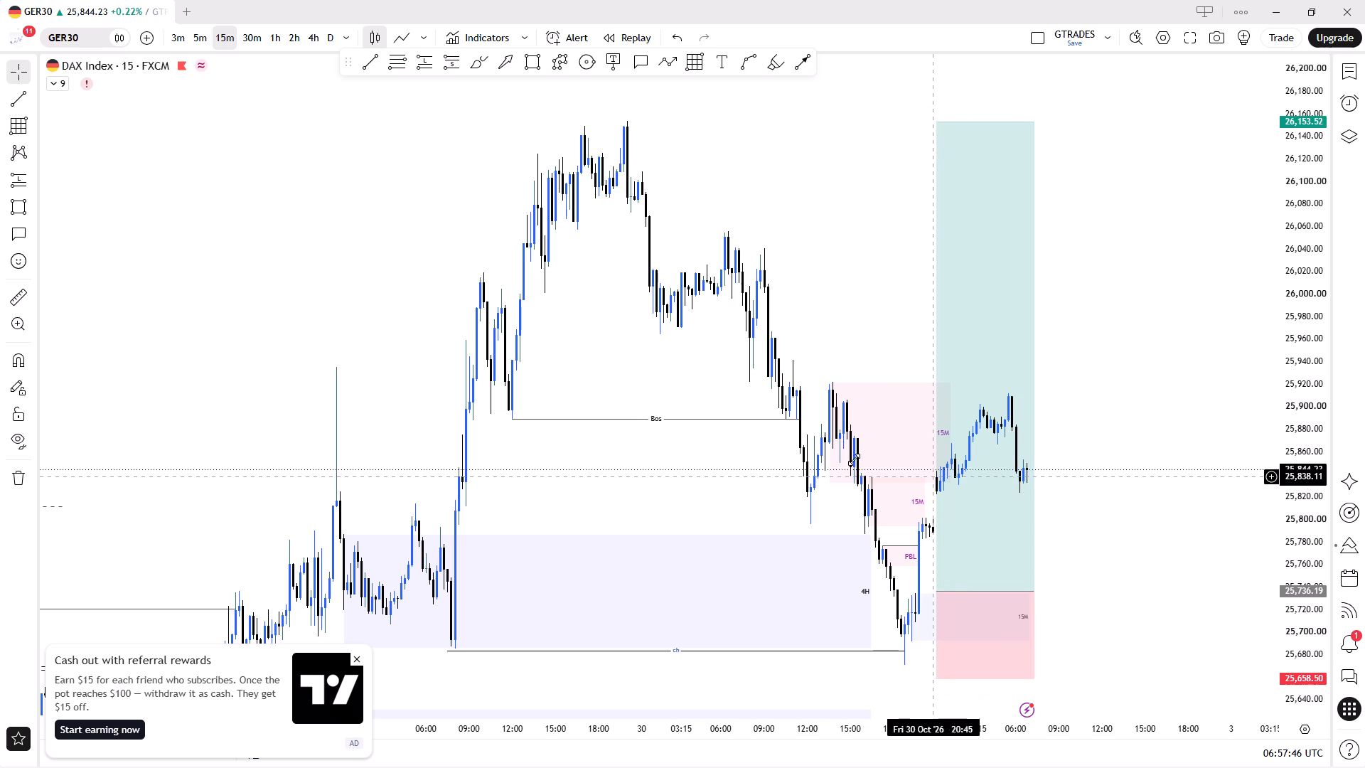
click(314, 40)
right_click(441, 97)
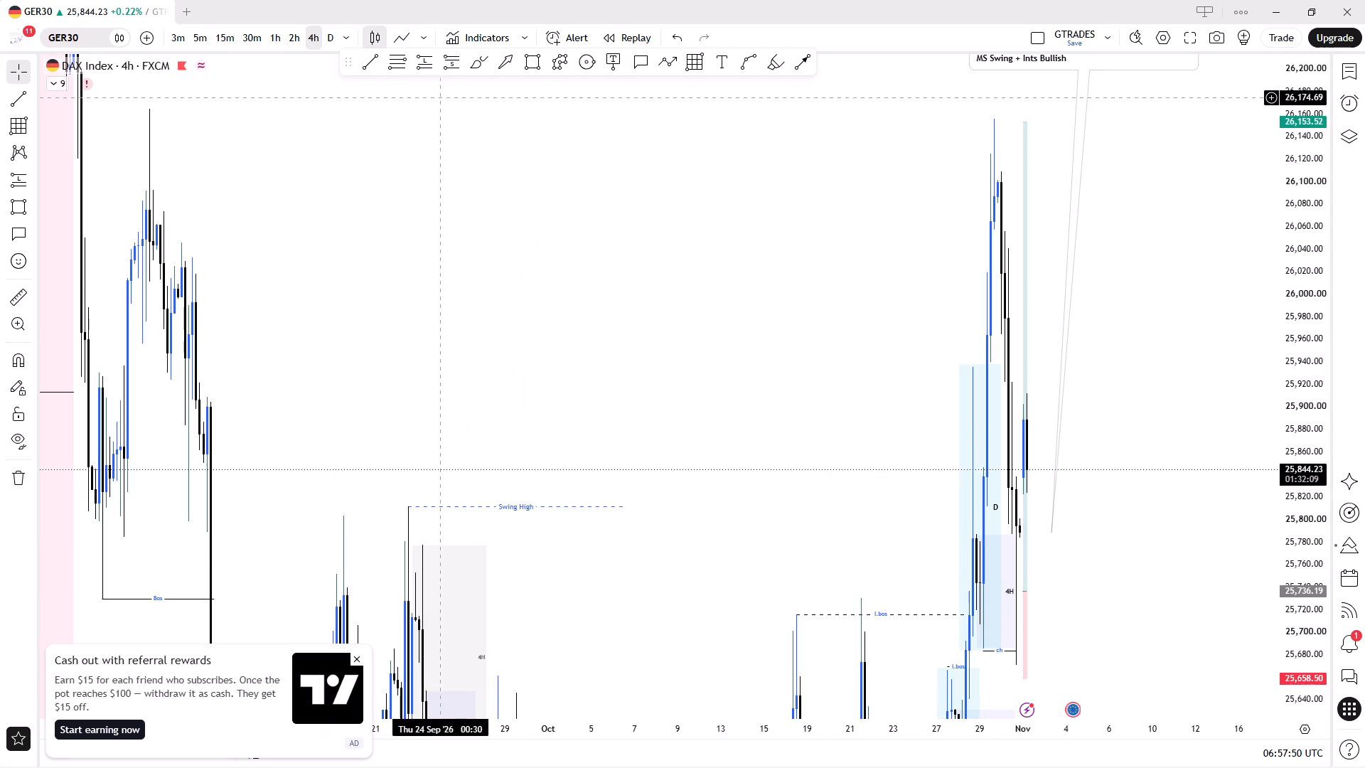
click(500, 124)
click(500, 116)
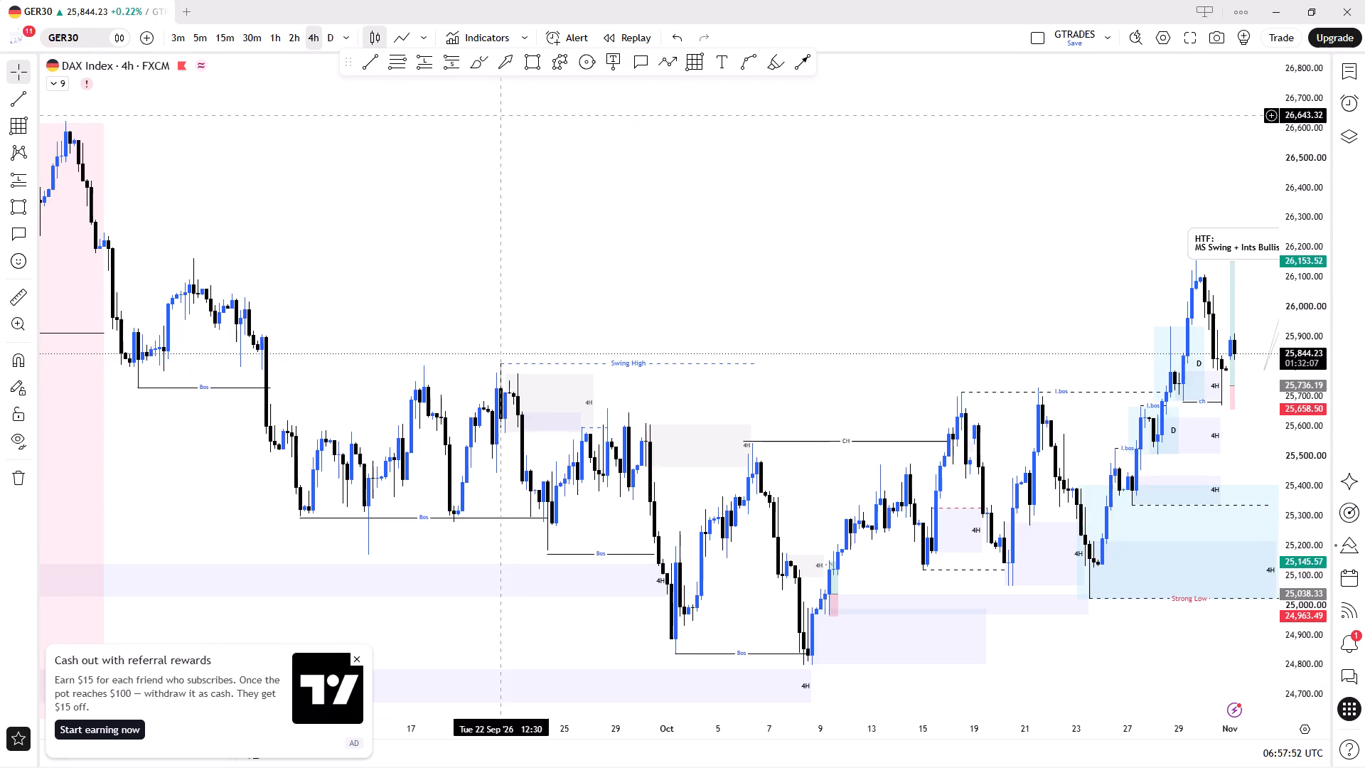
scroll(805, 272, up, 4)
drag(805, 220, 564, 209)
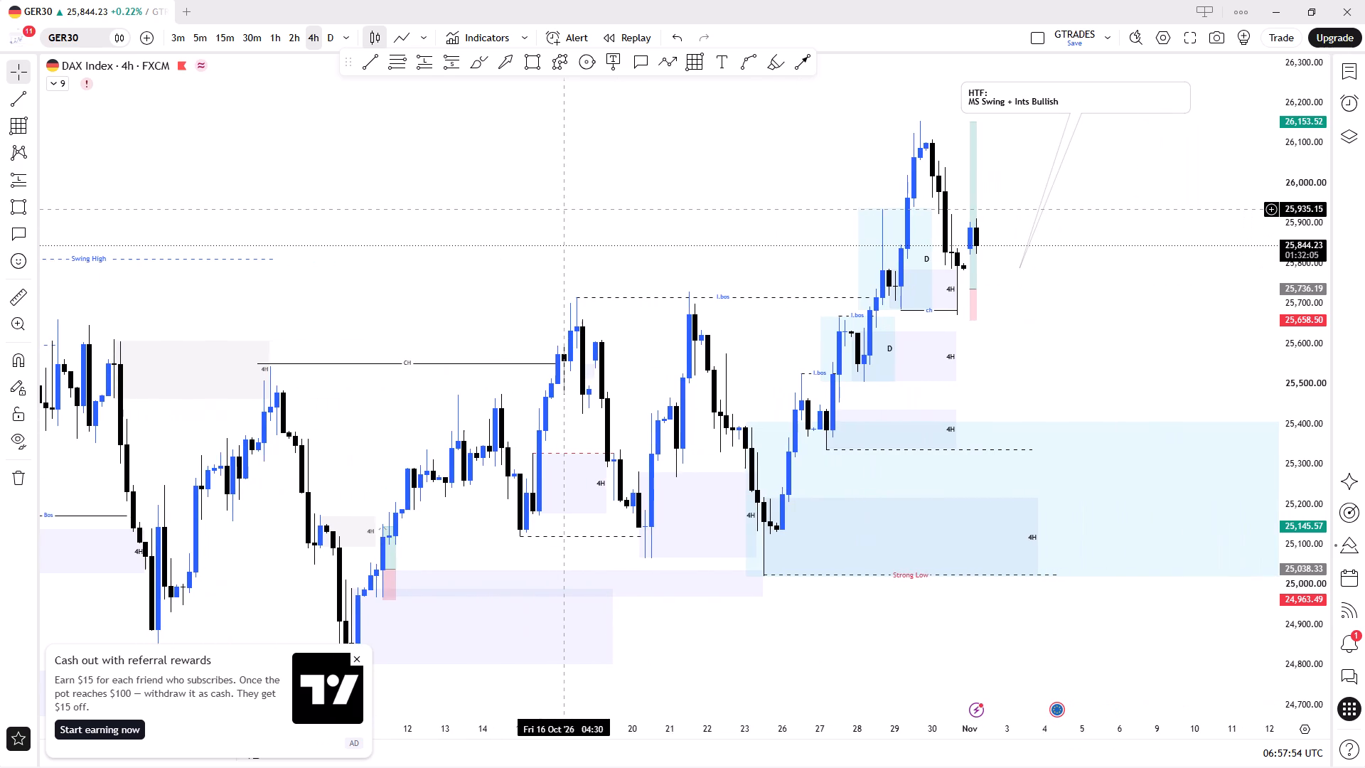
scroll(568, 206, up, 1)
drag(1074, 302, 995, 316)
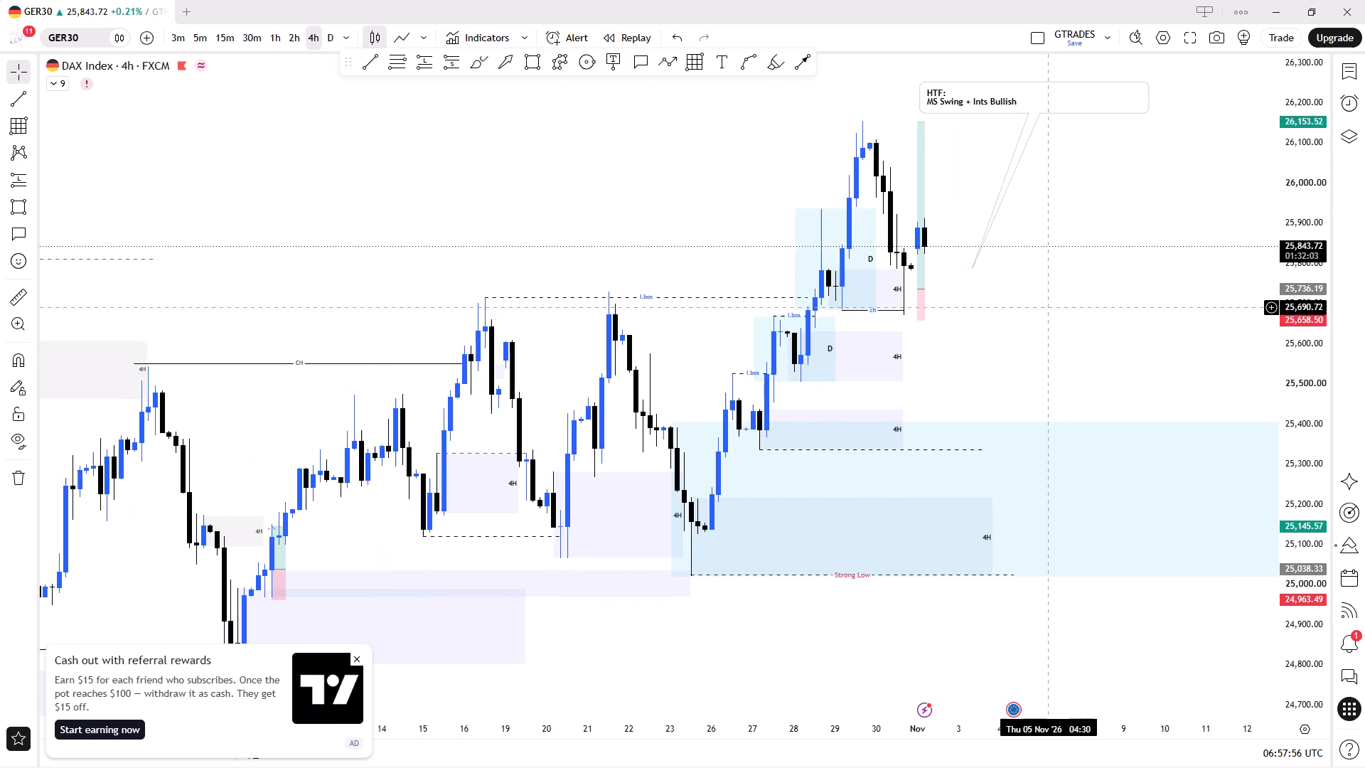
drag(995, 316, 891, 336)
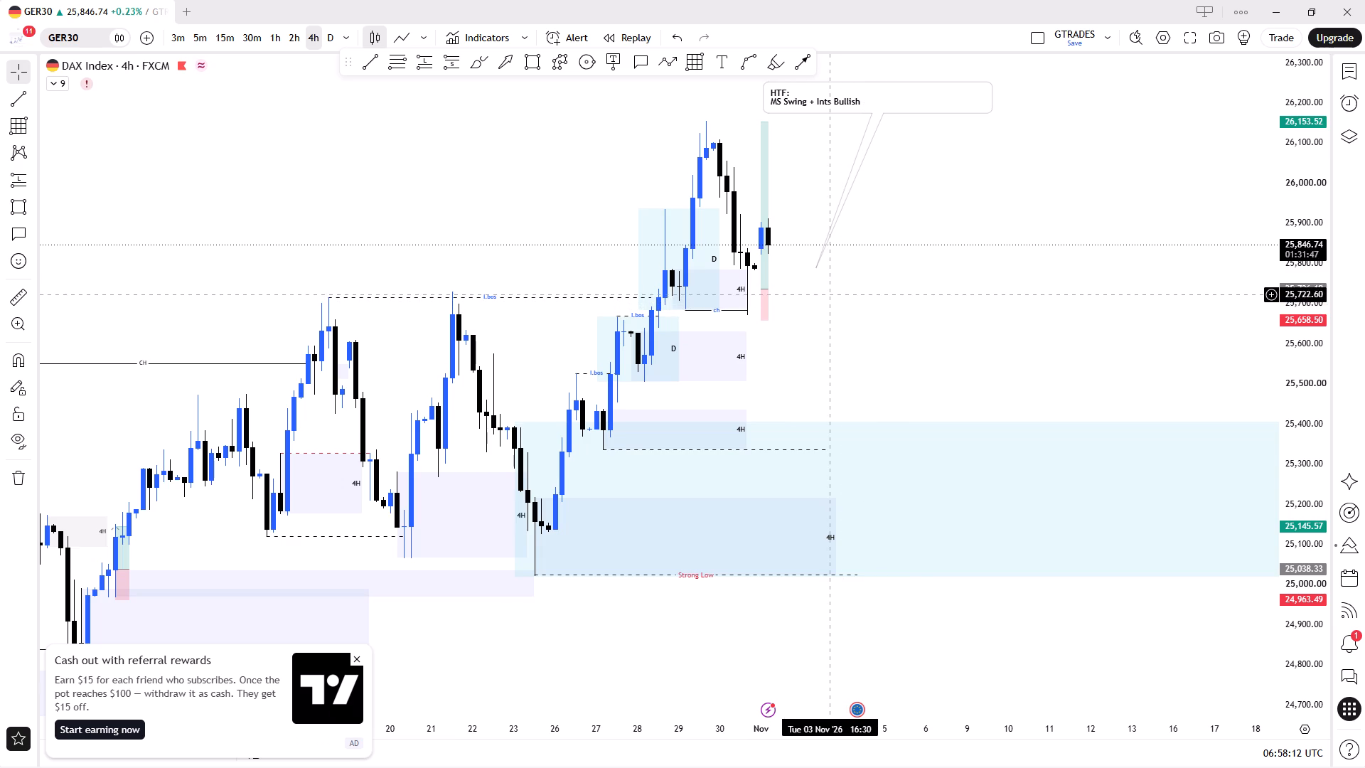
On GER30's 30m timeframe, resize the upper 15M supply zone to about 25,922–25,878.5 and extend it to the latest swing-high candle.
double_click(264, 41)
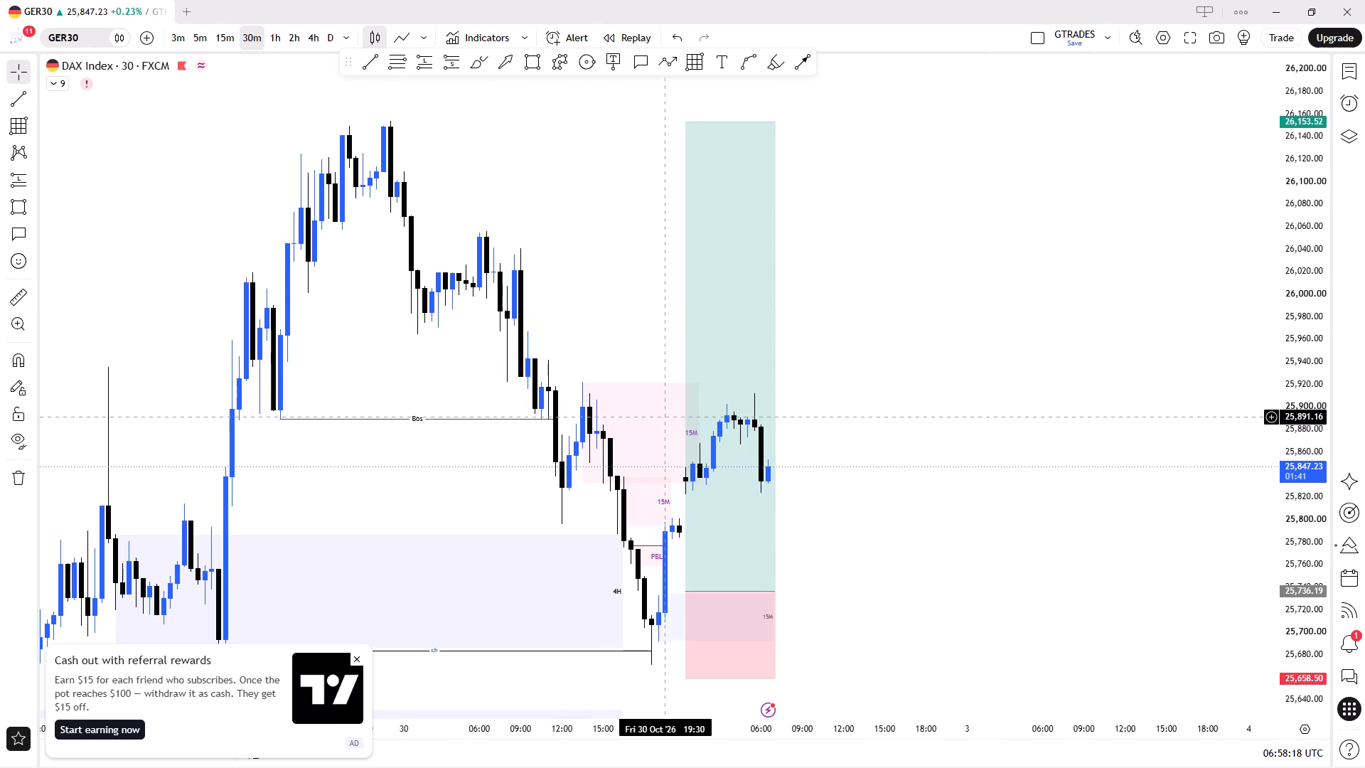
click(237, 48)
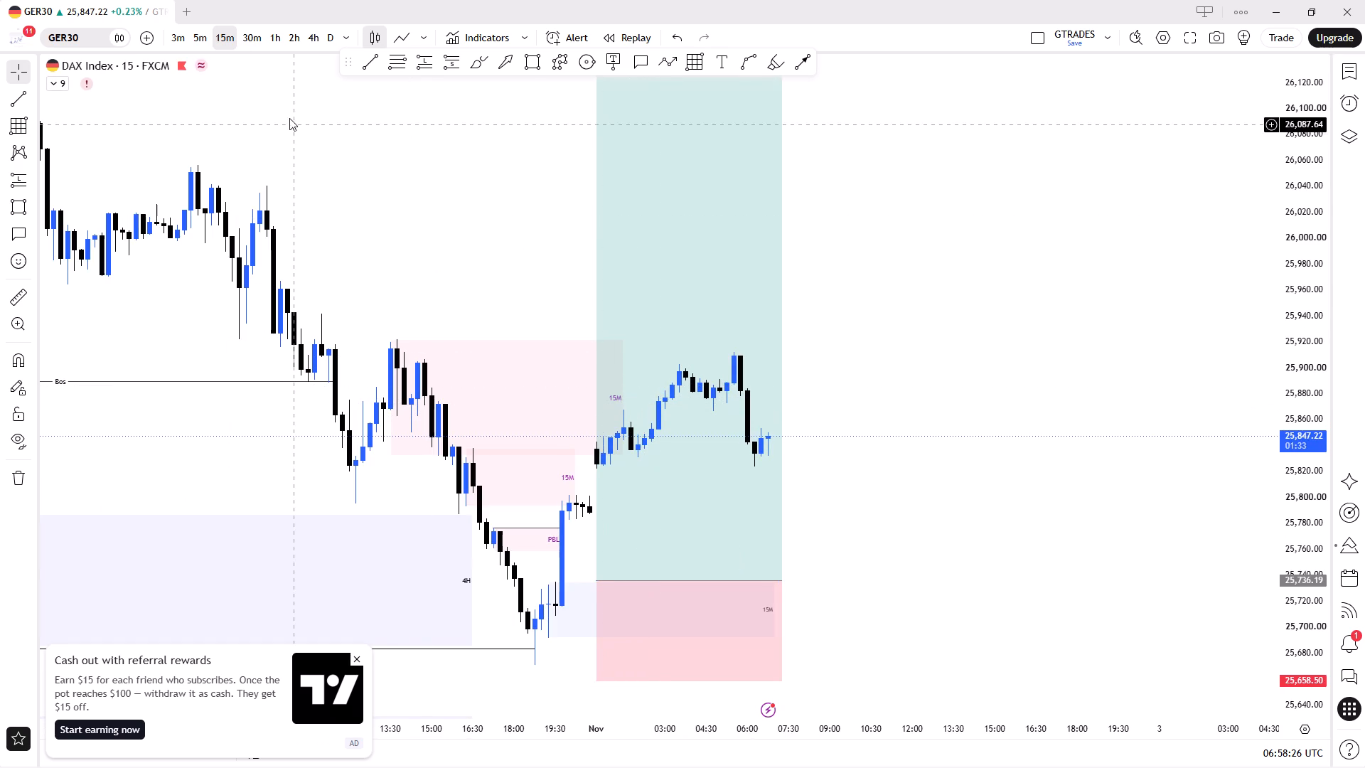
click(255, 23)
click(253, 32)
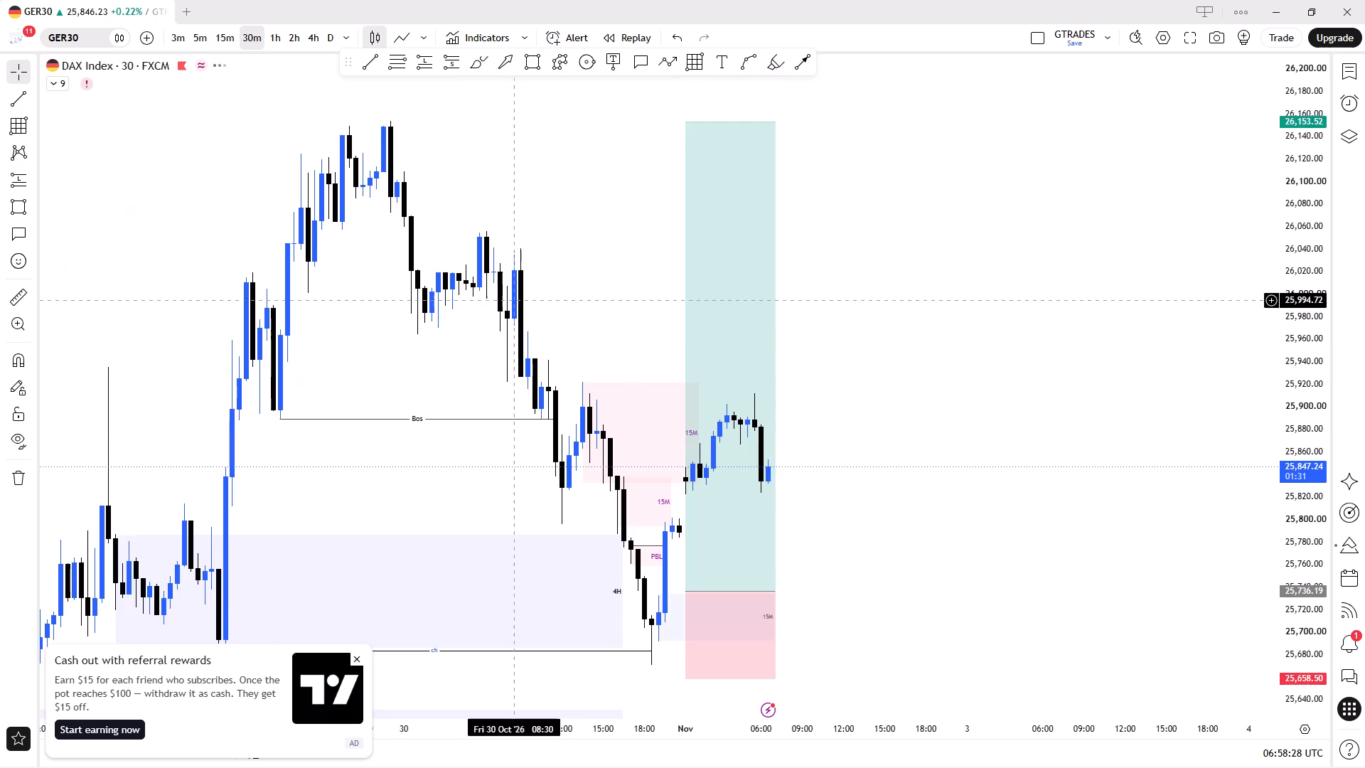
scroll(622, 384, up, 3)
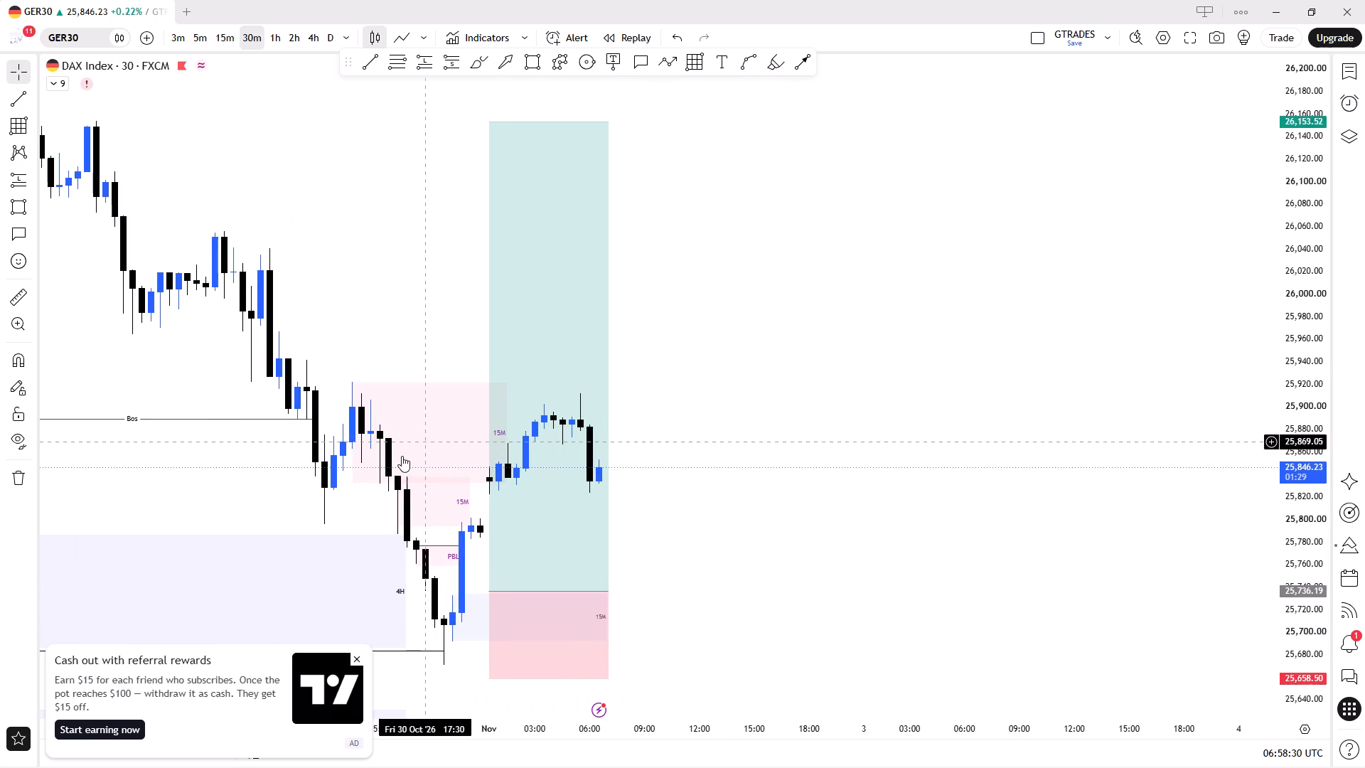
drag(351, 484, 373, 457)
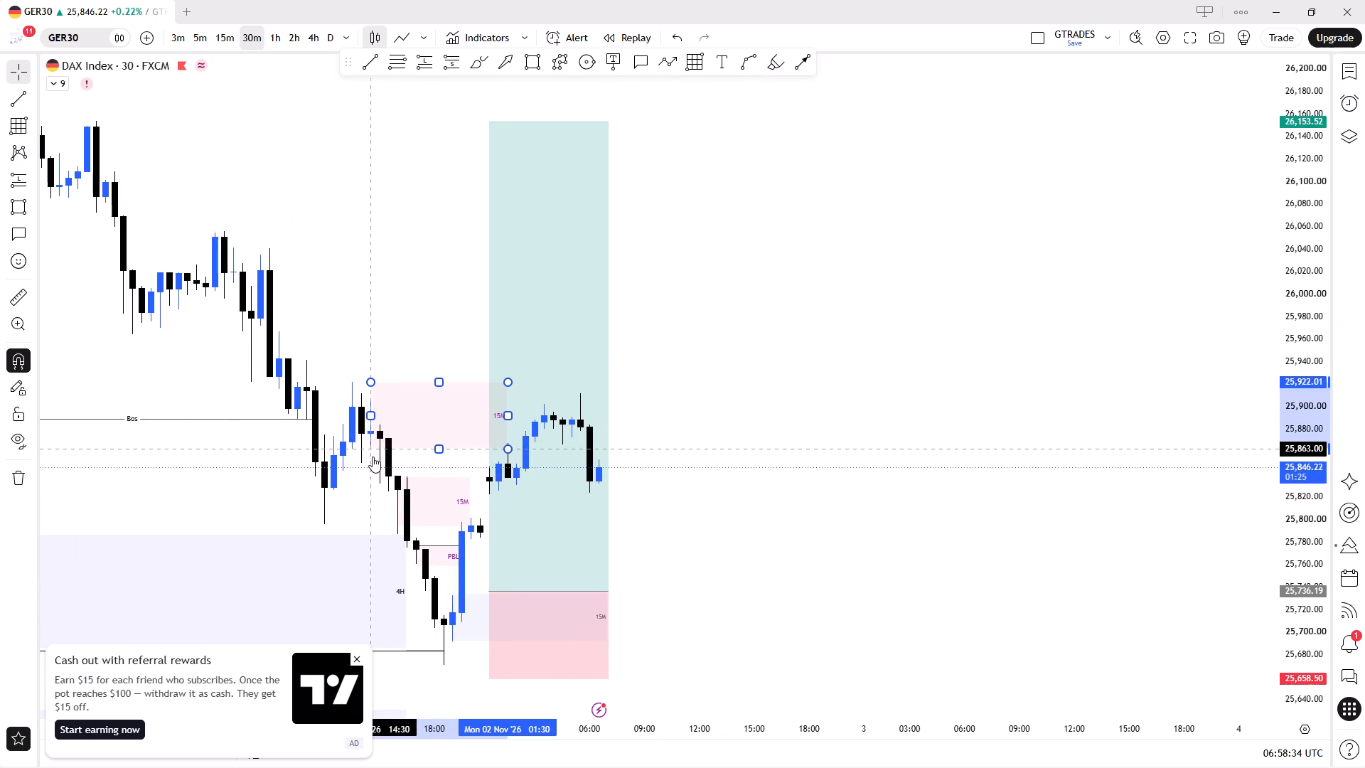
drag(373, 457, 369, 433)
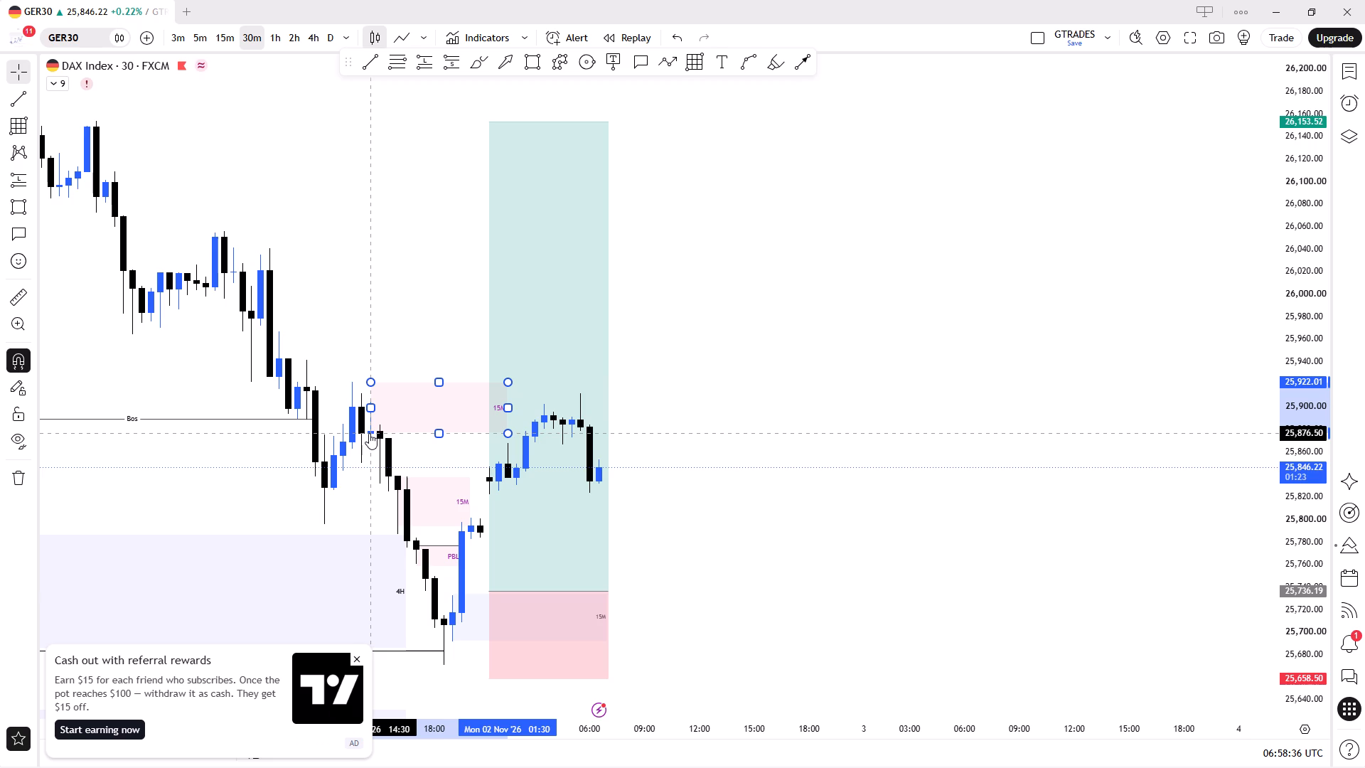
drag(369, 433, 360, 409)
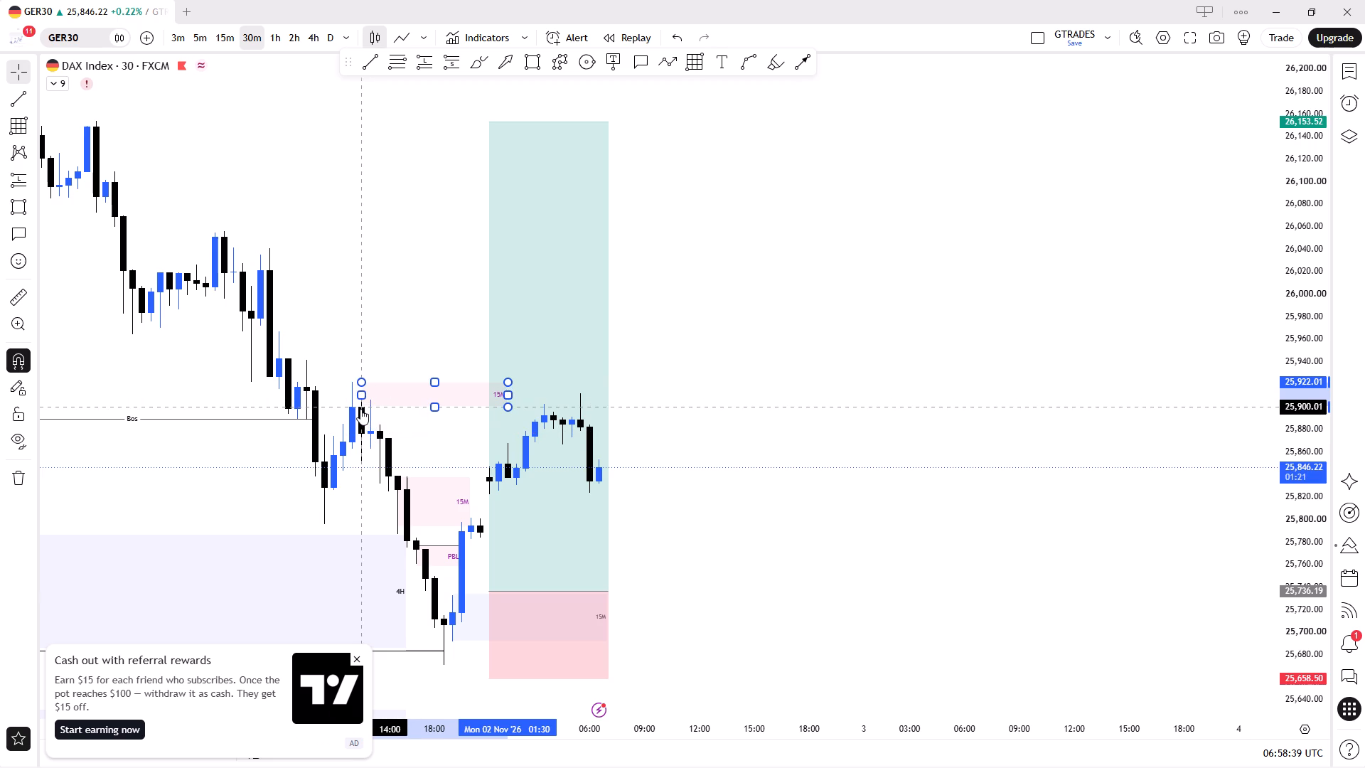
drag(360, 409, 369, 424)
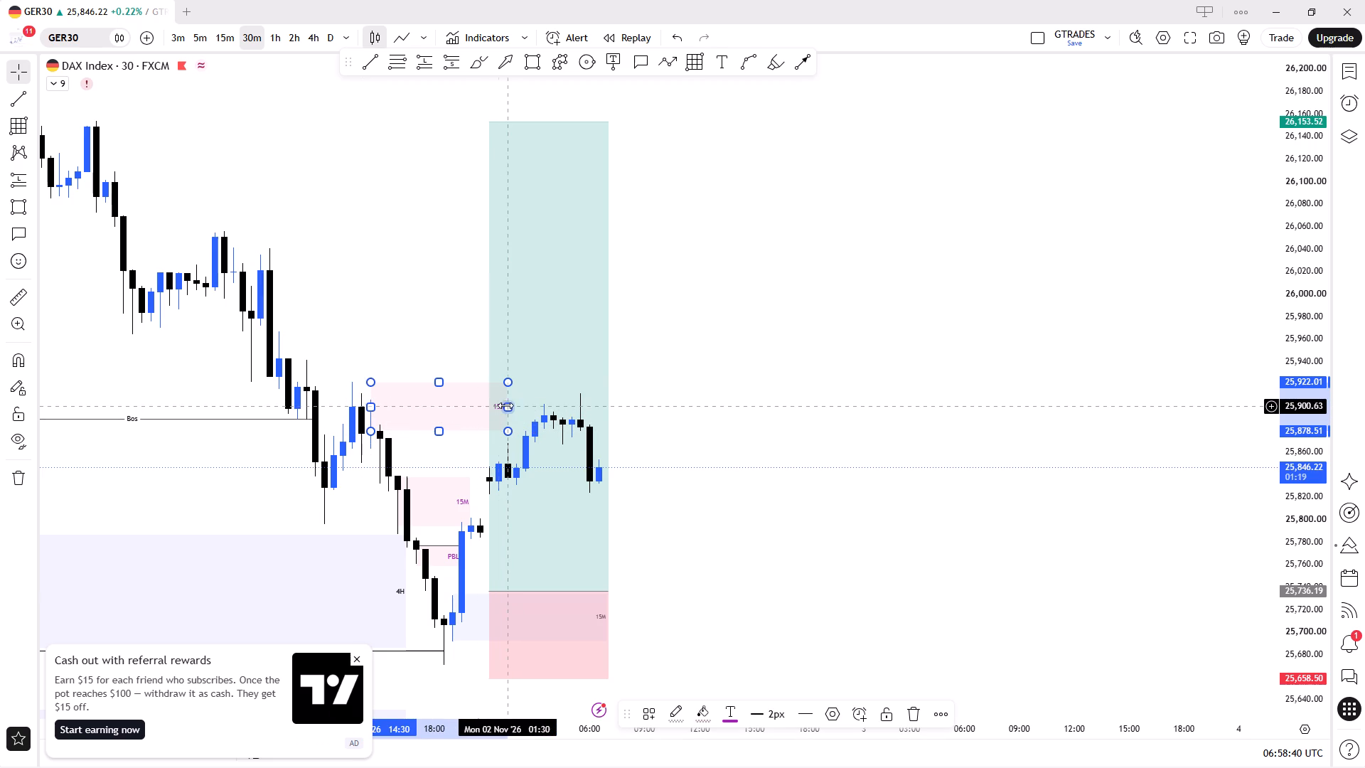
drag(506, 404, 576, 409)
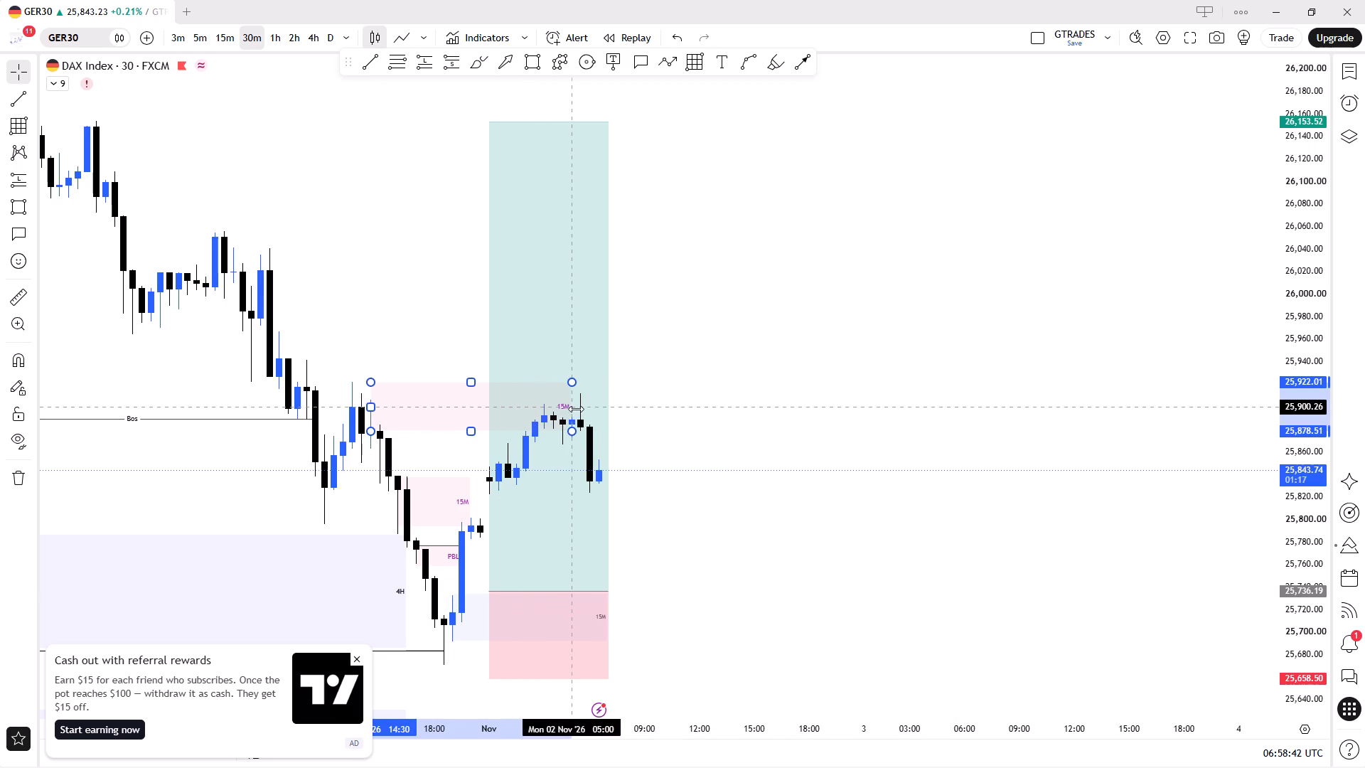
drag(576, 409, 577, 410)
click(690, 402)
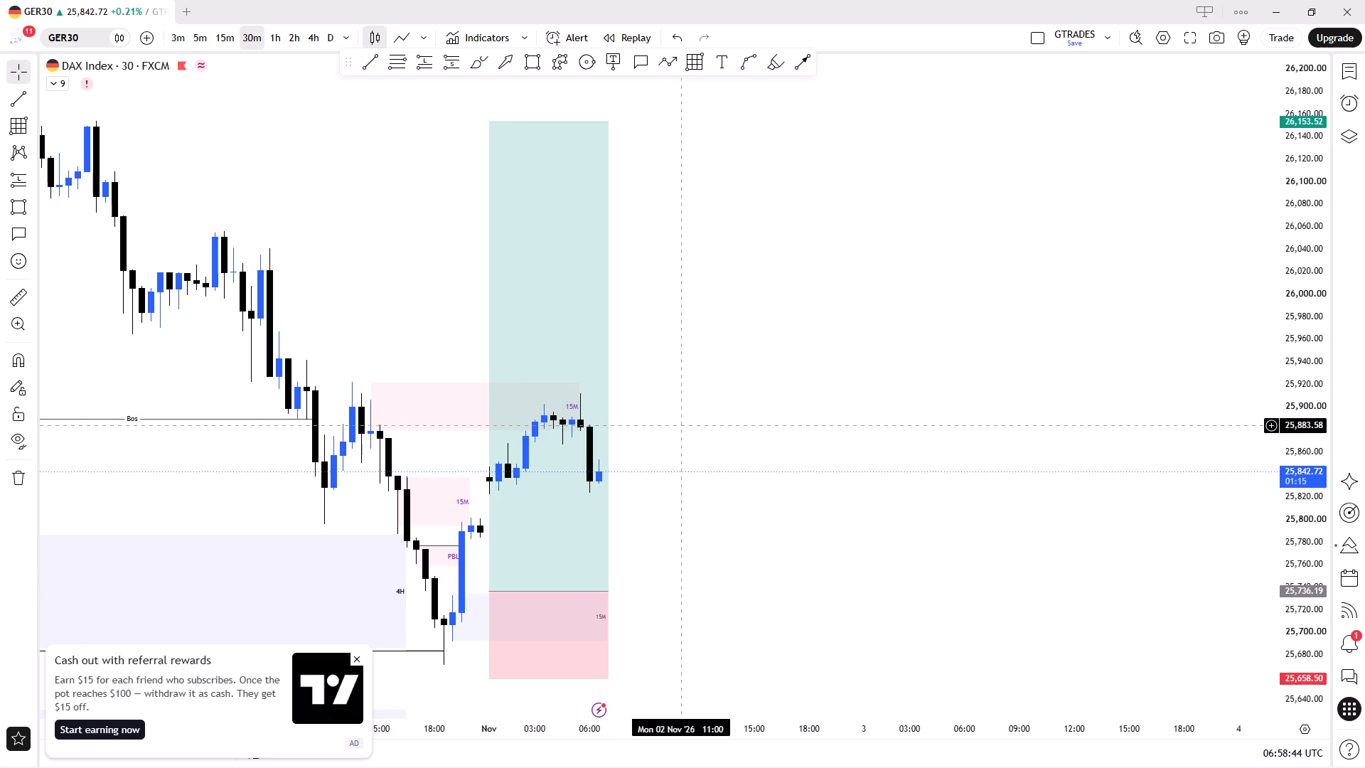
Delete the long position drawing covering the latest GER30 candles.
scroll(684, 425, down, 2)
click(642, 317)
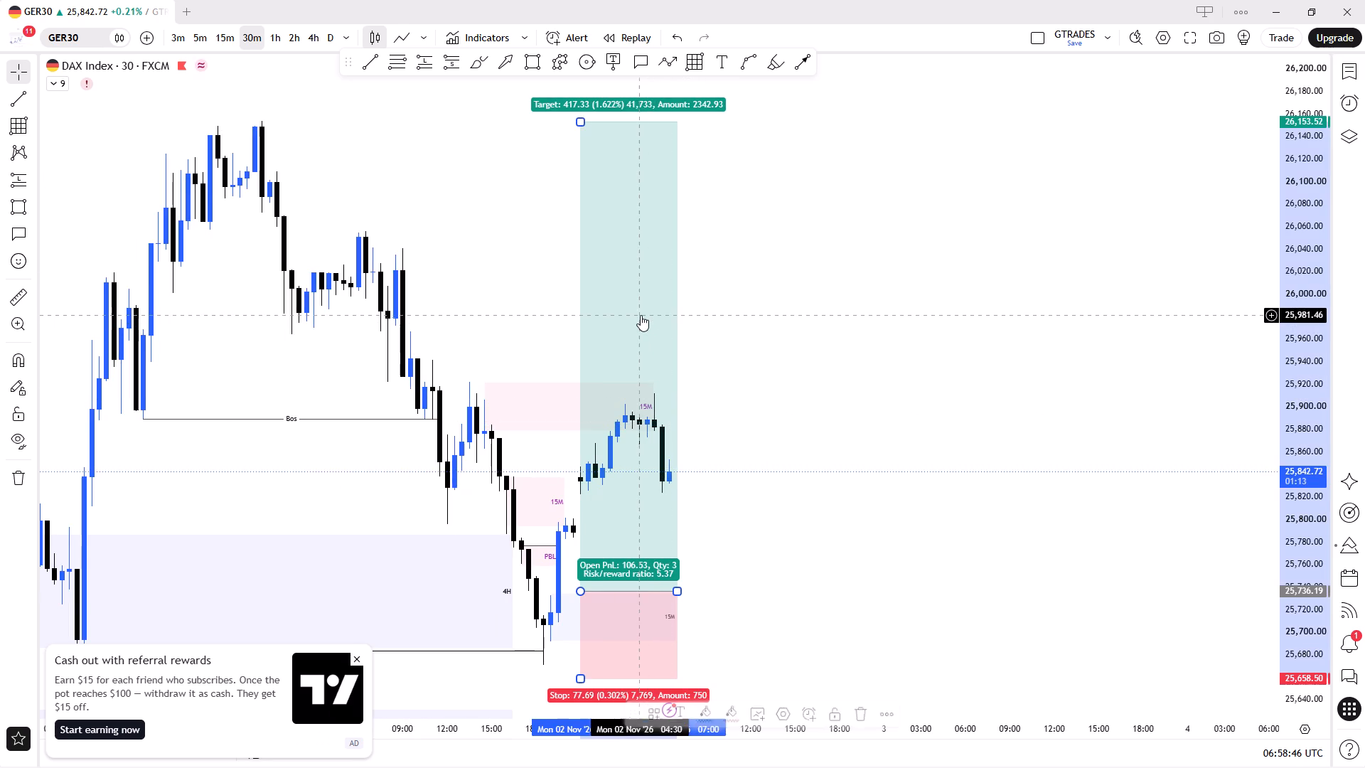
key(Delete)
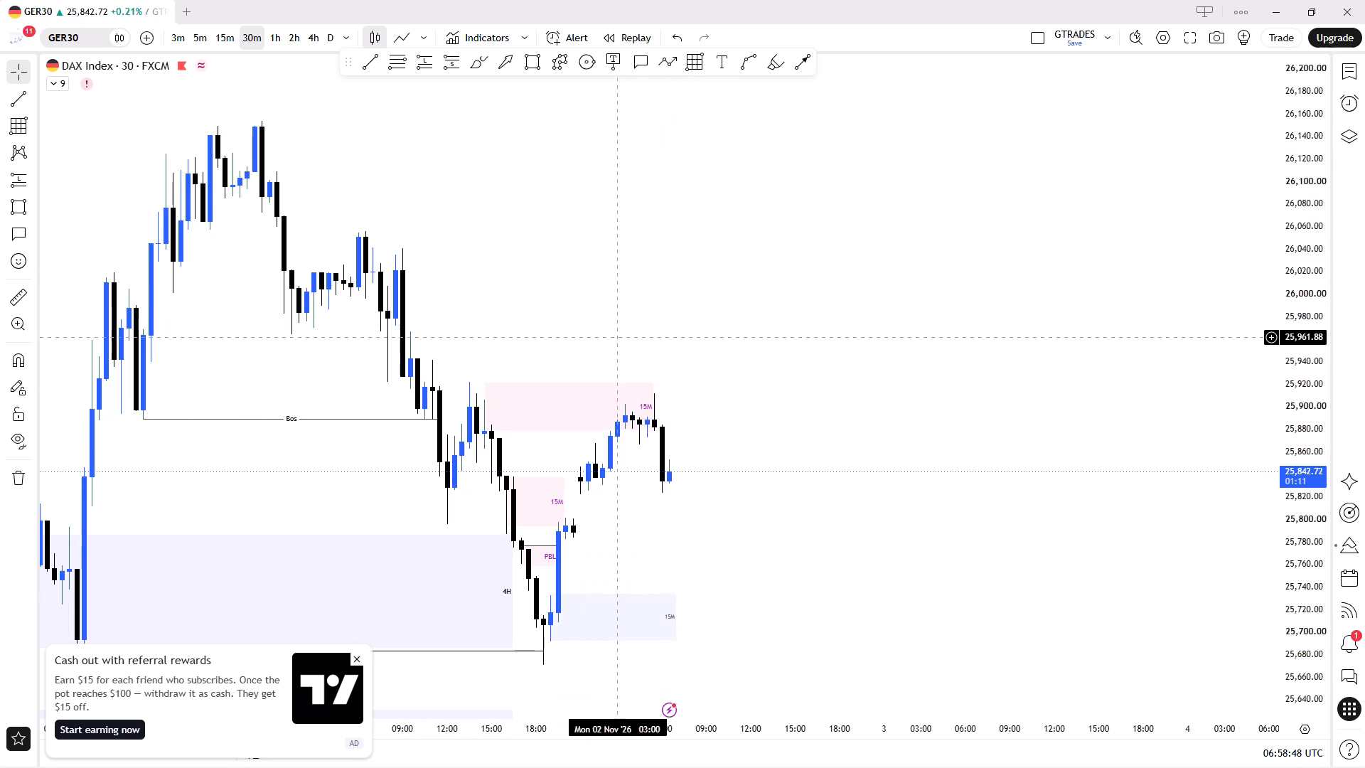
Examine GER30's 30m price action around the 15M supply zones and the recent swing high.
ctrl+scroll(646, 337, up, 4)
right_click(803, 405)
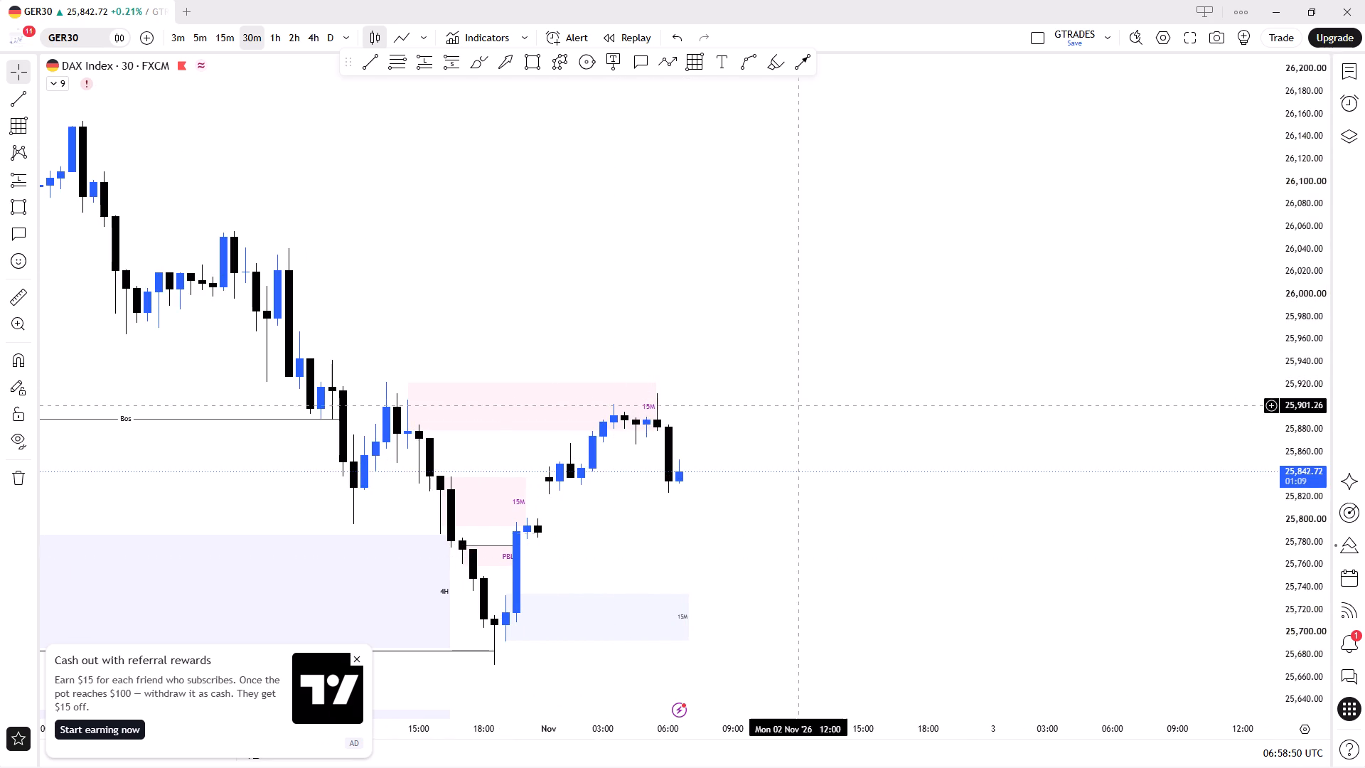
click(869, 399)
ctrl+scroll(983, 437, up, 4)
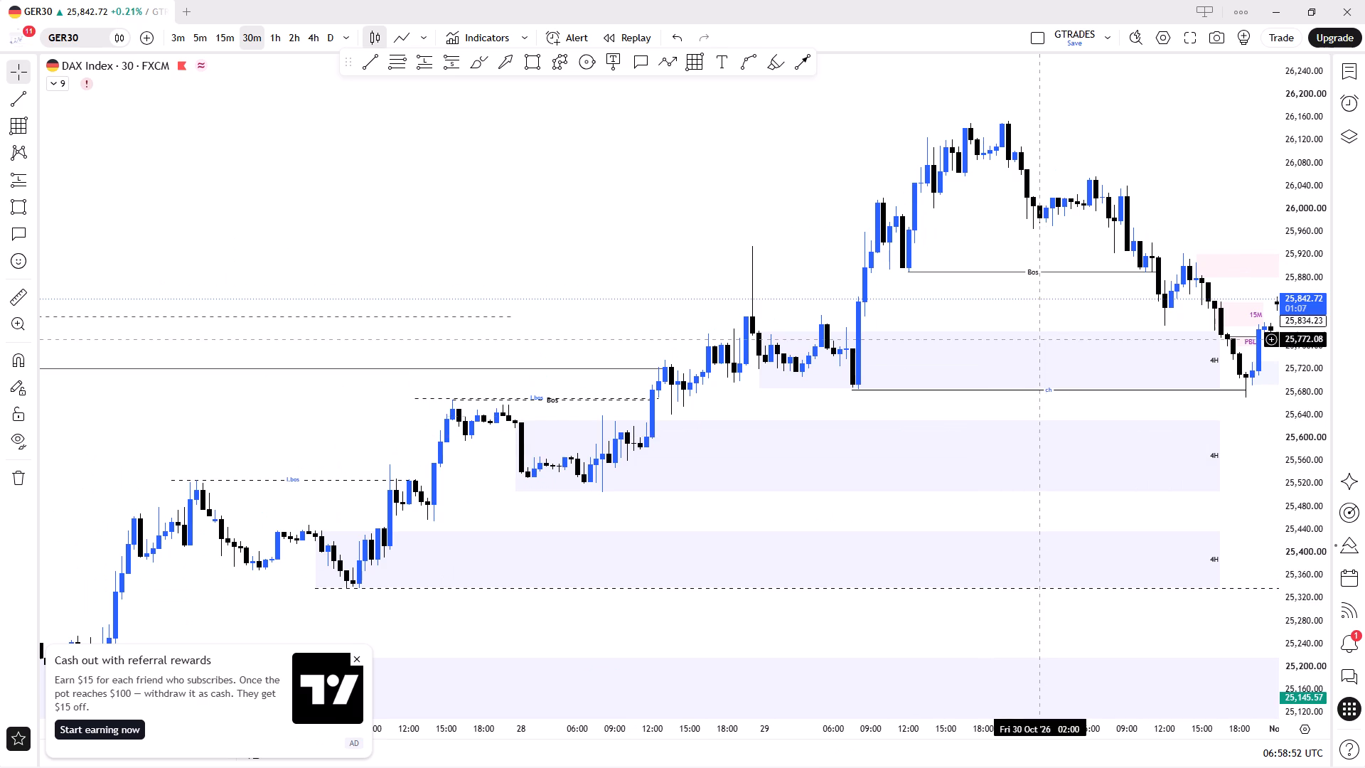
drag(815, 249, 319, 364)
ctrl+scroll(867, 402, up, 3)
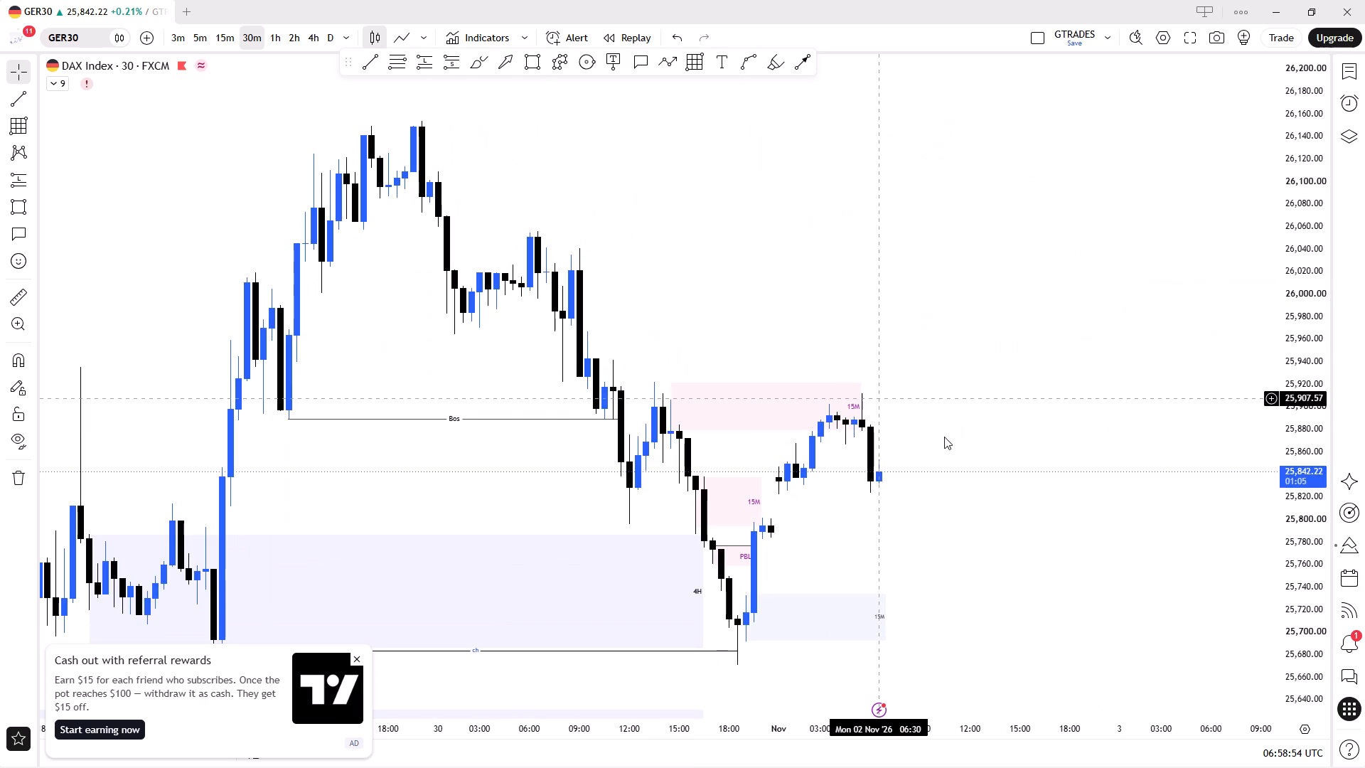
drag(1315, 559, 1255, 385)
ctrl+scroll(1059, 473, up, 2)
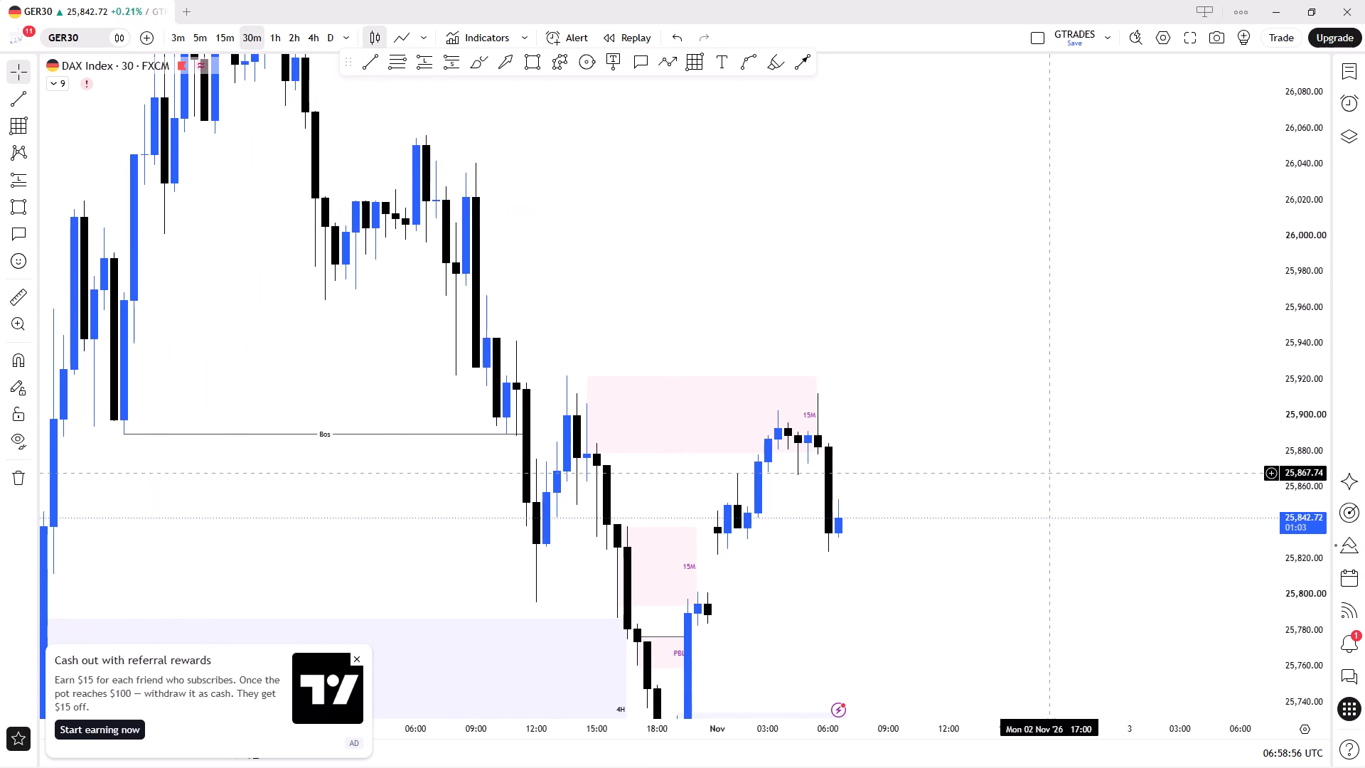
drag(1049, 469, 1187, 314)
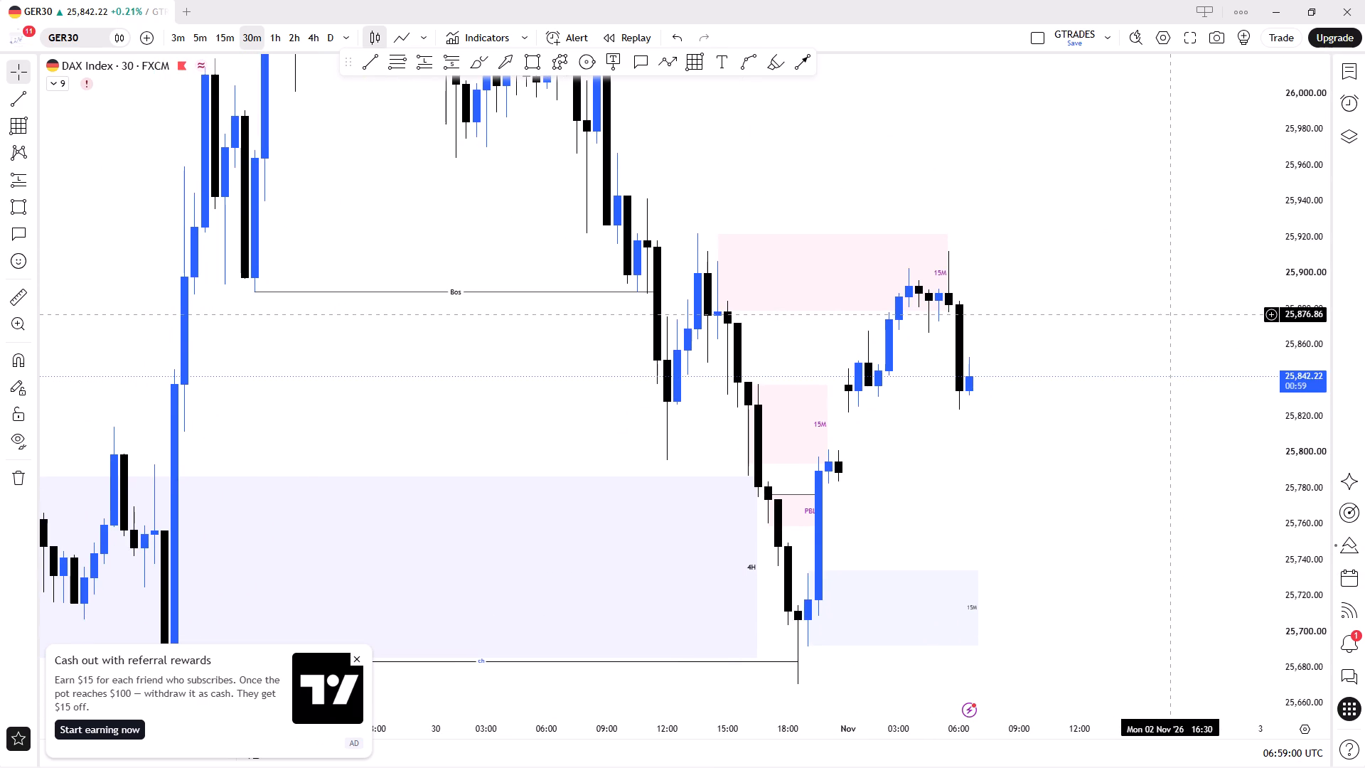
Show the hidden CHoCH Finder indicator on the GER30 chart.
key(alt+t)
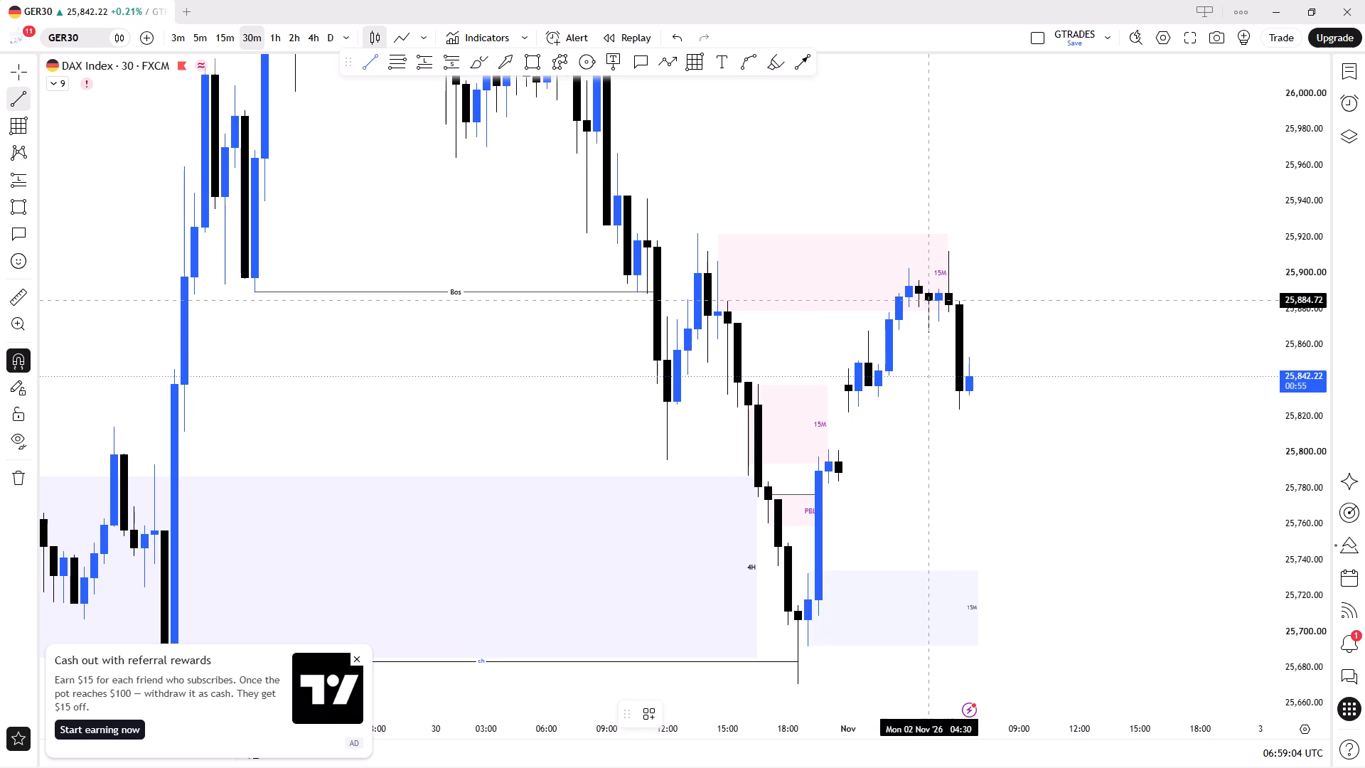
click(54, 87)
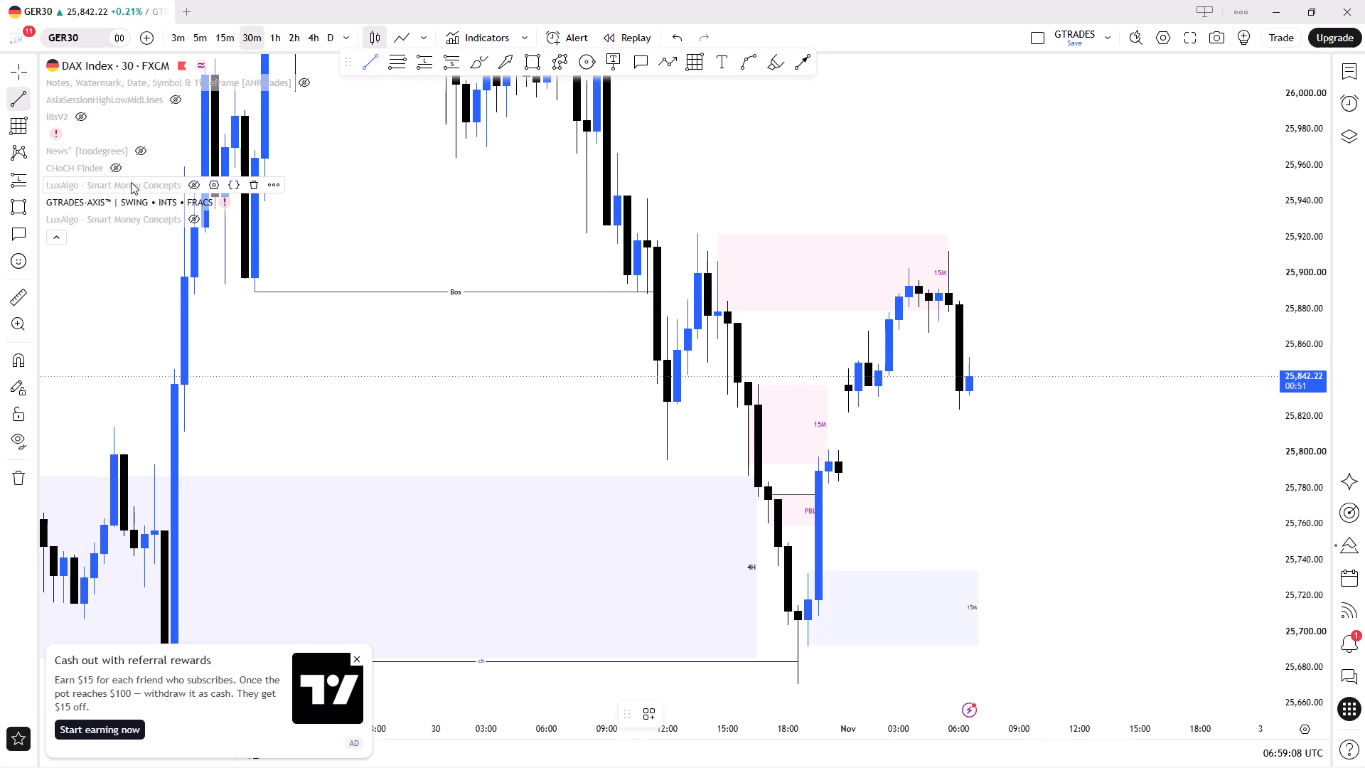
click(121, 170)
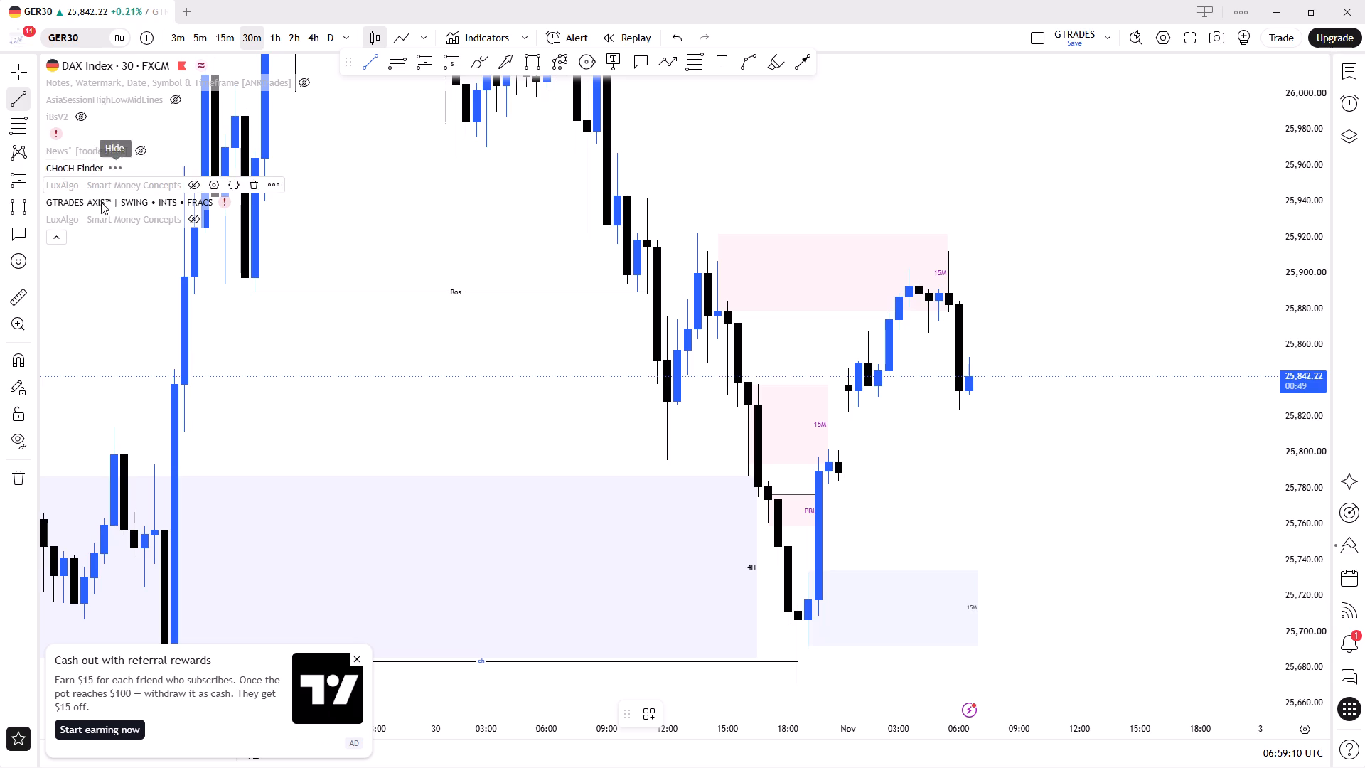
click(60, 233)
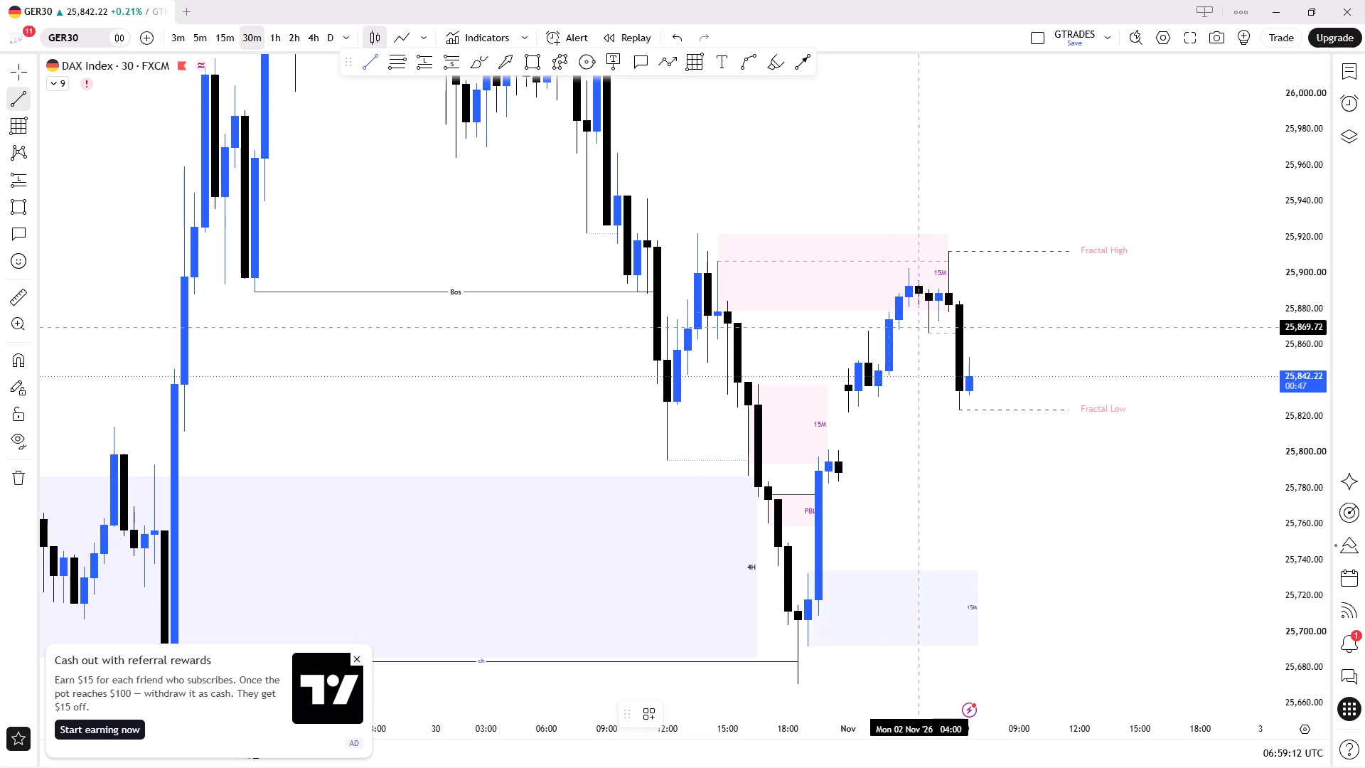
Draw a horizontal trend line at about 25,866.73 from the 04:30 candle's low to the 06:00 candle on 2 Nov.
ctrl+click(925, 346)
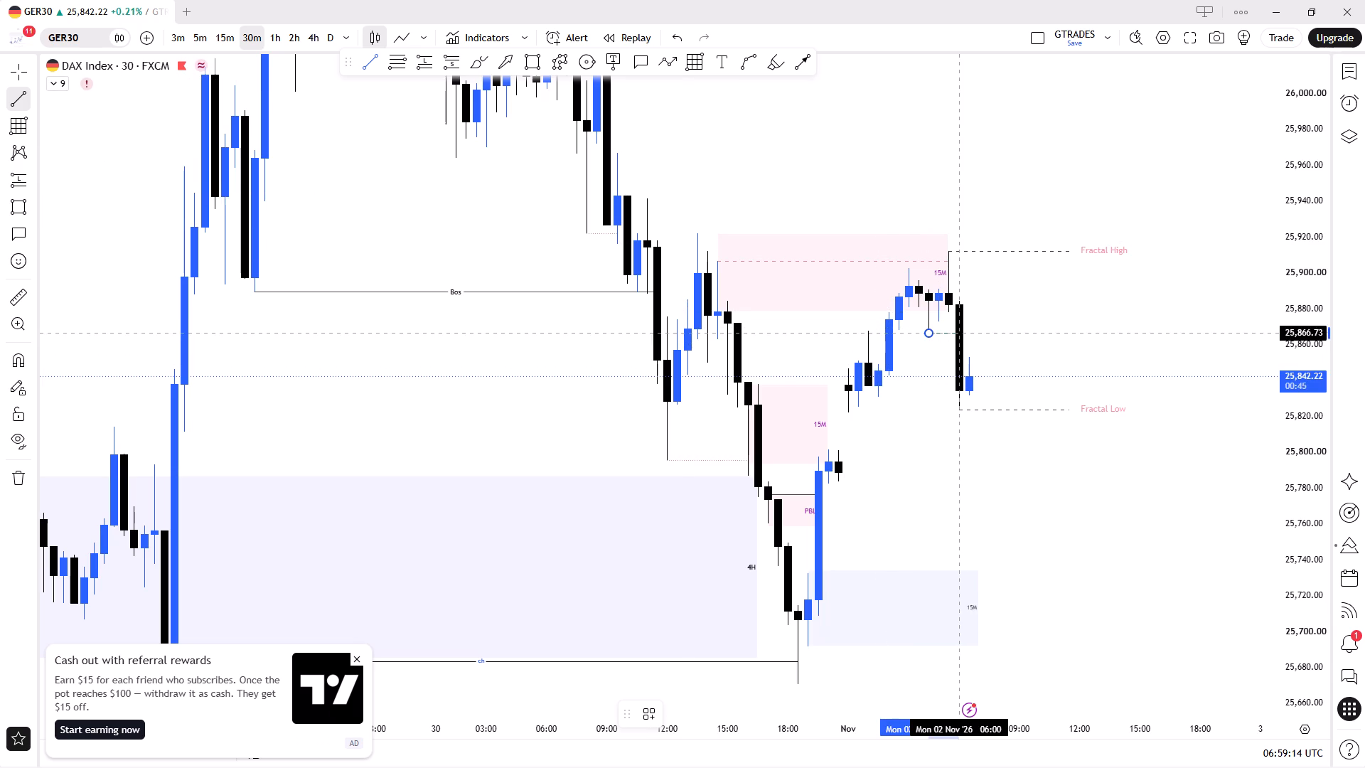
shift+click(959, 338)
Apply the M15 CH drawing template to the new horizontal trend line at the 04:30 low.
click(651, 709)
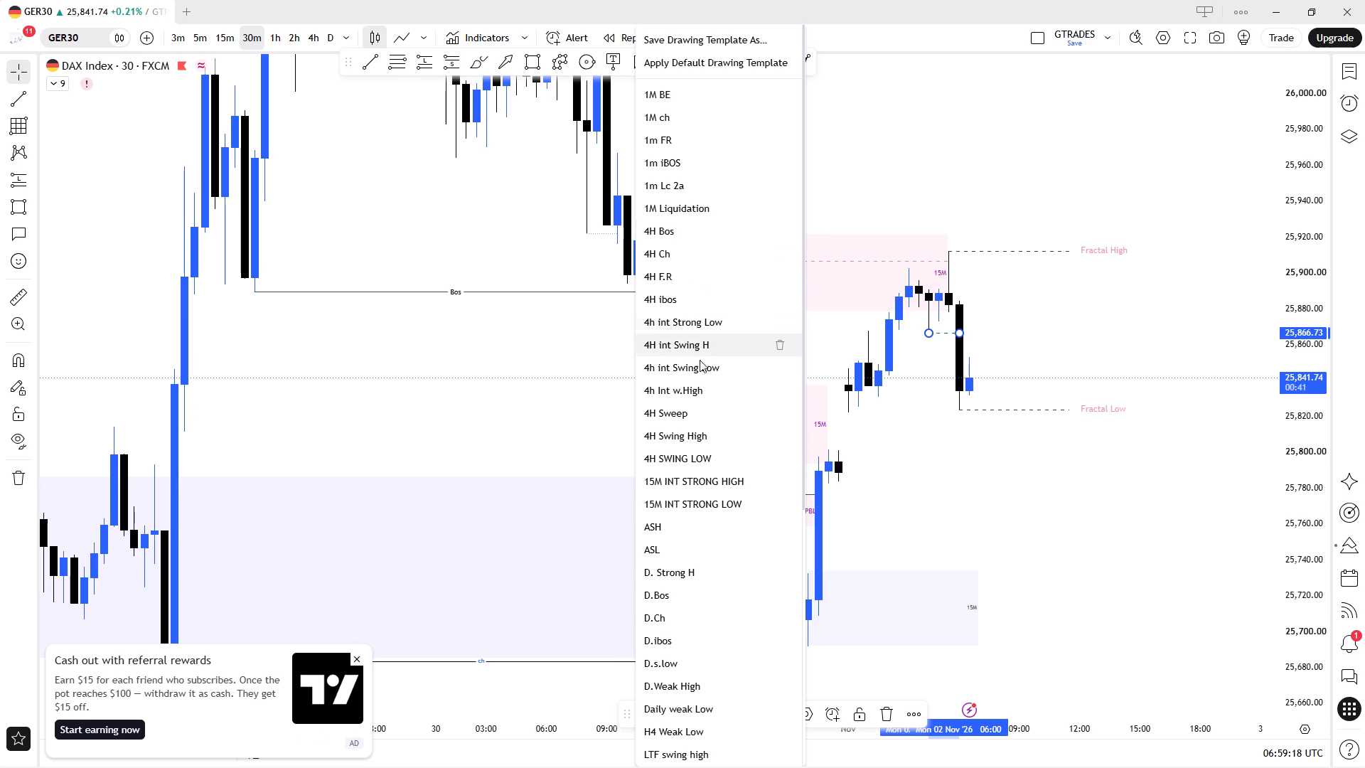
scroll(692, 538, down, 5)
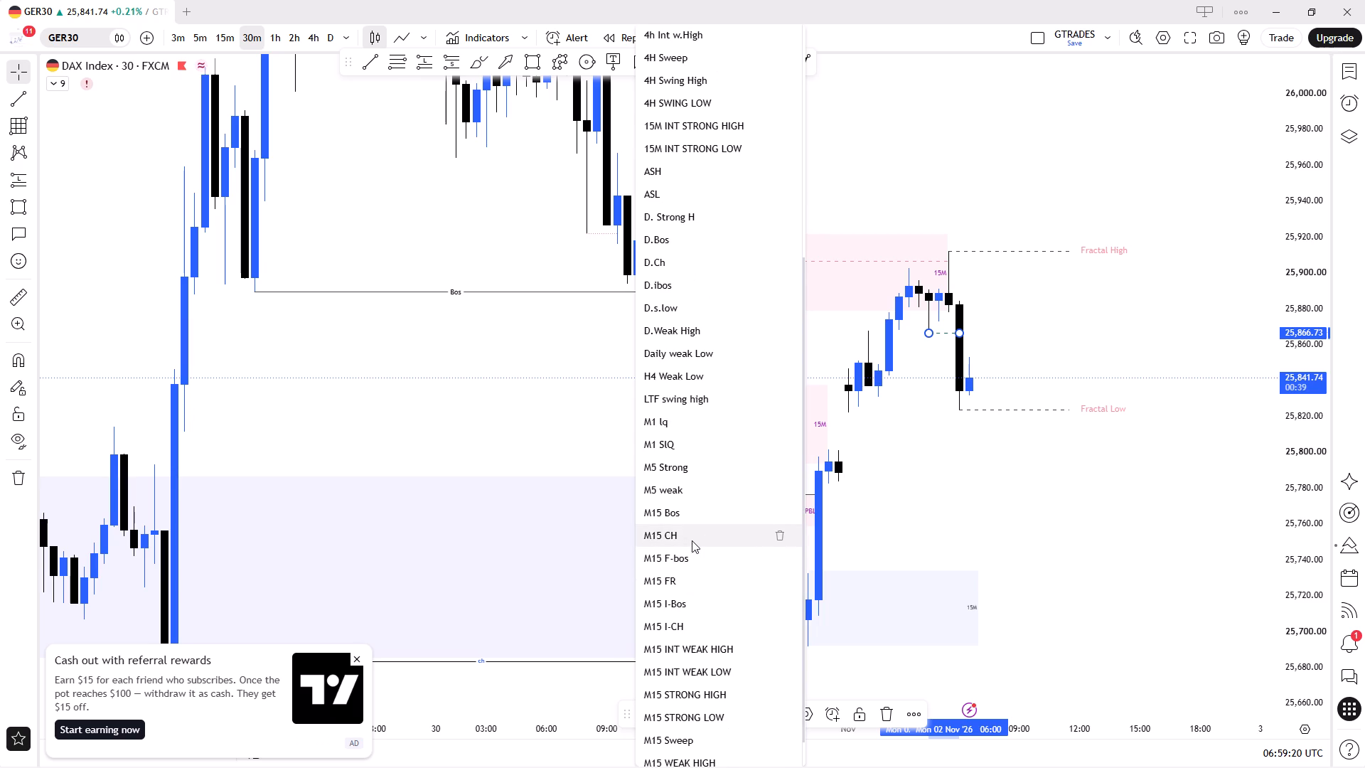
click(692, 540)
Draw a rectangle from about 25,912 to 25,873, spanning 05:00 to 08:30 on 2 Nov, and style it with the M15 Supply template.
drag(1032, 331, 899, 329)
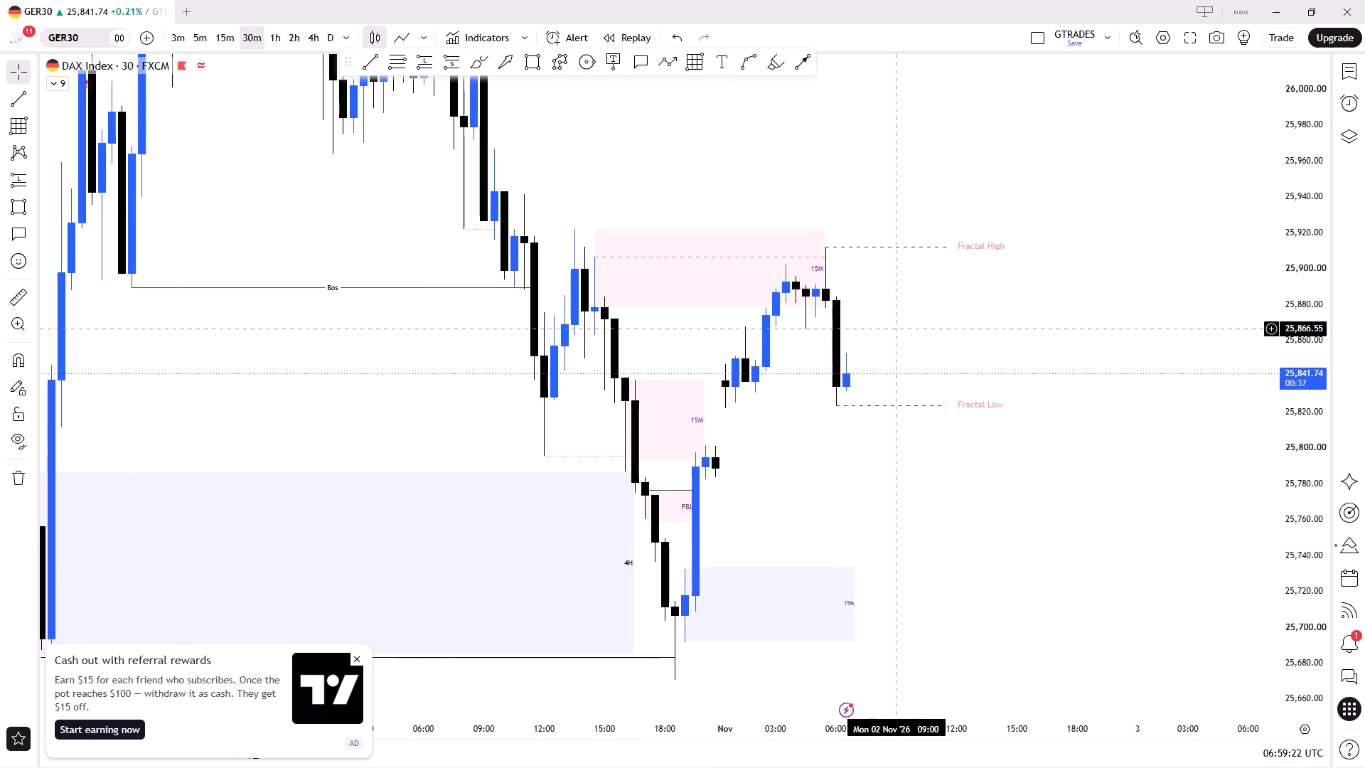
ctrl+scroll(899, 326, up, 4)
ctrl+scroll(899, 325, down, 4)
drag(968, 321, 1017, 365)
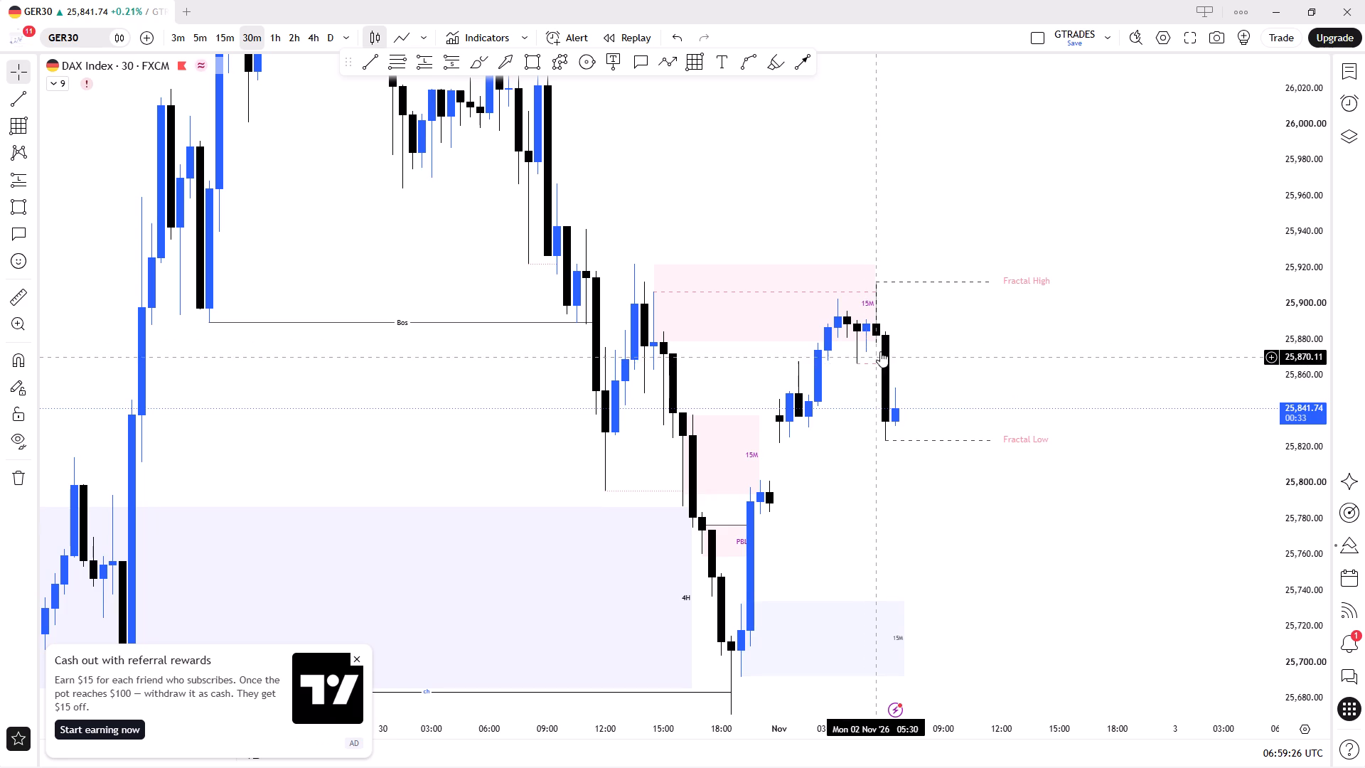
click(536, 66)
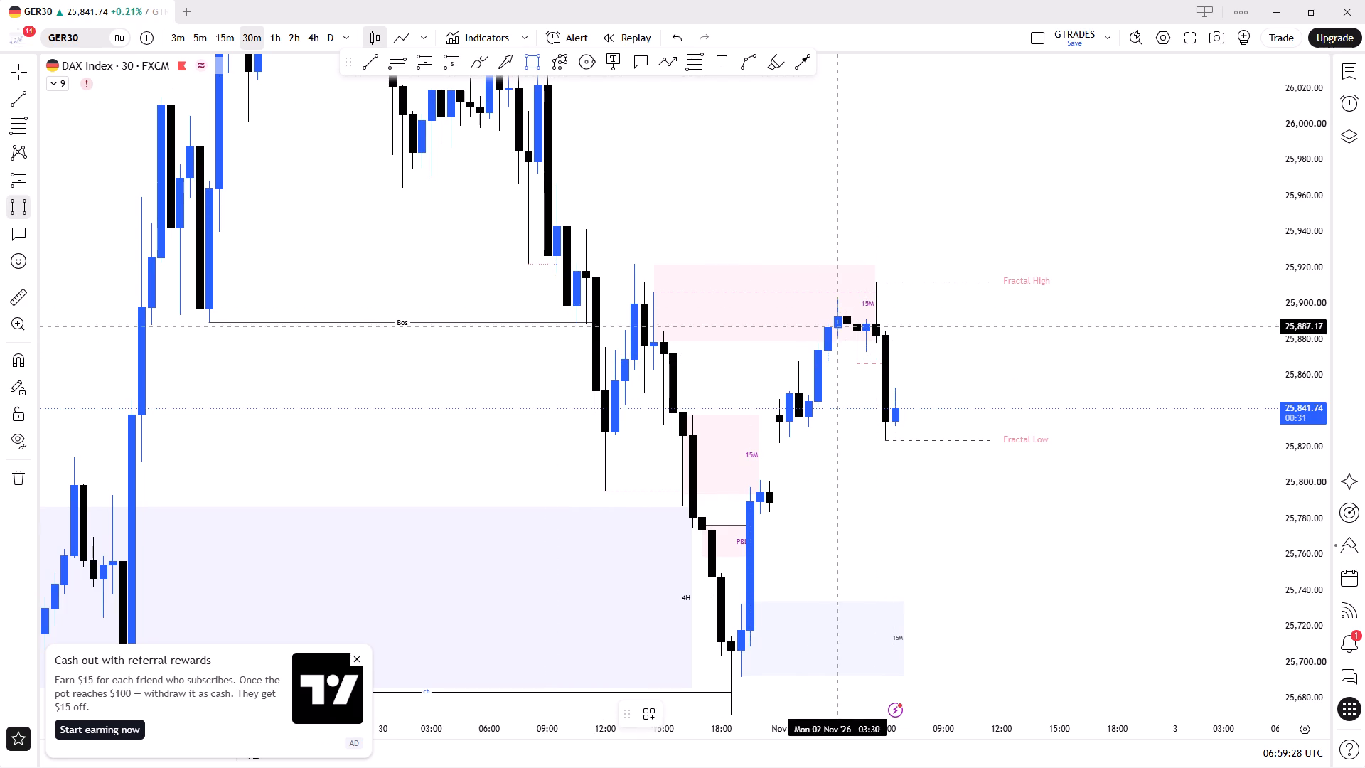
ctrl+click(875, 279)
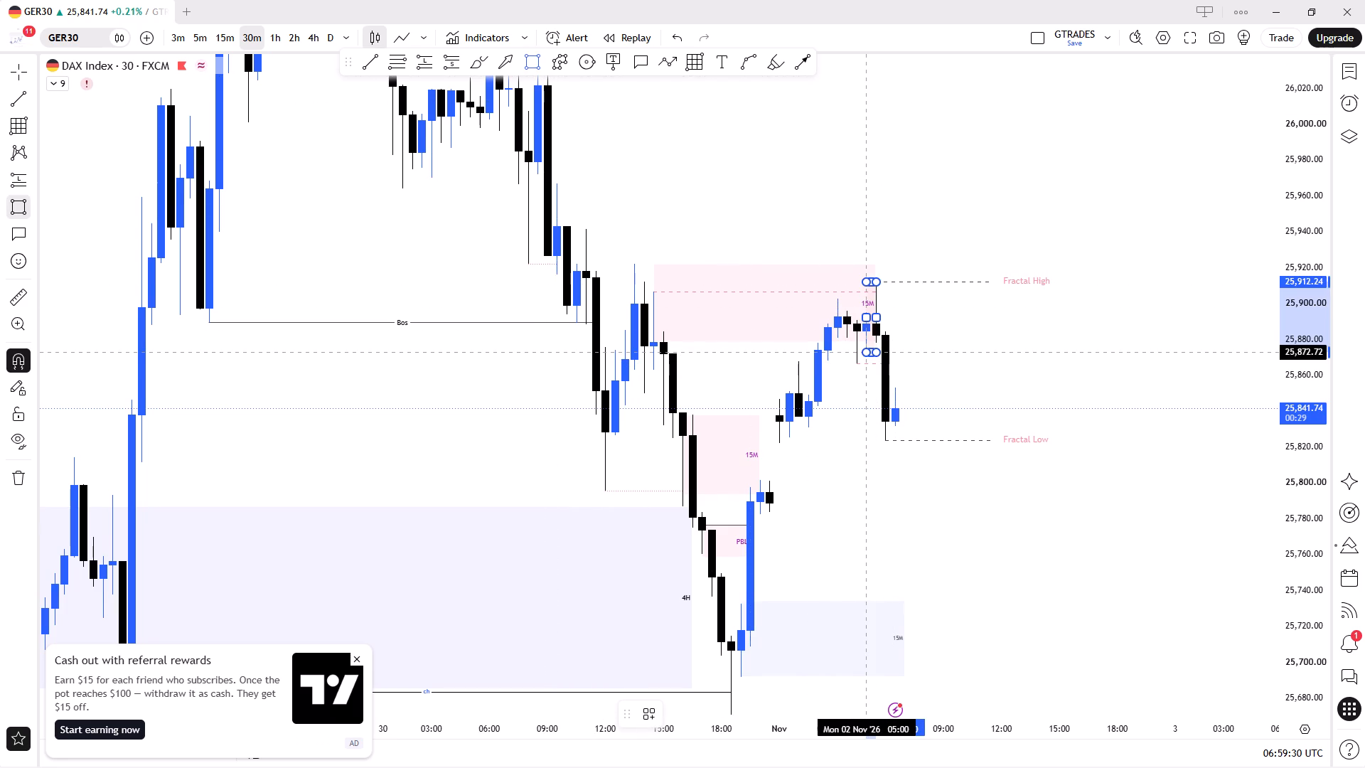
ctrl+click(864, 356)
drag(879, 318, 934, 326)
click(648, 715)
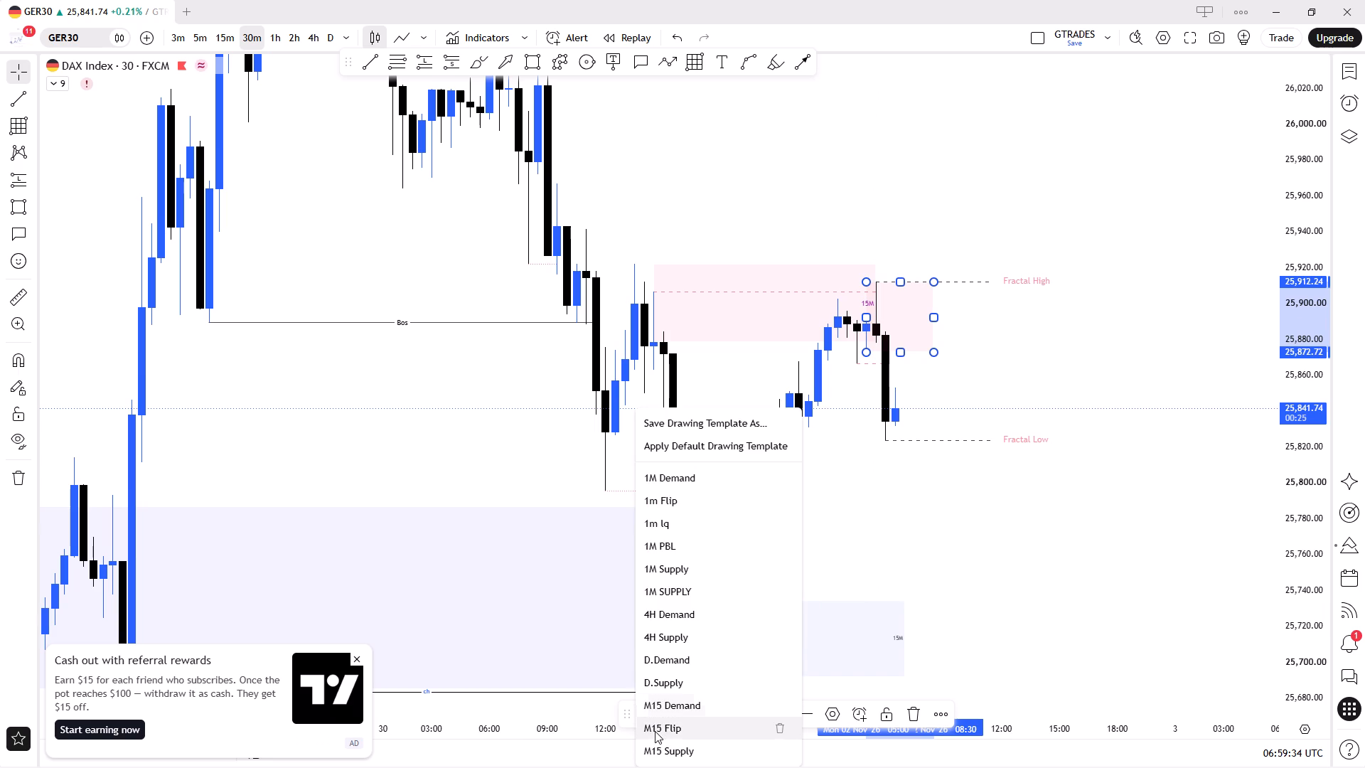
click(683, 743)
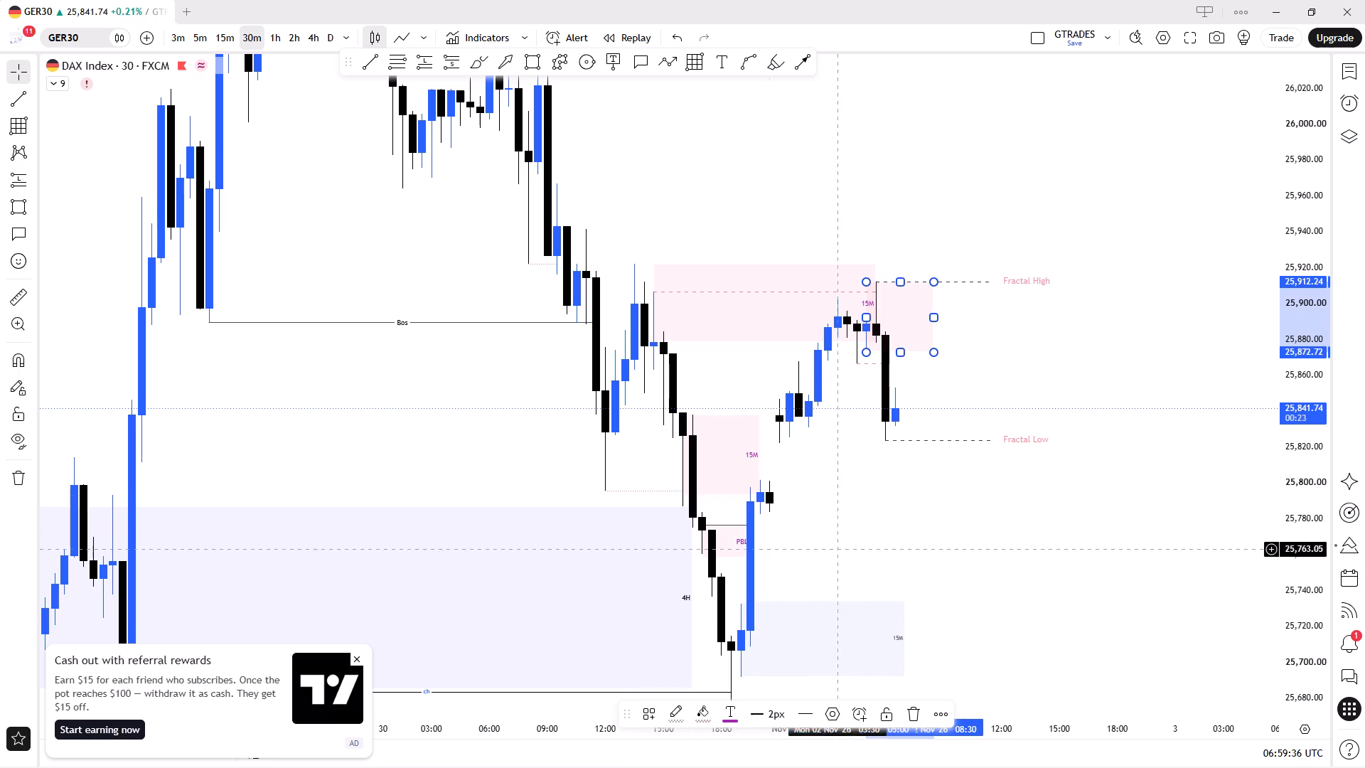
click(940, 508)
Delete the 15M supply zone that sits just above the PBL zone.
scroll(935, 523, down, 2)
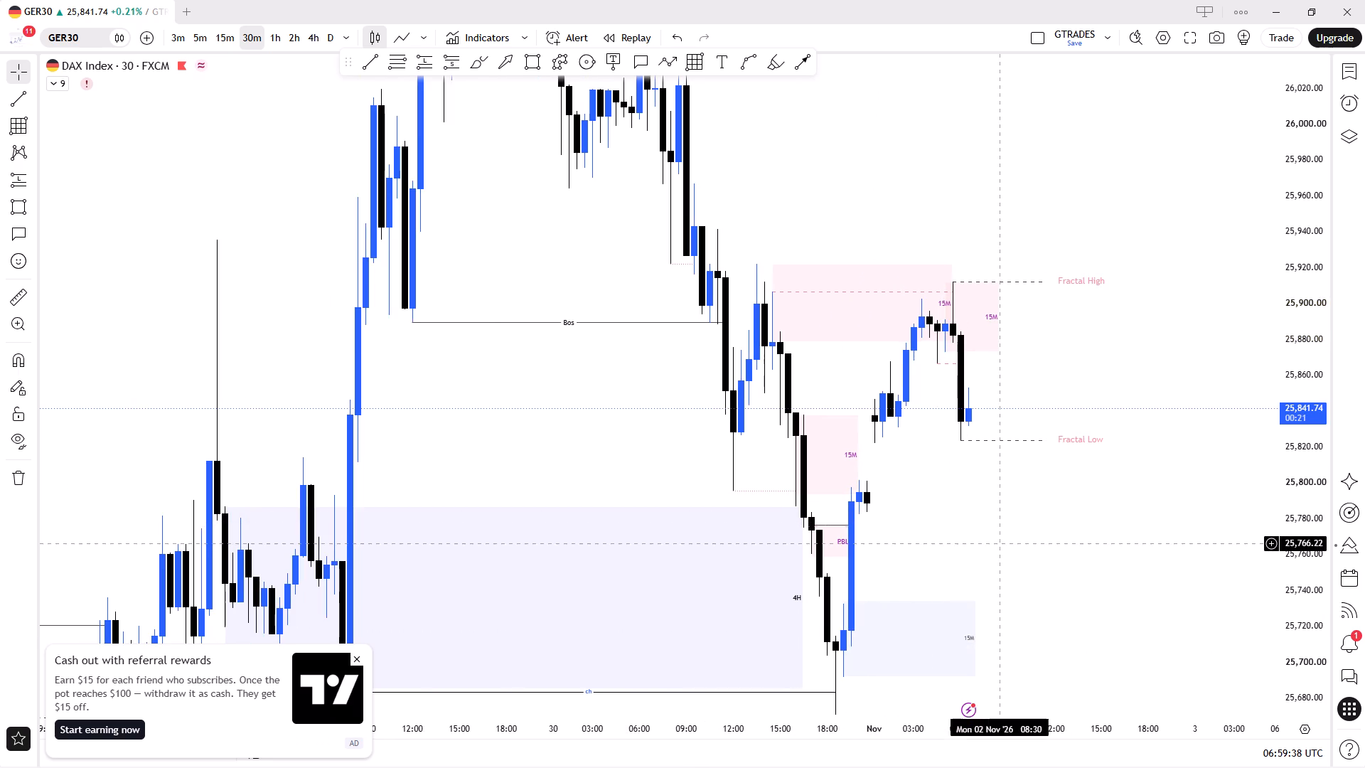
drag(987, 539, 914, 506)
drag(1294, 334, 1205, 523)
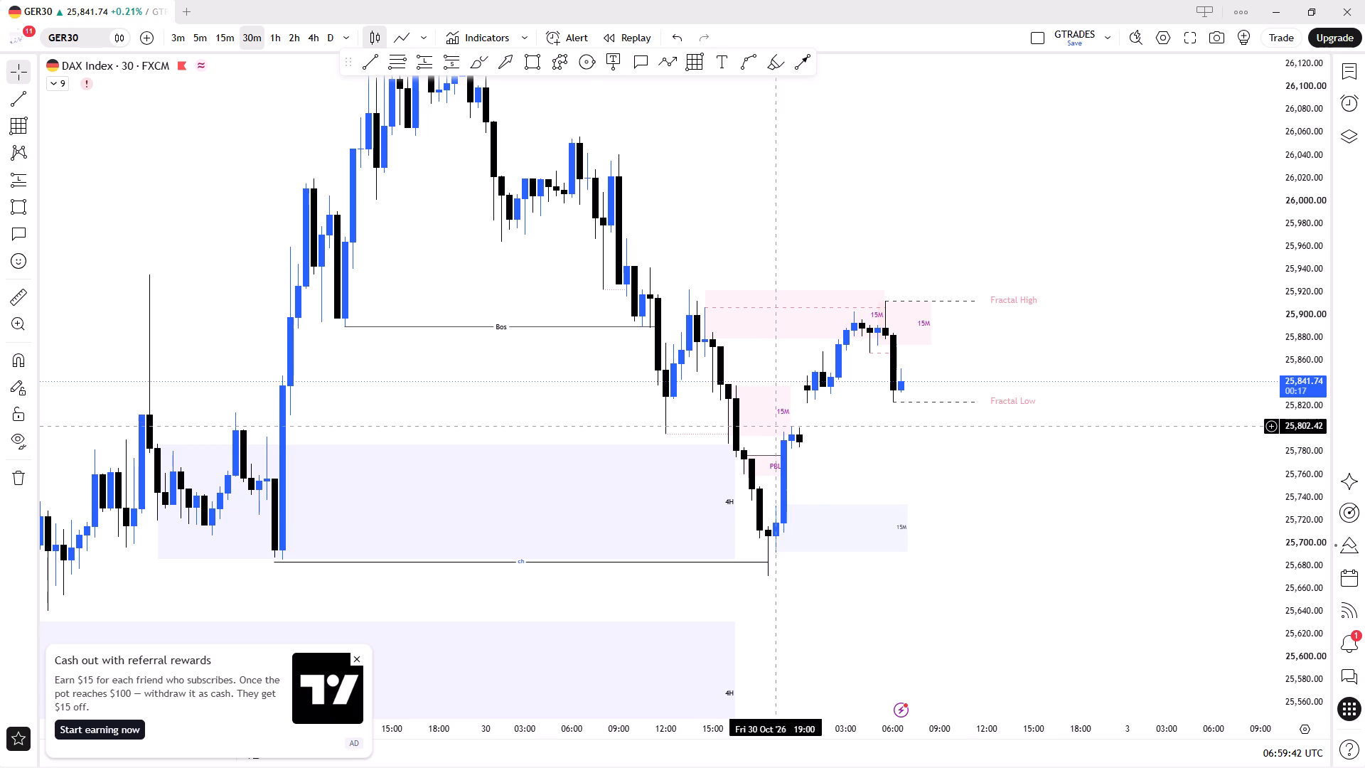
click(795, 411)
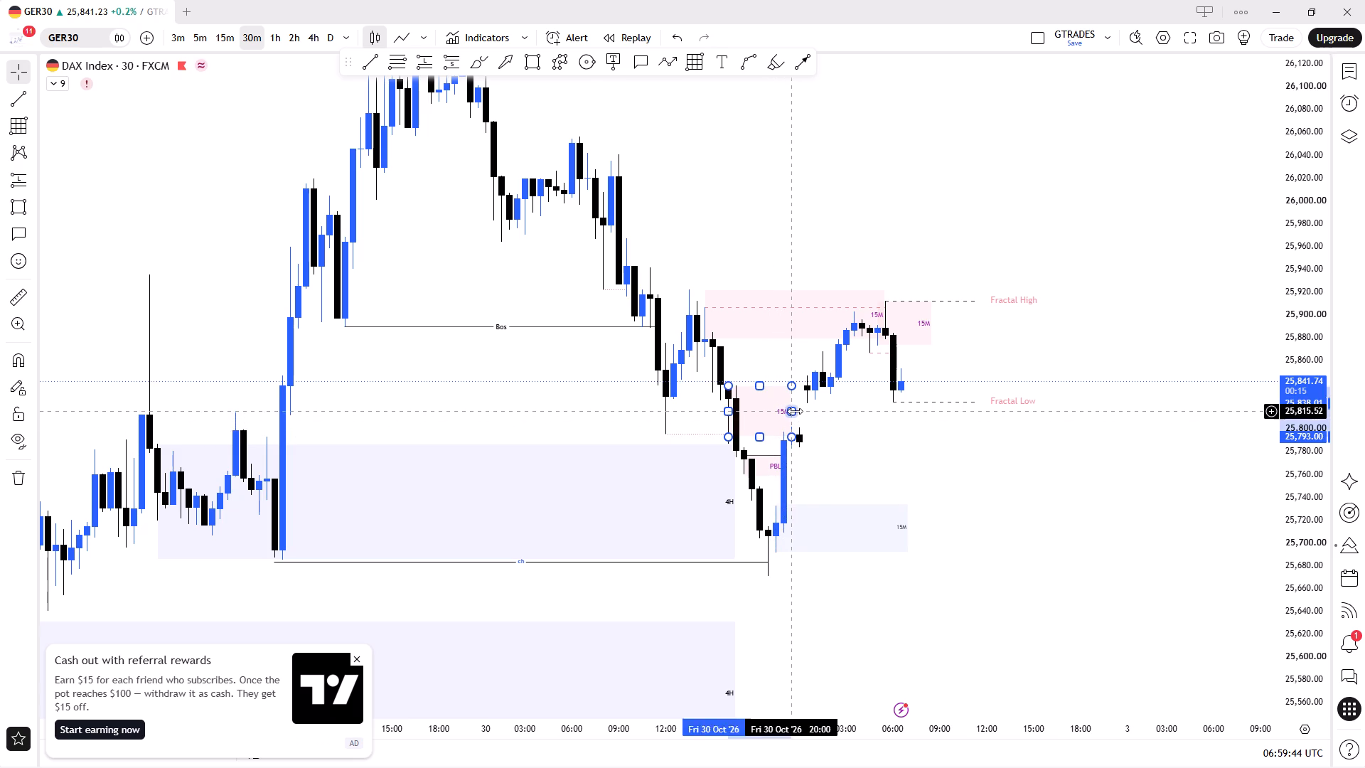
key(Delete)
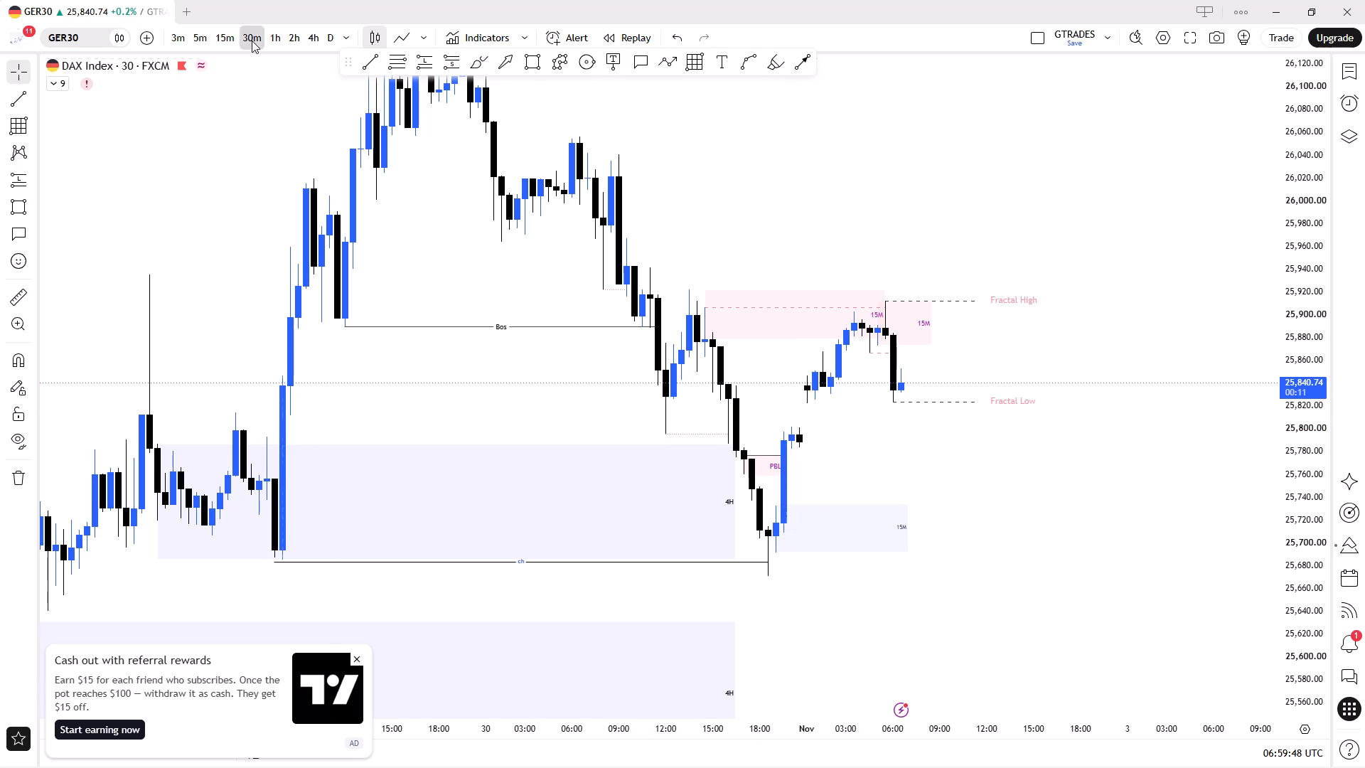
On the 15m timeframe, realign the CH line's ends to the 04:45 low and the 06:00 candle at about 25,867.
click(231, 38)
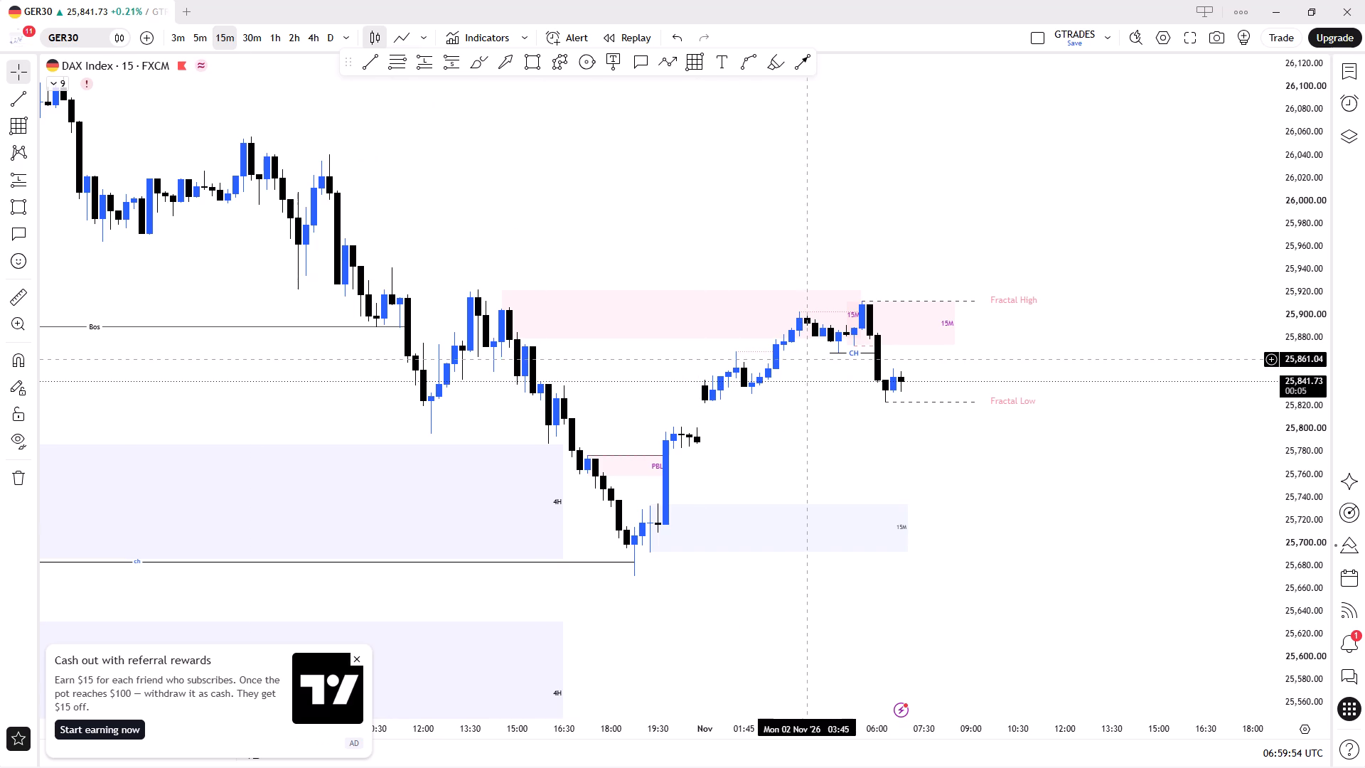
drag(830, 353, 836, 359)
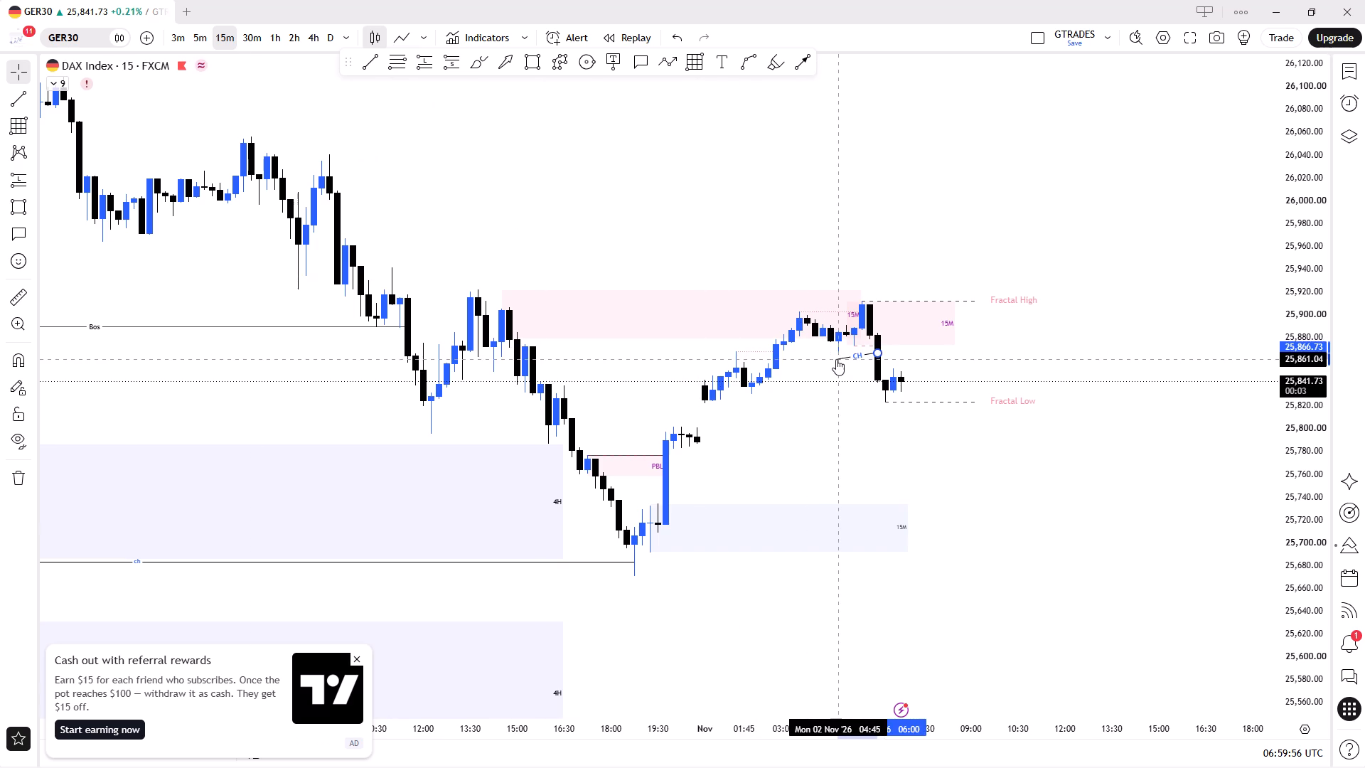
drag(836, 359, 836, 360)
drag(876, 351, 872, 368)
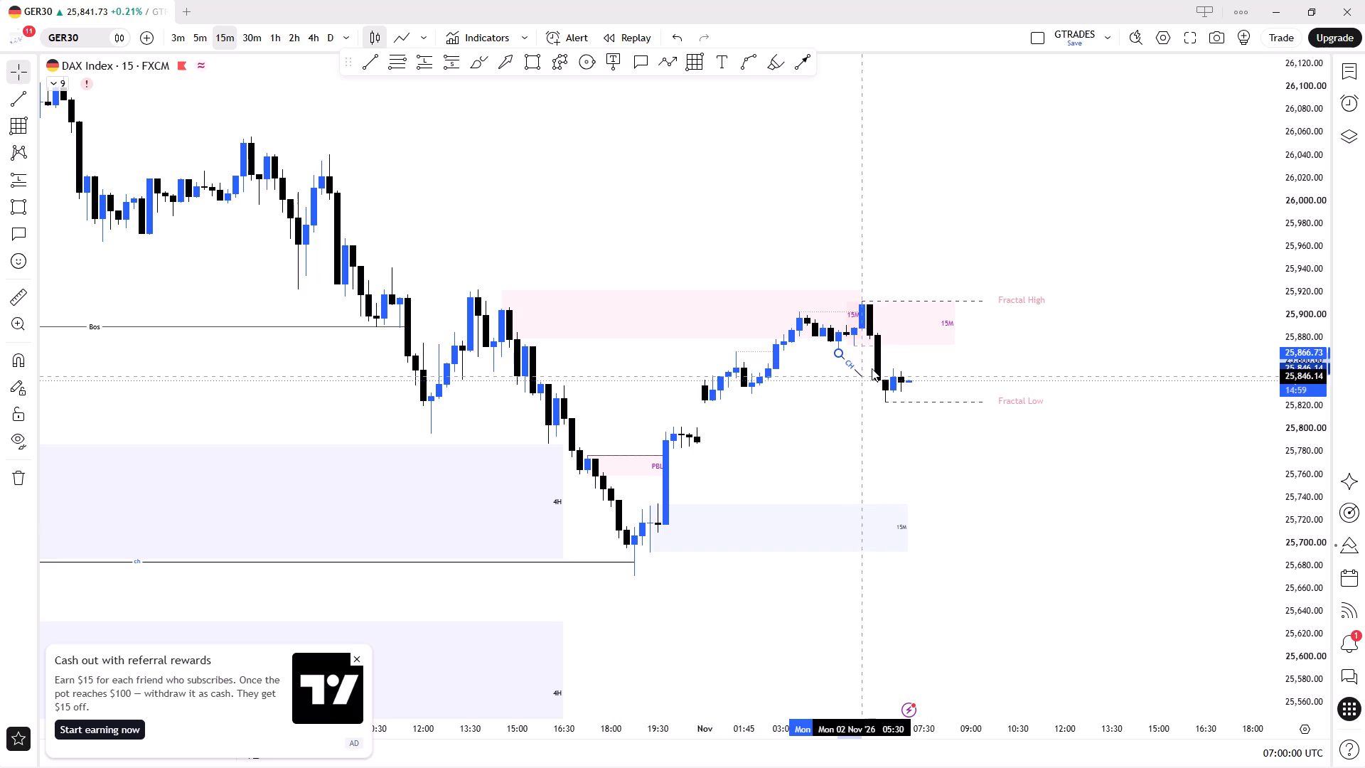
drag(872, 368, 874, 360)
click(958, 366)
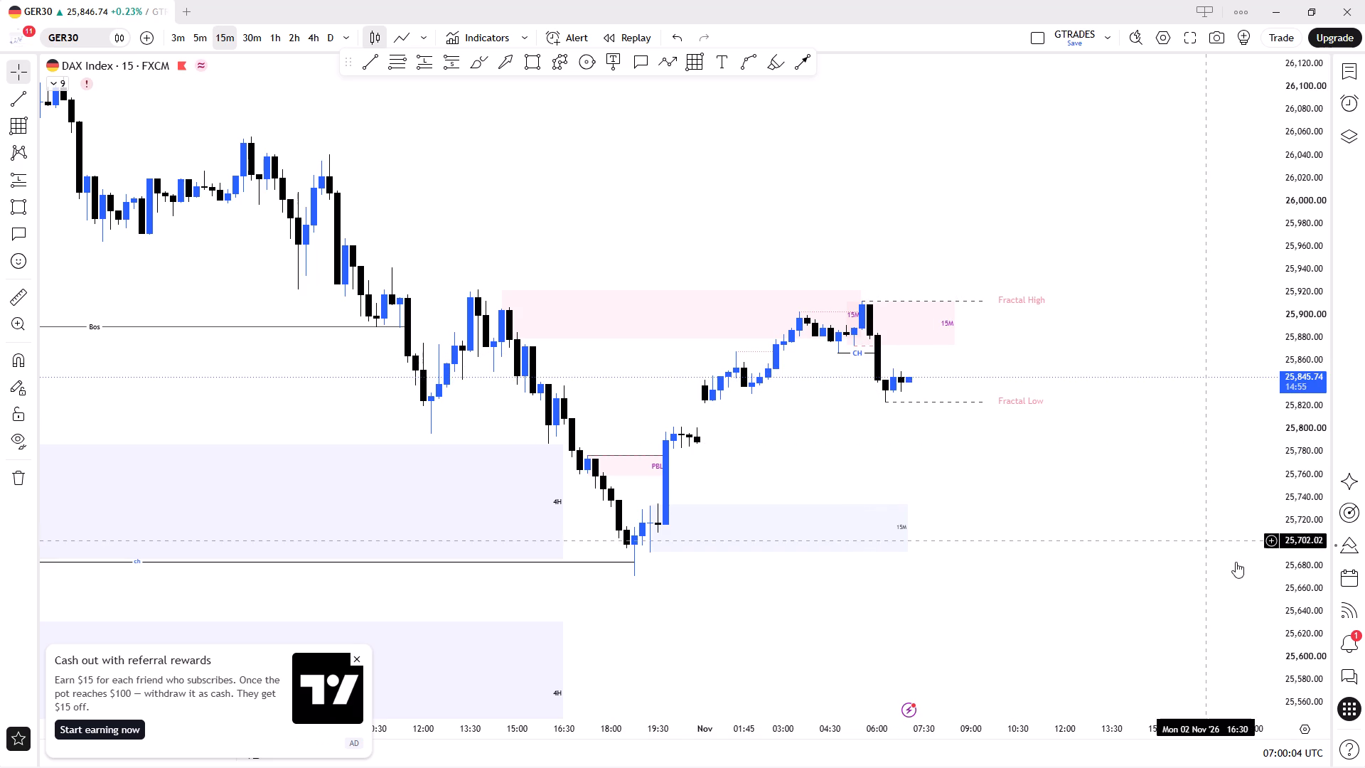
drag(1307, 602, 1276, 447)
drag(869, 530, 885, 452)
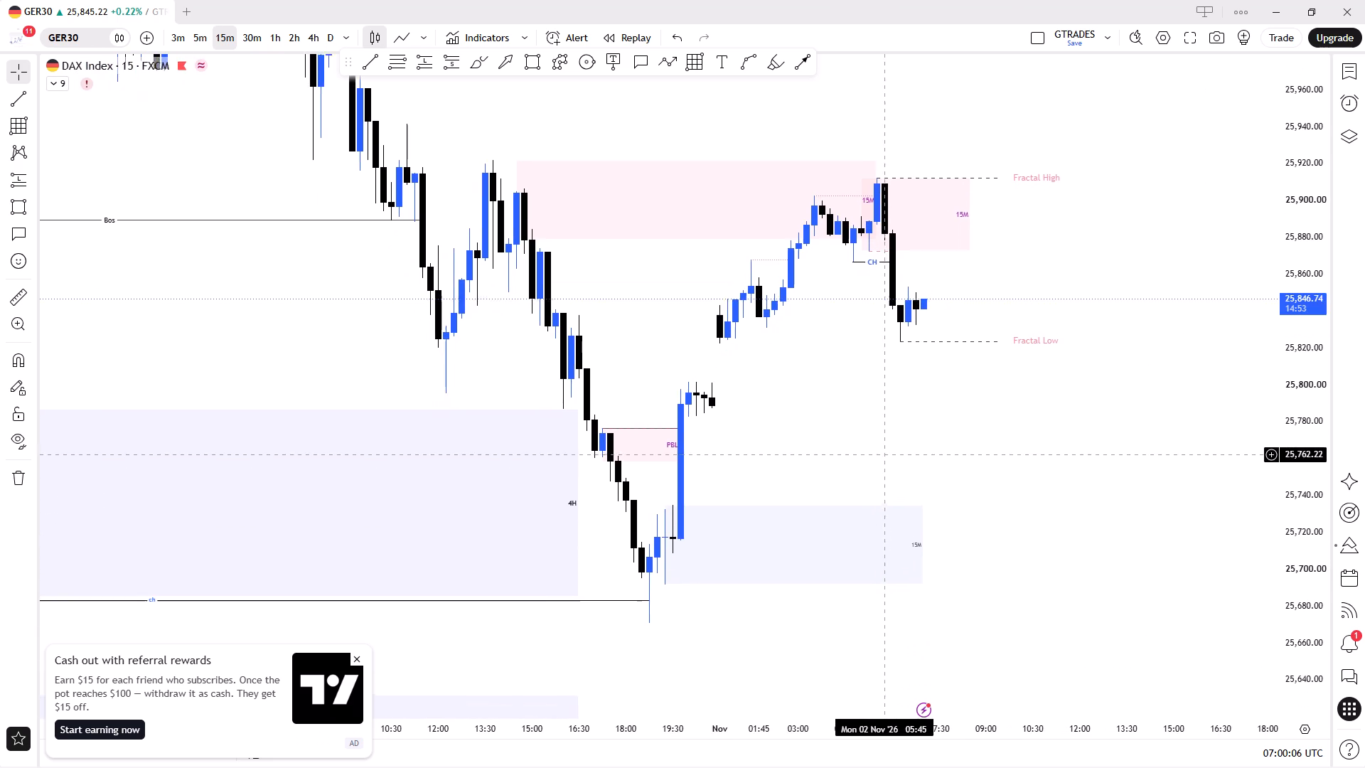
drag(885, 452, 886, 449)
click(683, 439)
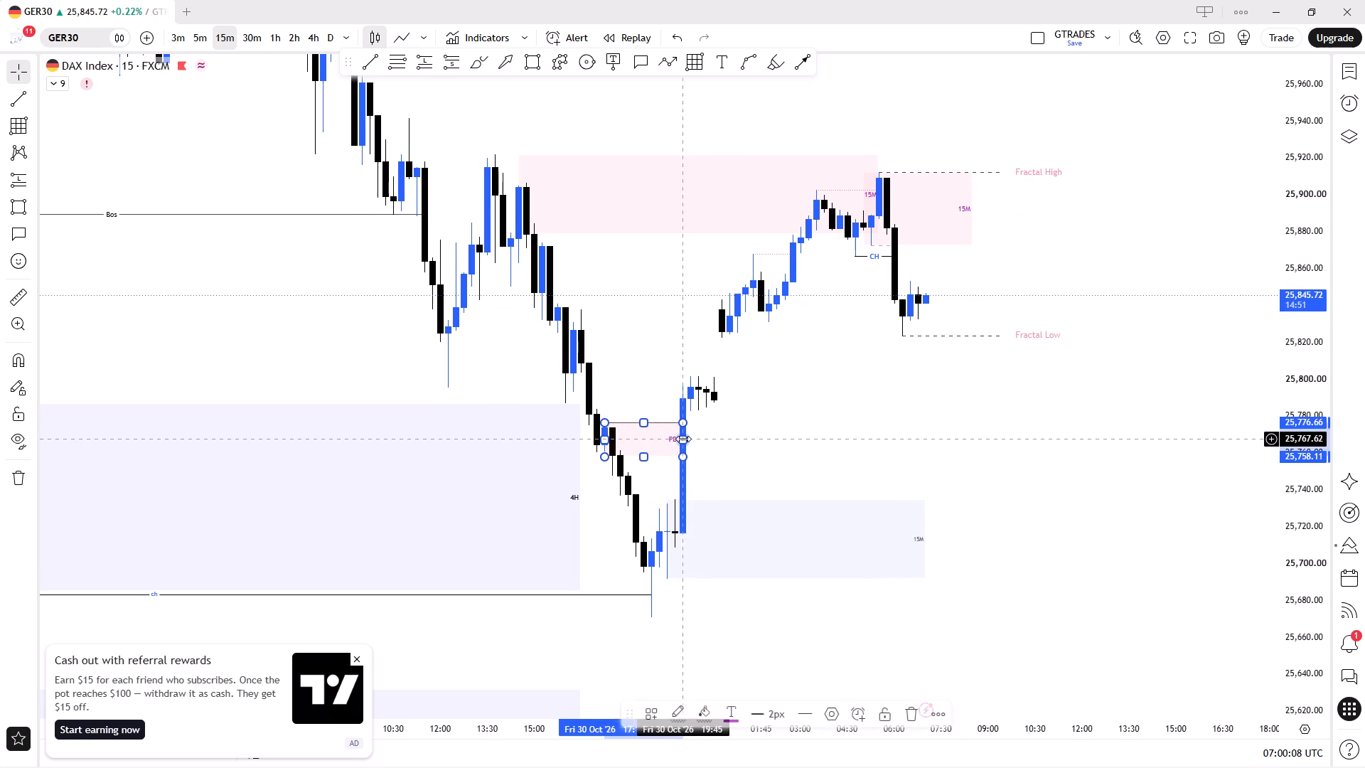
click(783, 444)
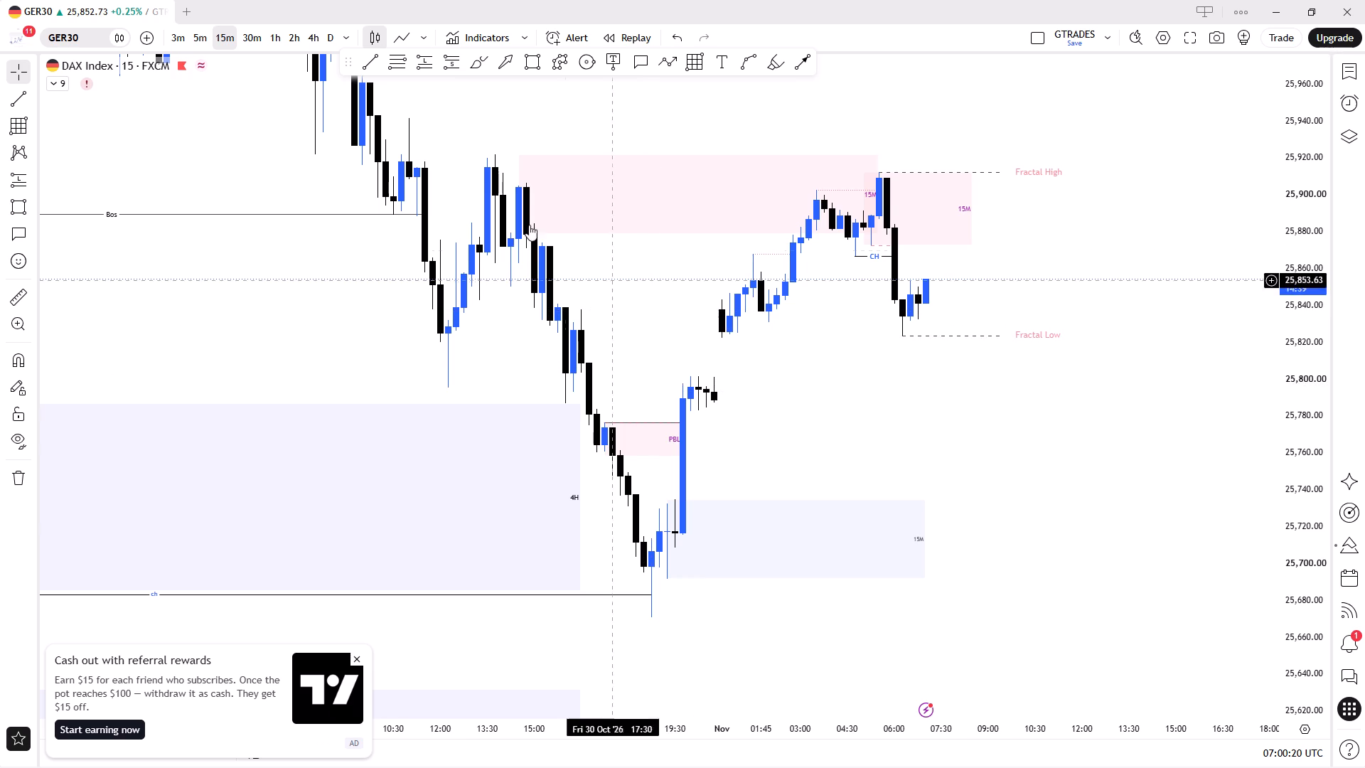
Extend the larger 15M supply zone's starting corner back to the 30 Oct swing high at about 25,920.
scroll(914, 390, down, 4)
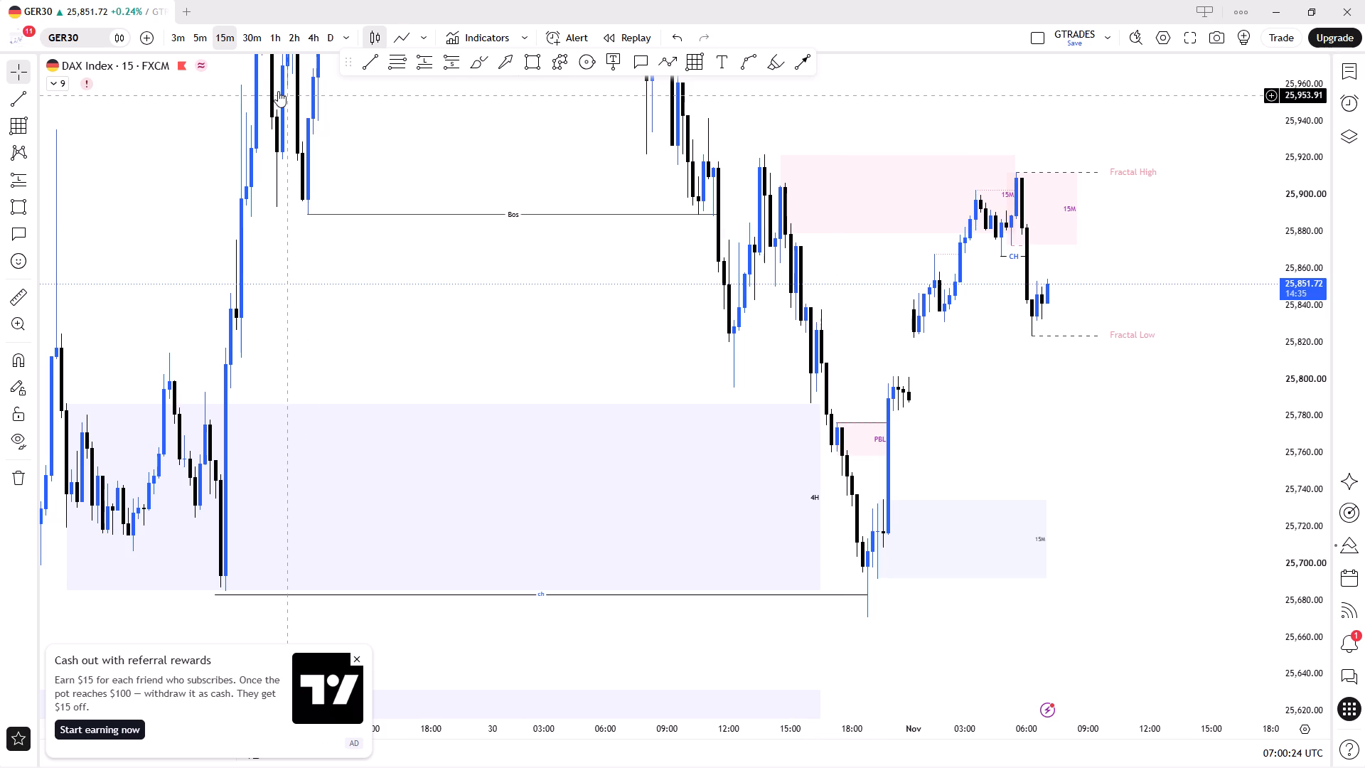
drag(1317, 317, 1275, 516)
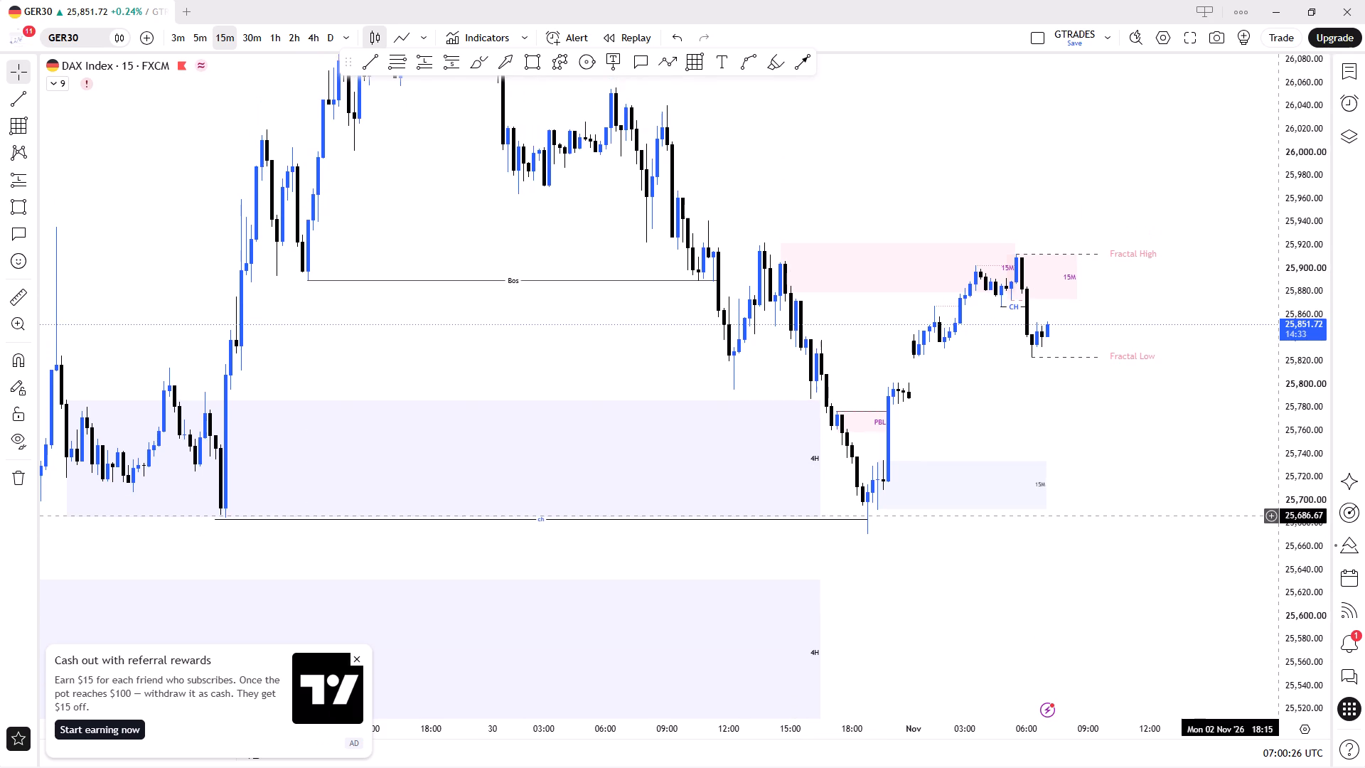
drag(1002, 373, 1012, 405)
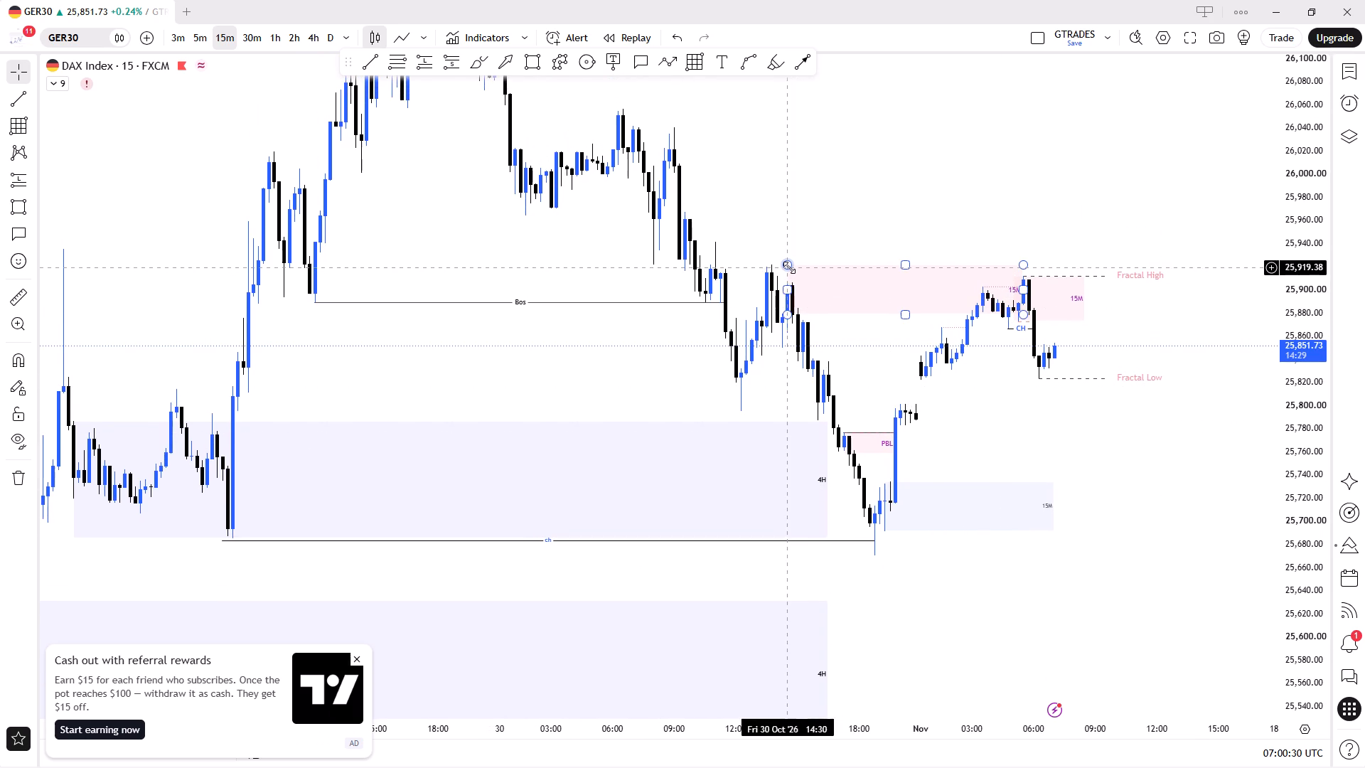
drag(788, 267, 778, 267)
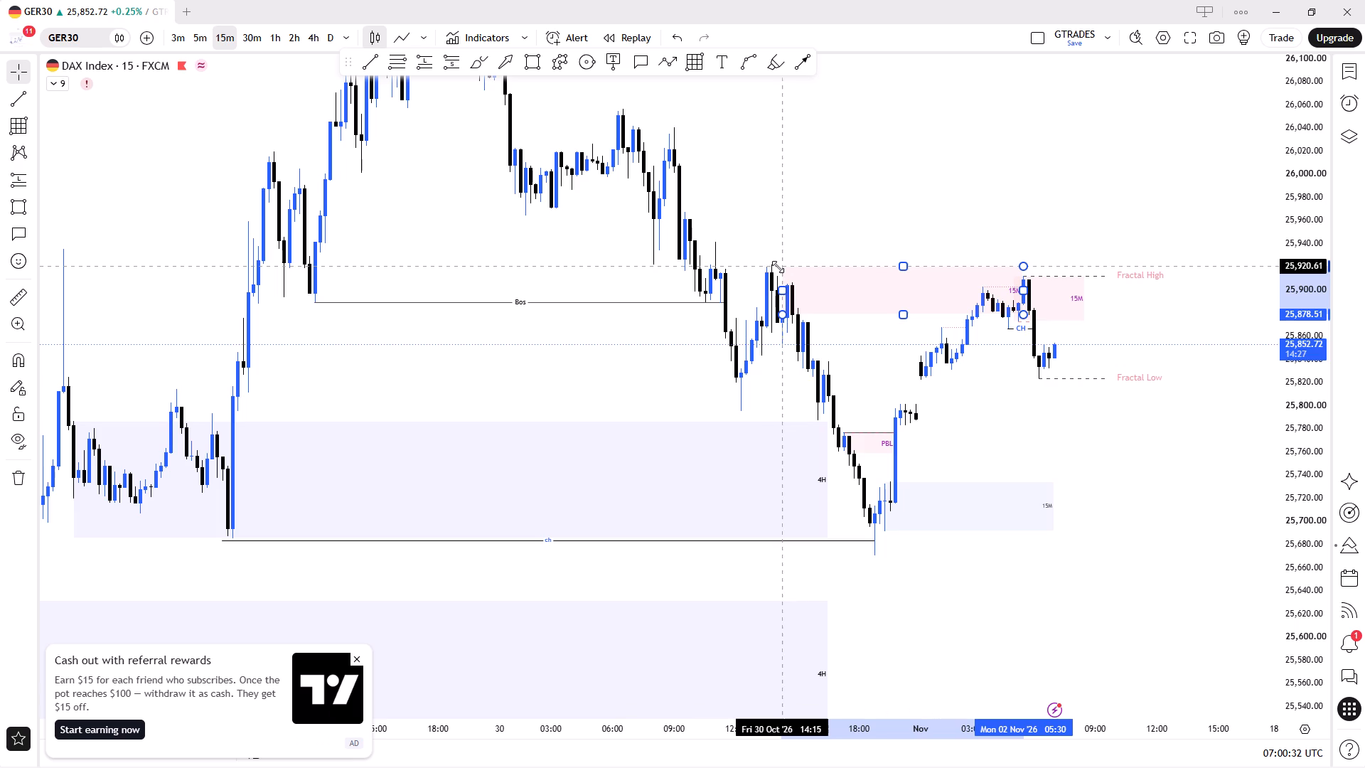
drag(778, 267, 791, 285)
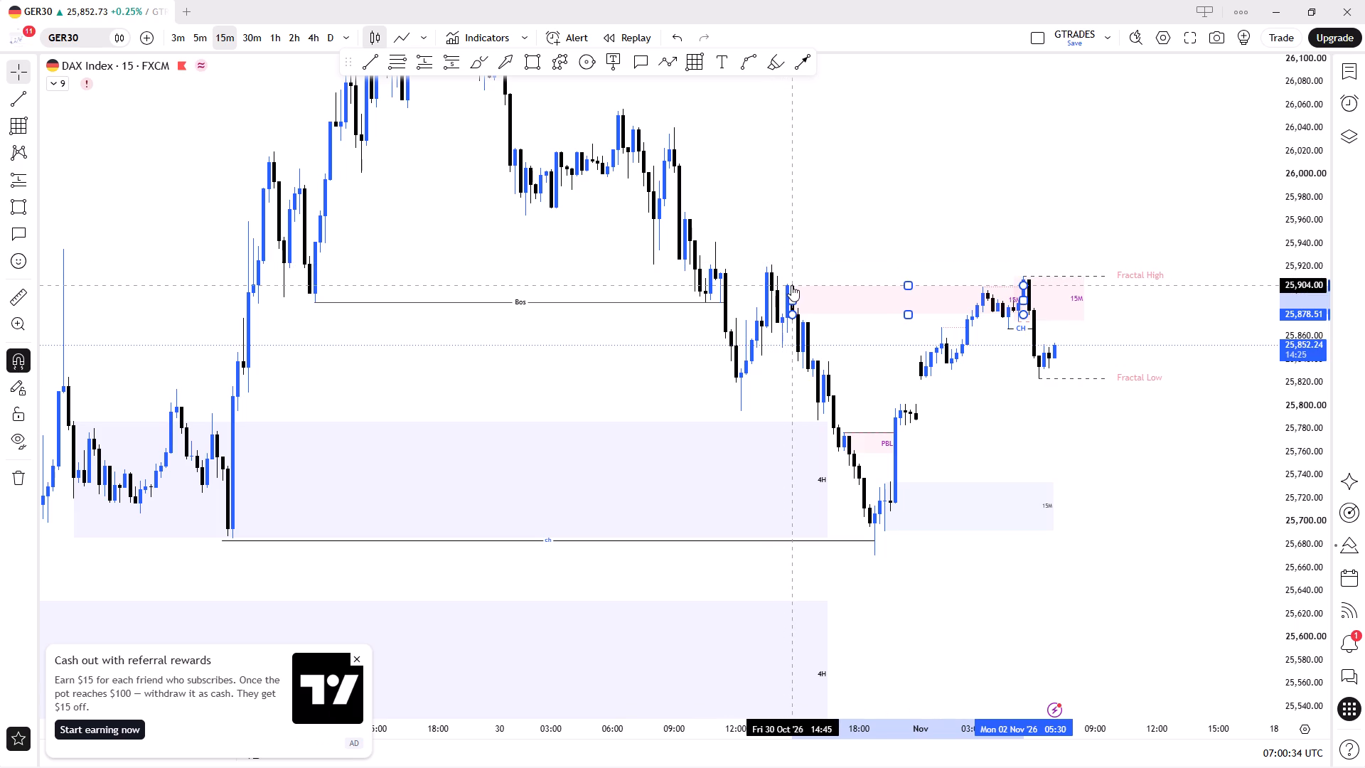
drag(791, 285, 771, 265)
click(847, 205)
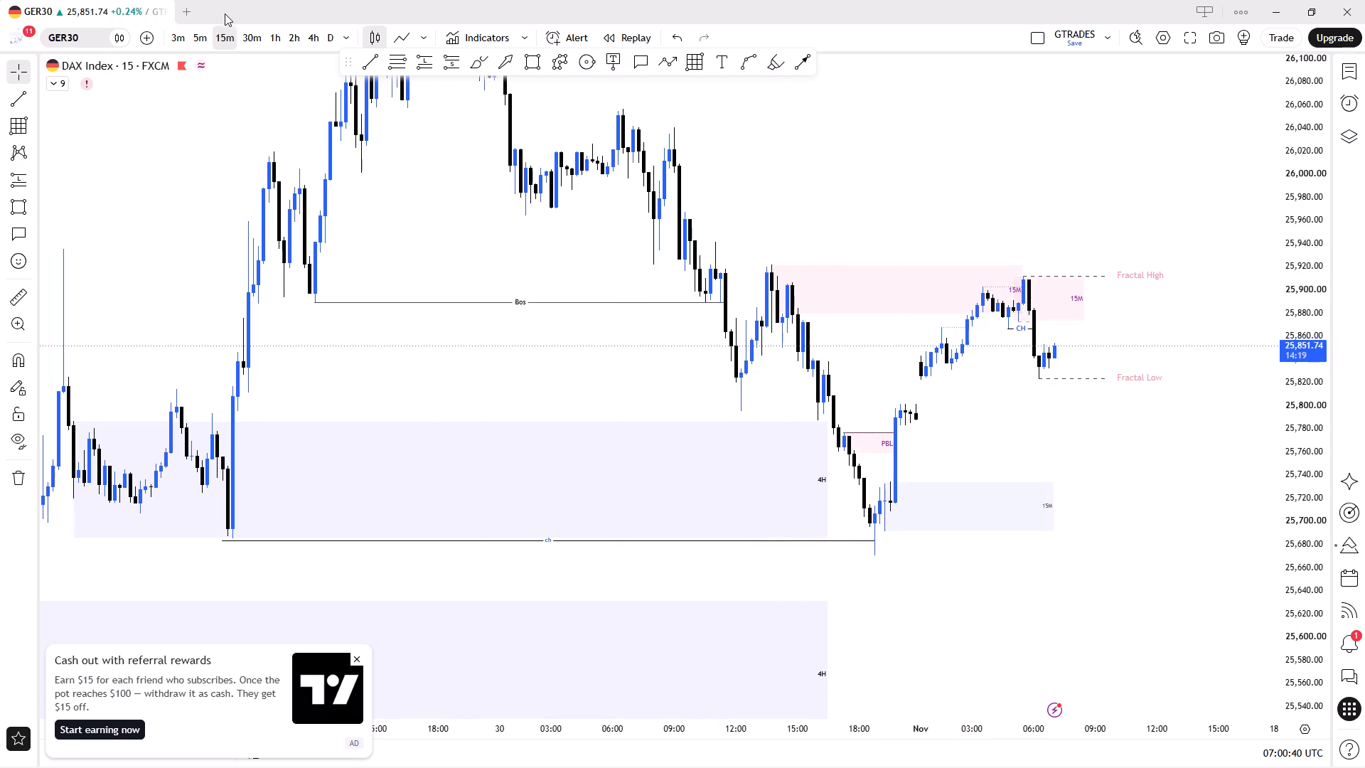
Examine GER30's structure and zones on the 30m and 1h timeframes, then return to 15m.
click(247, 38)
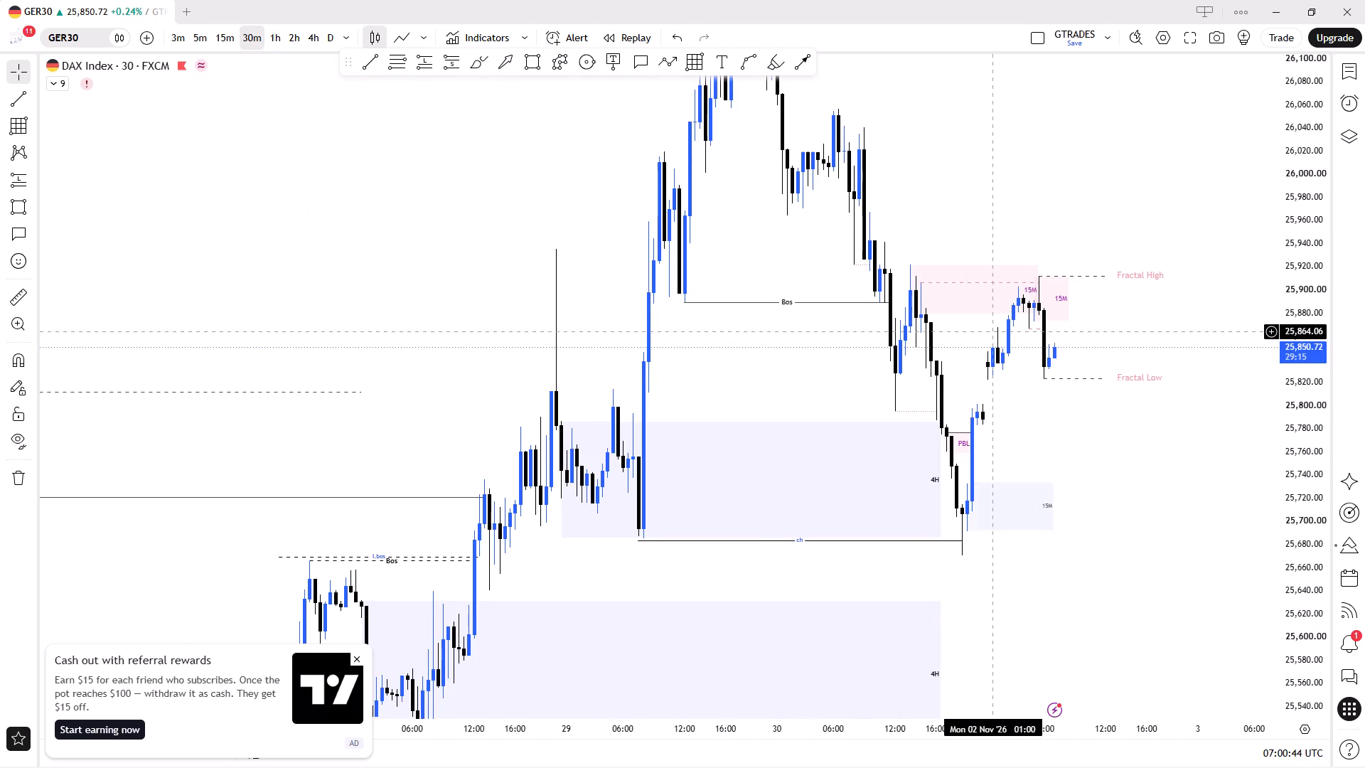
ctrl+scroll(993, 331, up, 2)
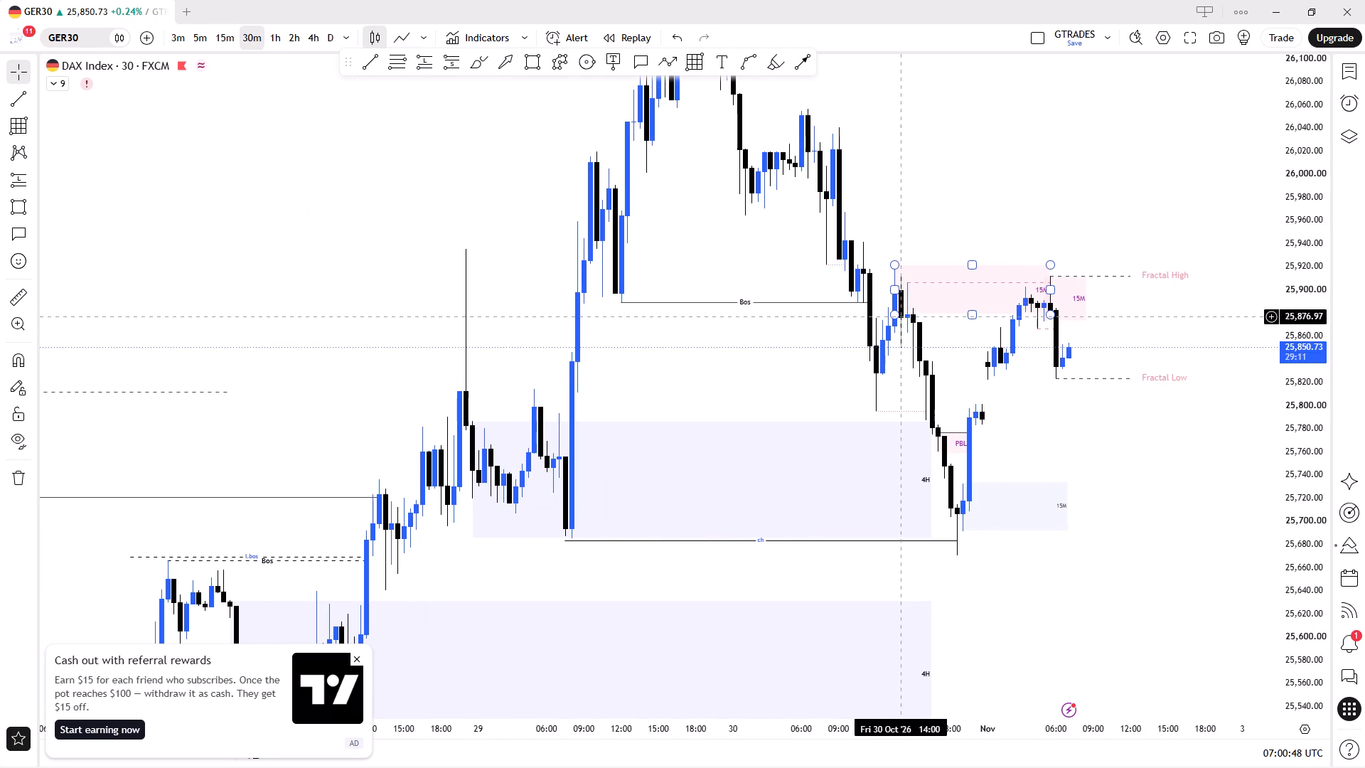
click(267, 44)
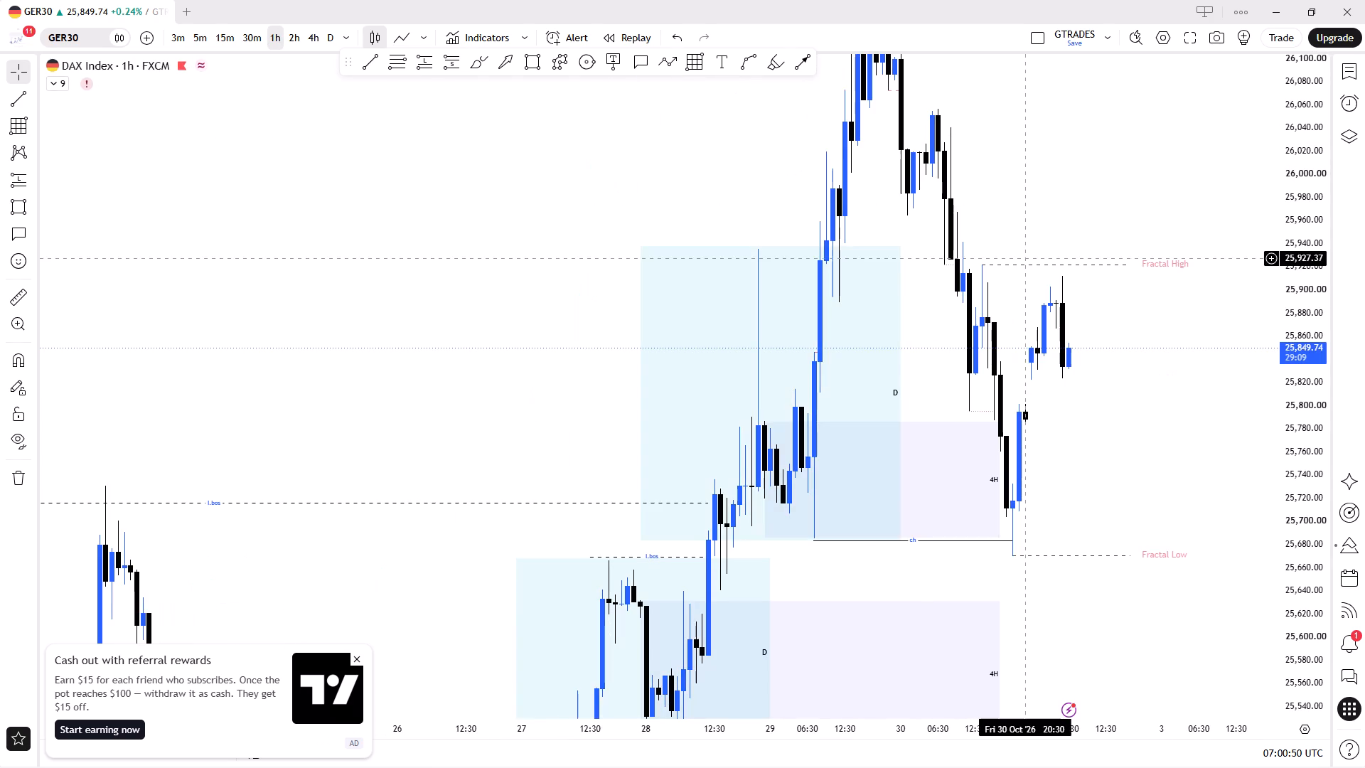
ctrl+scroll(1110, 339, up, 4)
drag(1108, 404, 914, 461)
ctrl+scroll(914, 462, up, 1)
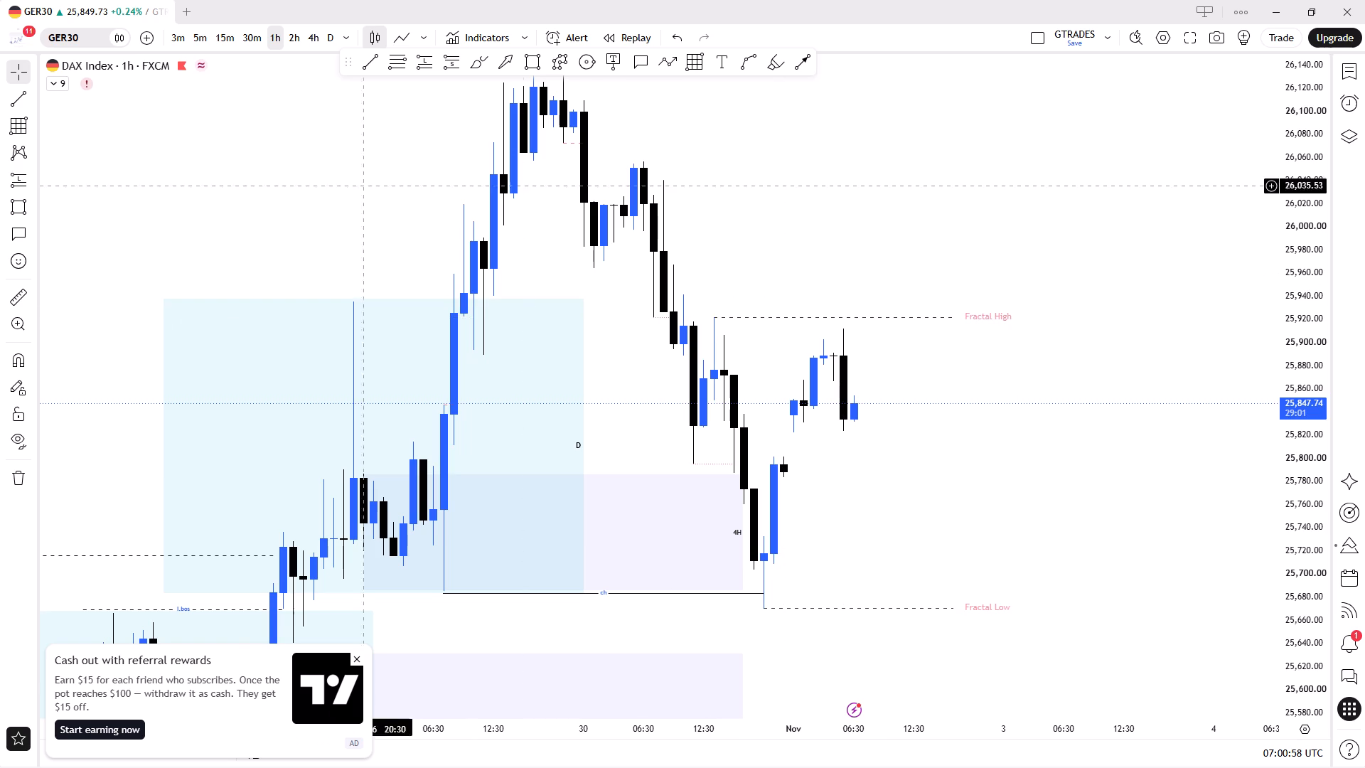
click(227, 30)
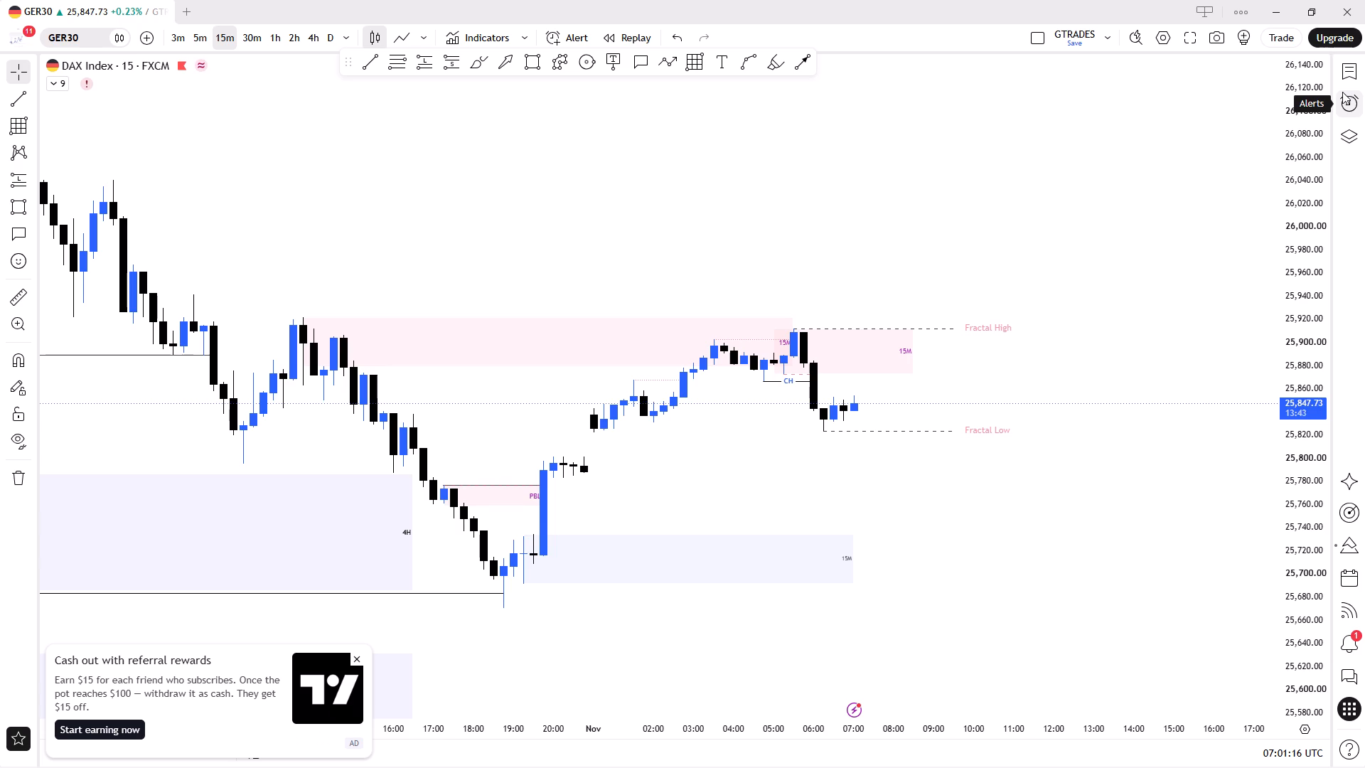
Switch to The Free Chart and review XAUUSD's recent price action and MTF note on the 15m timeframe.
click(1288, 6)
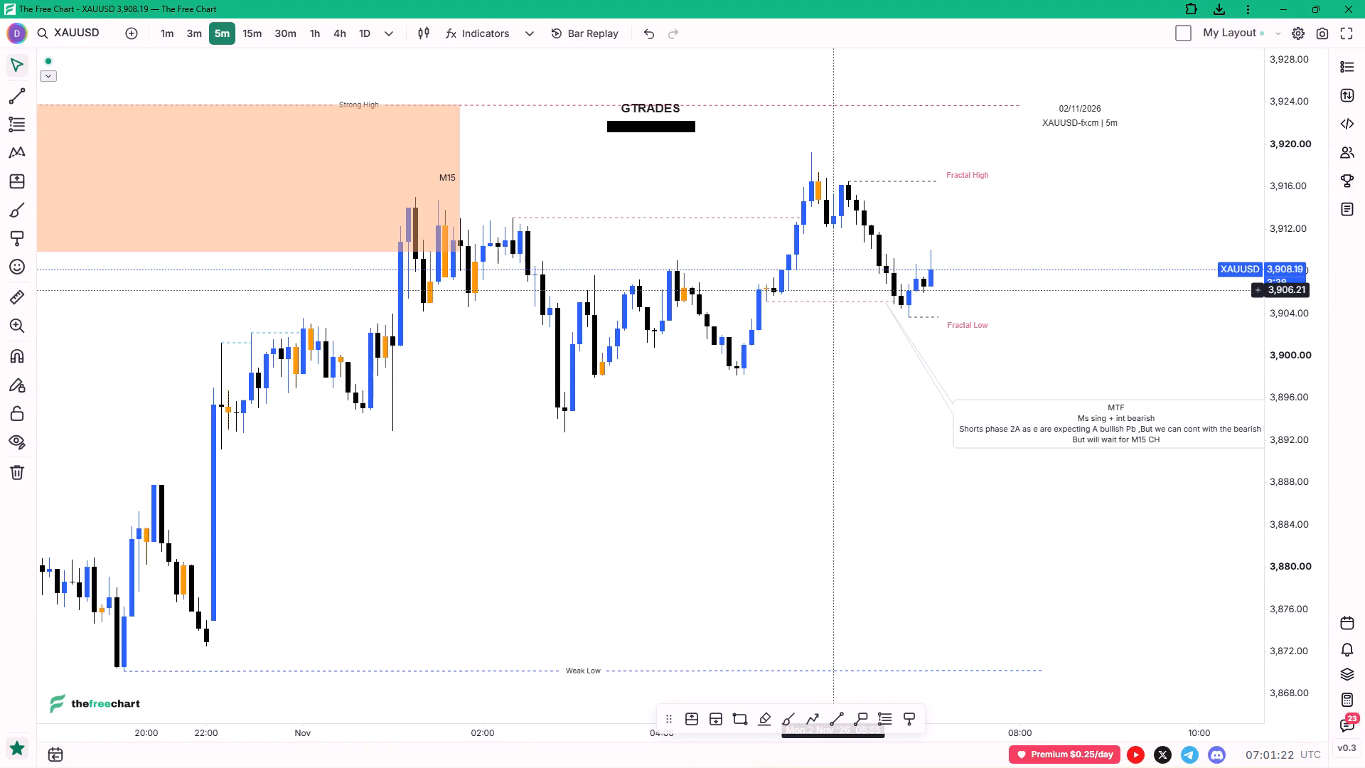
scroll(837, 290, down, 1)
click(248, 31)
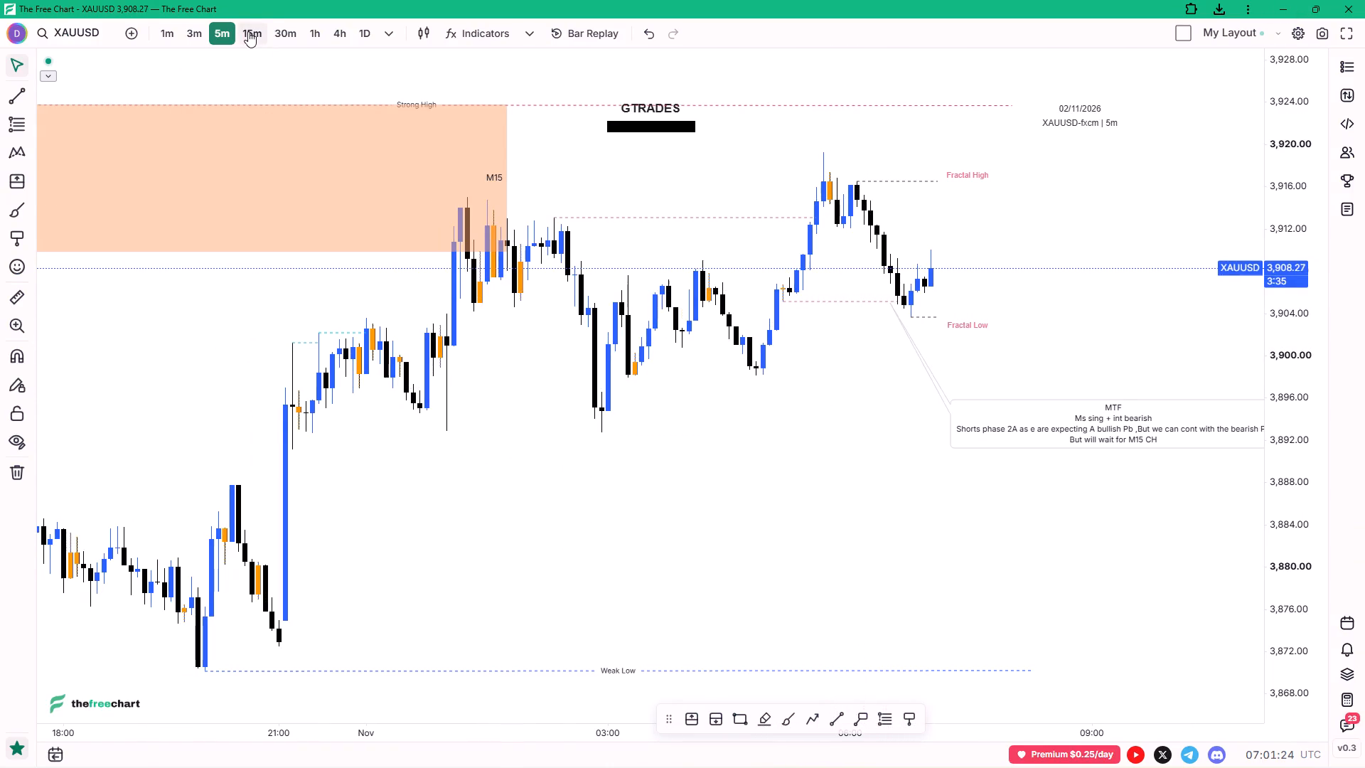
scroll(810, 348, up, 3)
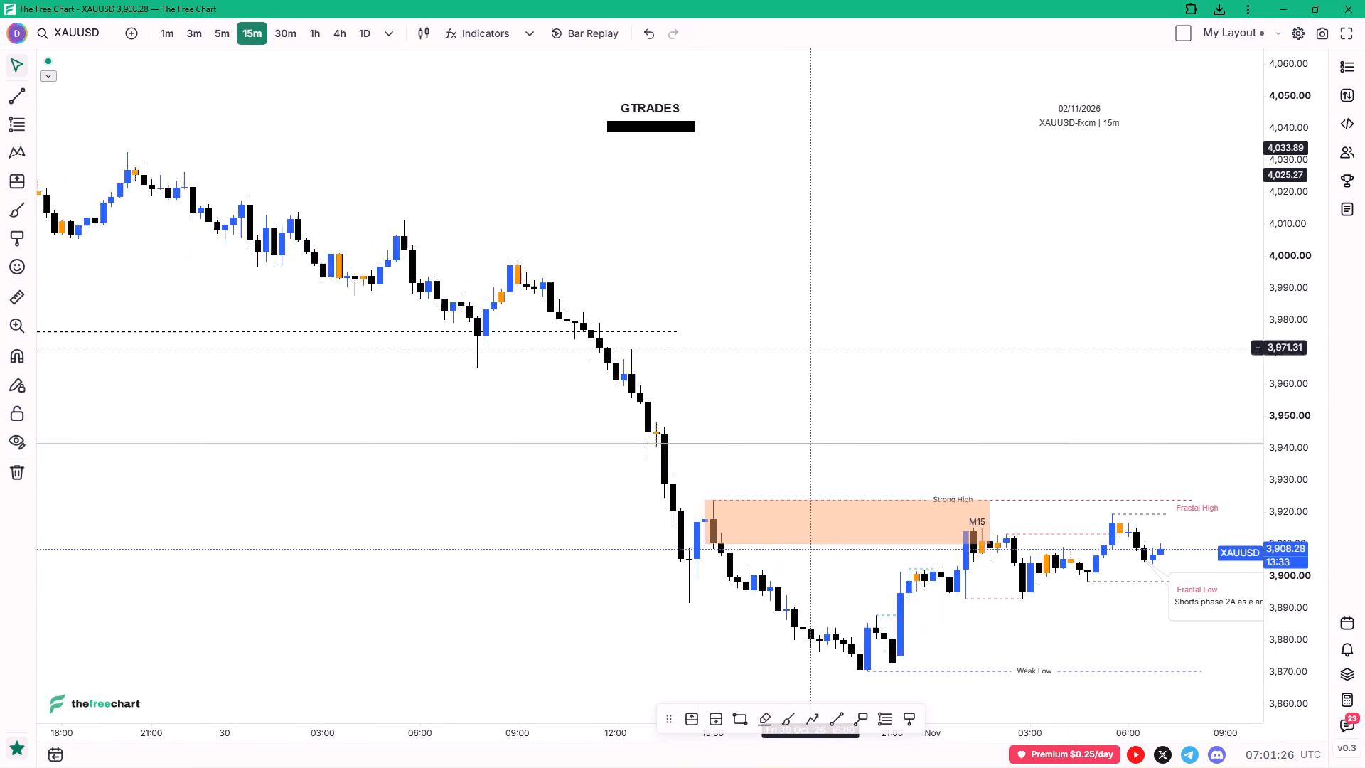
drag(911, 311, 639, 279)
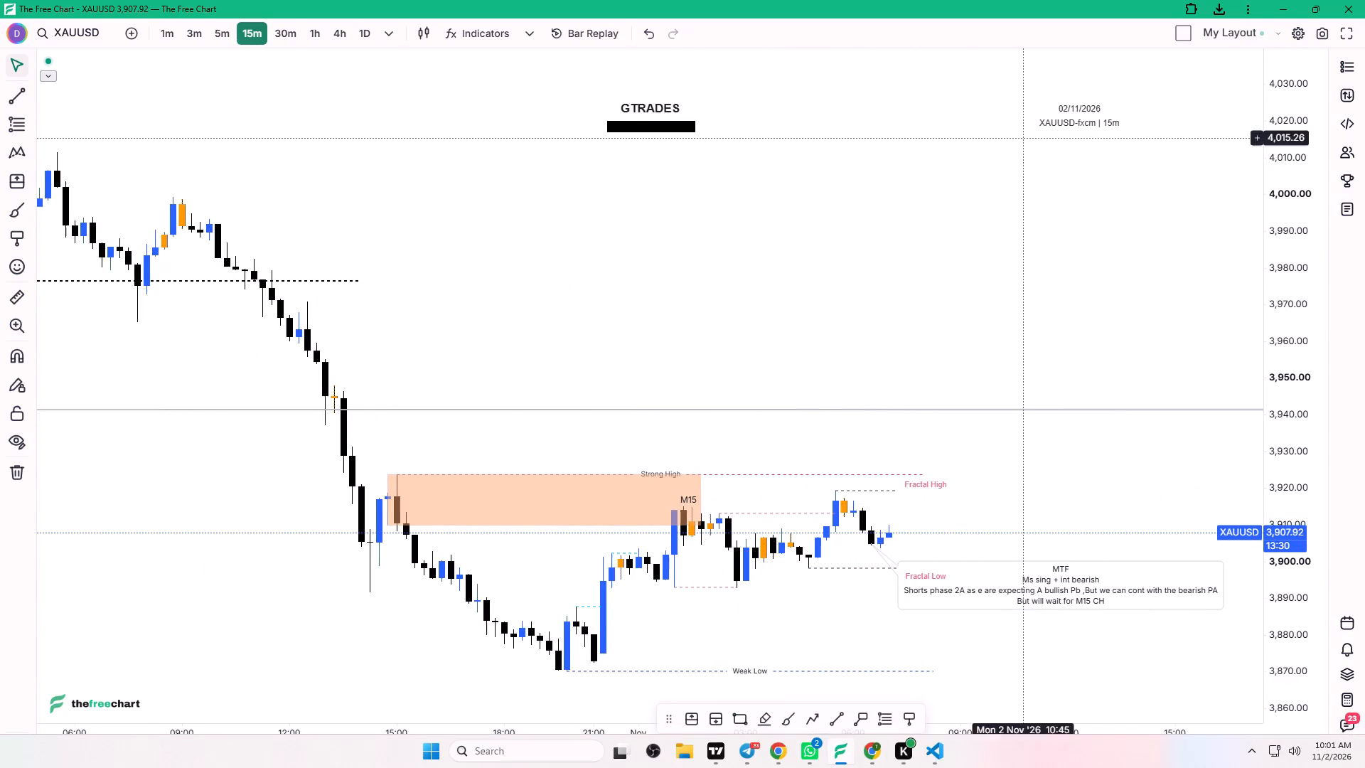
Change the 15m chart's symbol to EURUSD.
key(Up)
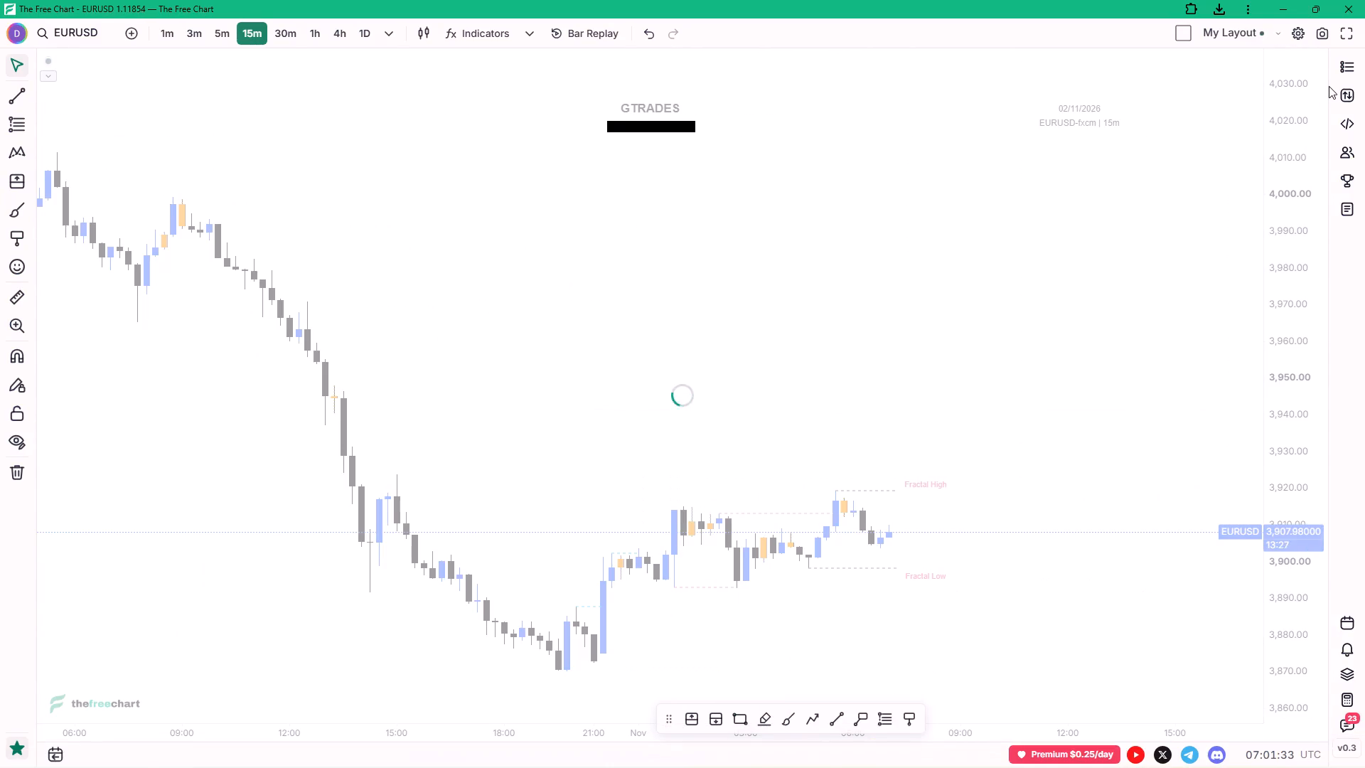
Switch the chart to GBPUSD and examine its recent price action and structure on the 15m and 5m timeframes.
key(Up)
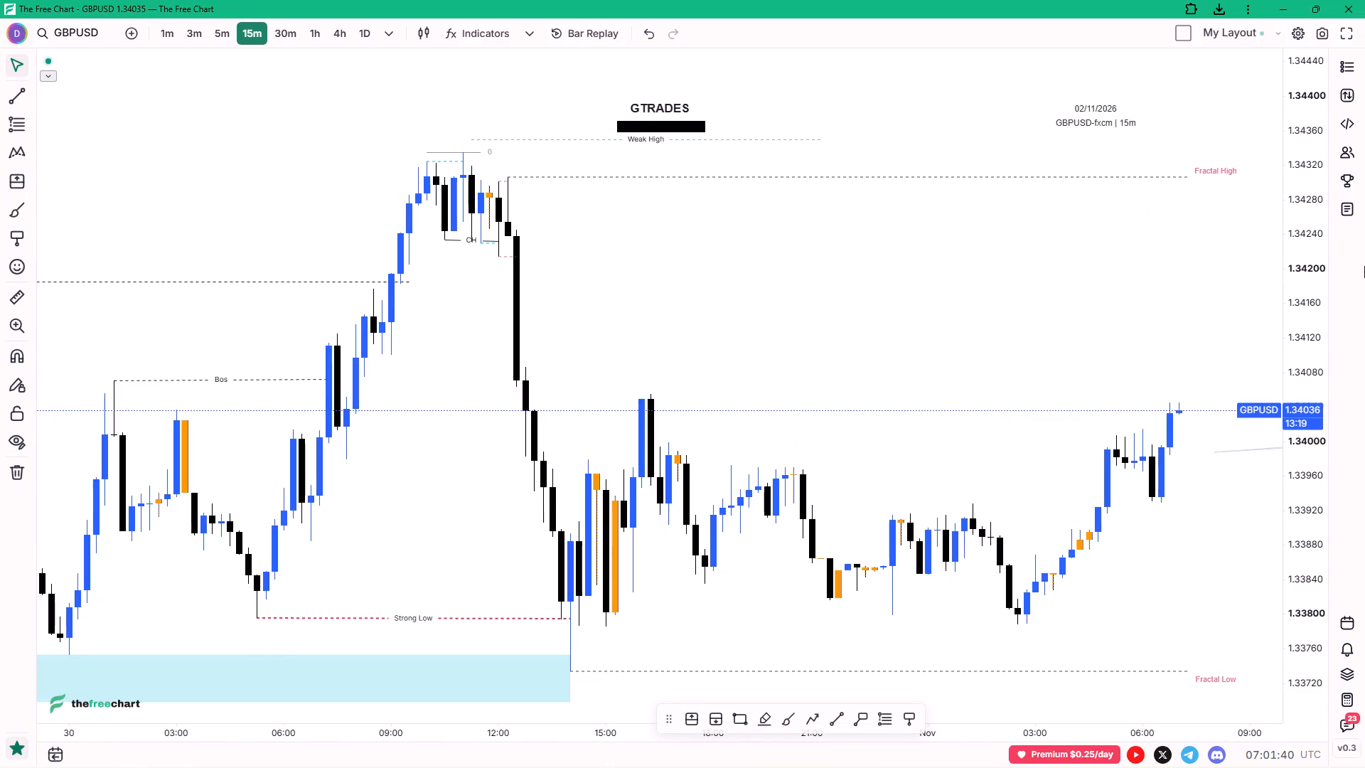
scroll(717, 275, down, 3)
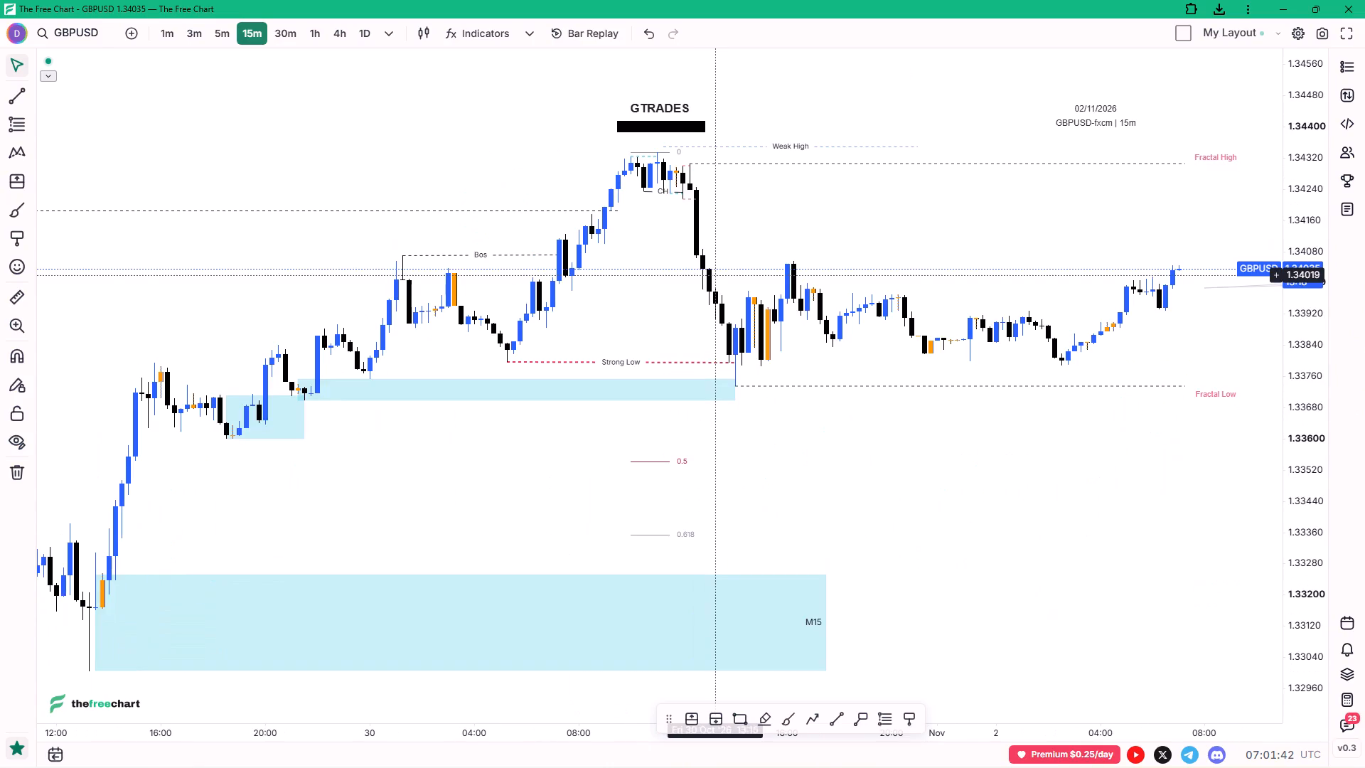
scroll(717, 275, up, 2)
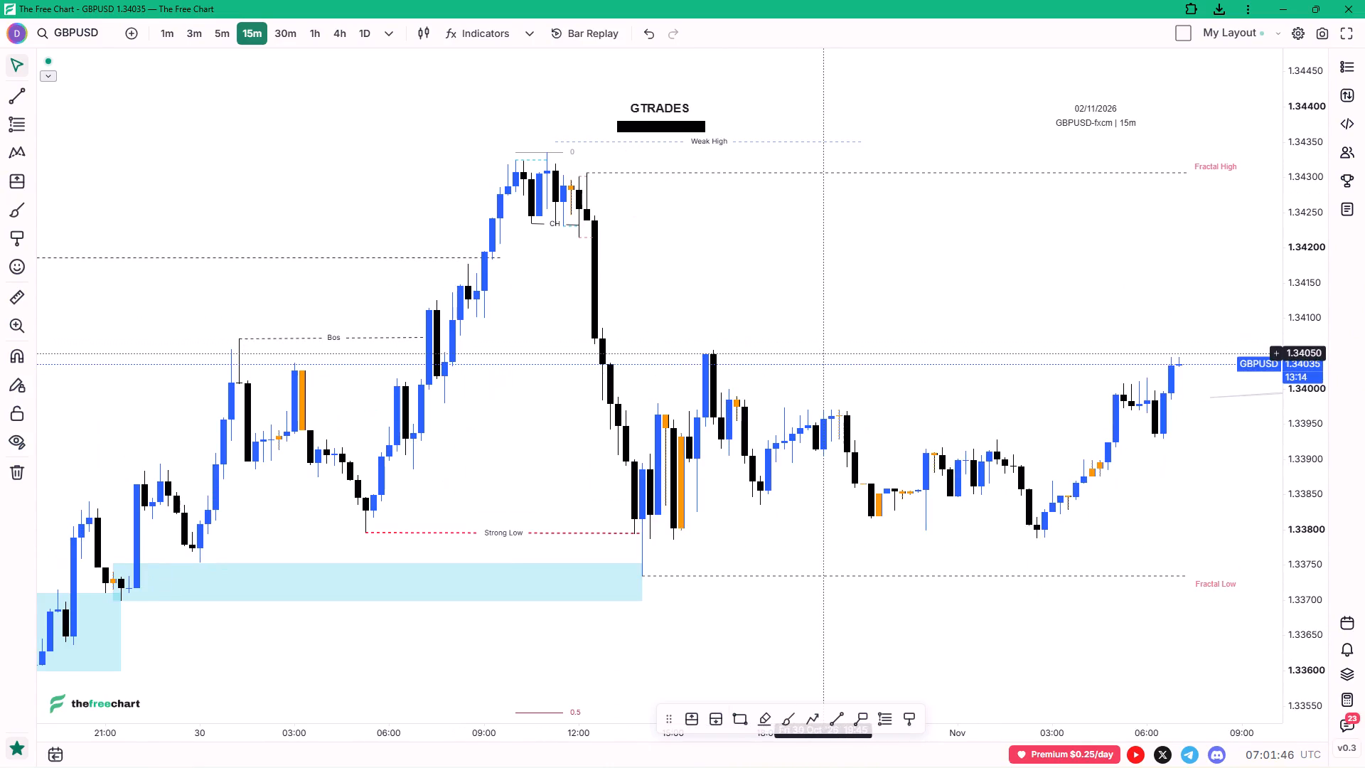
click(233, 39)
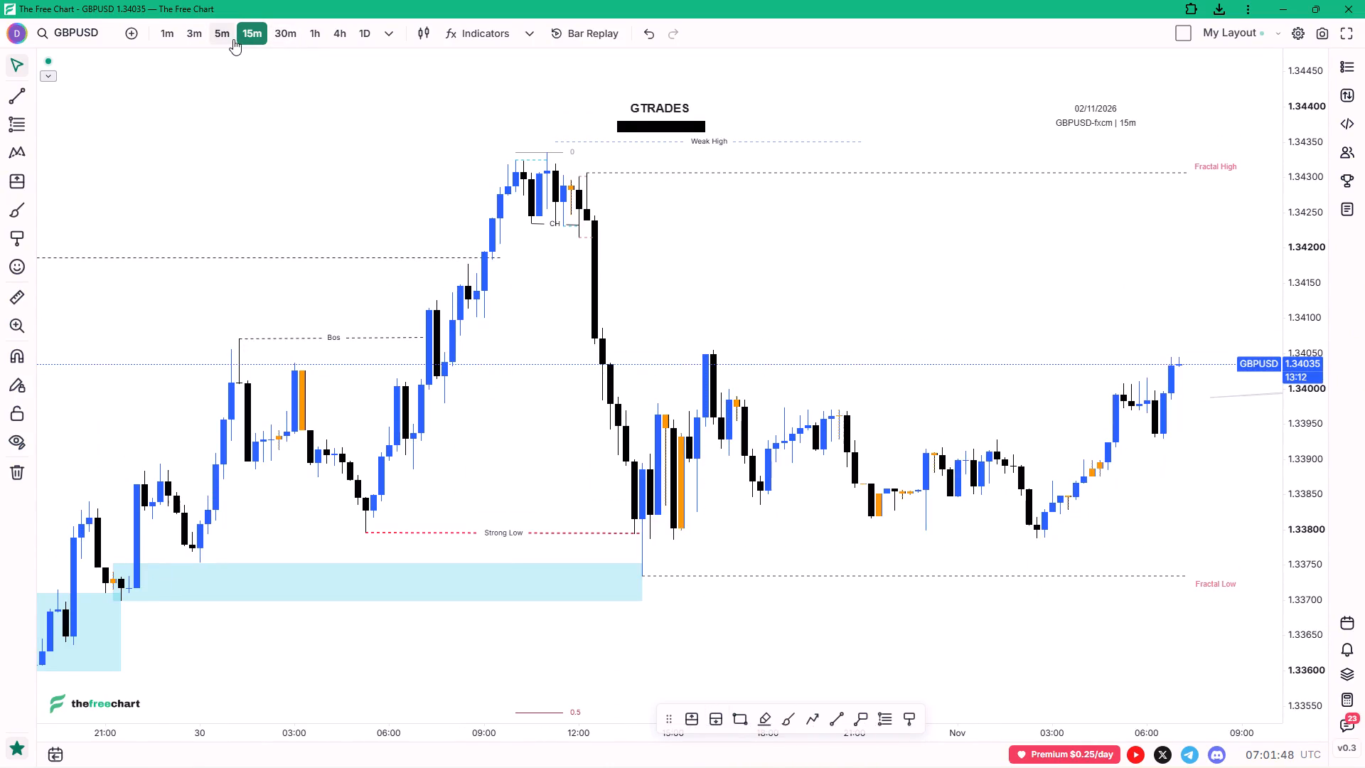
scroll(685, 311, down, 7)
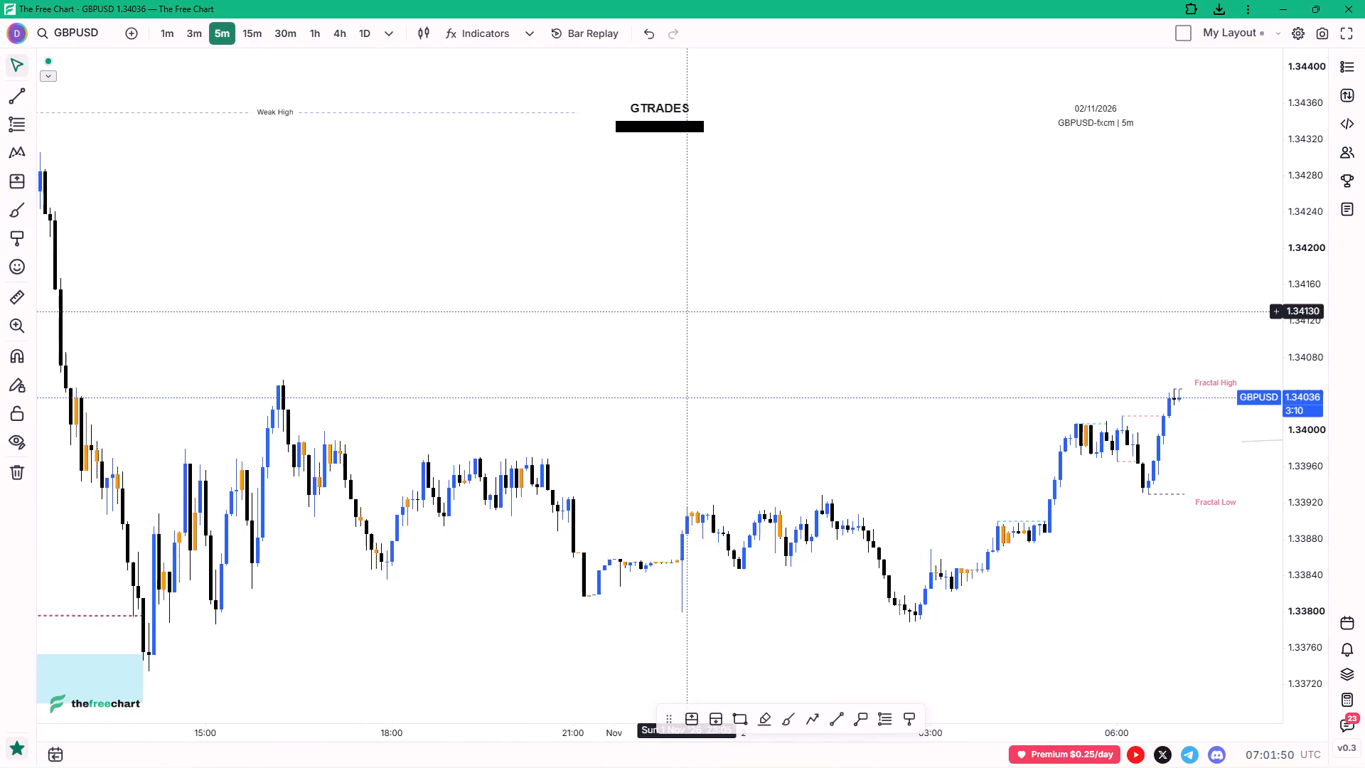
scroll(685, 311, down, 1)
scroll(685, 311, up, 2)
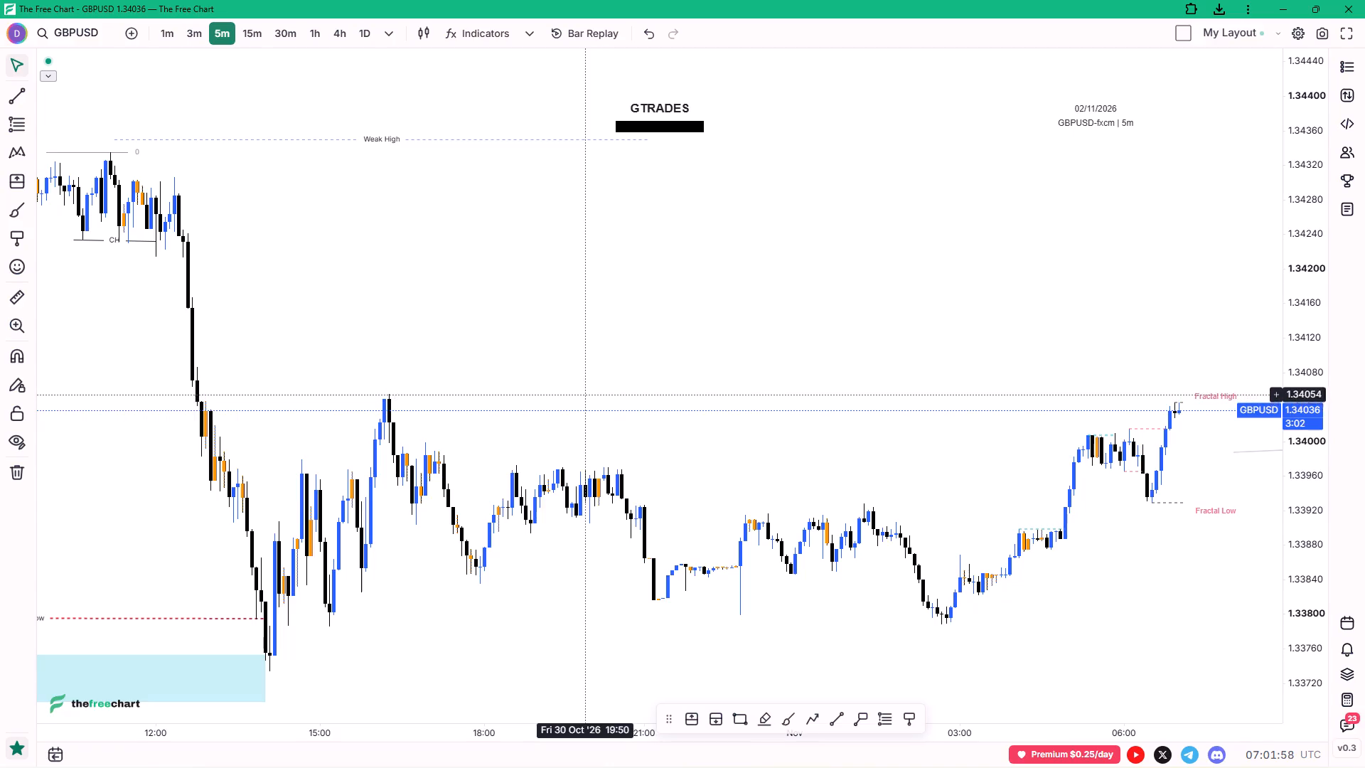
drag(819, 338, 754, 304)
scroll(498, 368, up, 2)
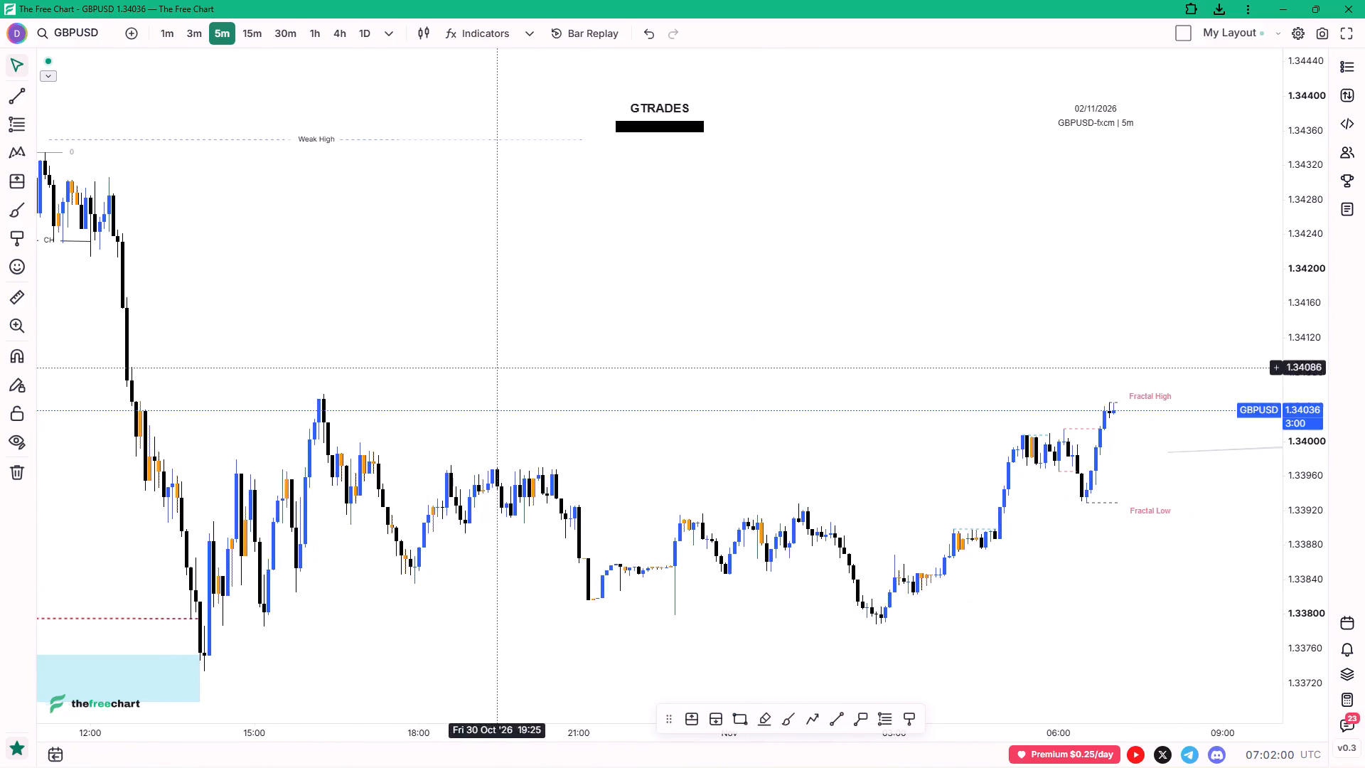
drag(440, 265, 642, 271)
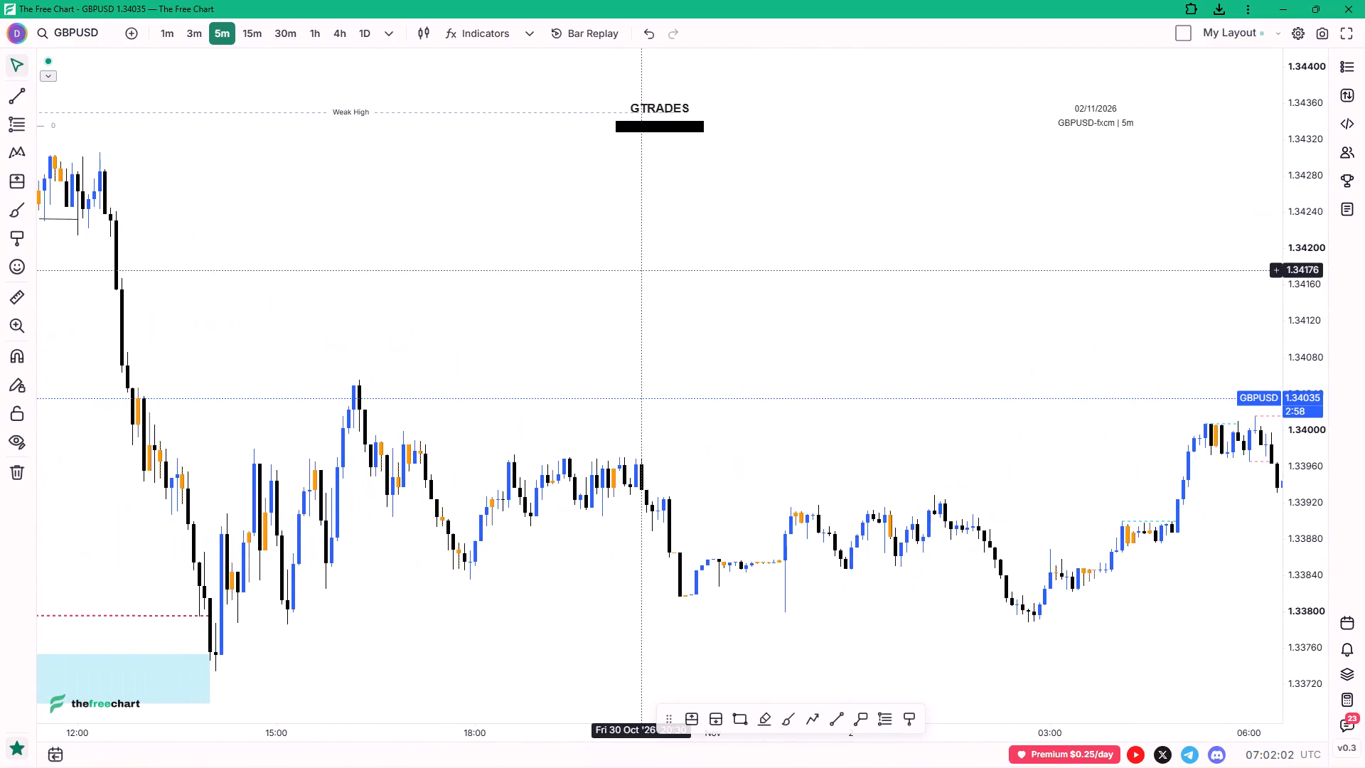
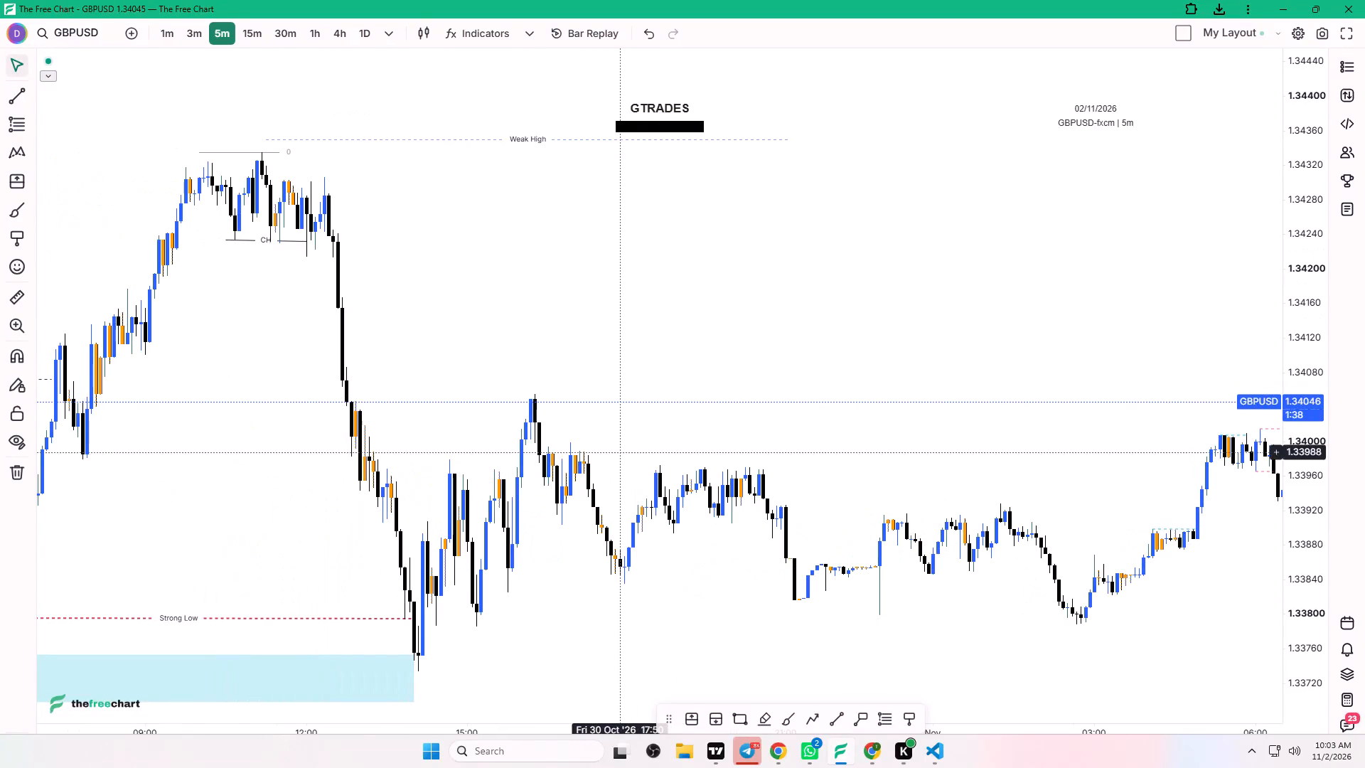
Examine GBPUSD's recent price action and structure on the 5m timeframe, then return to 15m.
drag(759, 447, 646, 407)
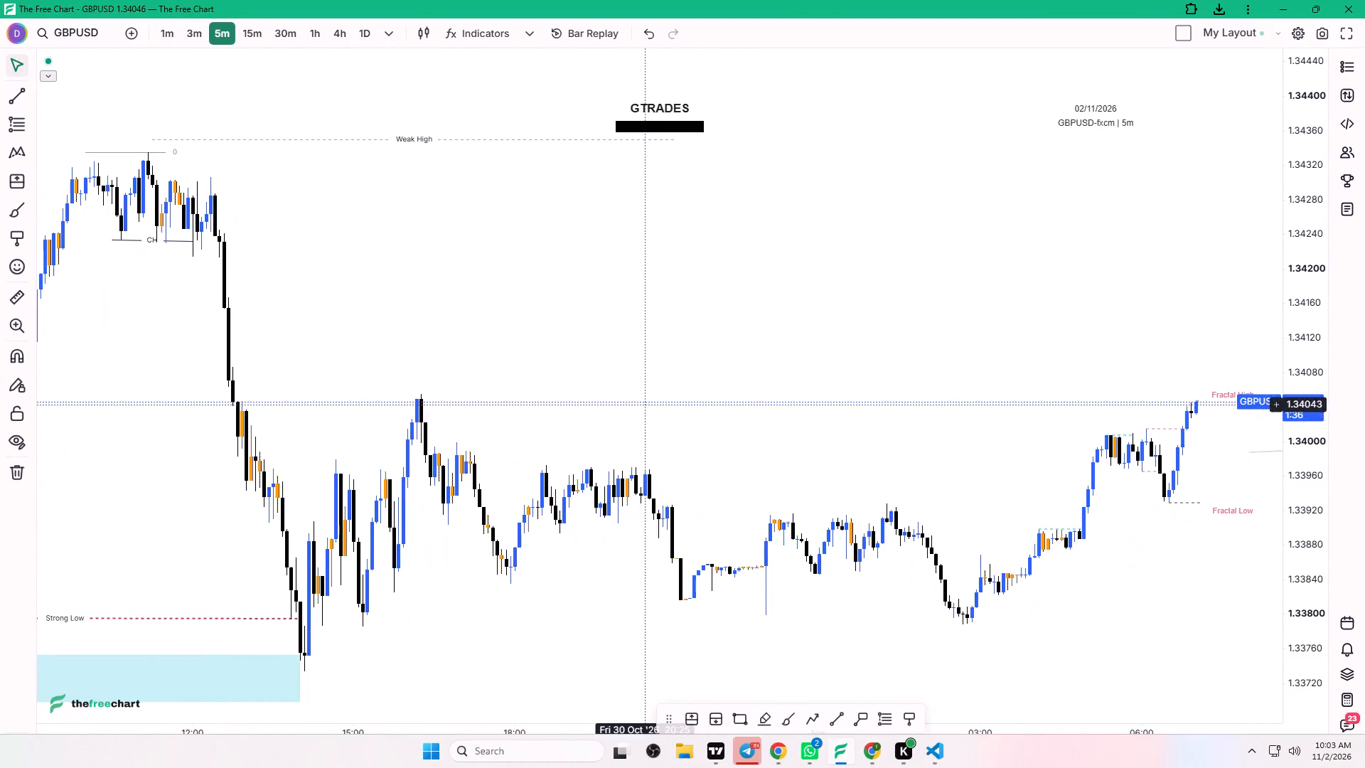
scroll(648, 354, down, 3)
scroll(724, 395, up, 2)
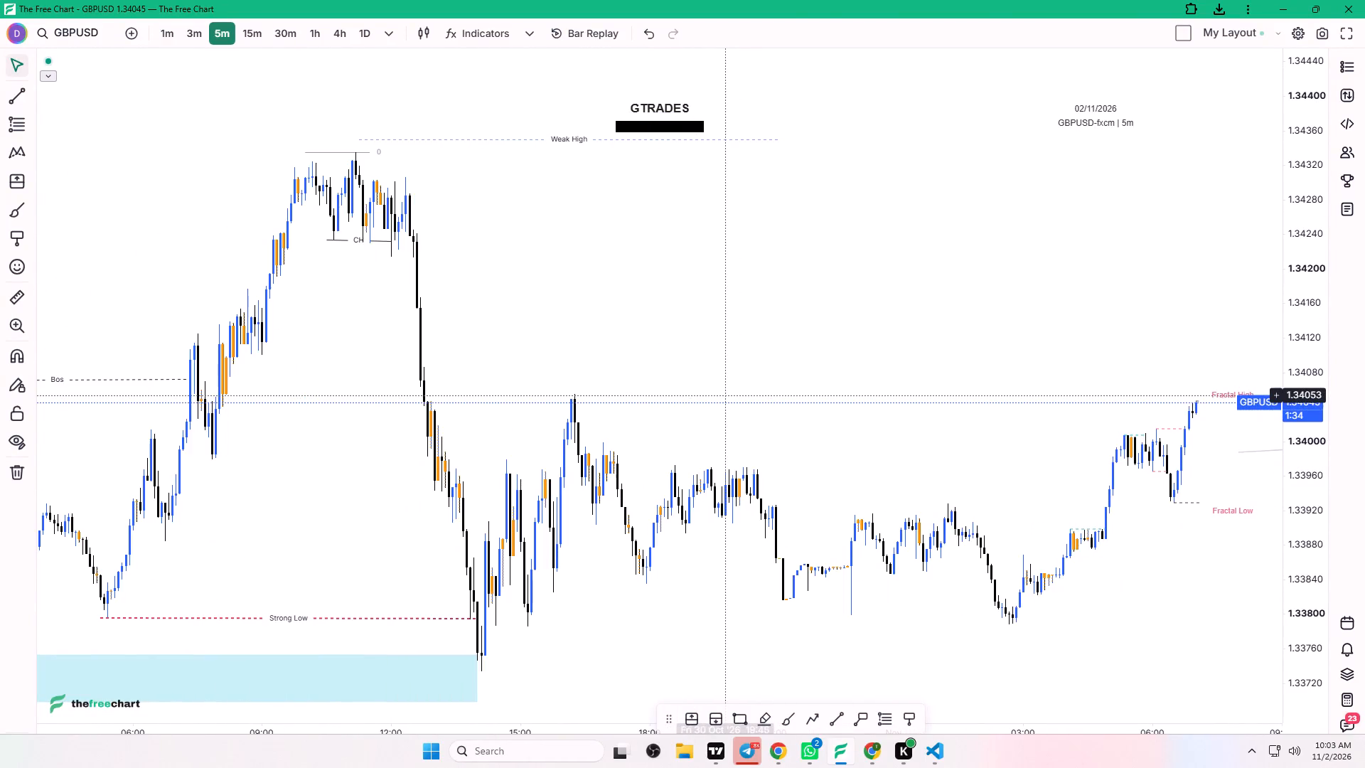
scroll(684, 501, up, 2)
drag(684, 462, 711, 456)
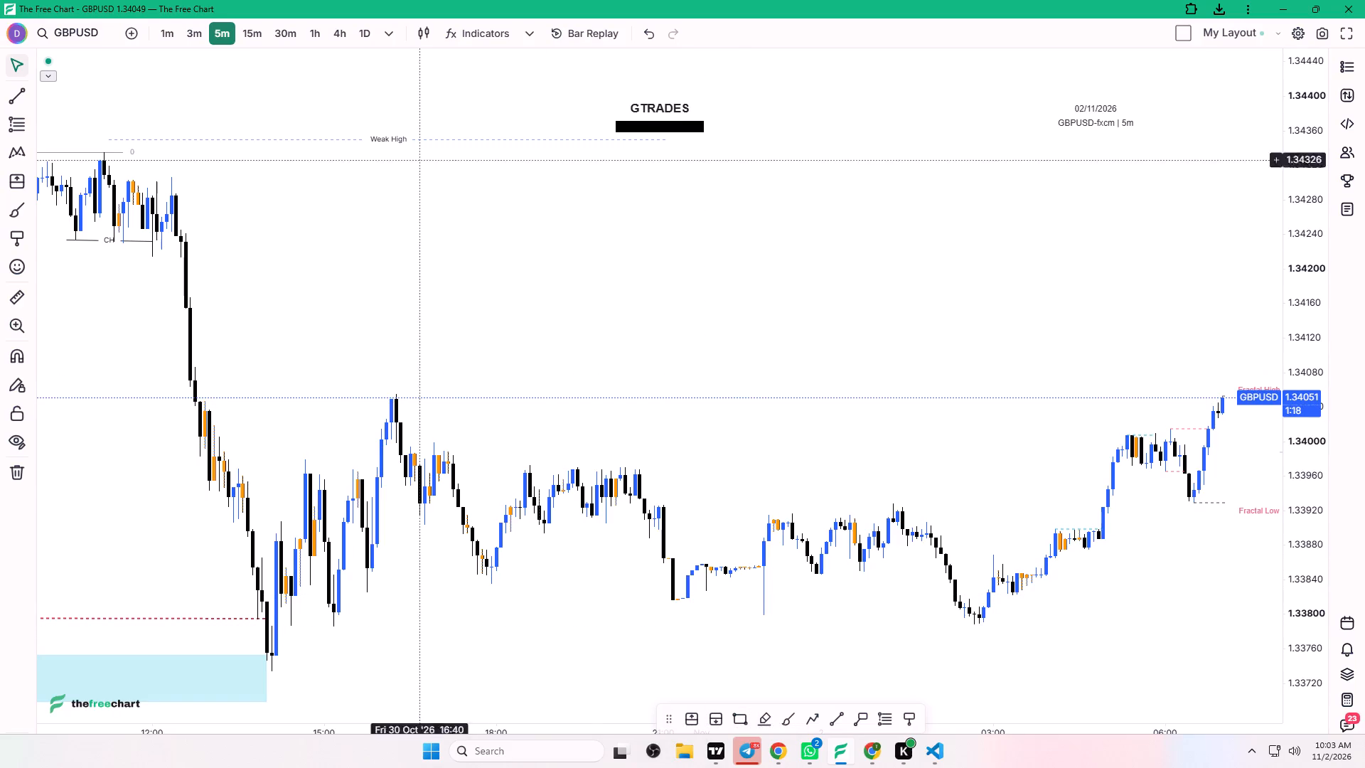
click(258, 37)
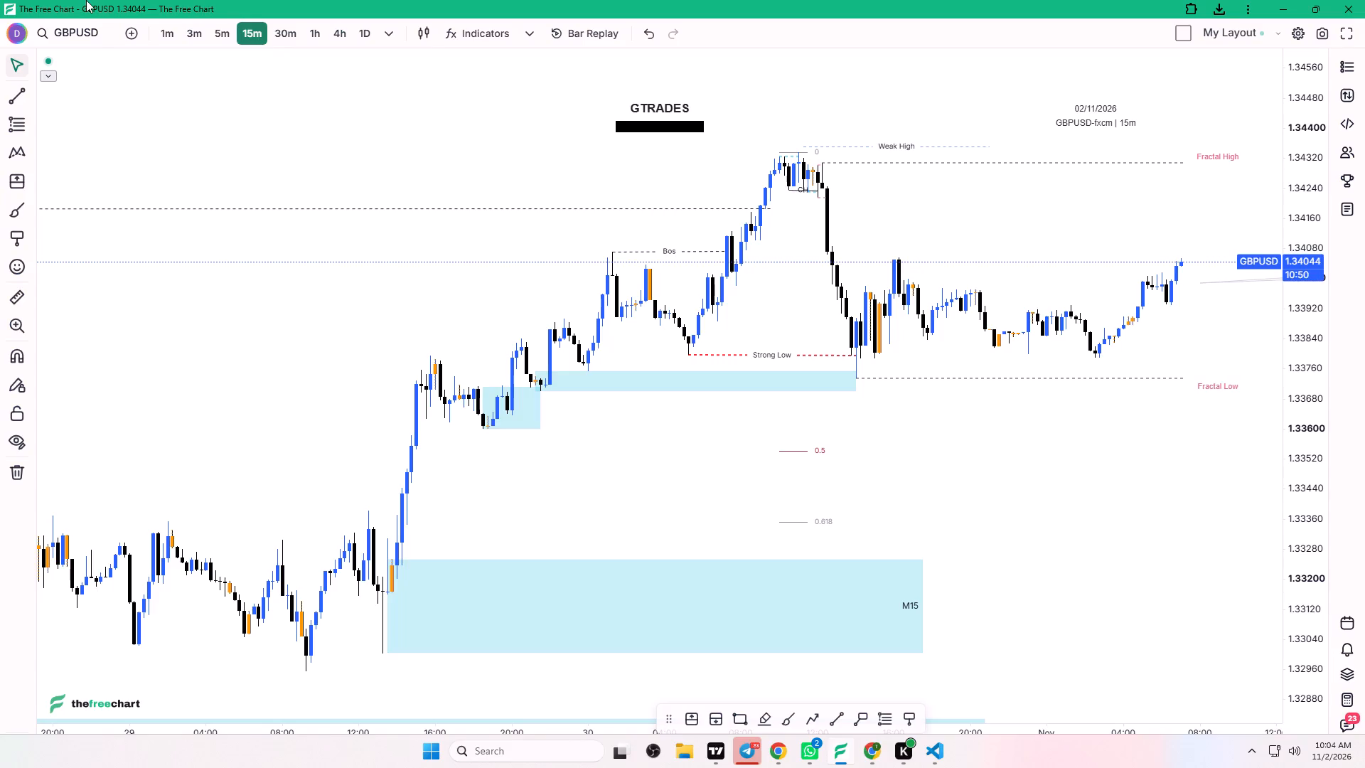
Change the 15m chart's symbol from GBPUSD to EURUSD.
key(Up)
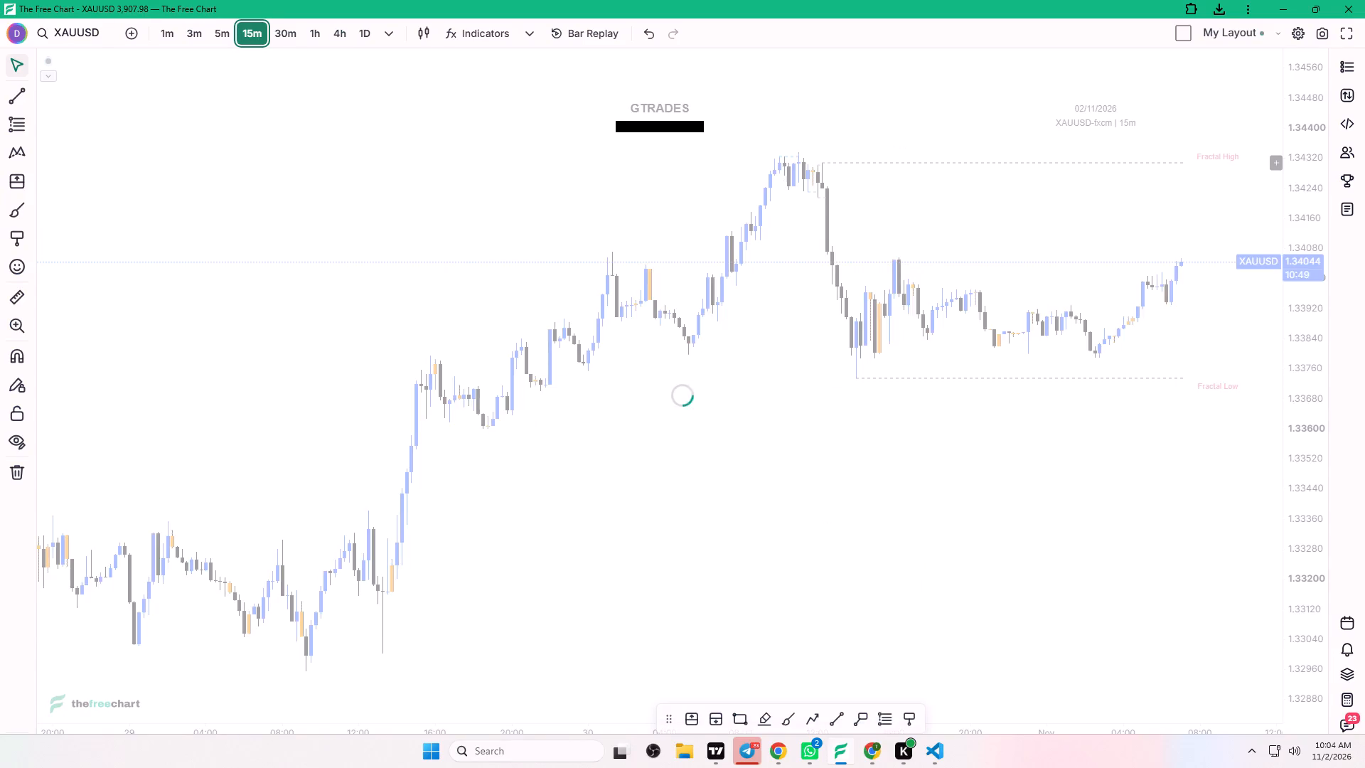
click(894, 326)
key(Up)
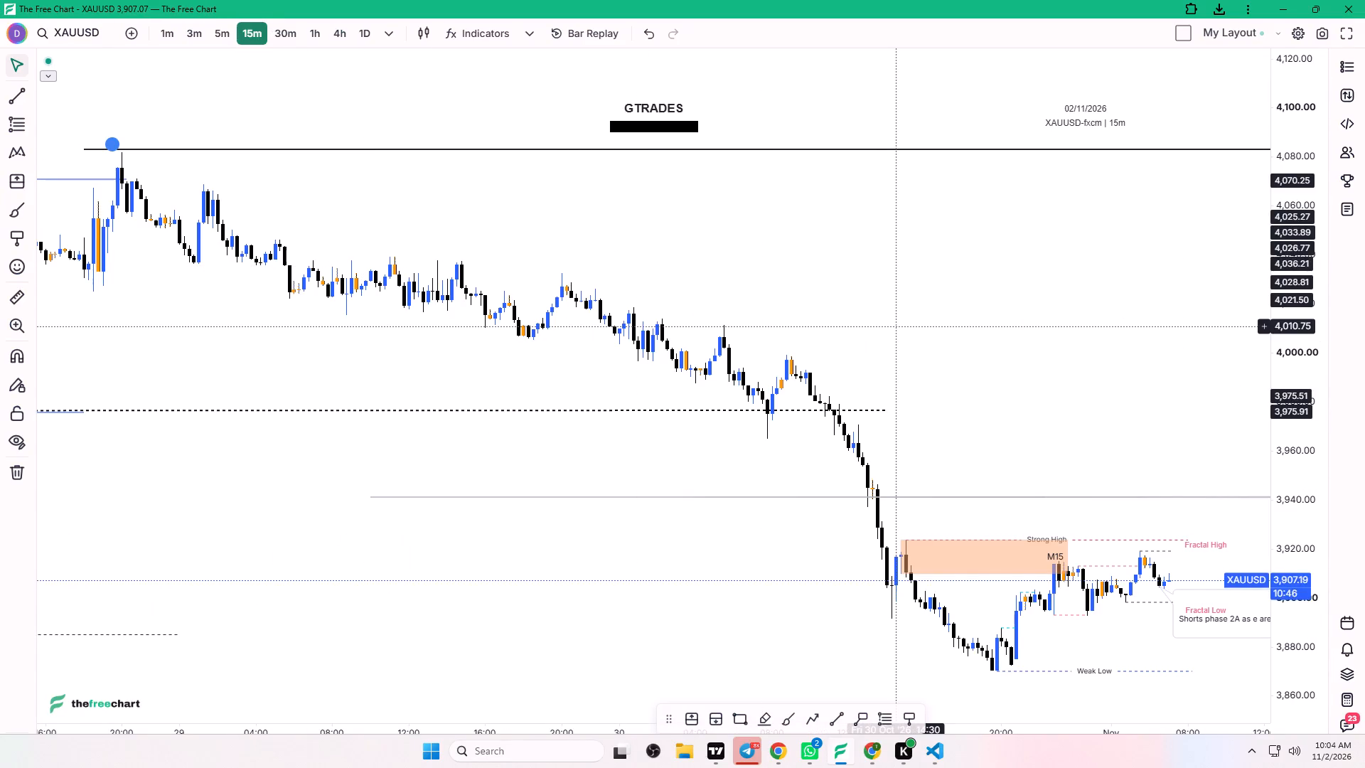
Extend the orange M15 zone below EURUSD's Strong High forward in time to the latest candle.
drag(1194, 393, 977, 440)
scroll(1002, 425, up, 1)
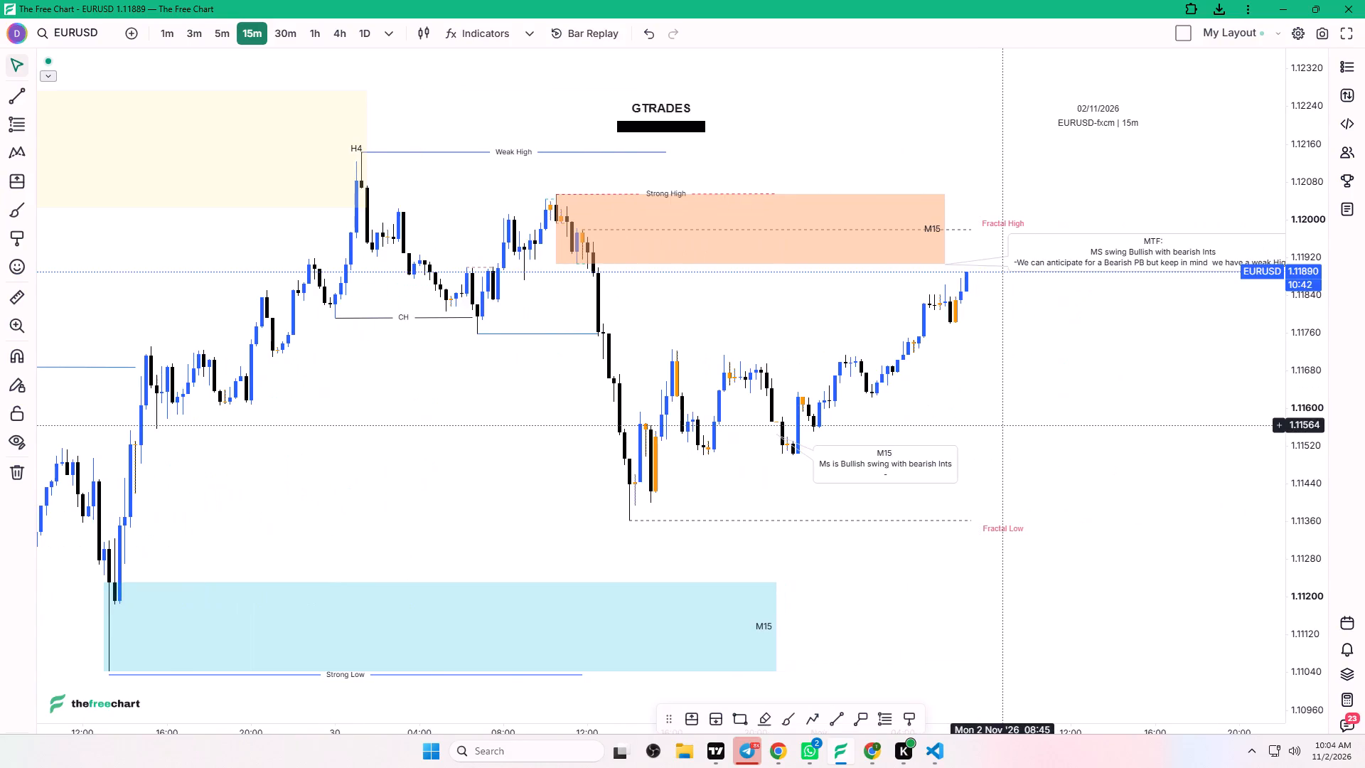
drag(943, 229, 963, 233)
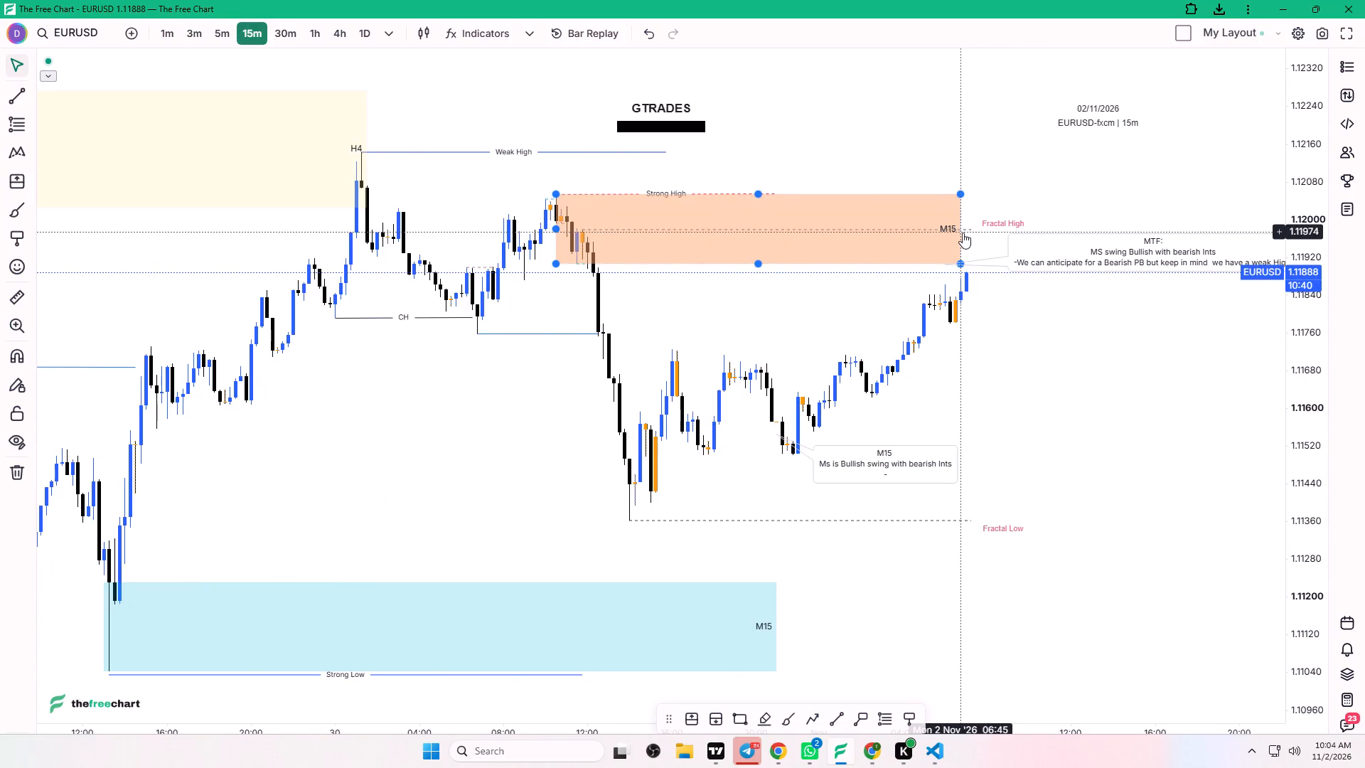
drag(963, 233, 963, 235)
click(1016, 398)
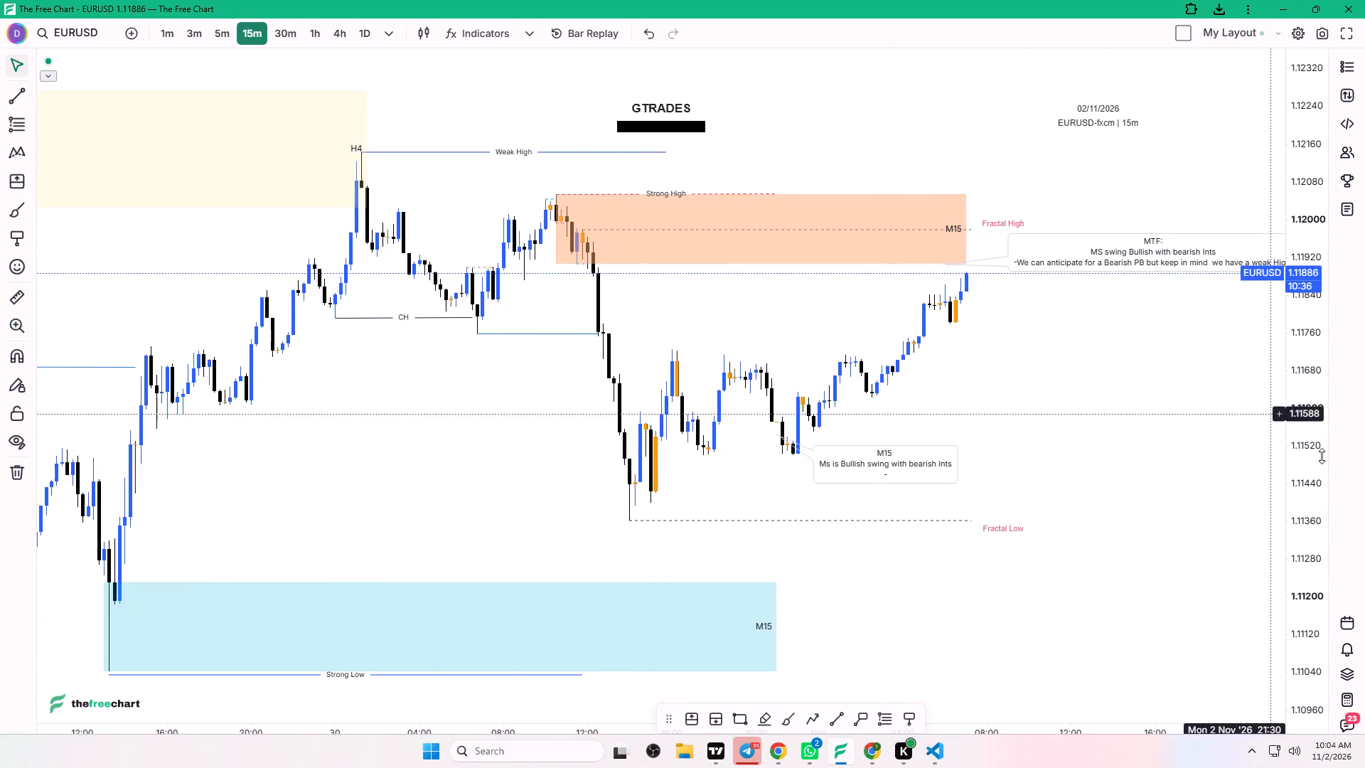
Move EURUSD's MTF note up, clear of the current price and above the Fractal High label.
drag(1322, 464, 1292, 366)
drag(1143, 364, 1080, 425)
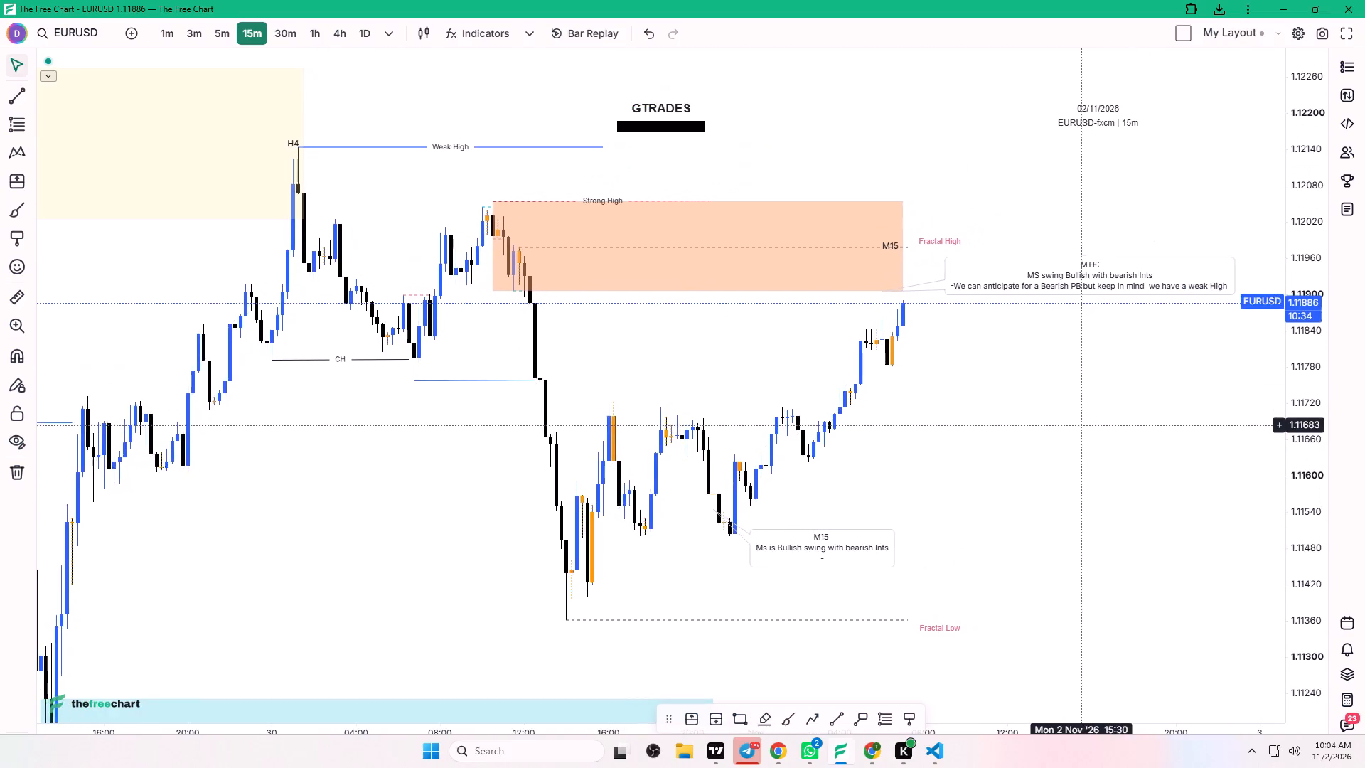
scroll(1078, 425, up, 3)
drag(1082, 274, 1033, 203)
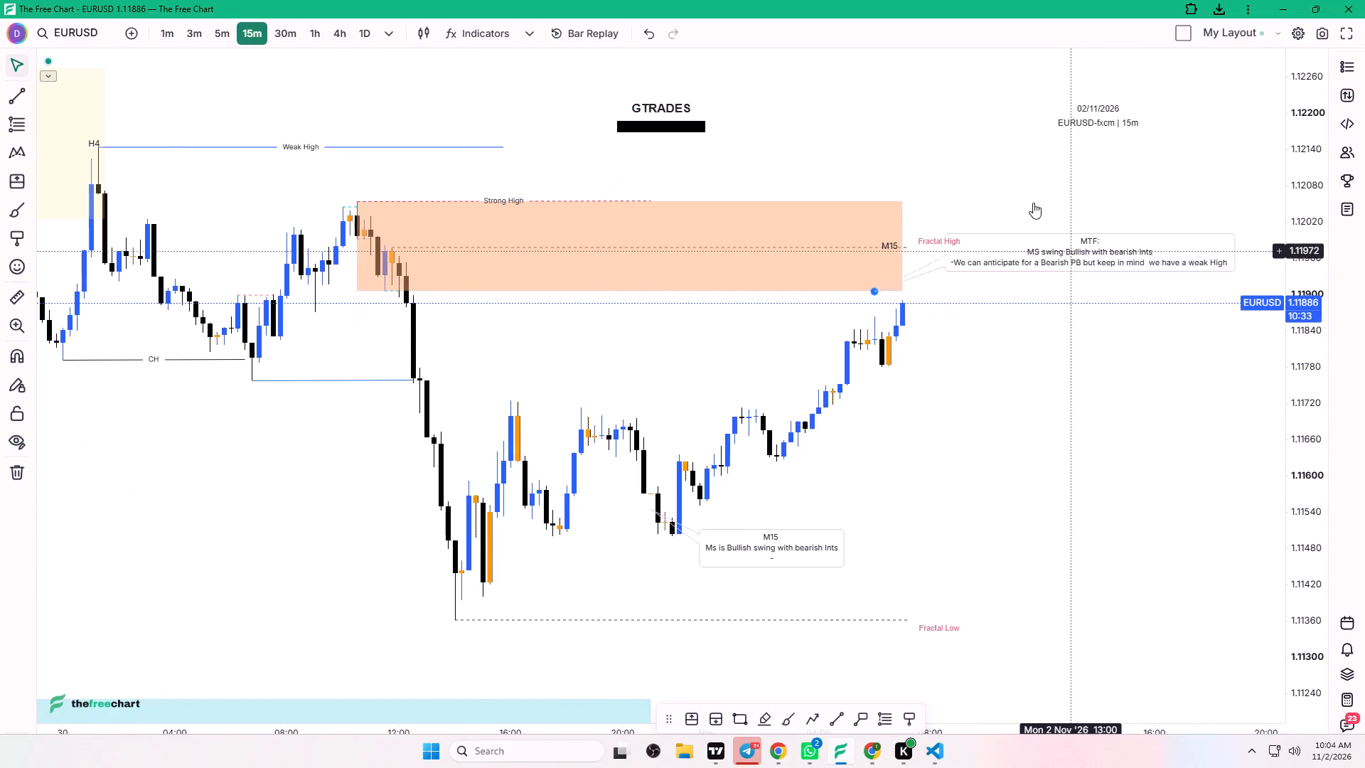
drag(1033, 203, 1059, 180)
click(1048, 265)
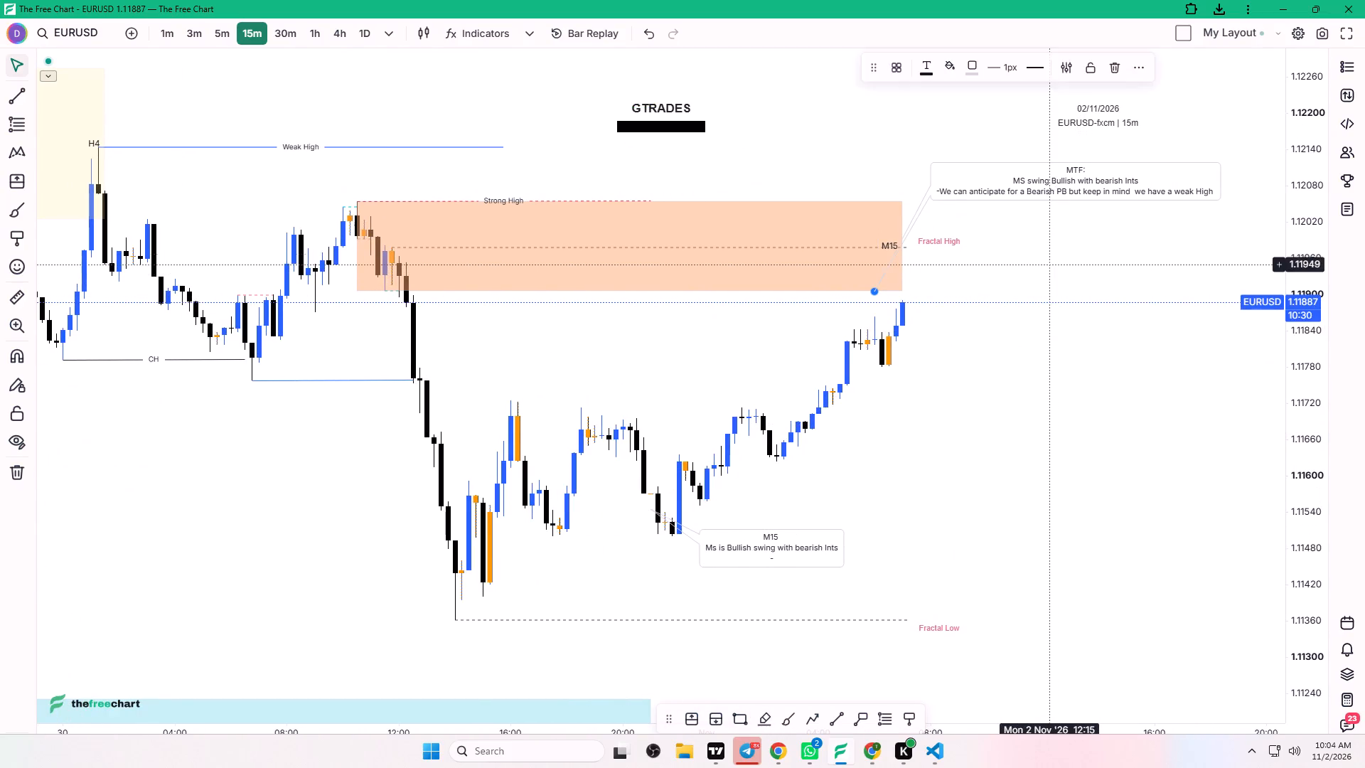
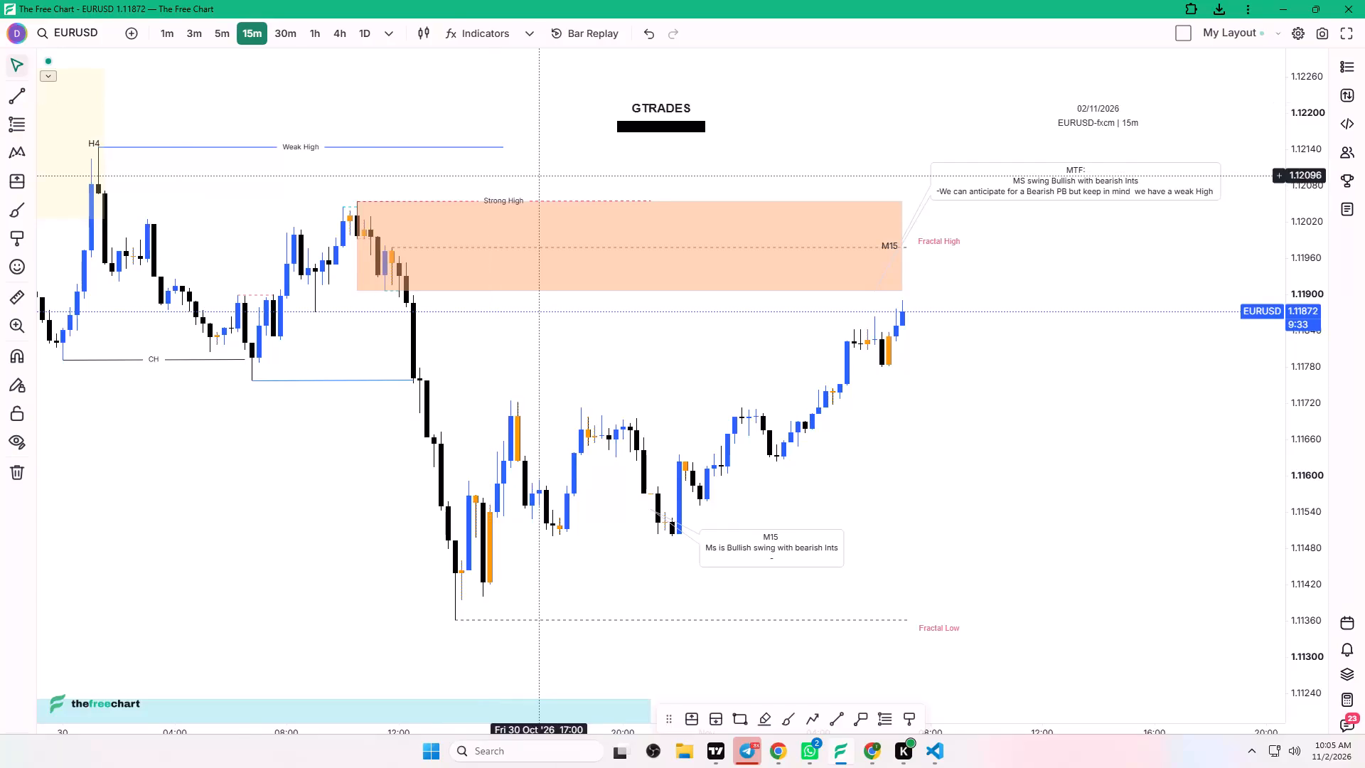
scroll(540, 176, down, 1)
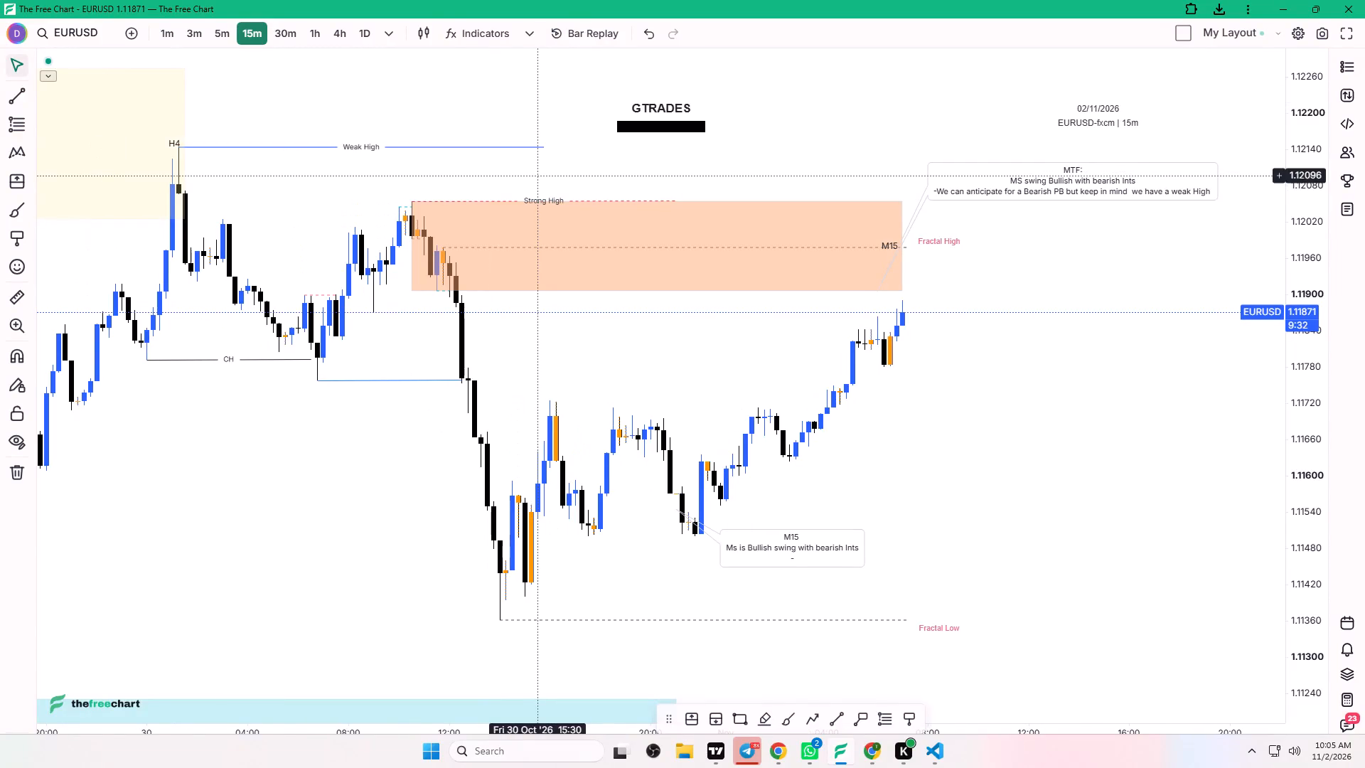
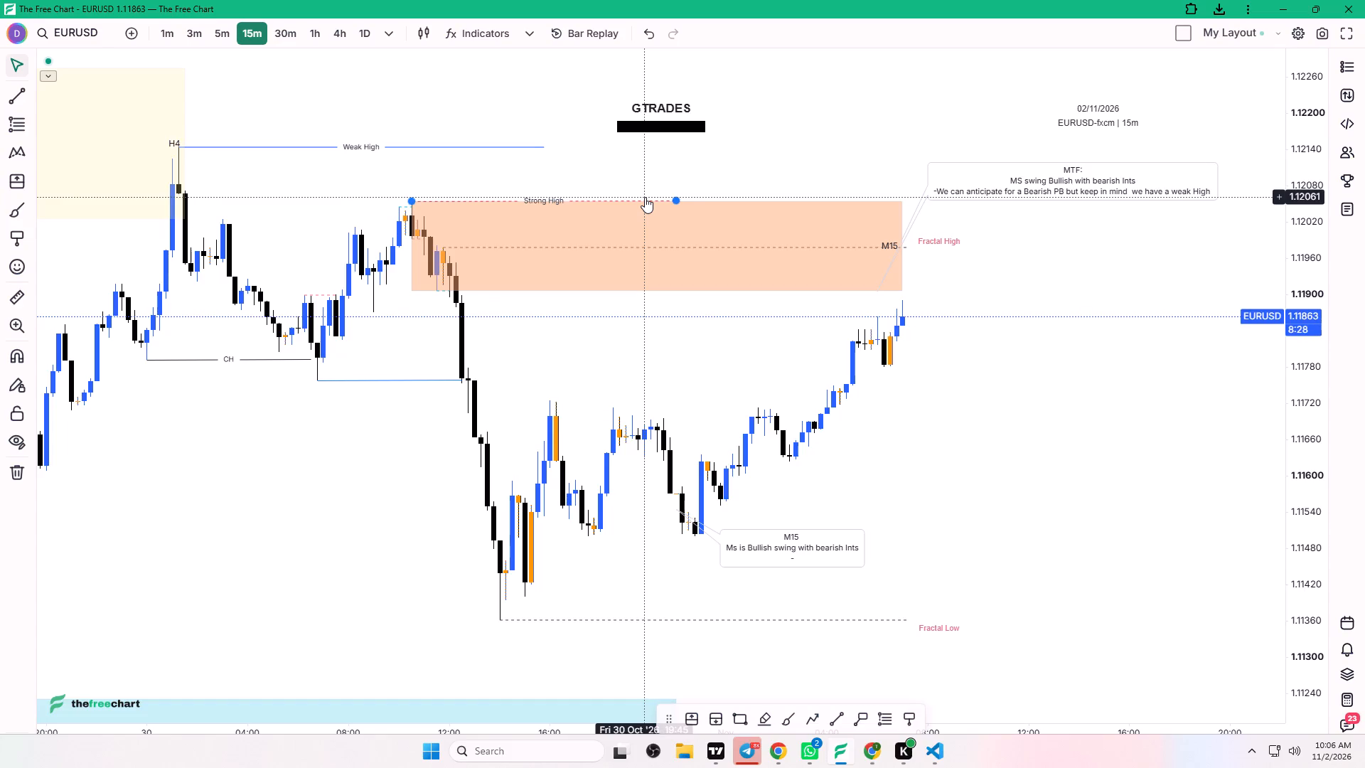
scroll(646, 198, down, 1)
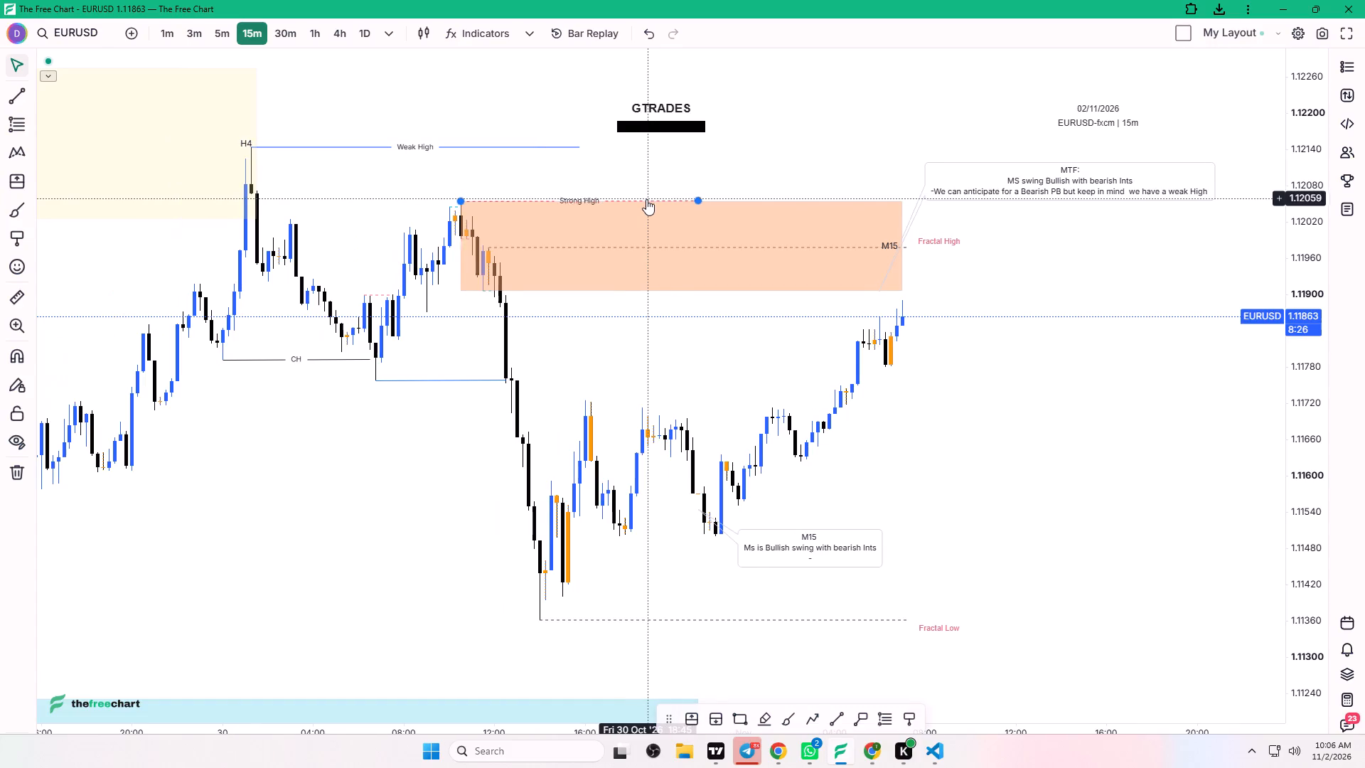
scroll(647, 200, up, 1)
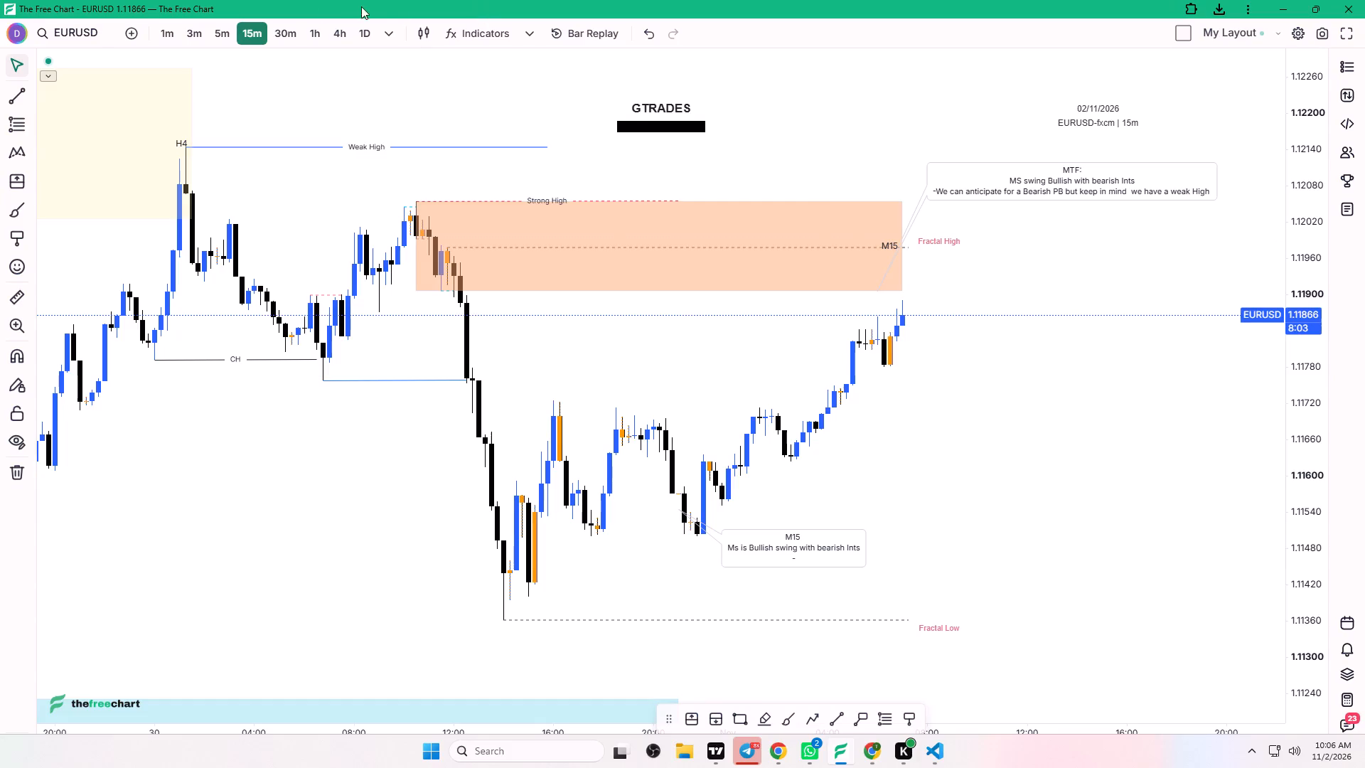
Switch to the GBPUSD chart and examine its 15-minute structure between the weak high, strong low and fractal levels.
key(Up)
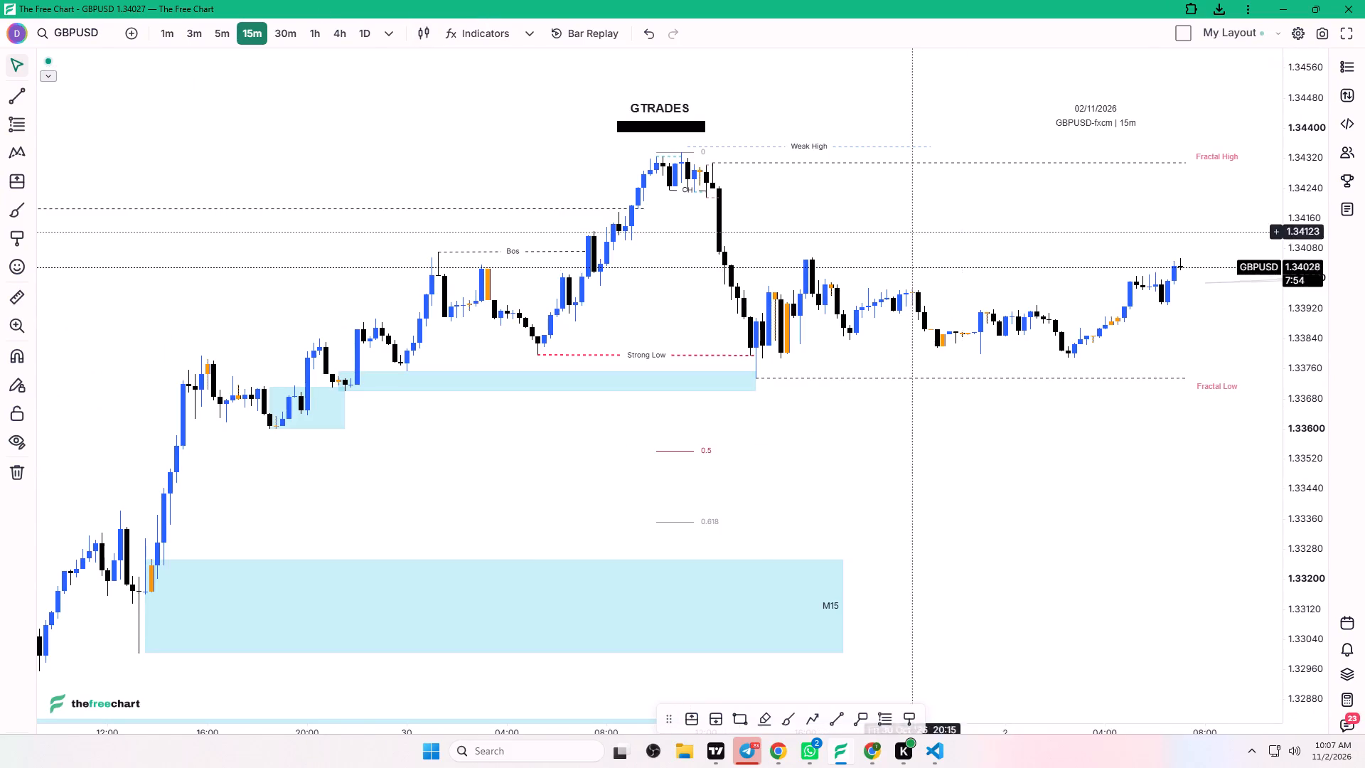
scroll(912, 232, up, 1)
scroll(912, 232, down, 4)
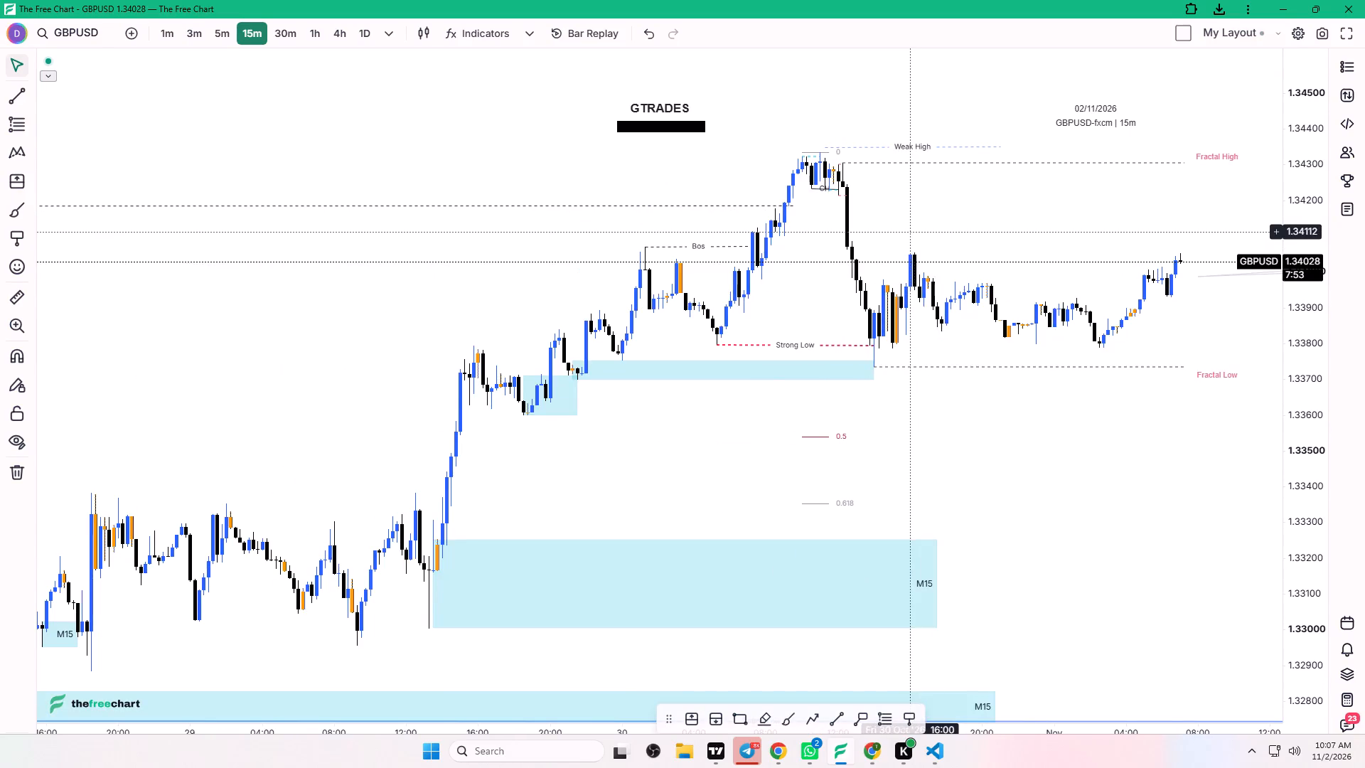
drag(996, 223, 879, 228)
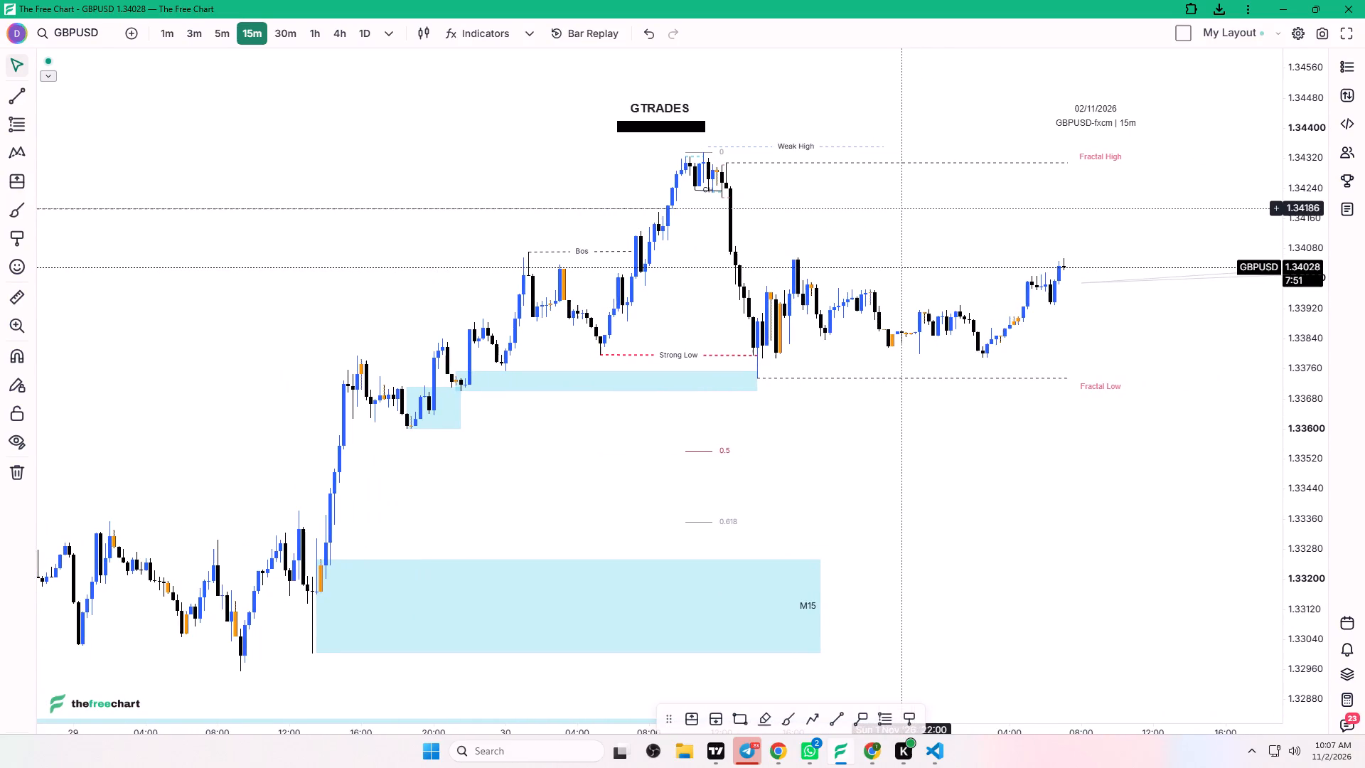
scroll(901, 217, up, 2)
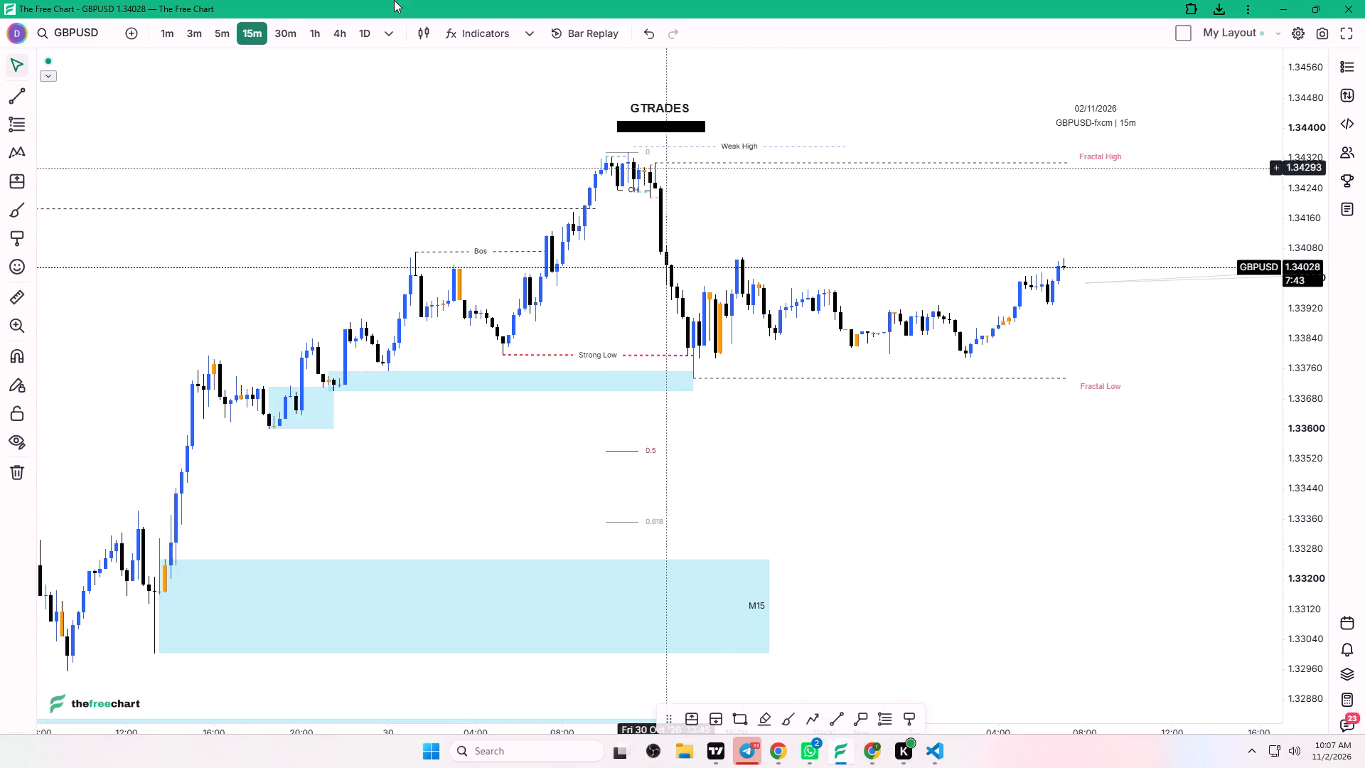
Switch GBPUSD to the 3-minute timeframe and examine the latest price swing around the fractal high and fractal low.
click(186, 30)
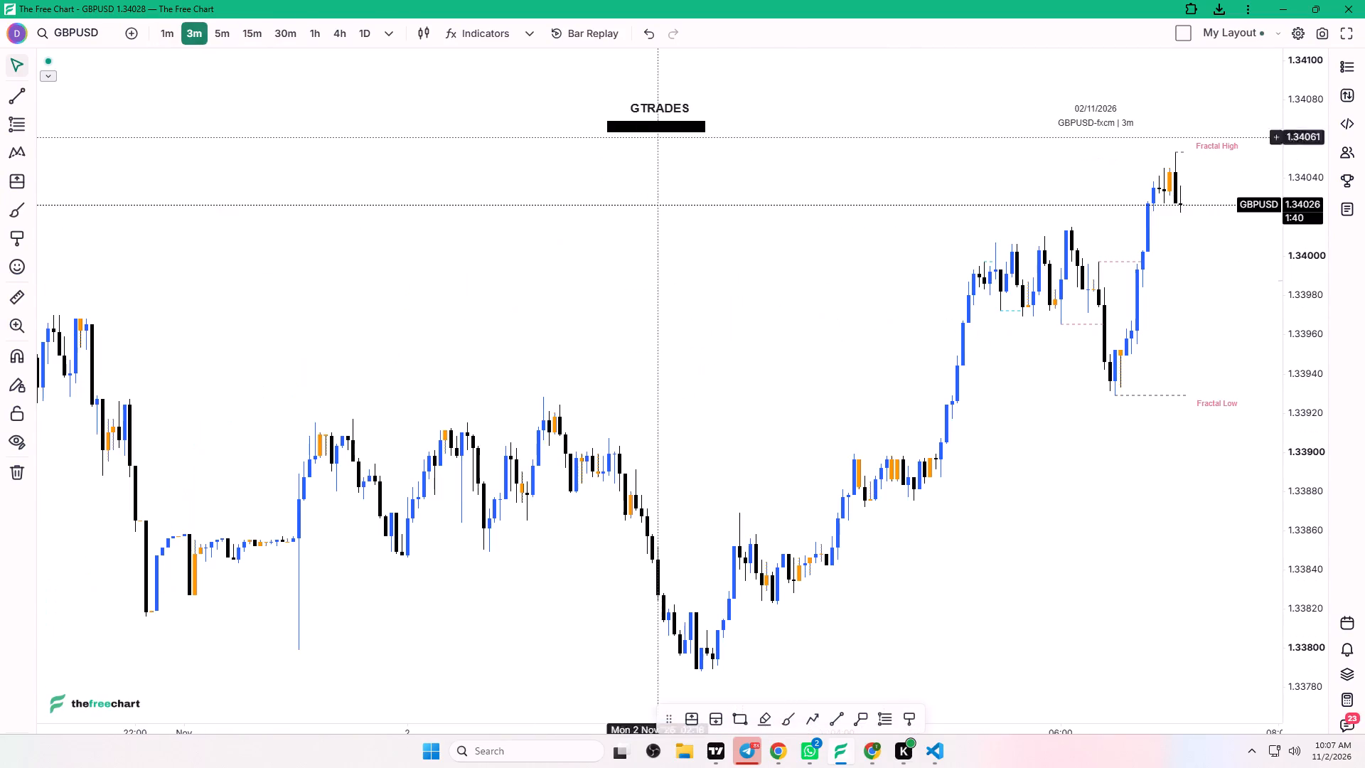
scroll(857, 235, down, 7)
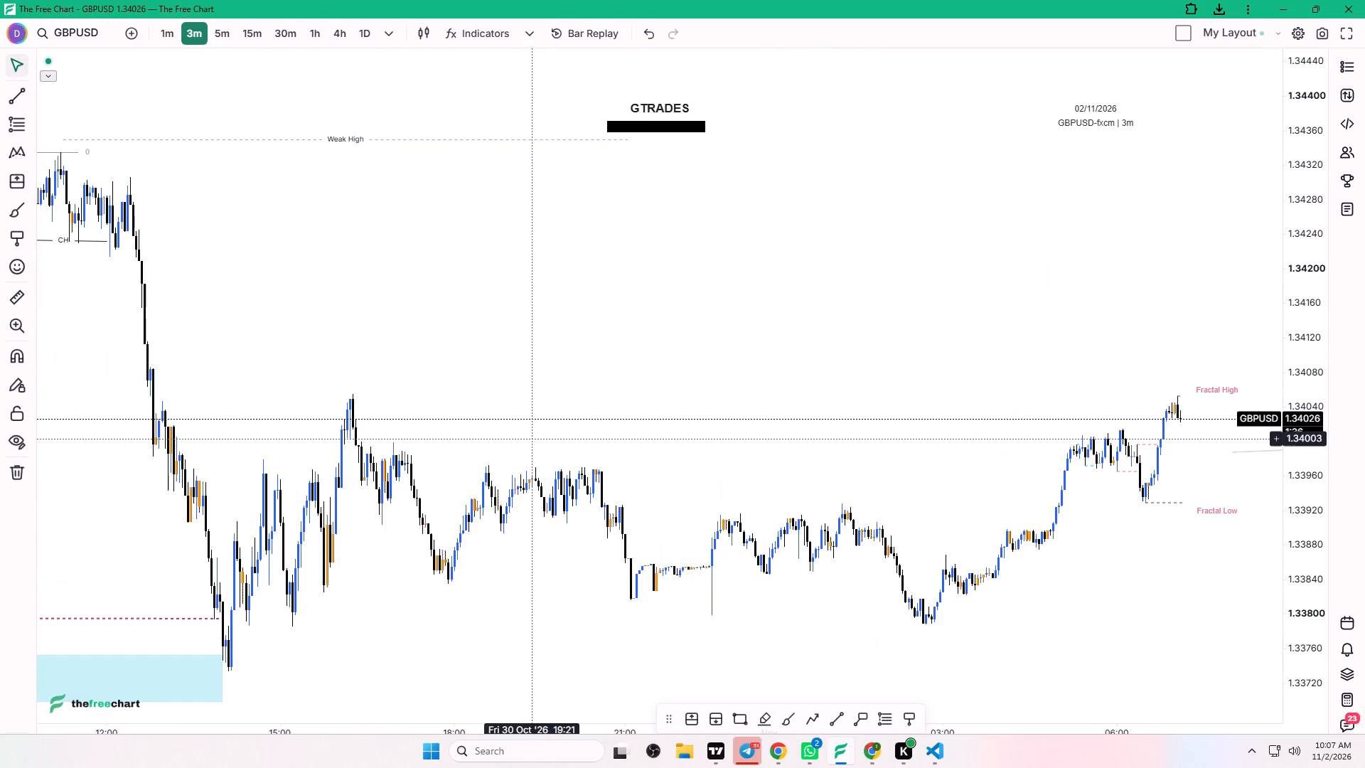
scroll(1132, 393, up, 4)
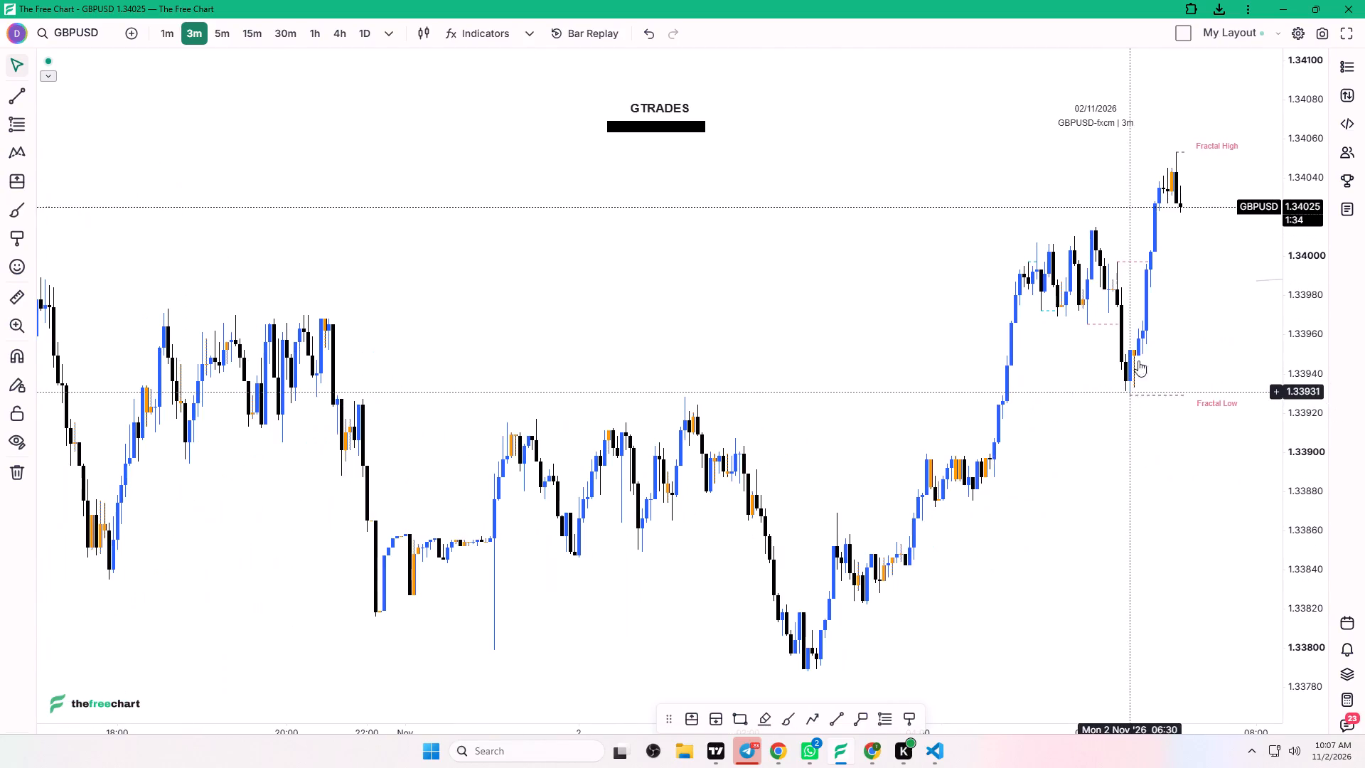
drag(1216, 274, 1155, 319)
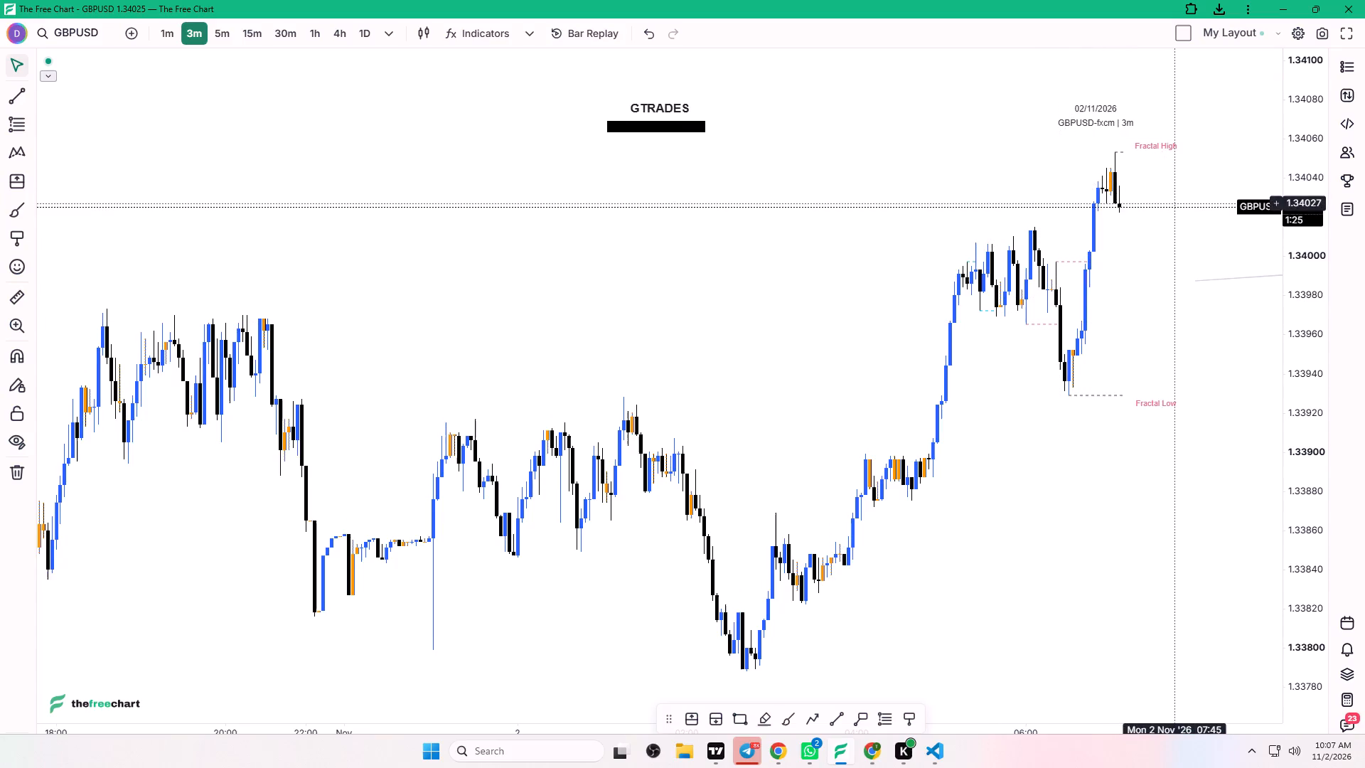
drag(1309, 166, 1273, 269)
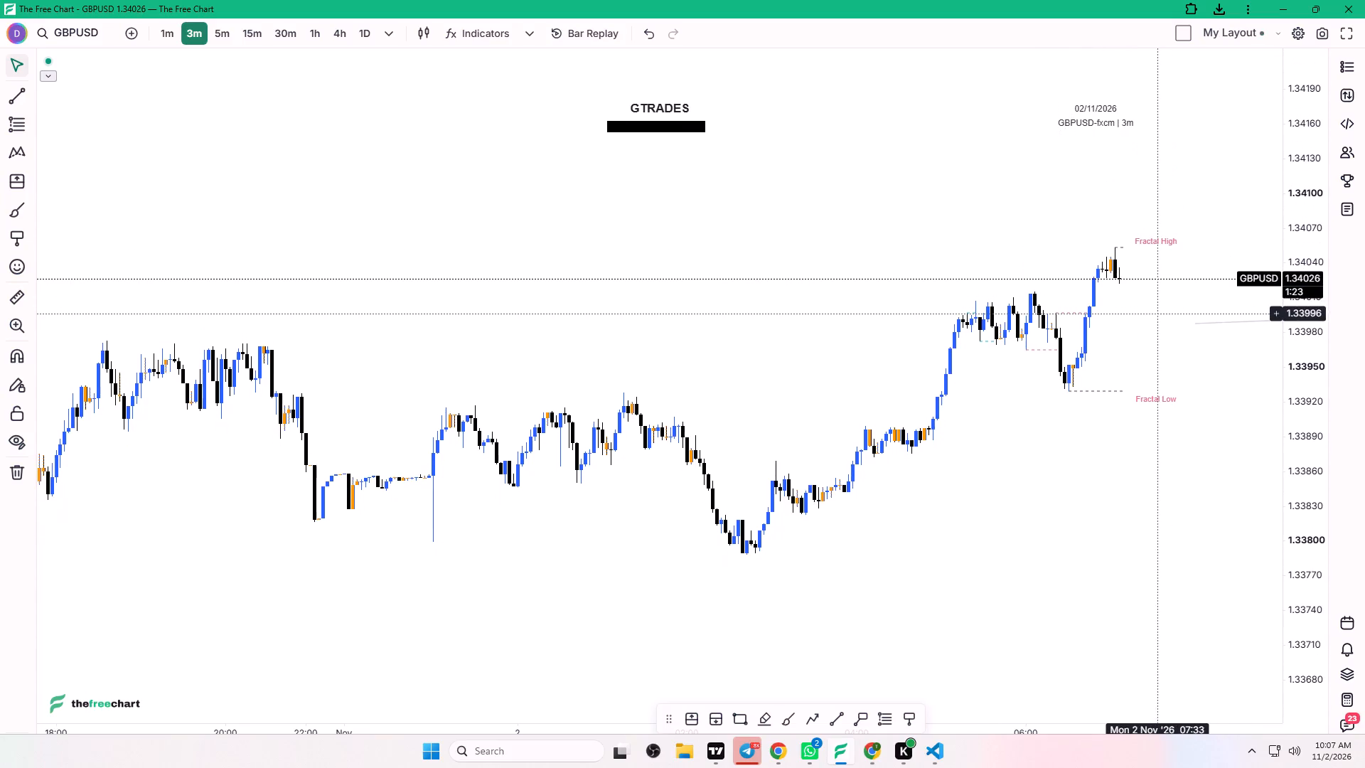
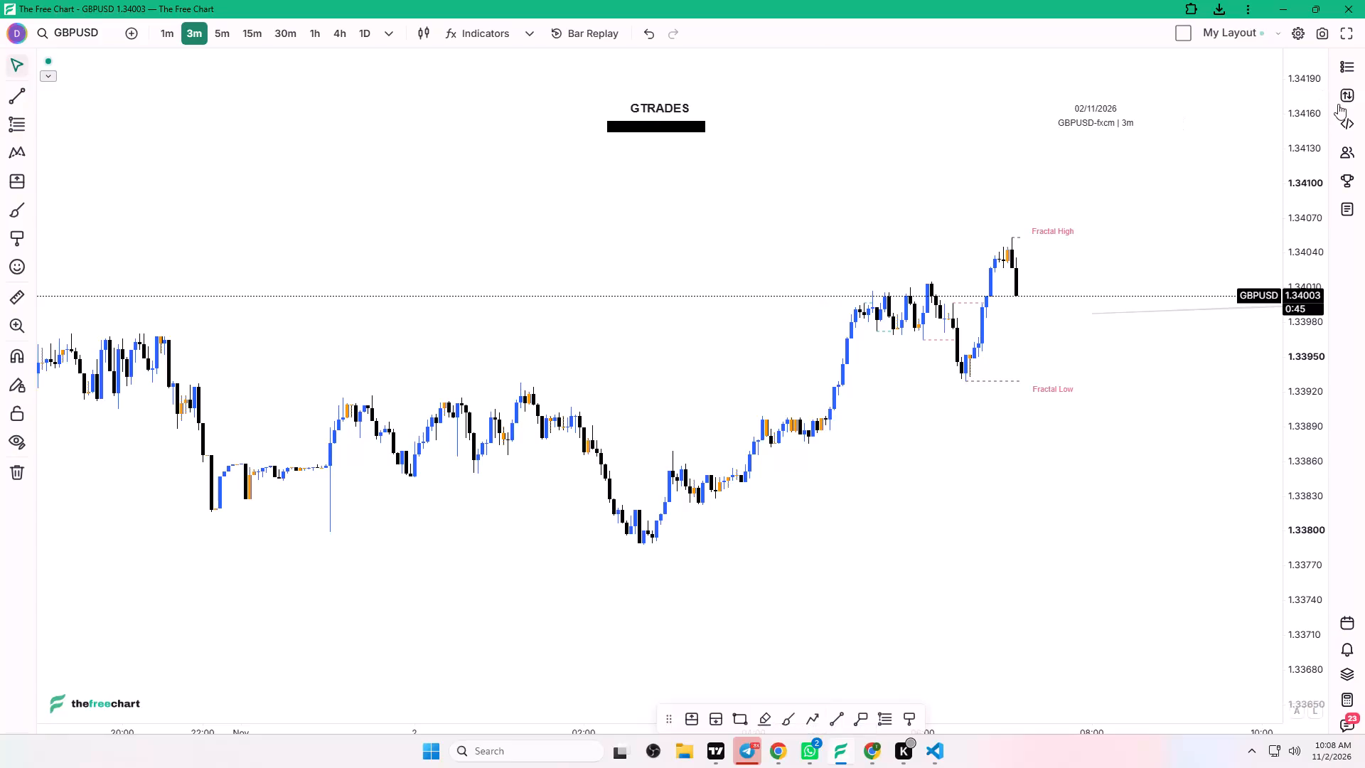
Examine GBPUSD's earlier 3-minute price action, from the blue zone up to the latest fractal high.
ctrl+scroll(1076, 222, down, 4)
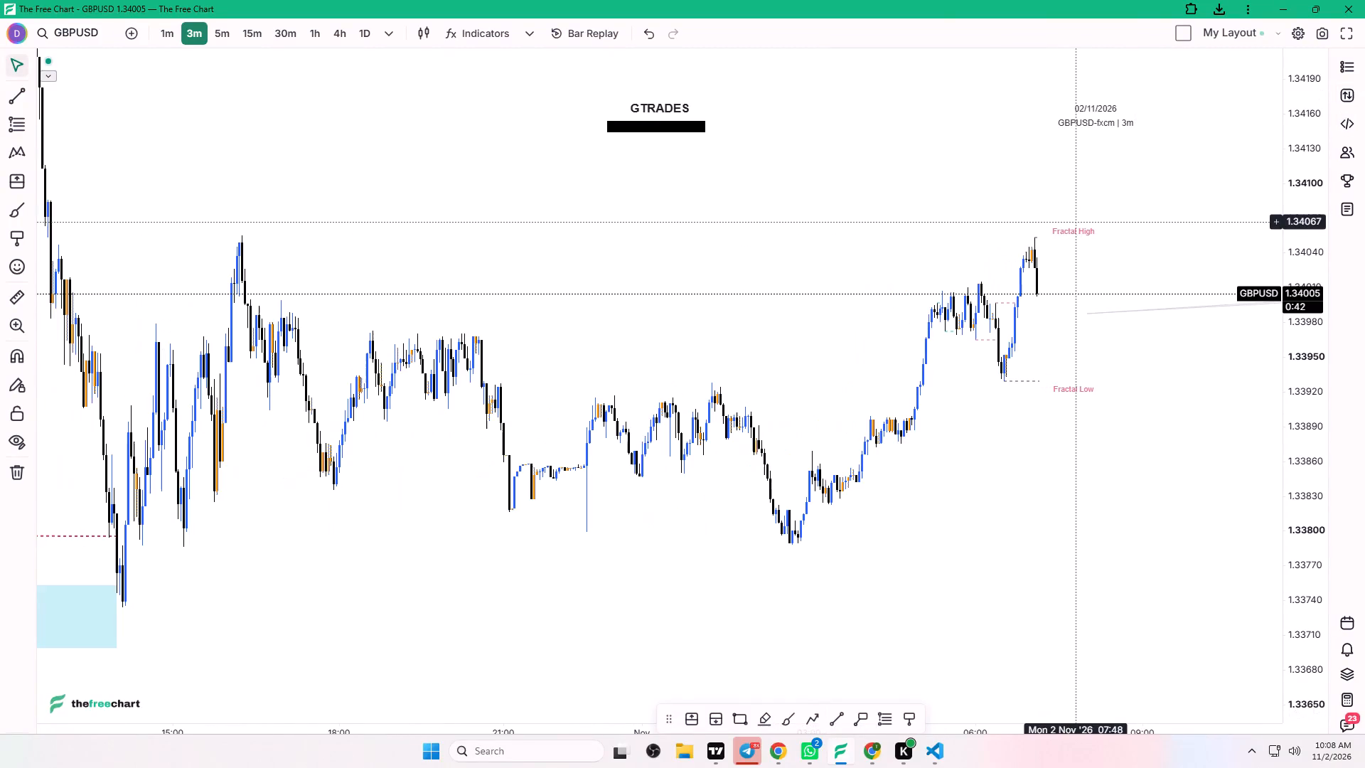
drag(616, 230, 660, 242)
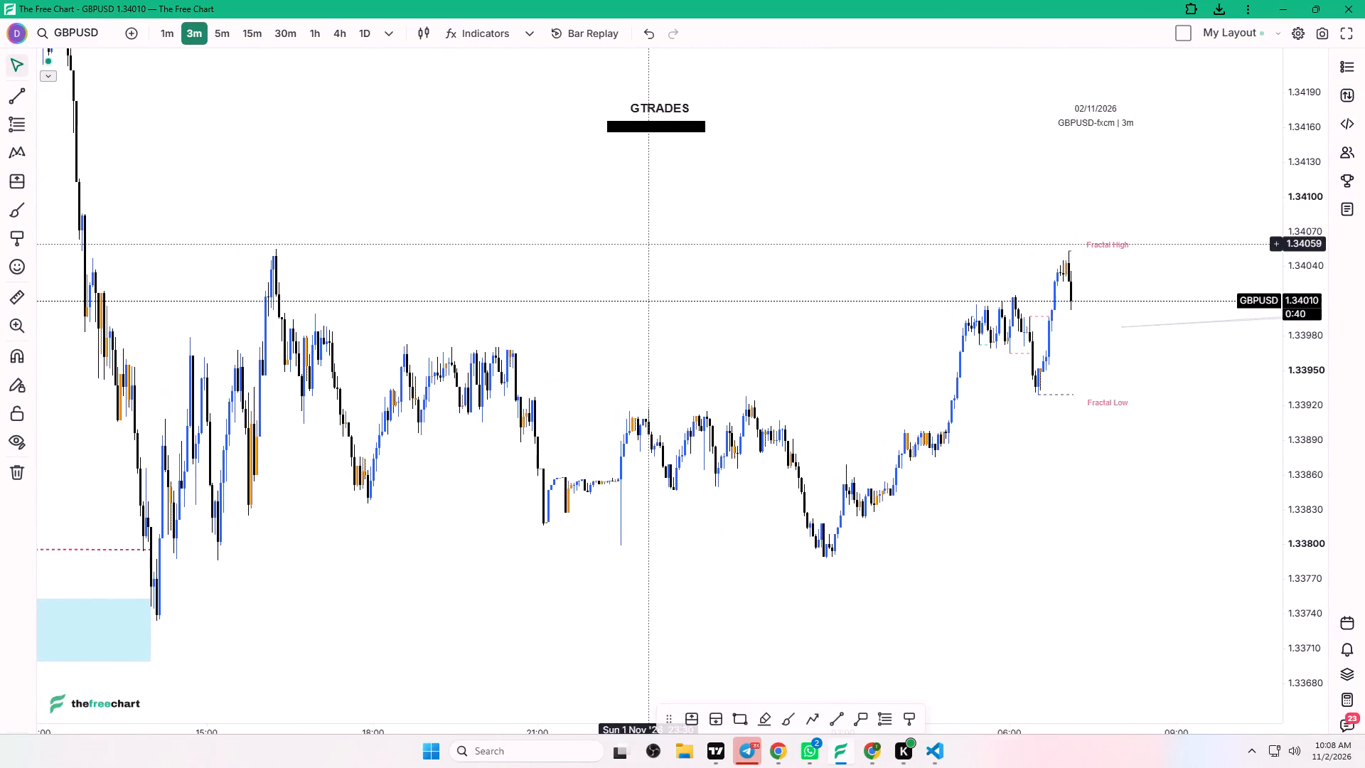
drag(660, 242, 664, 244)
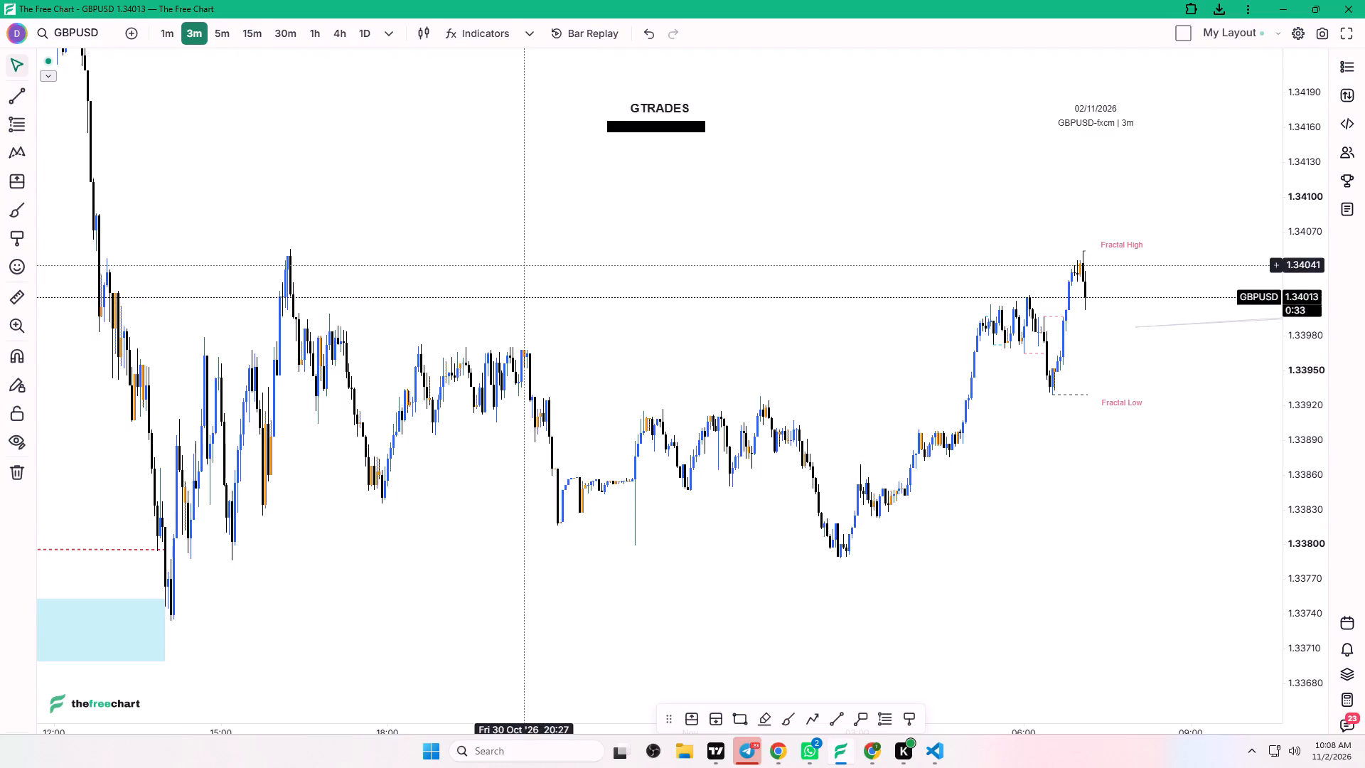
Switch to the EURUSD chart and examine its M15 zone and fractal levels on the 3-minute, 5-minute and 15-minute timeframes.
key(Up)
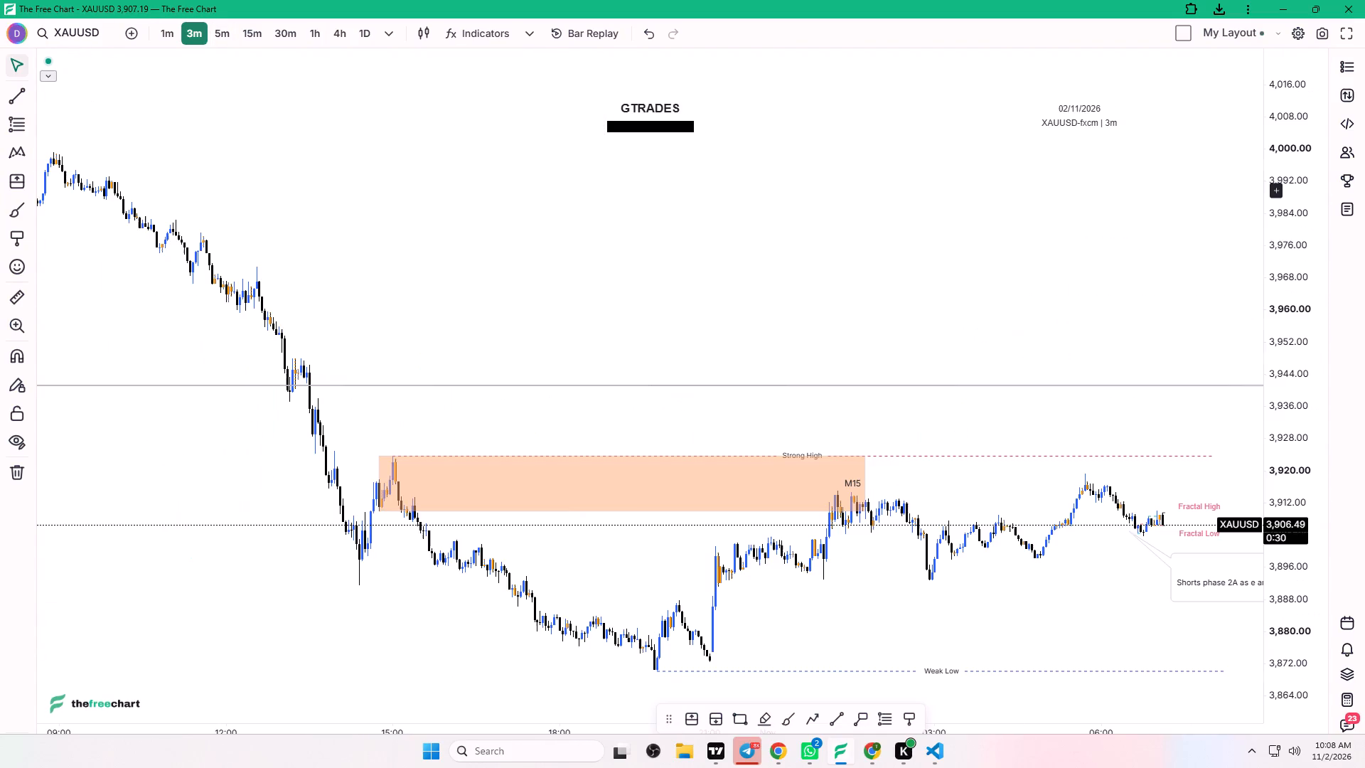
key(Up)
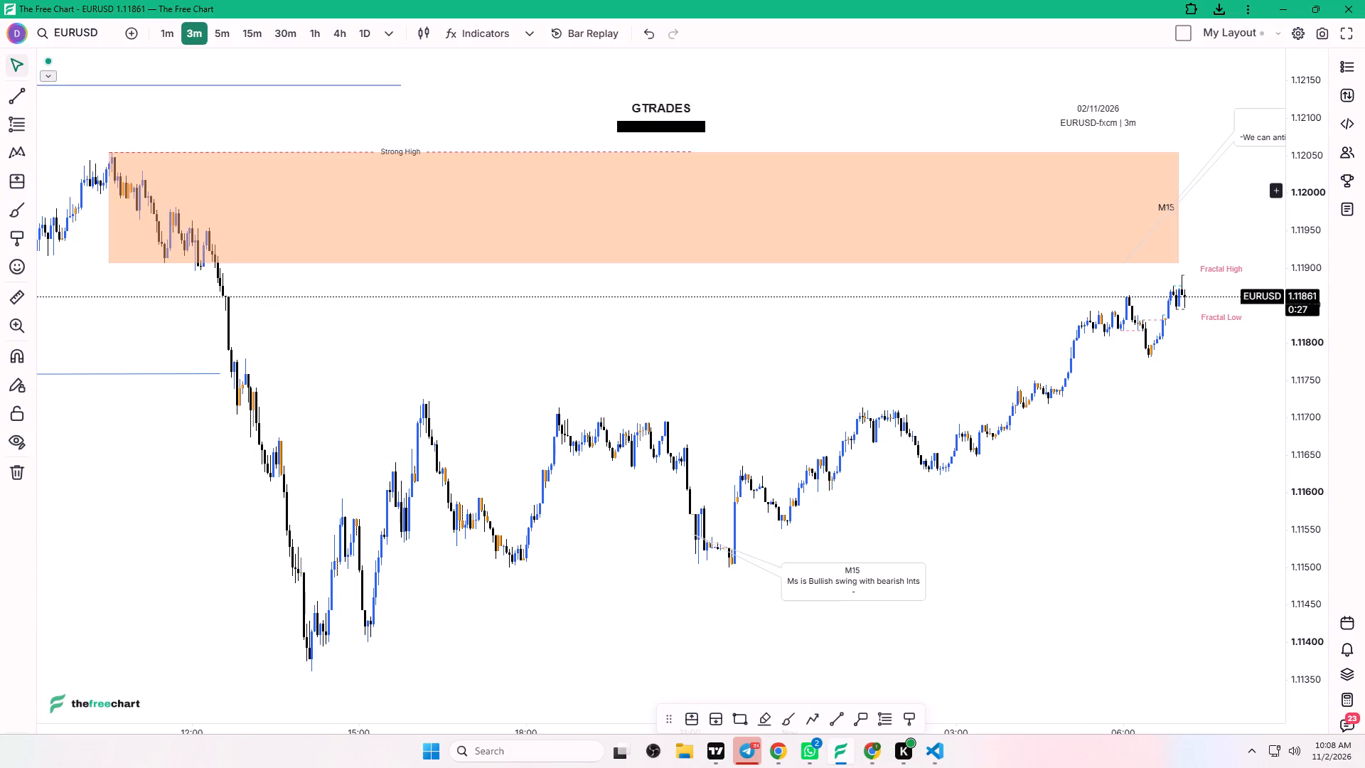
click(224, 38)
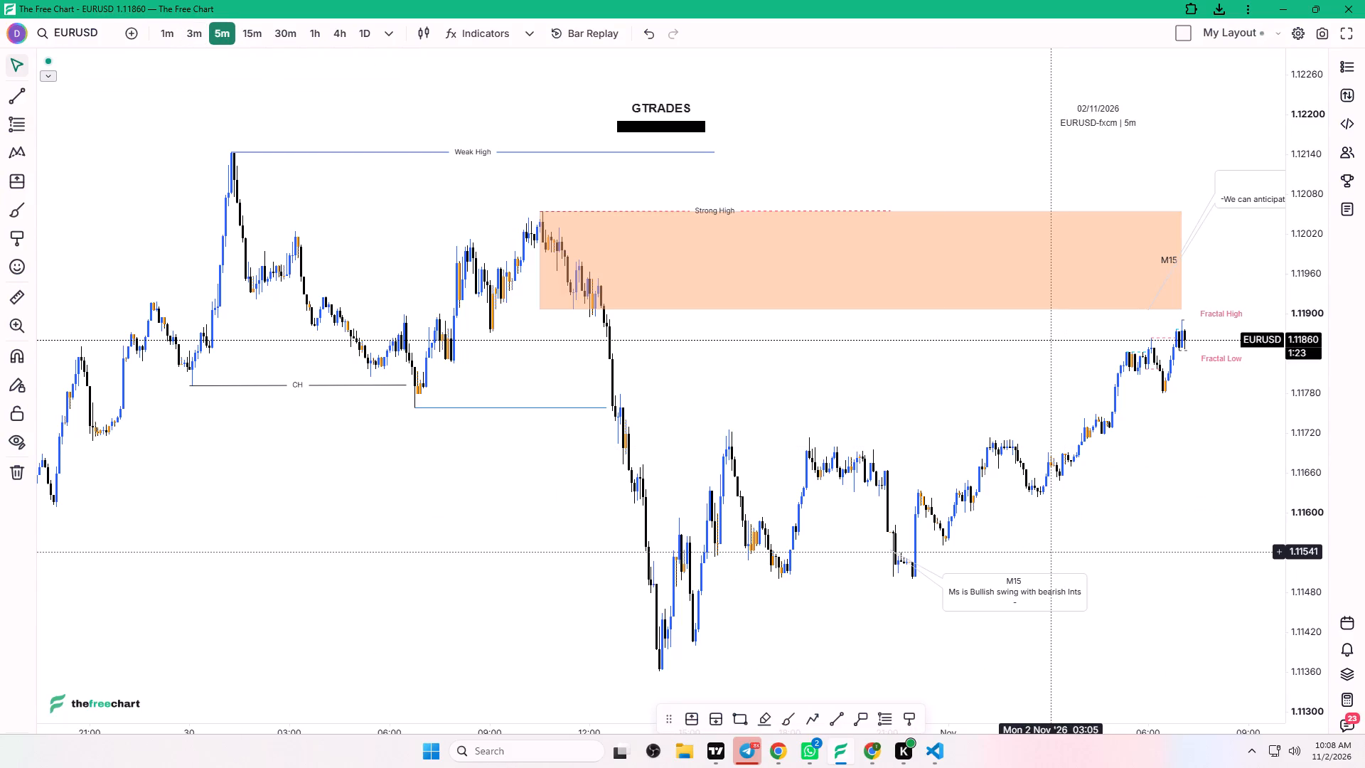
drag(1109, 471, 904, 513)
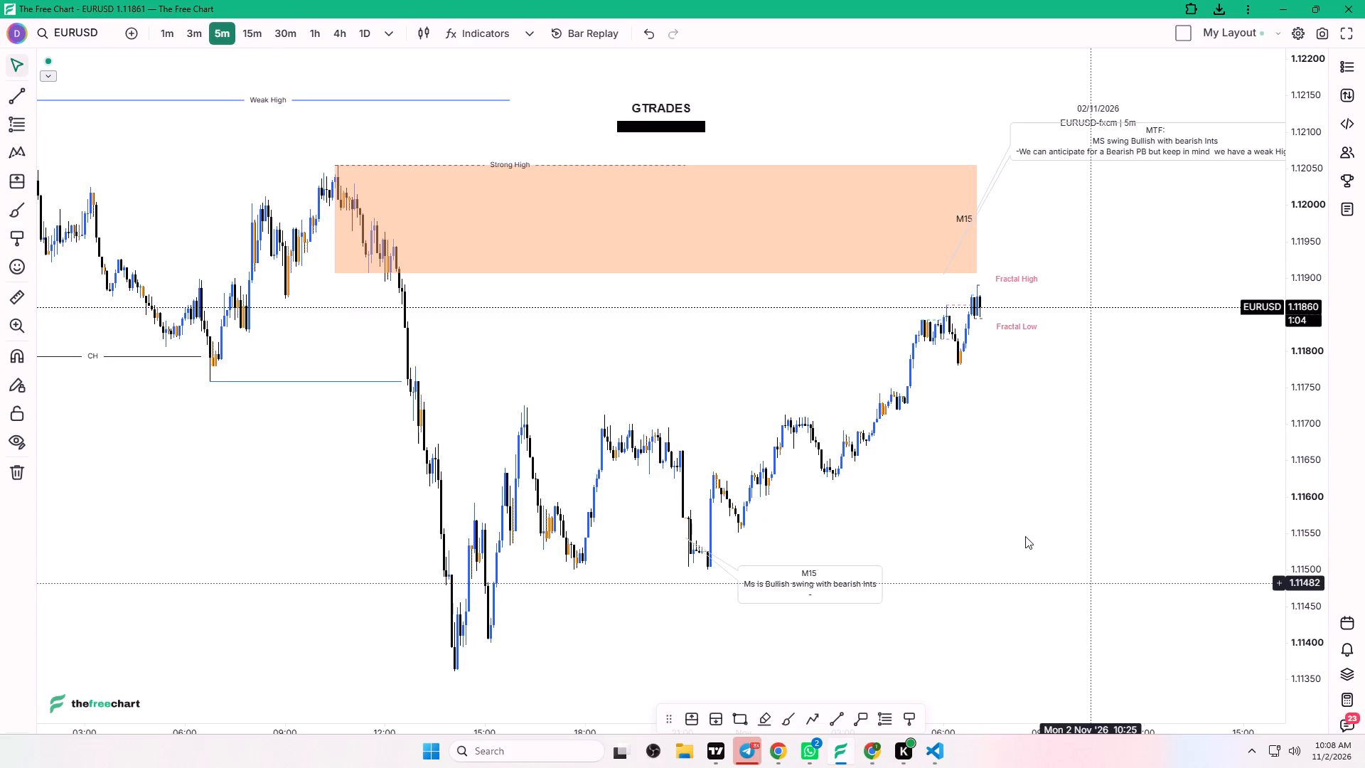
click(259, 38)
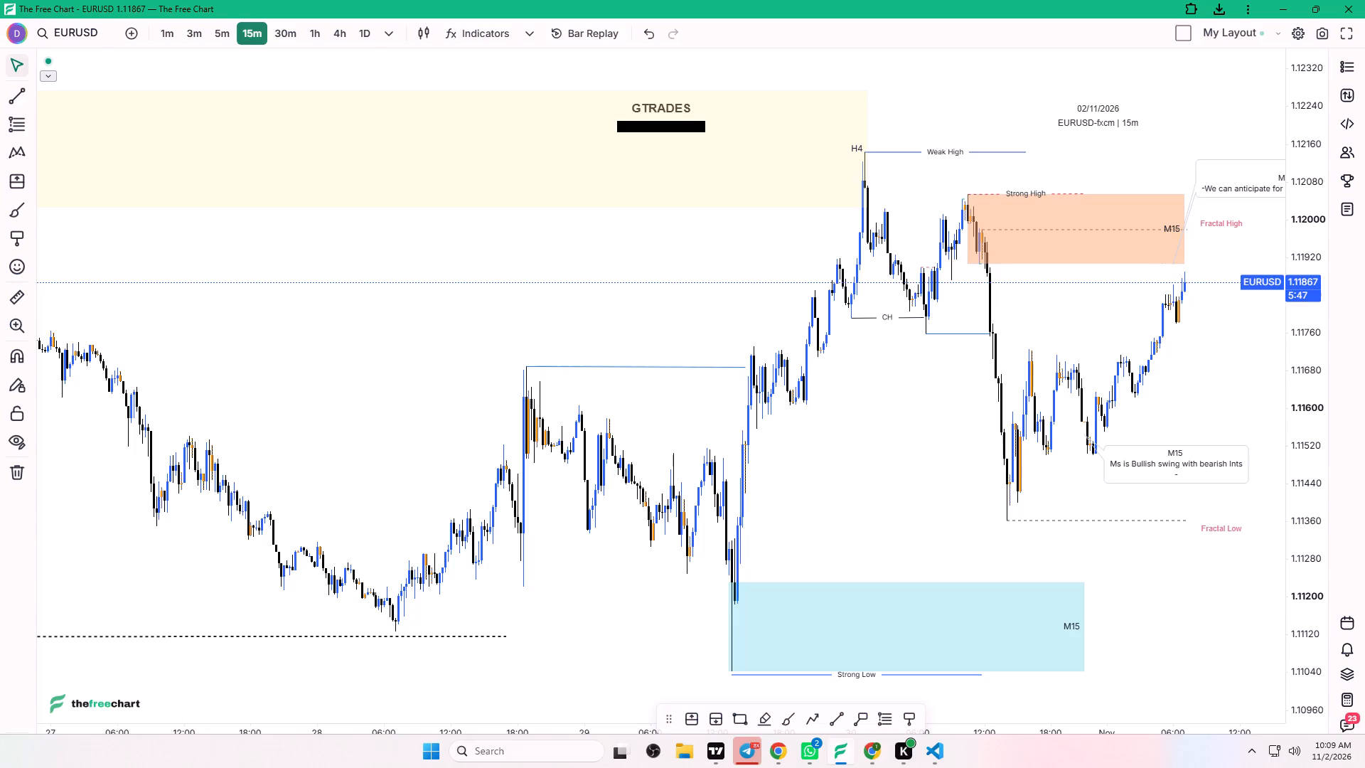
Minimize the charting window and switch to the Chrome window holding the XAUUSD chart snapshot.
click(772, 755)
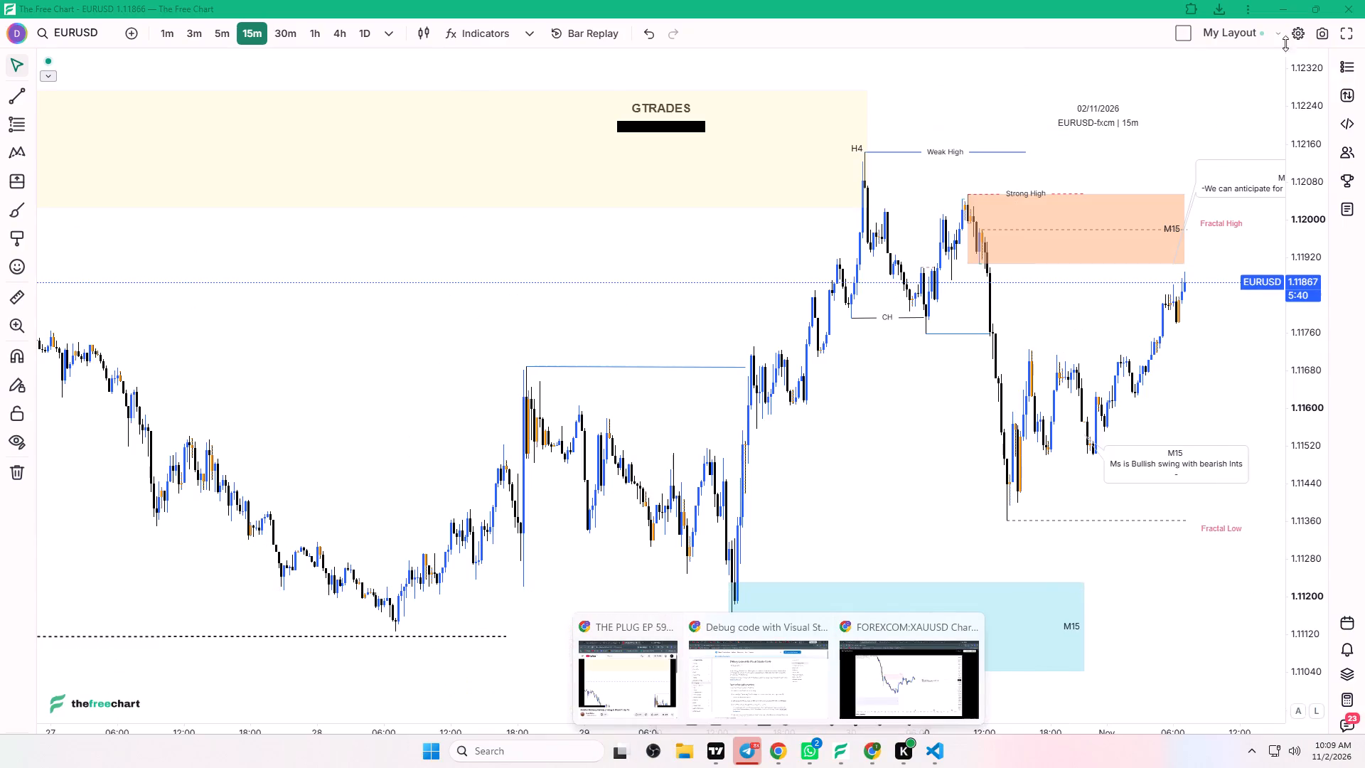
click(1186, 380)
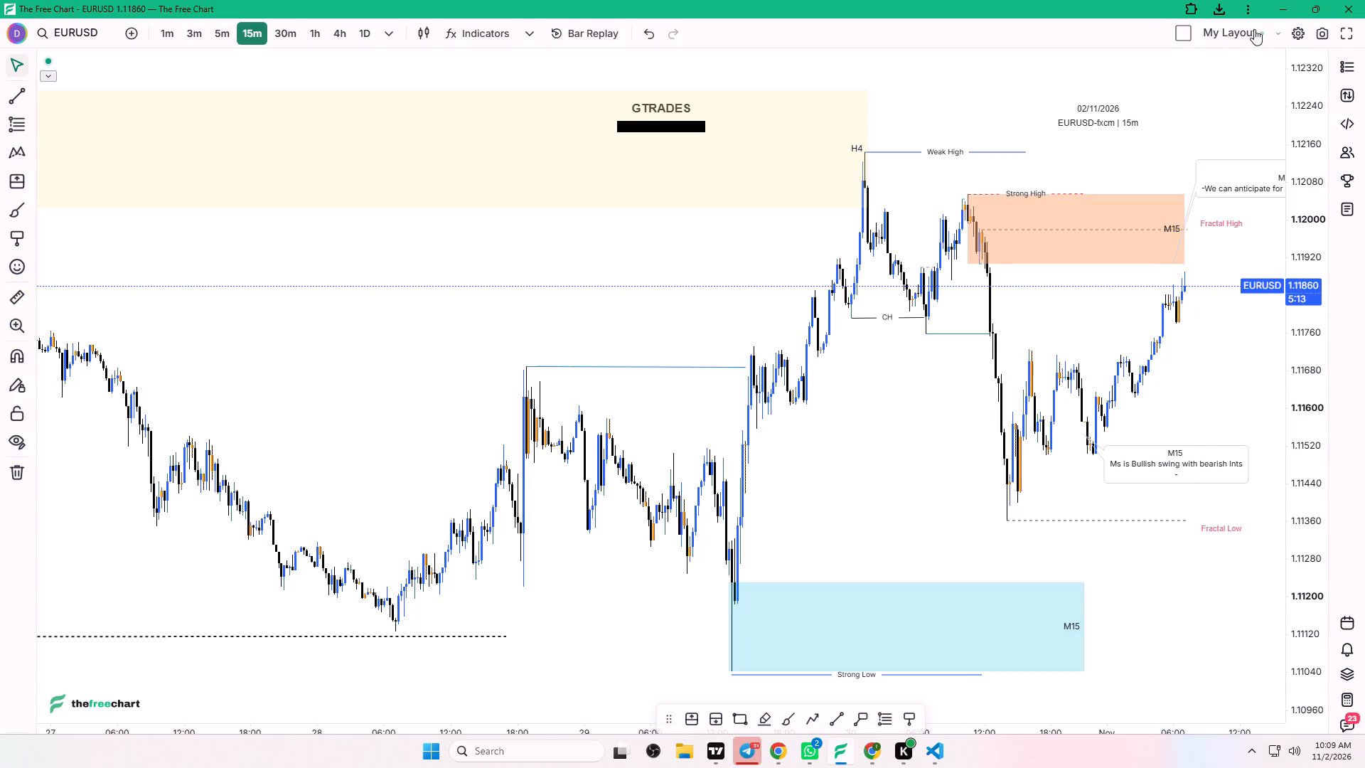
click(1278, 9)
click(1029, 545)
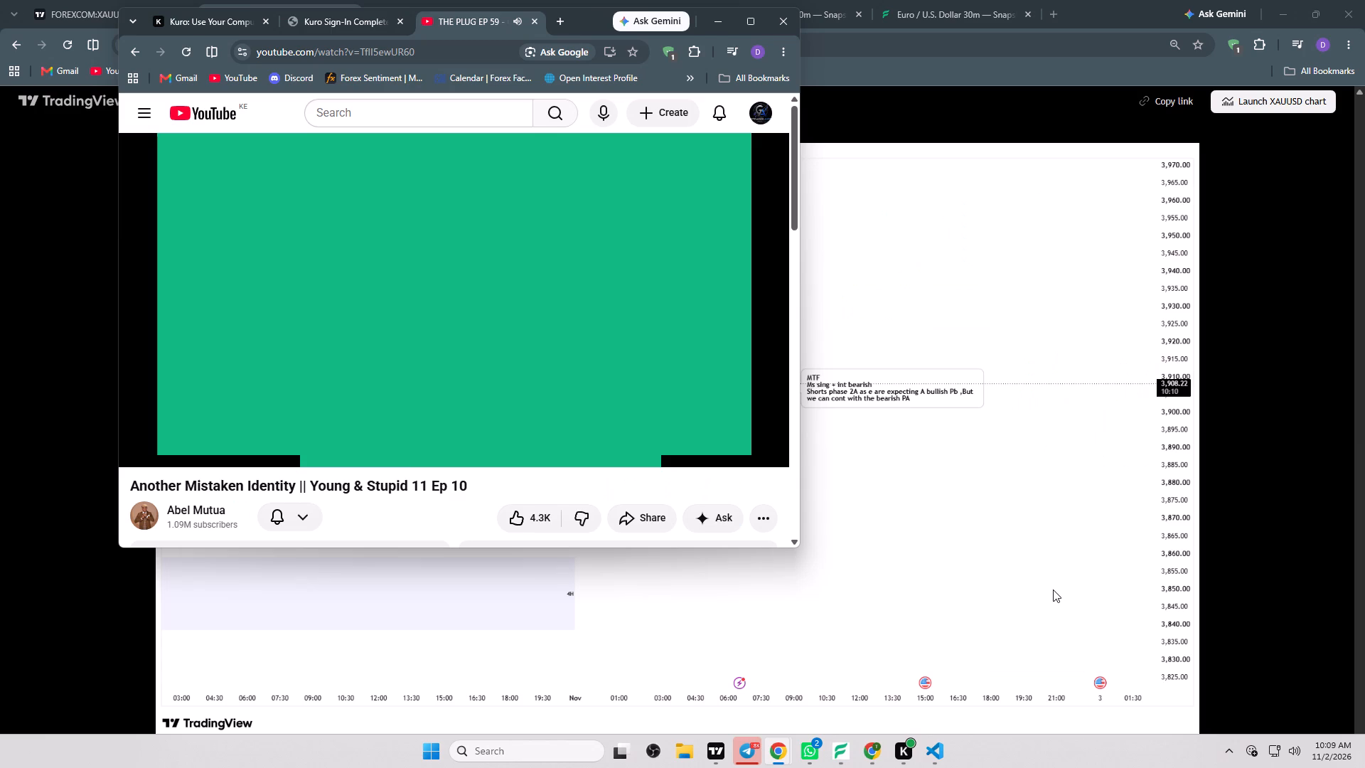
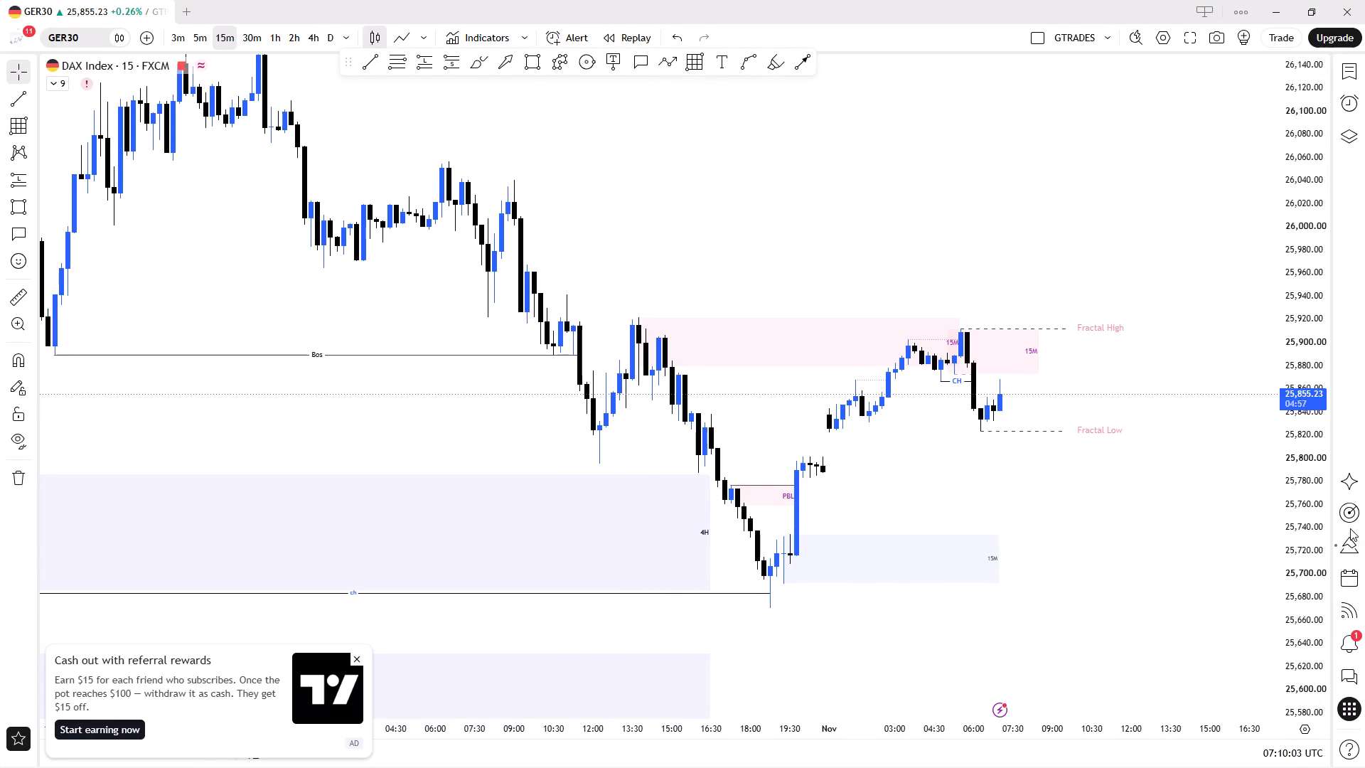
Place a short position on the GER30 15-minute chart with entry about 25,885, stop about 25,918 and target about 25,724.
drag(1302, 535, 1213, 294)
drag(1097, 379, 1007, 398)
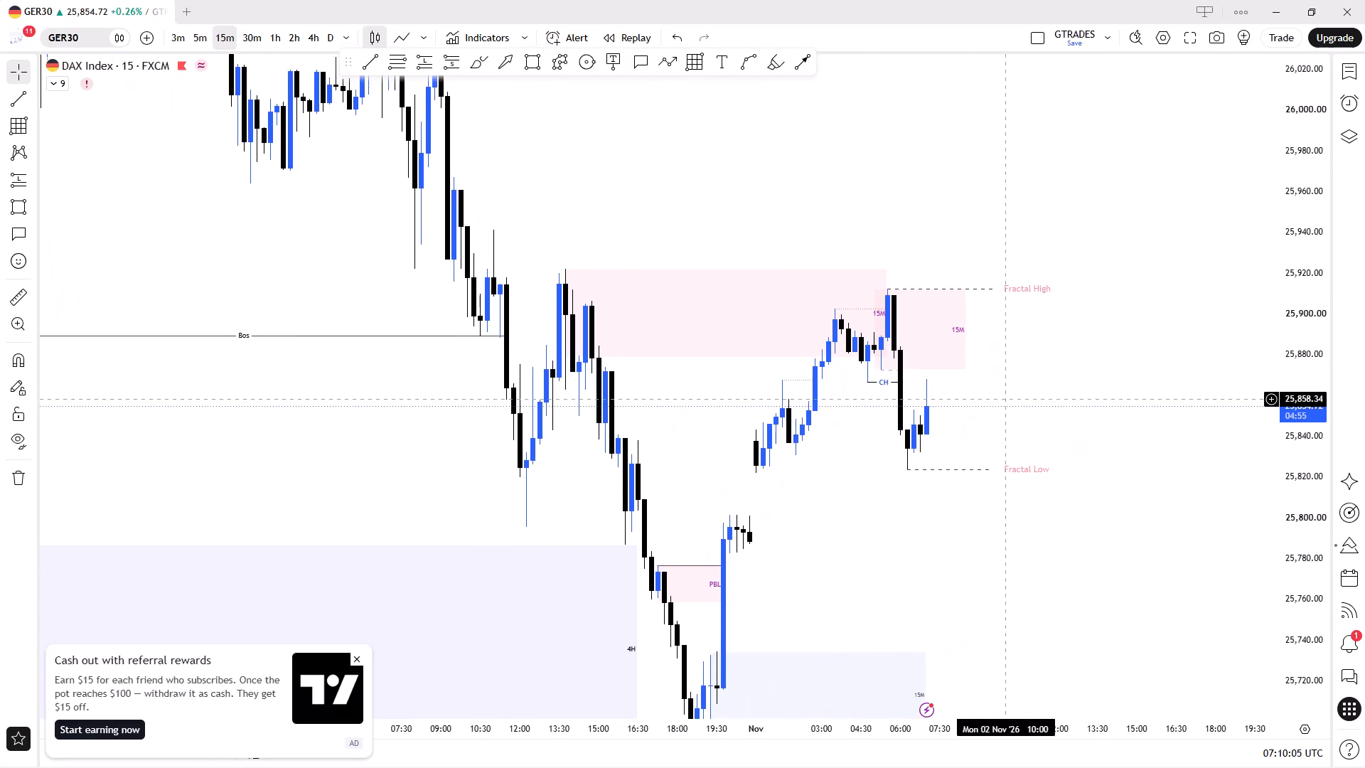
click(455, 60)
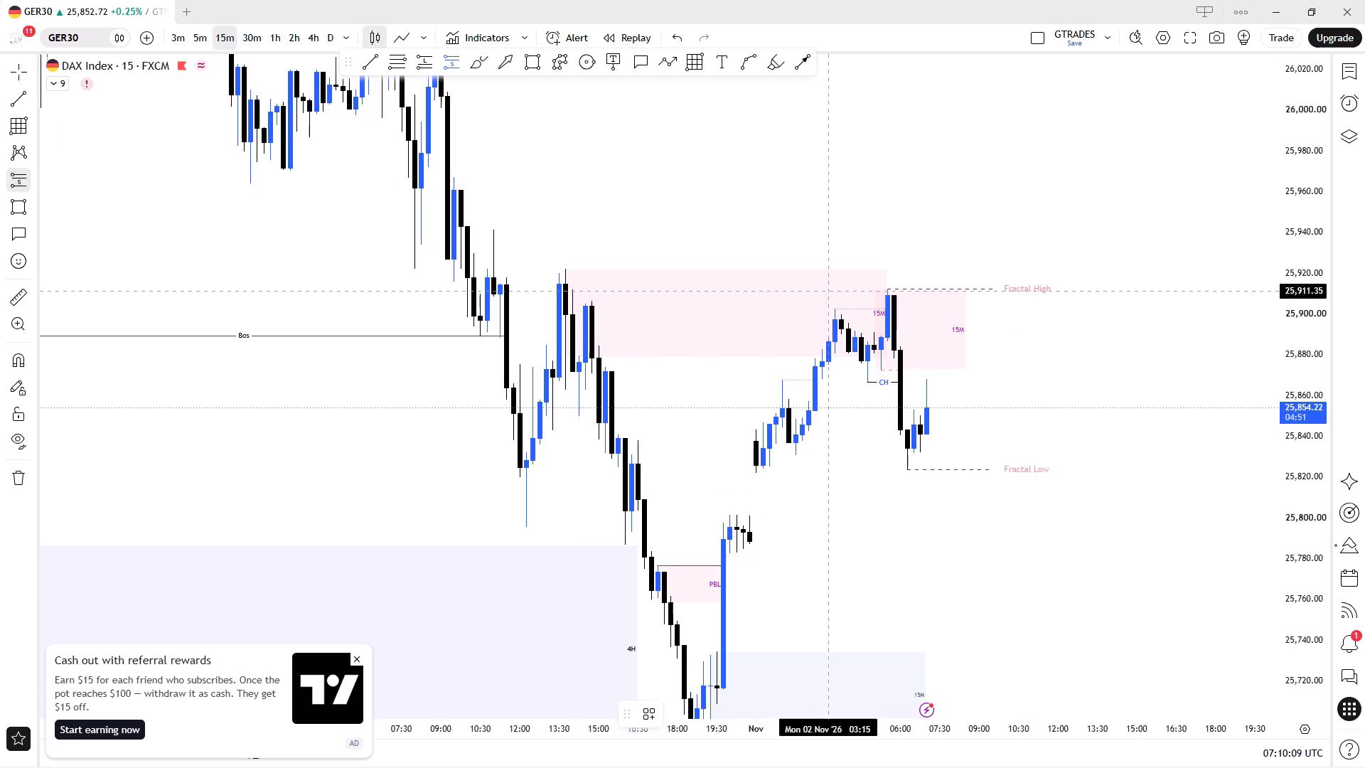
click(924, 348)
drag(928, 152, 928, 165)
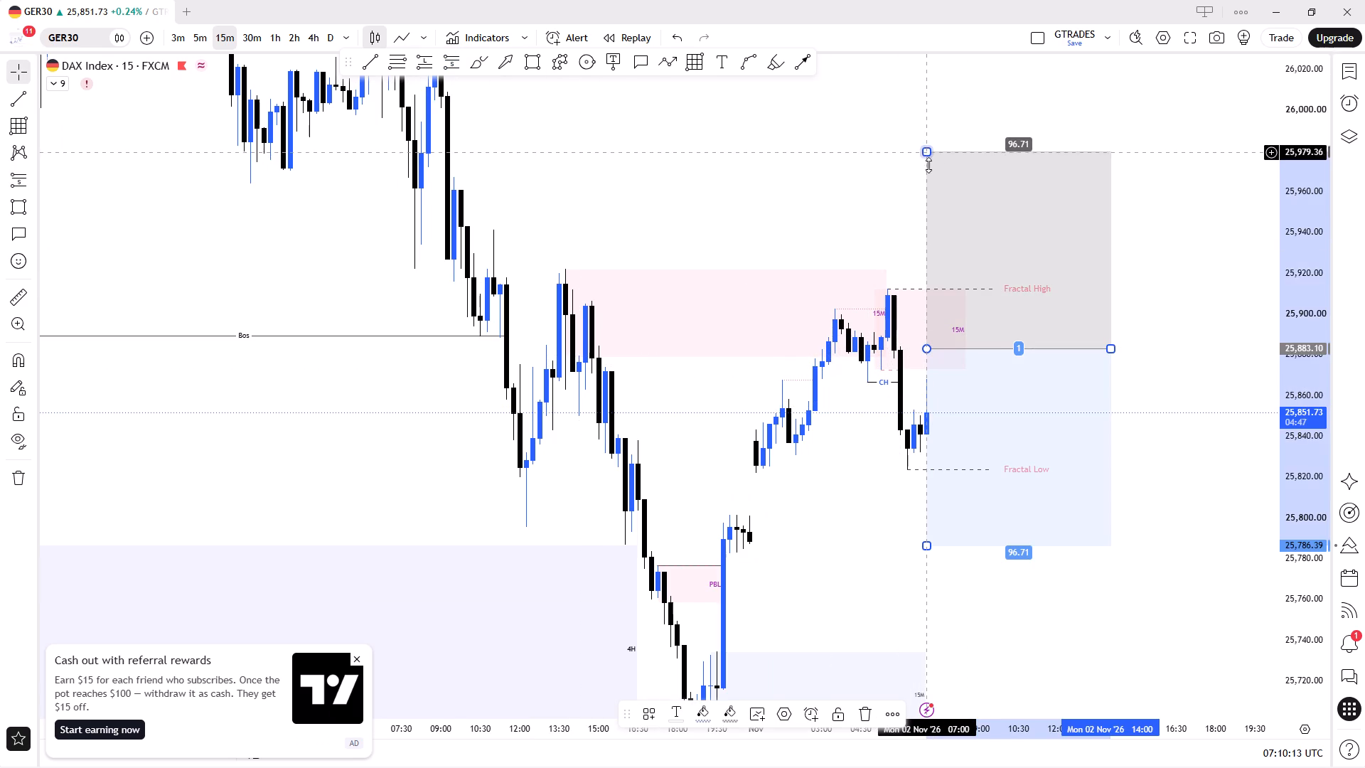
drag(928, 165, 923, 277)
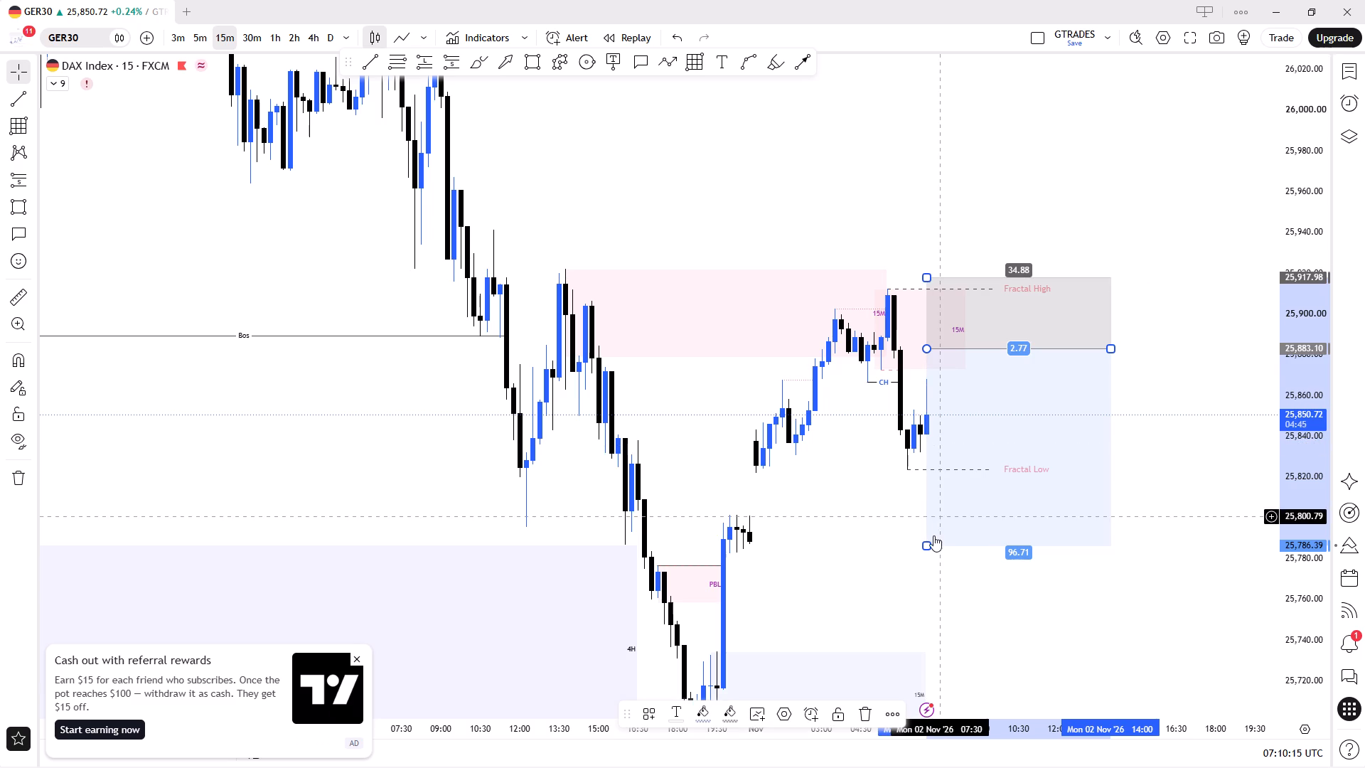
drag(925, 548, 931, 657)
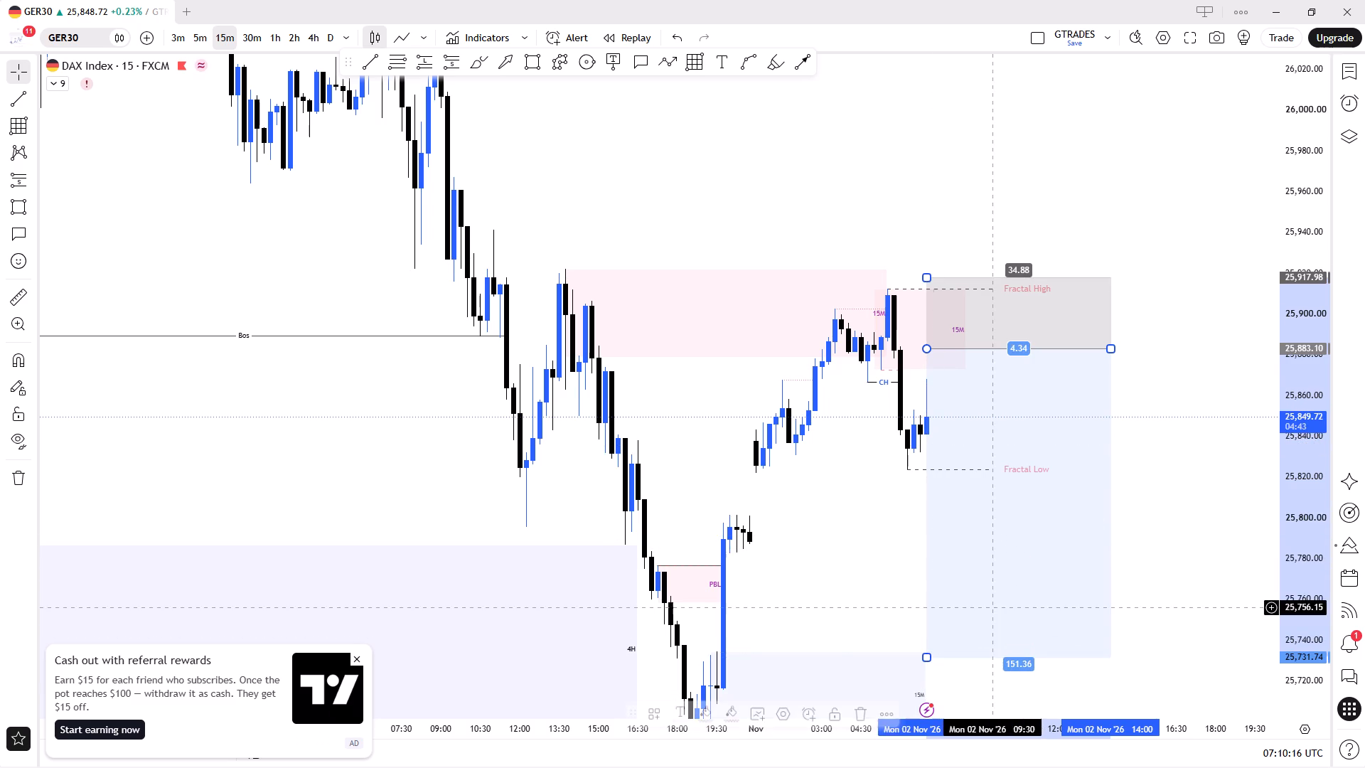
drag(1309, 353, 1258, 504)
drag(1224, 517, 1192, 361)
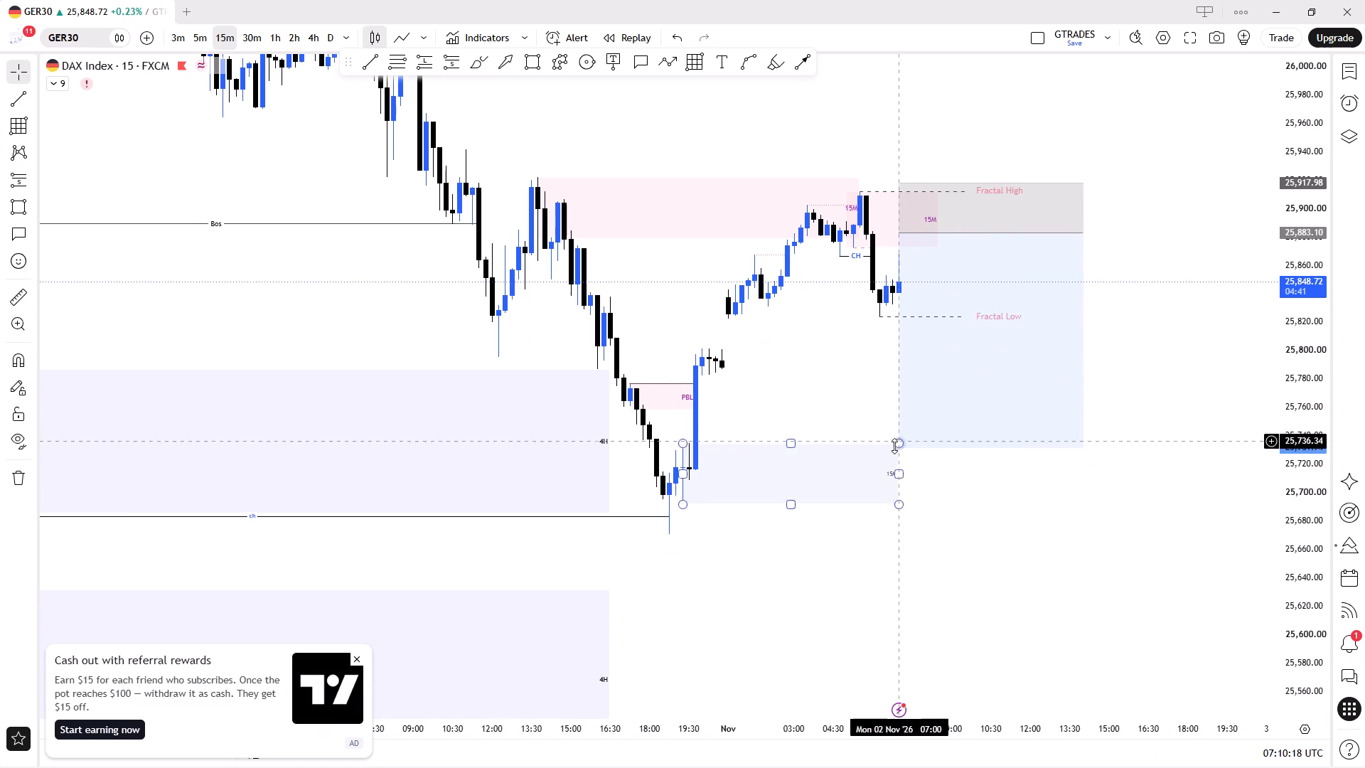
drag(897, 448, 902, 459)
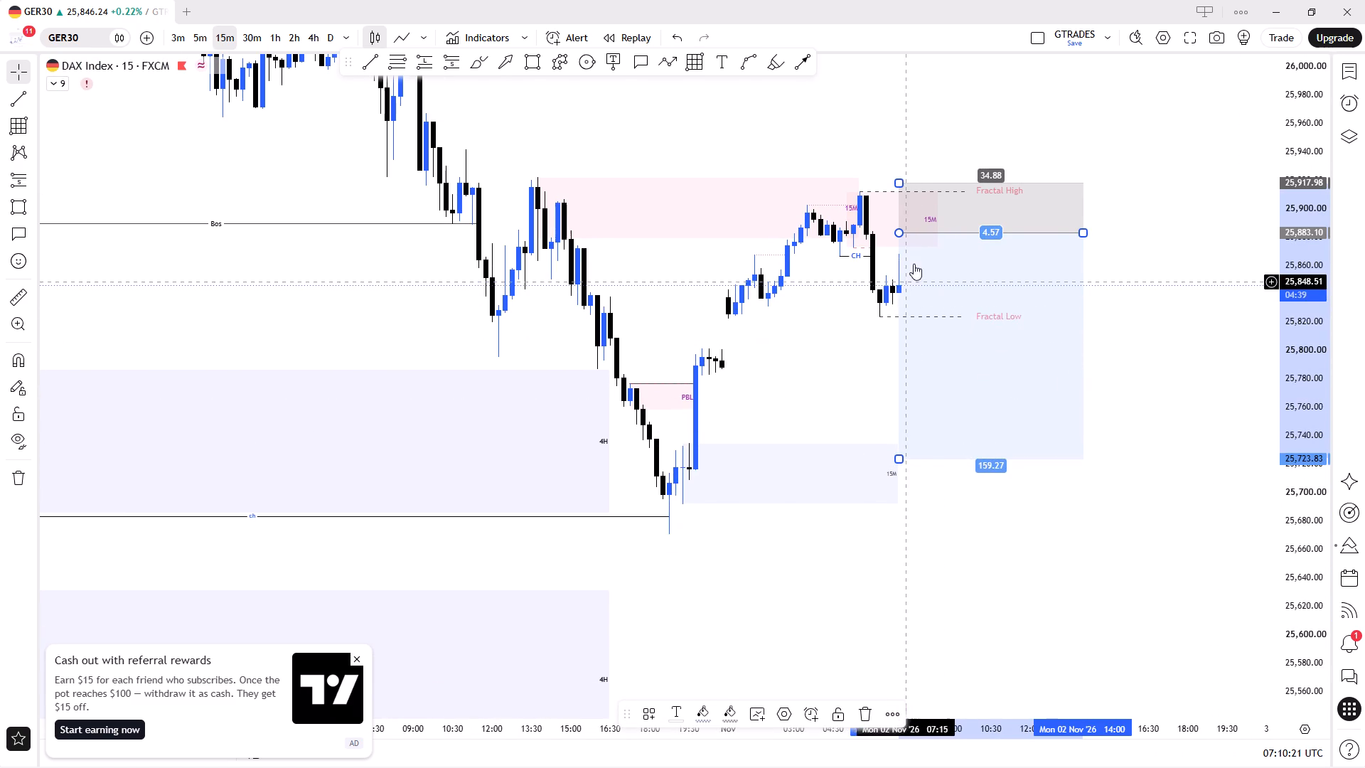
click(896, 231)
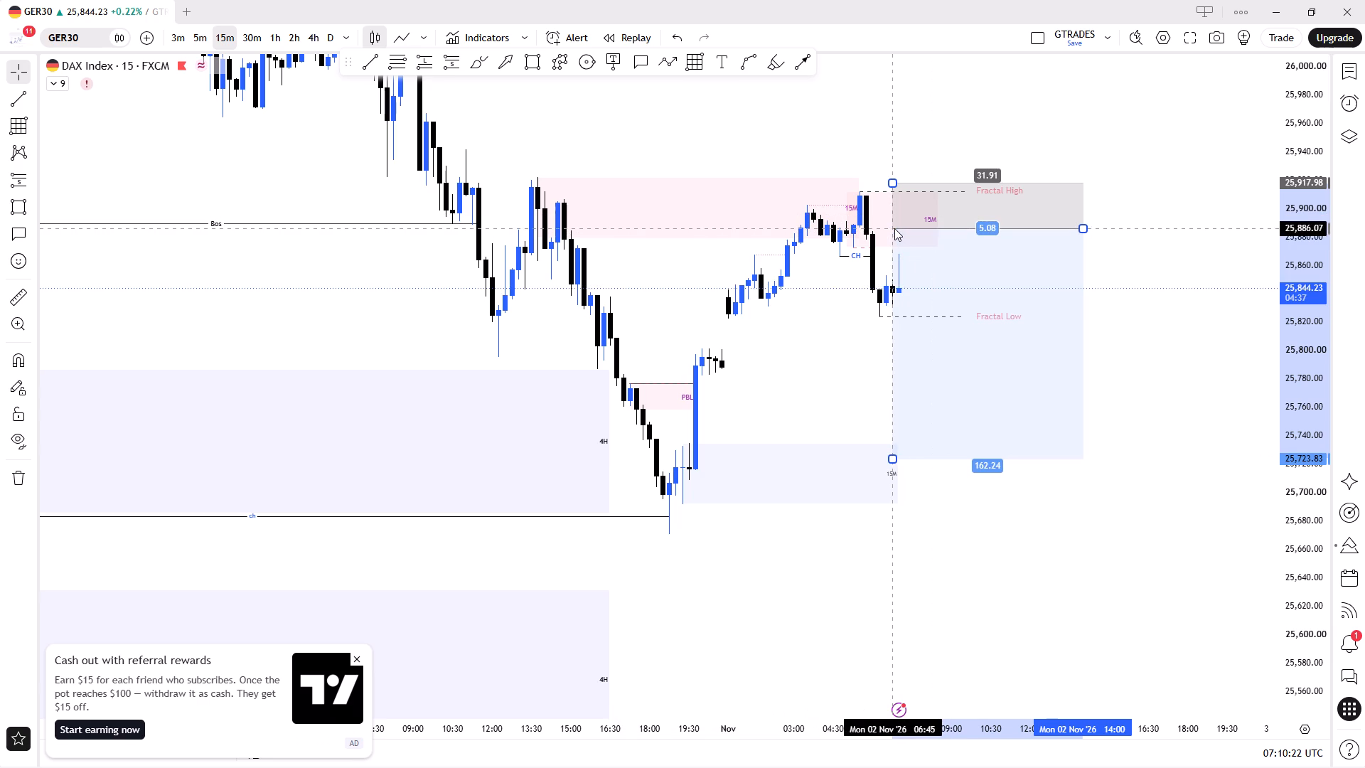
Switch GER30 to the 3-minute timeframe and raise the short position's entry to about 25,892.
click(186, 33)
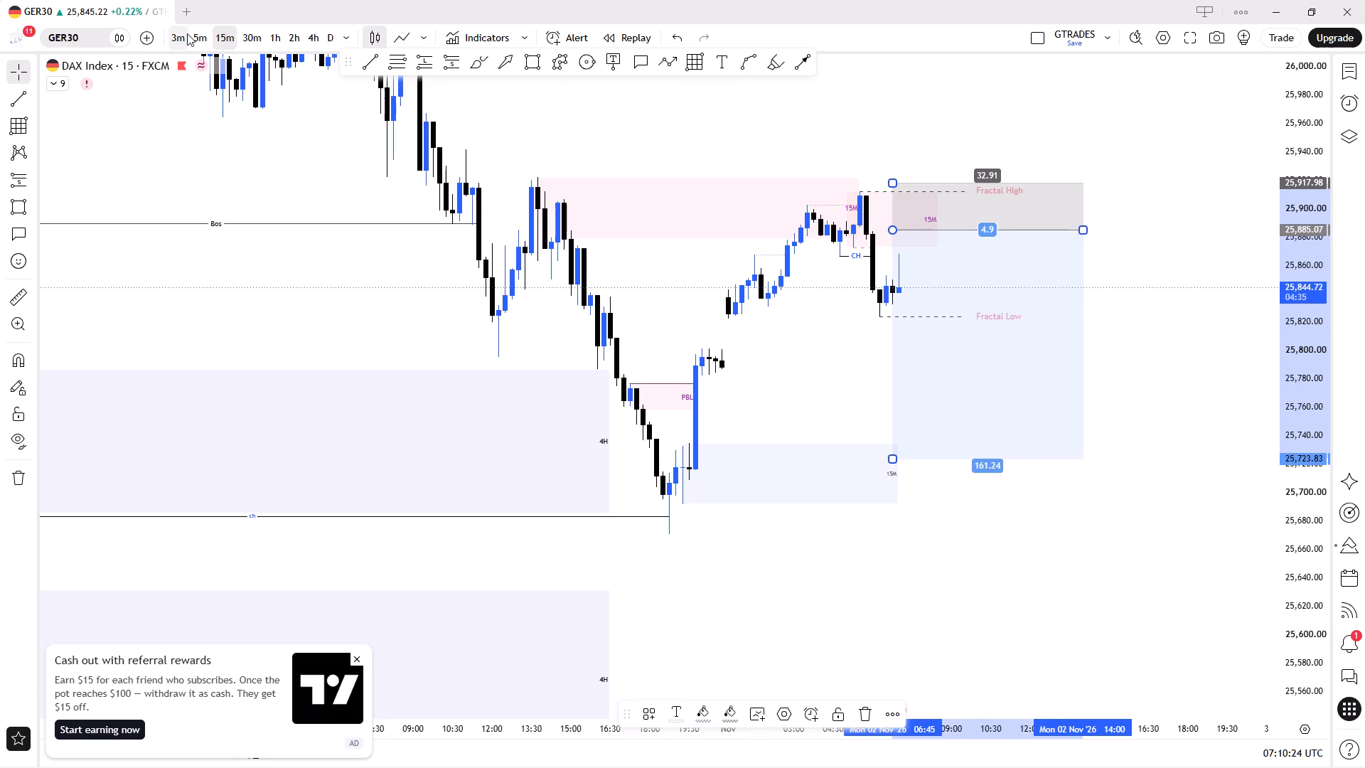
scroll(743, 203, down, 4)
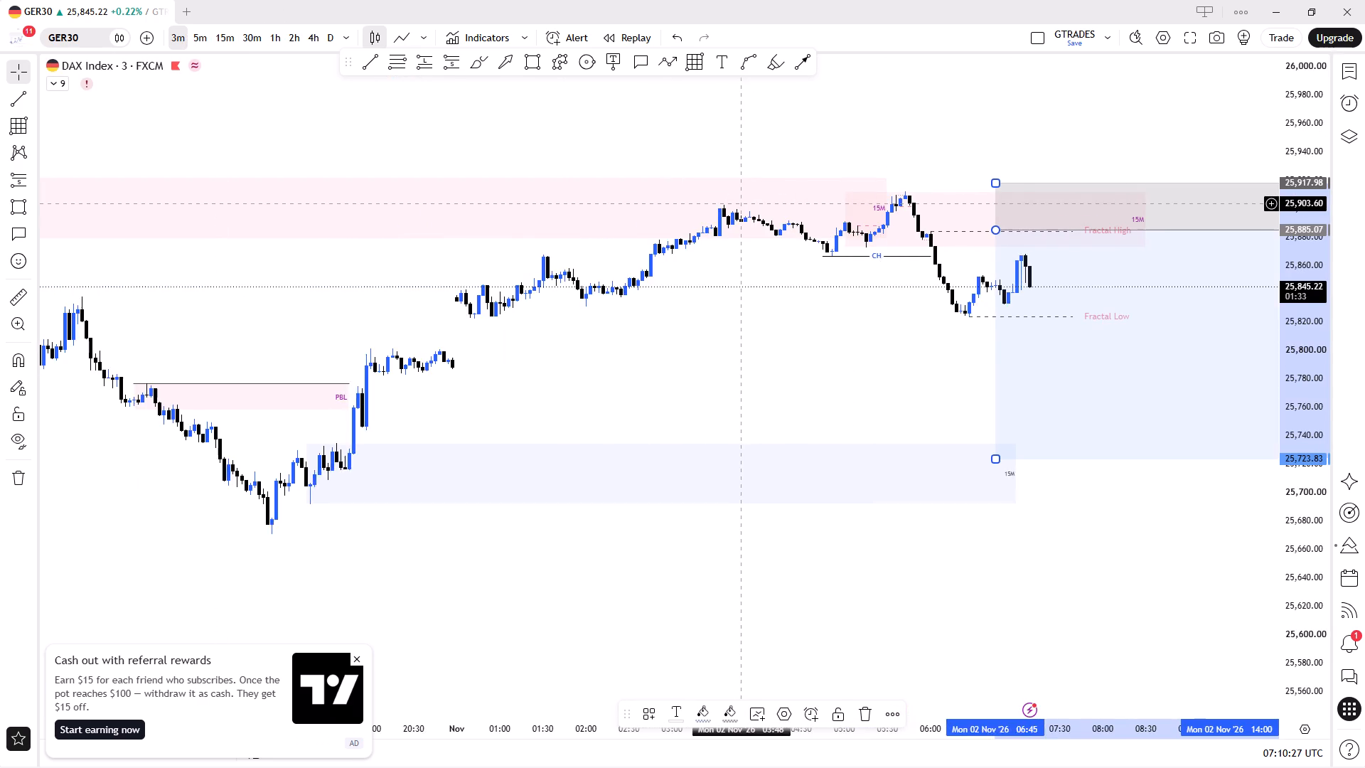
scroll(743, 203, down, 3)
click(892, 333)
drag(908, 355, 737, 422)
drag(914, 286, 909, 274)
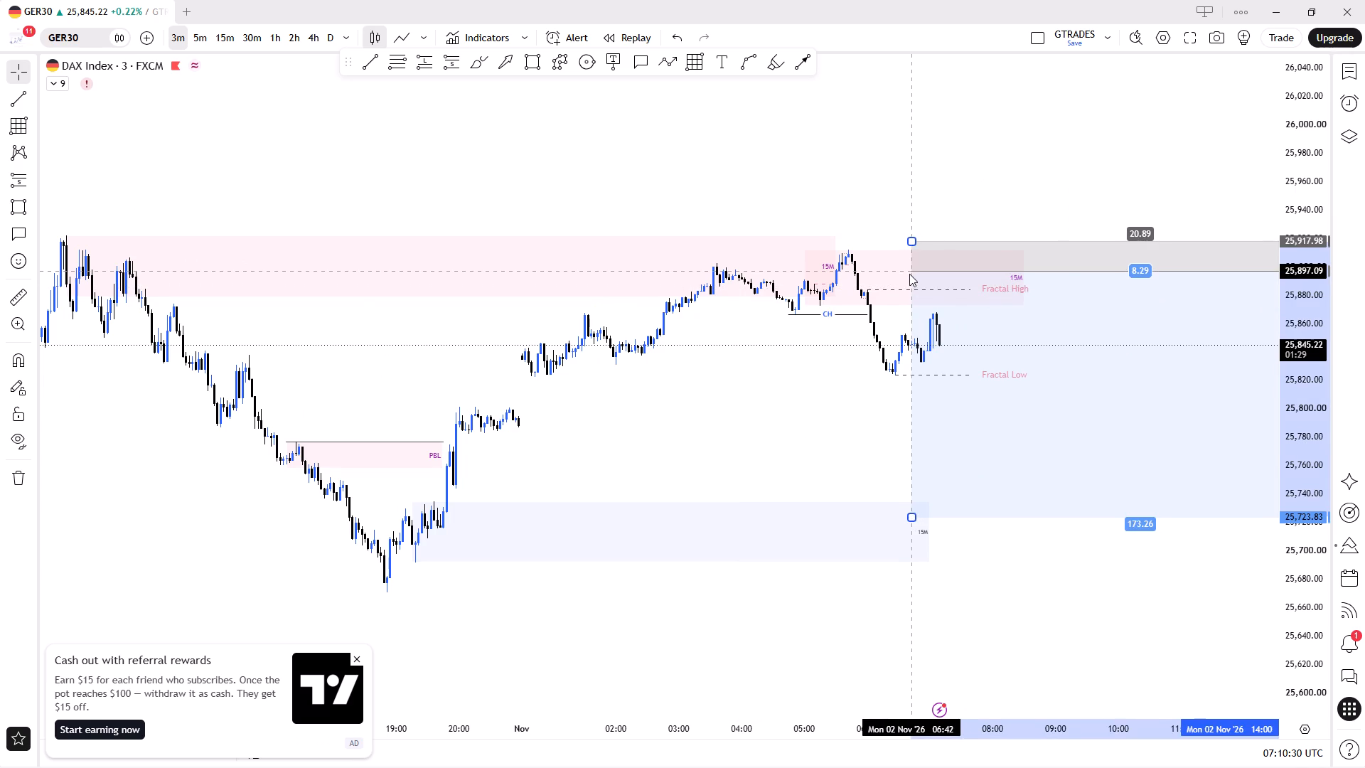
drag(909, 274, 908, 278)
Raise the short position's stop to about 25,922 and shorten its box to end at about 09:51.
scroll(904, 201, down, 2)
drag(908, 379, 906, 379)
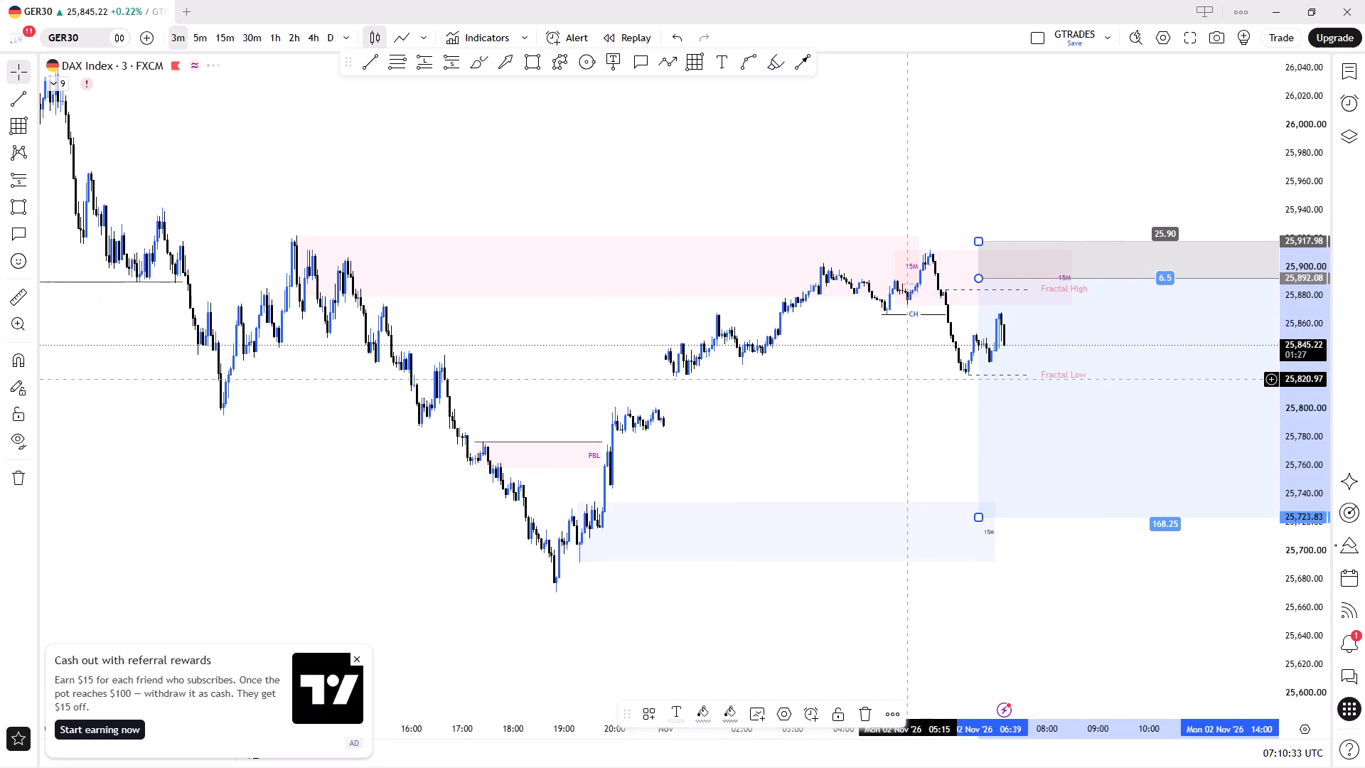
drag(906, 379, 685, 382)
drag(1138, 280, 1134, 281)
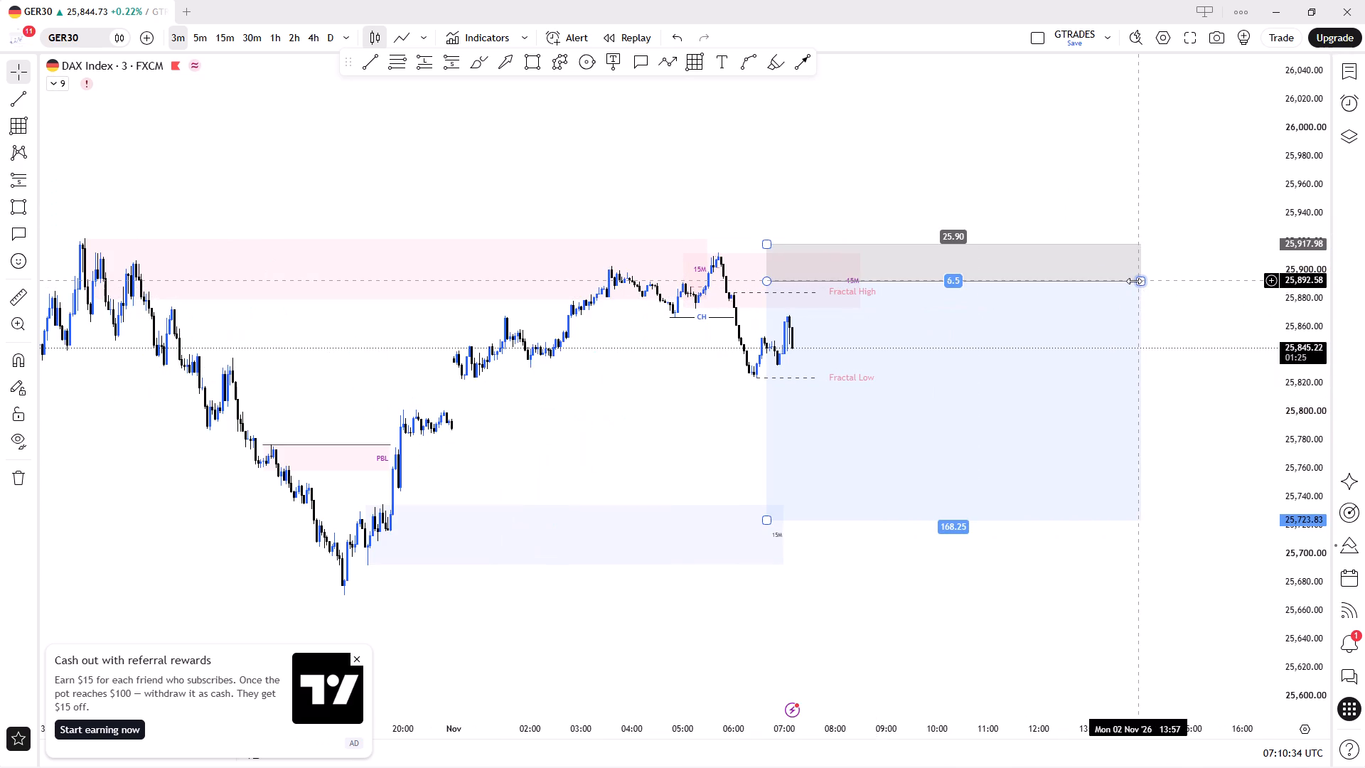
drag(1134, 281, 970, 289)
double_click(1039, 300)
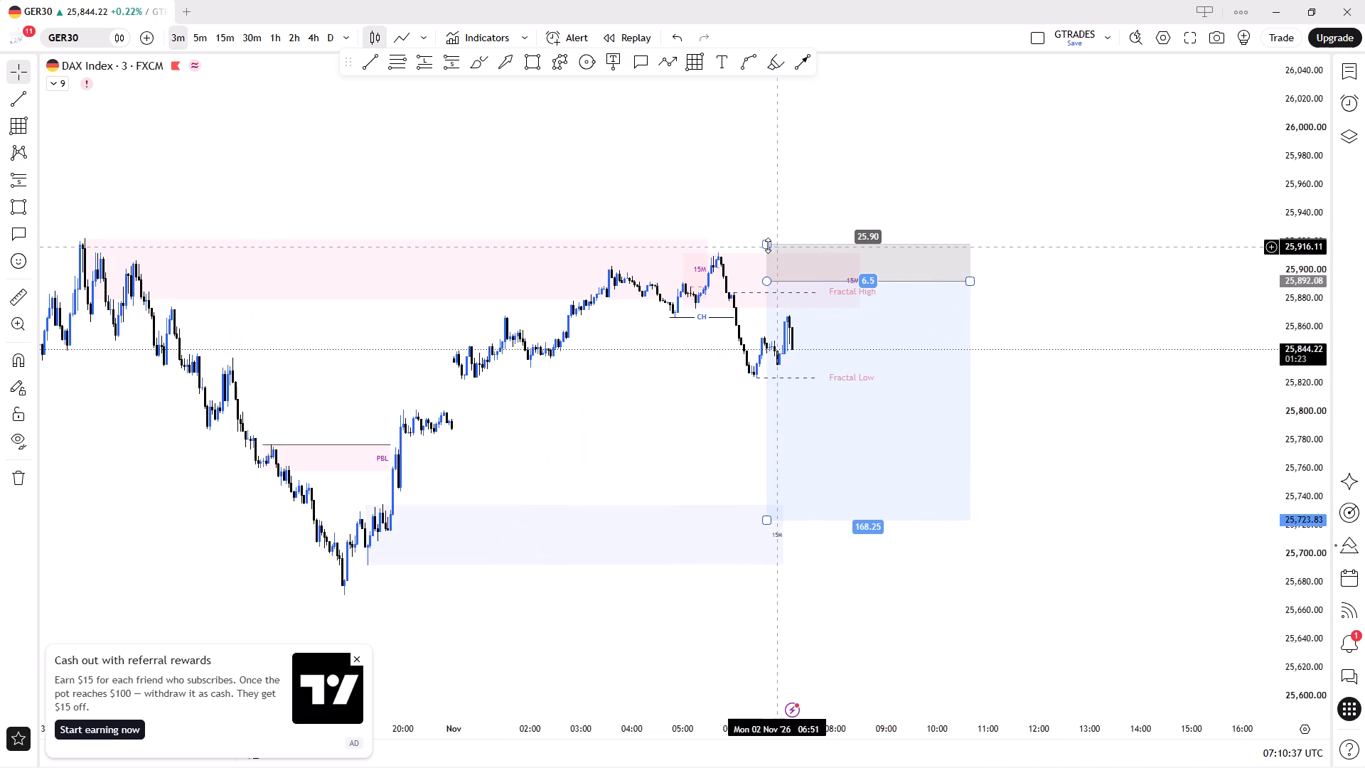
drag(766, 245, 763, 239)
click(817, 211)
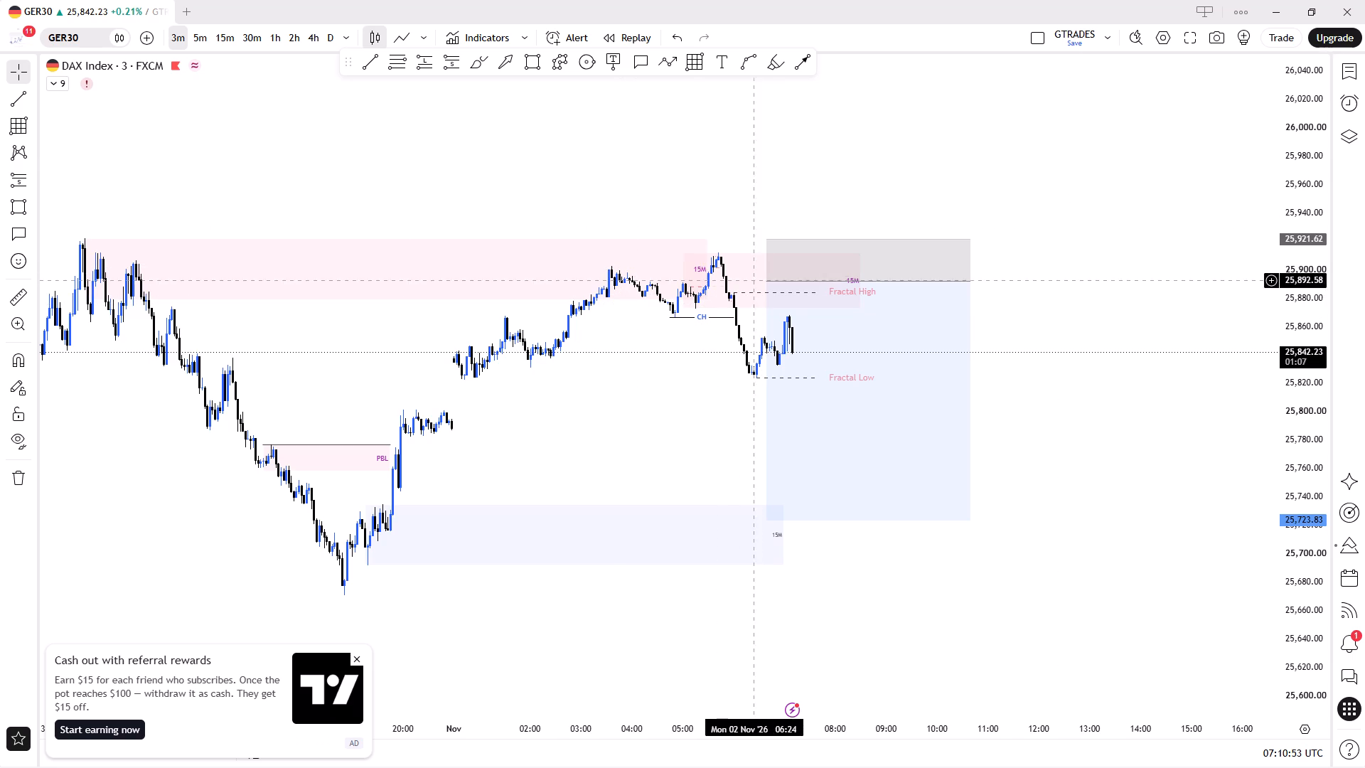
click(1023, 297)
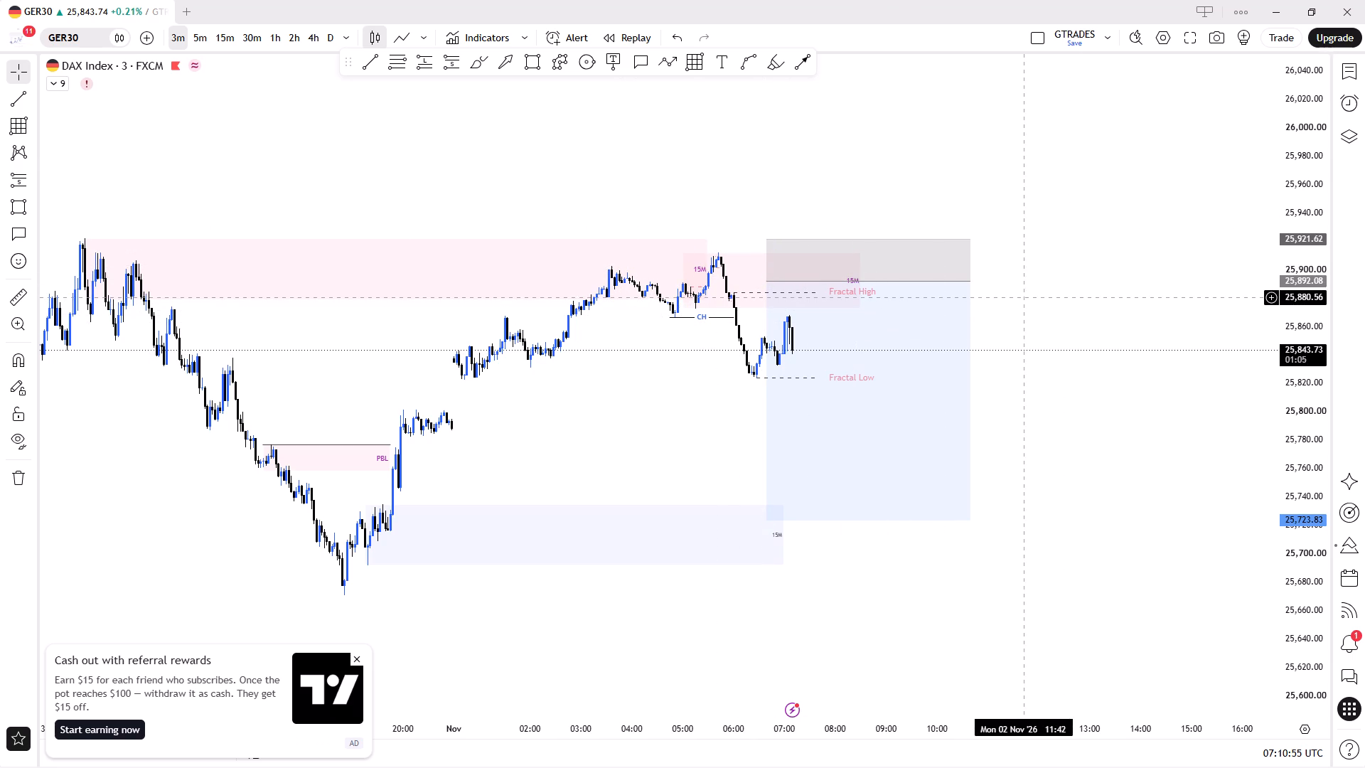
drag(968, 279, 930, 274)
click(989, 299)
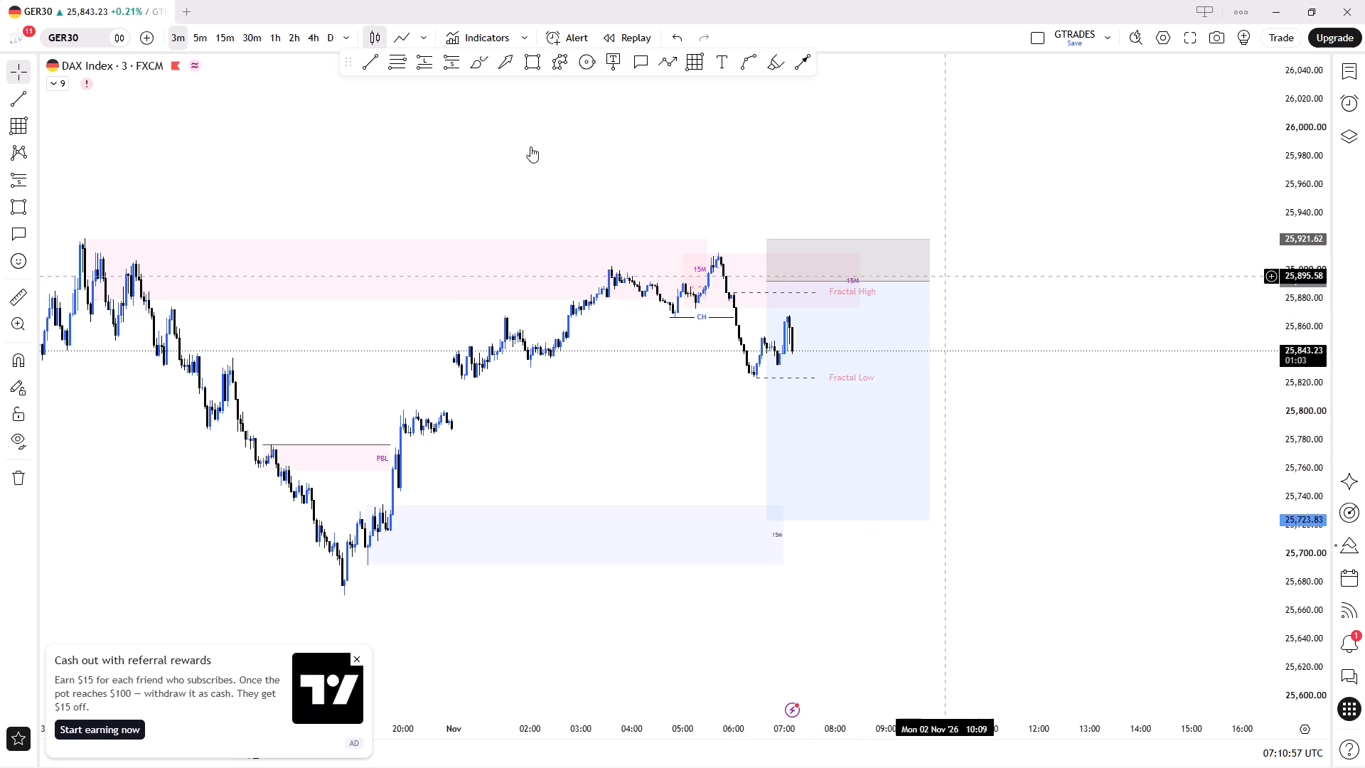
Draw a Fibonacci retracement over the latest GER30 drop, from about 25,913 down to about 25,824.
click(401, 57)
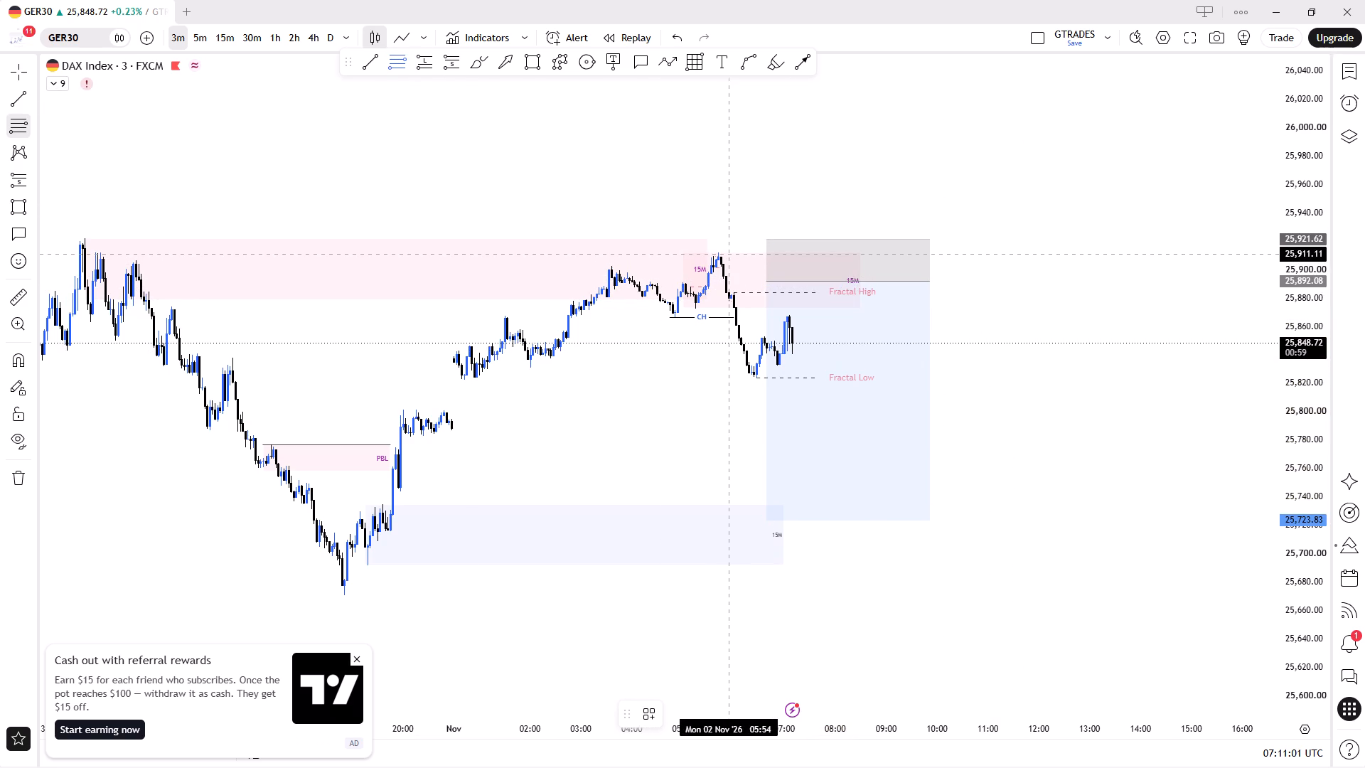
click(729, 252)
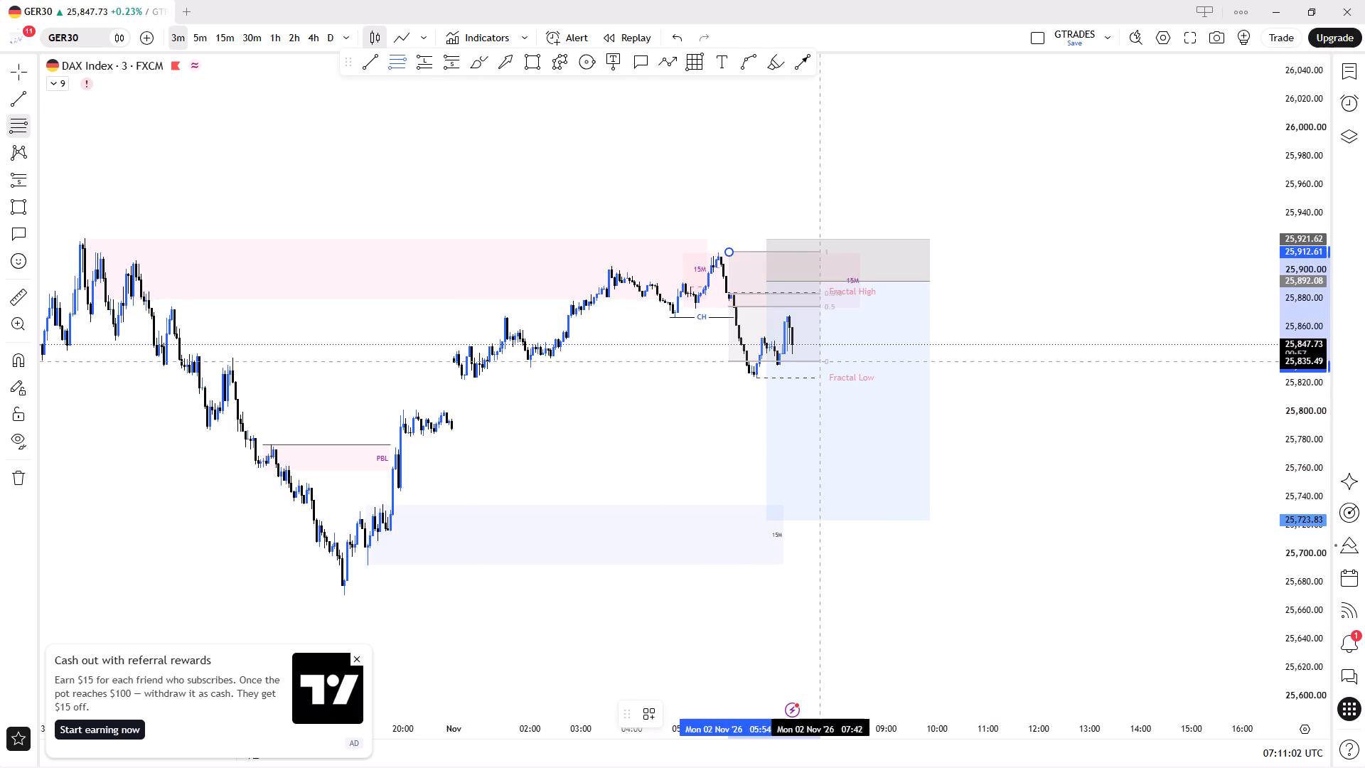
click(852, 377)
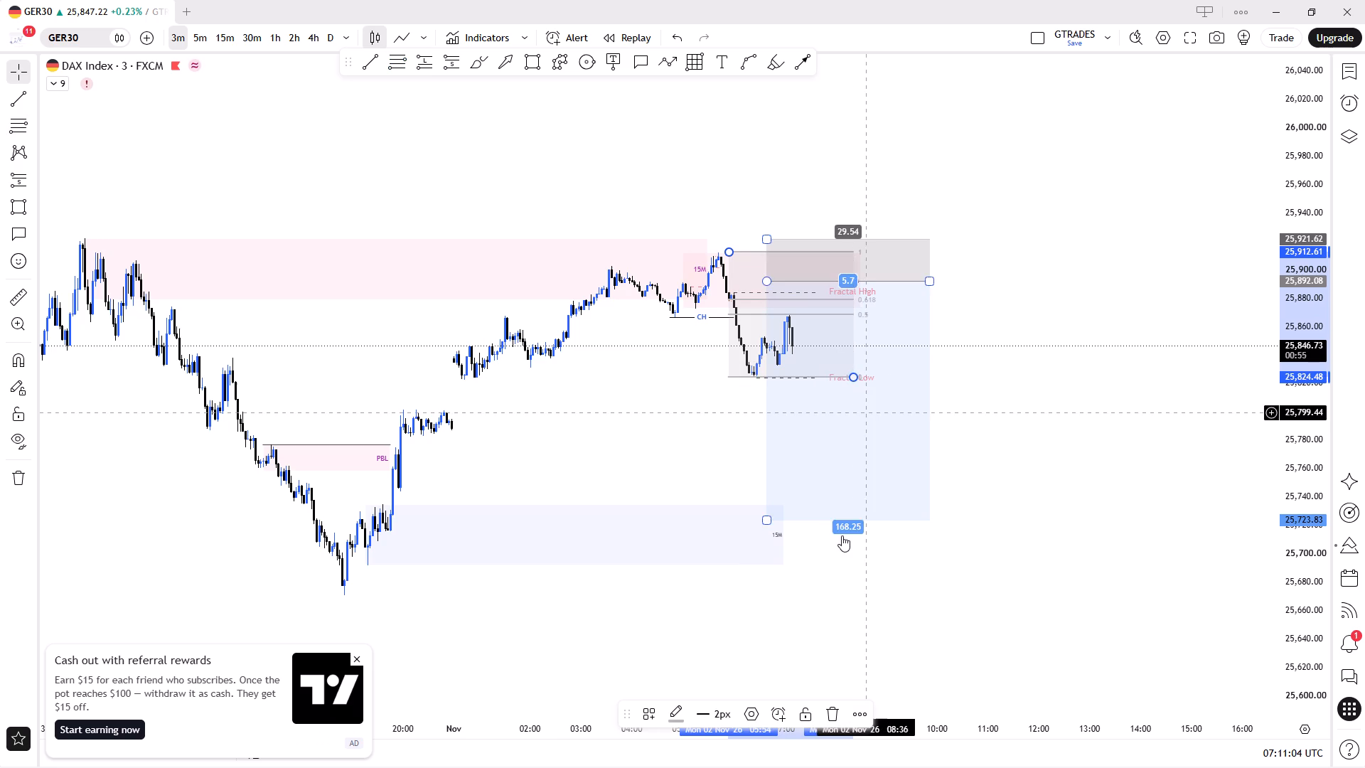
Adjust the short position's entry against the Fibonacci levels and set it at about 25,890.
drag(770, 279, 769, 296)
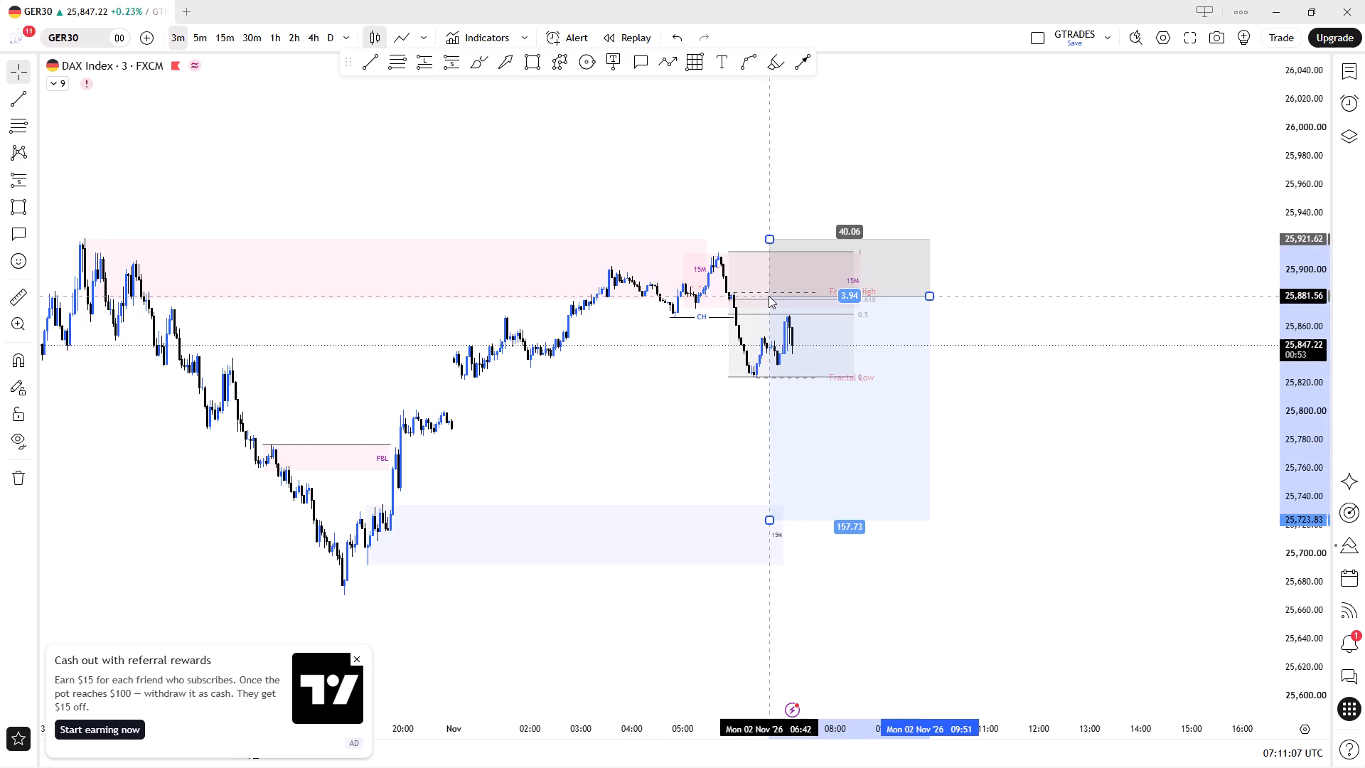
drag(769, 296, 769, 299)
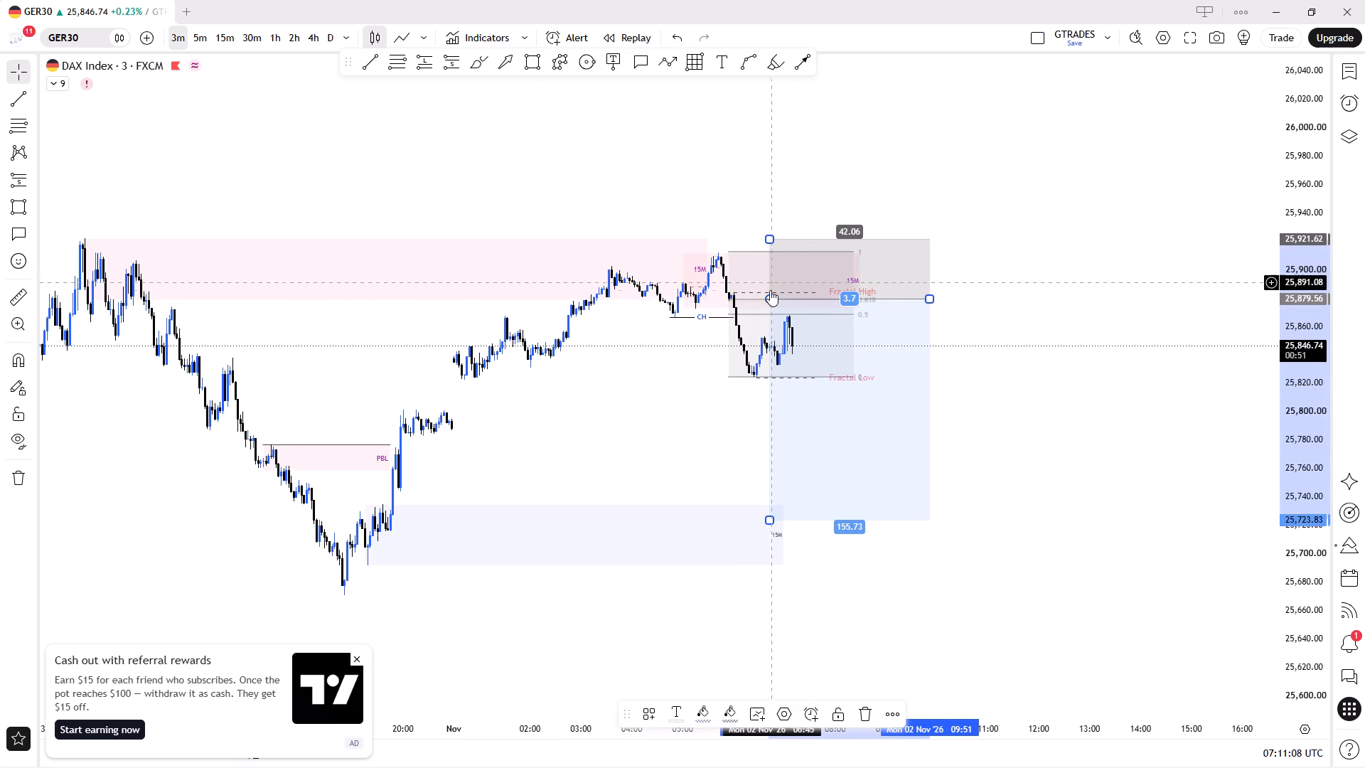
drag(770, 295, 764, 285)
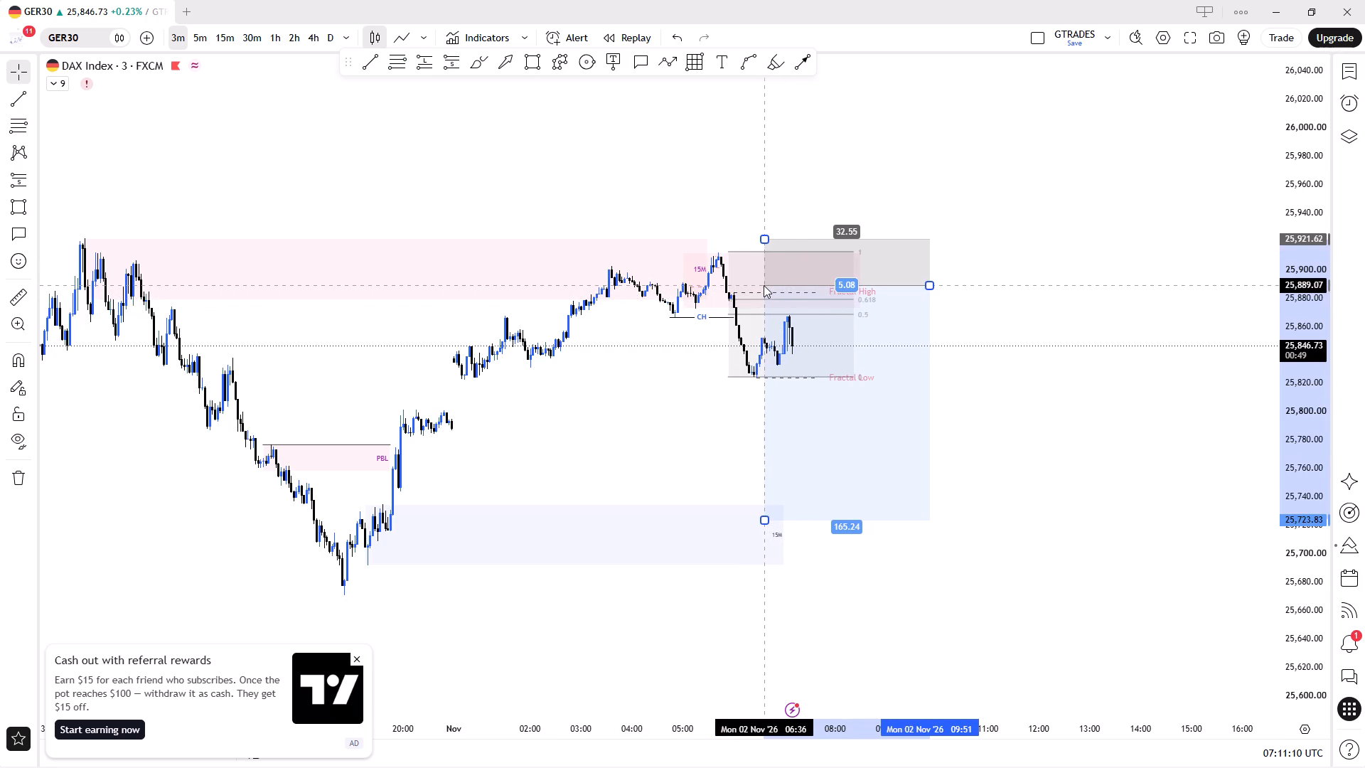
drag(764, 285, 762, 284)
Refit the Fibonacci retracement over the pink 15M zone, from about 25,911 down to about 25,873.
drag(731, 378, 727, 309)
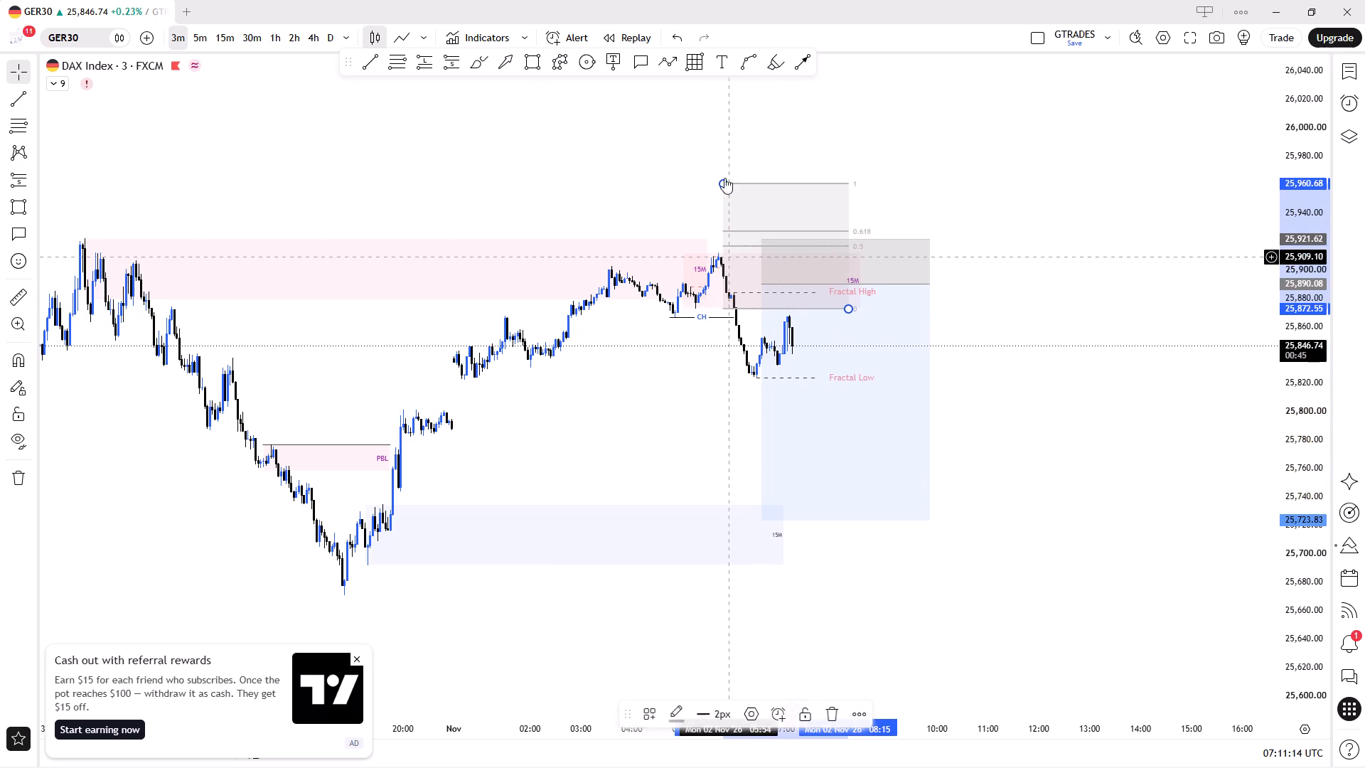
drag(720, 186, 723, 248)
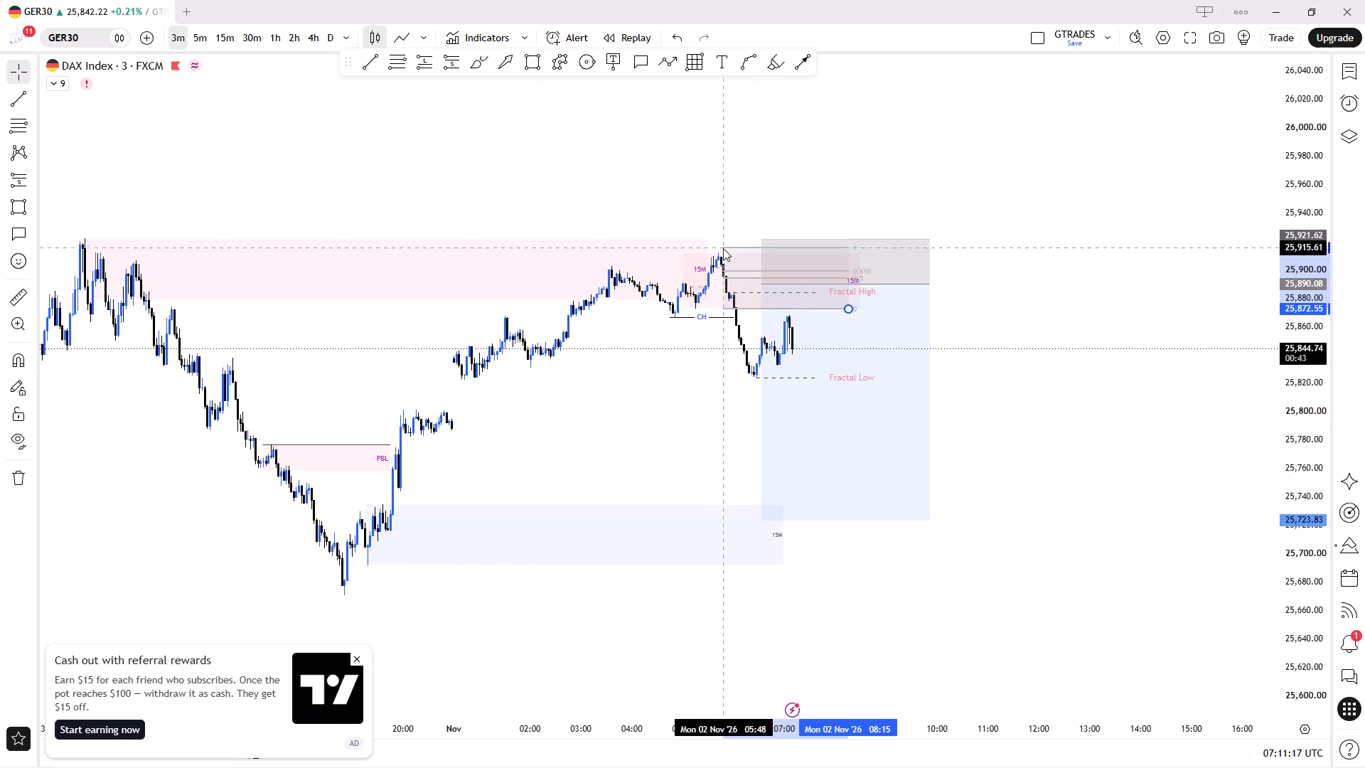
drag(723, 248, 723, 254)
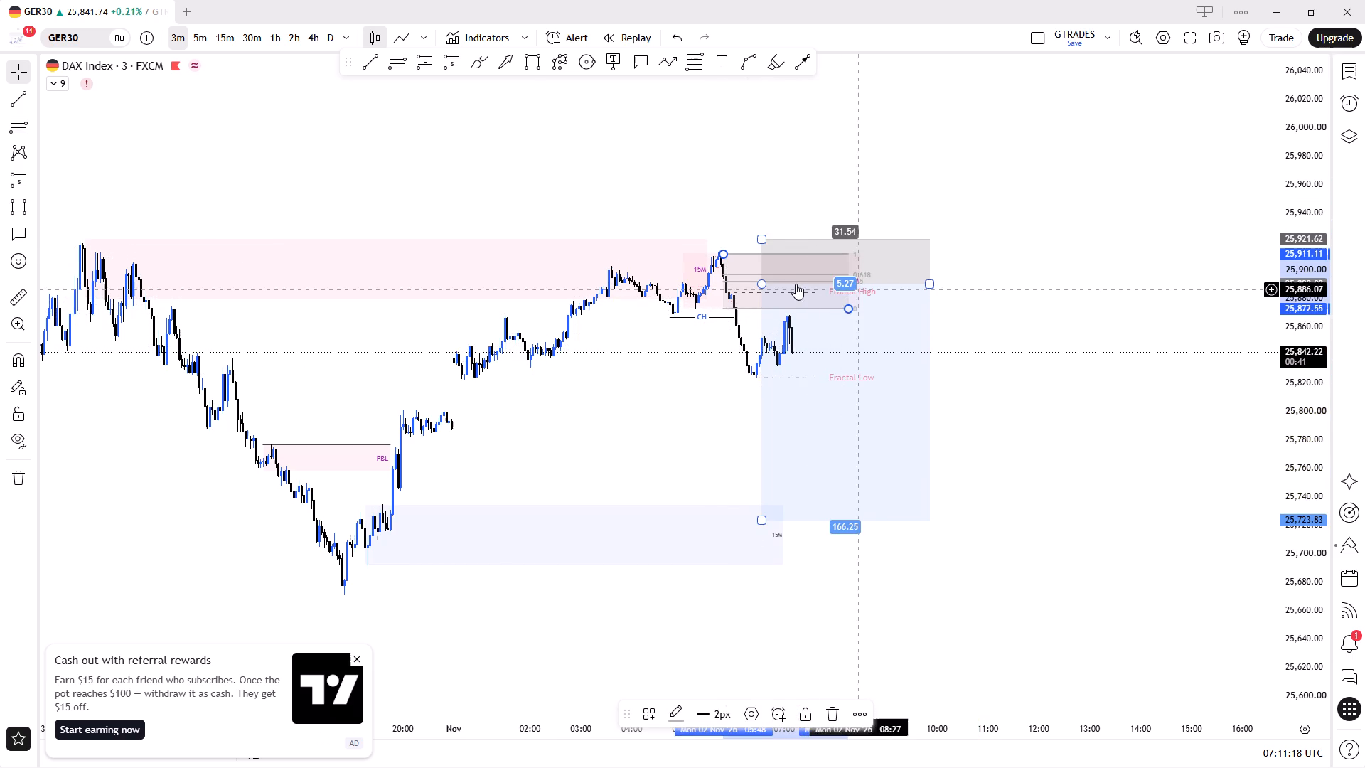
Set the short position's entry to about 25,892.6 and shorten its box to end just past the Fibonacci levels.
click(759, 282)
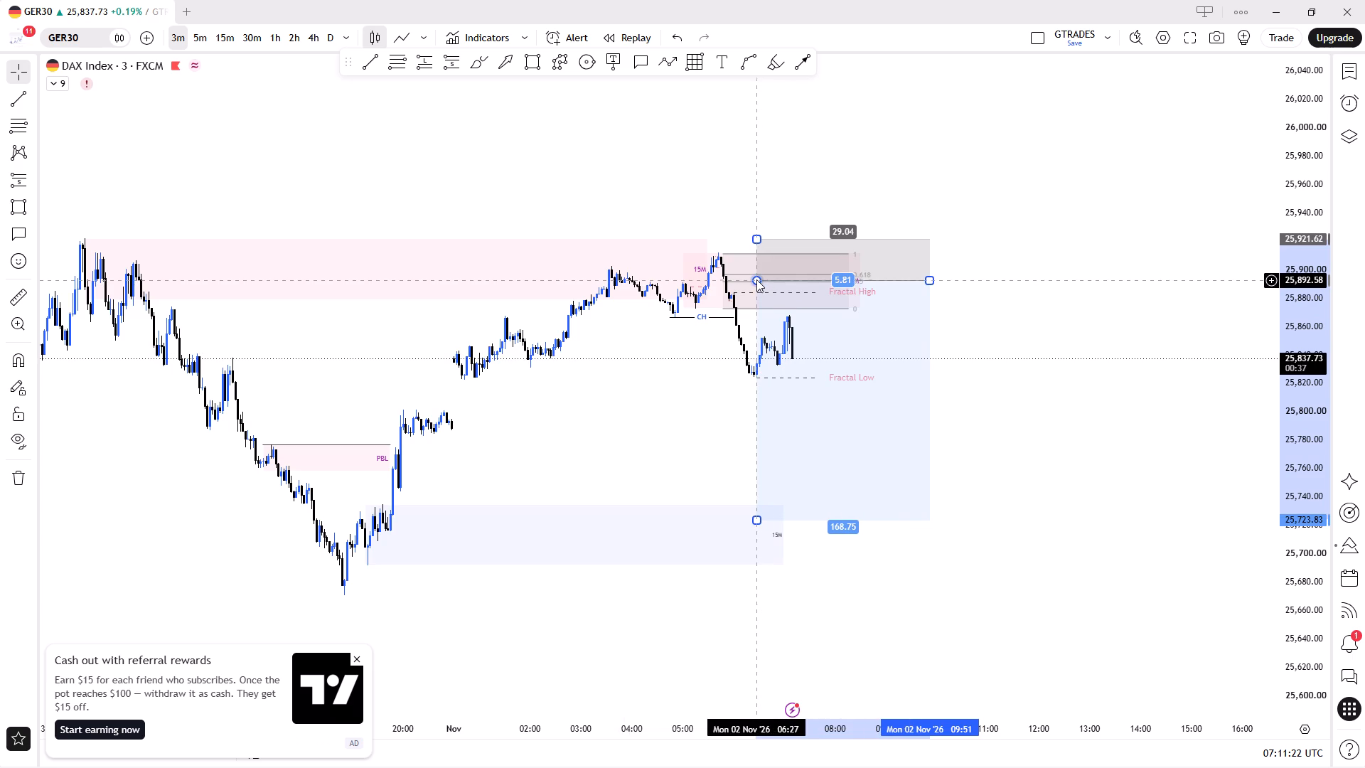
click(1044, 346)
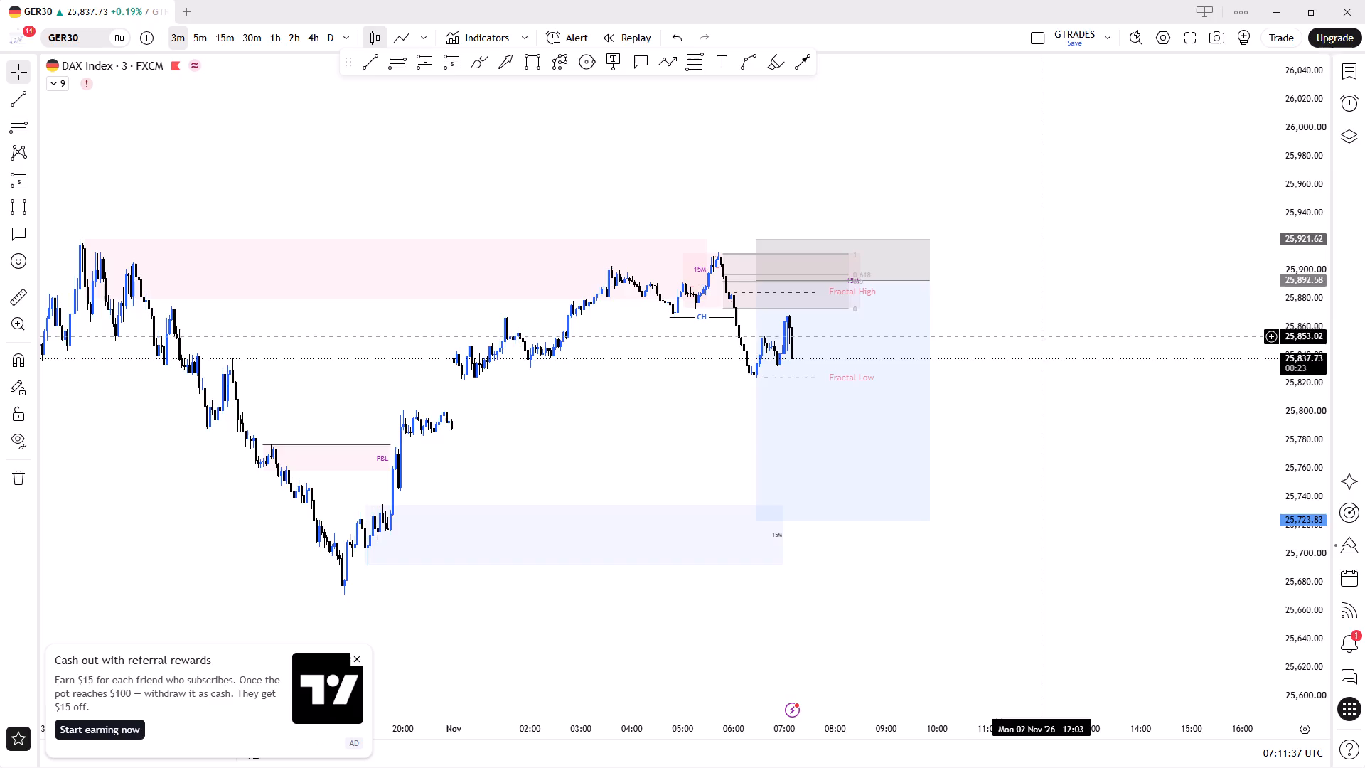
click(1024, 286)
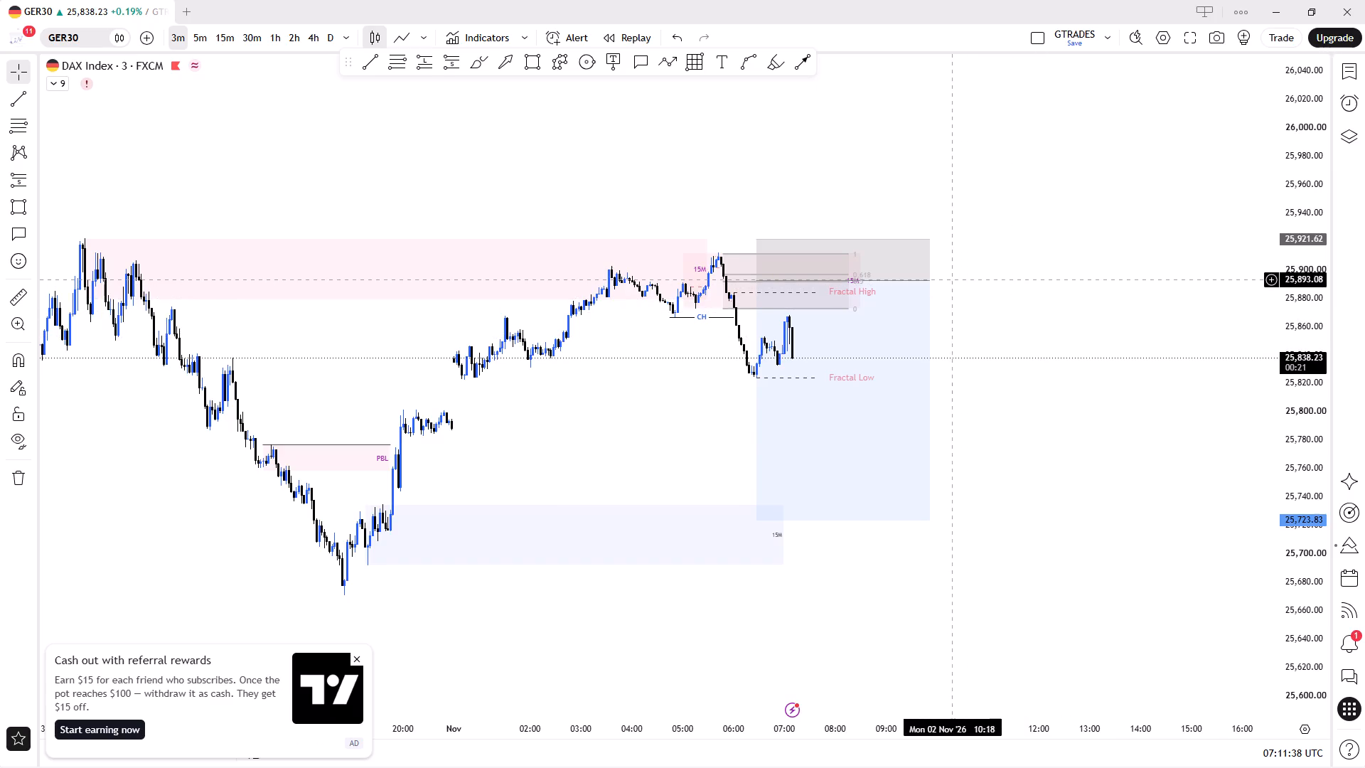
drag(926, 279, 865, 286)
click(941, 338)
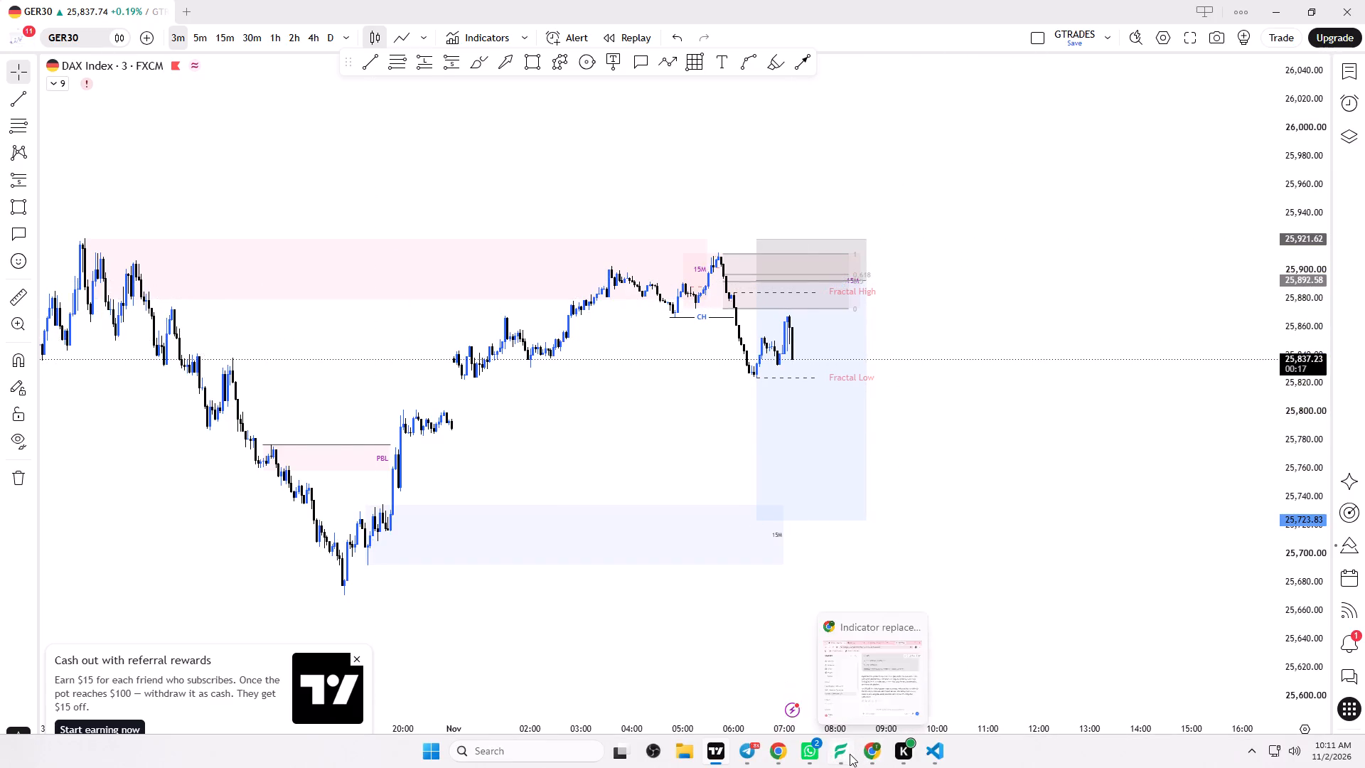
Switch to The Free Chart window showing the EURUSD 15-minute chart and maximize it.
double_click(849, 754)
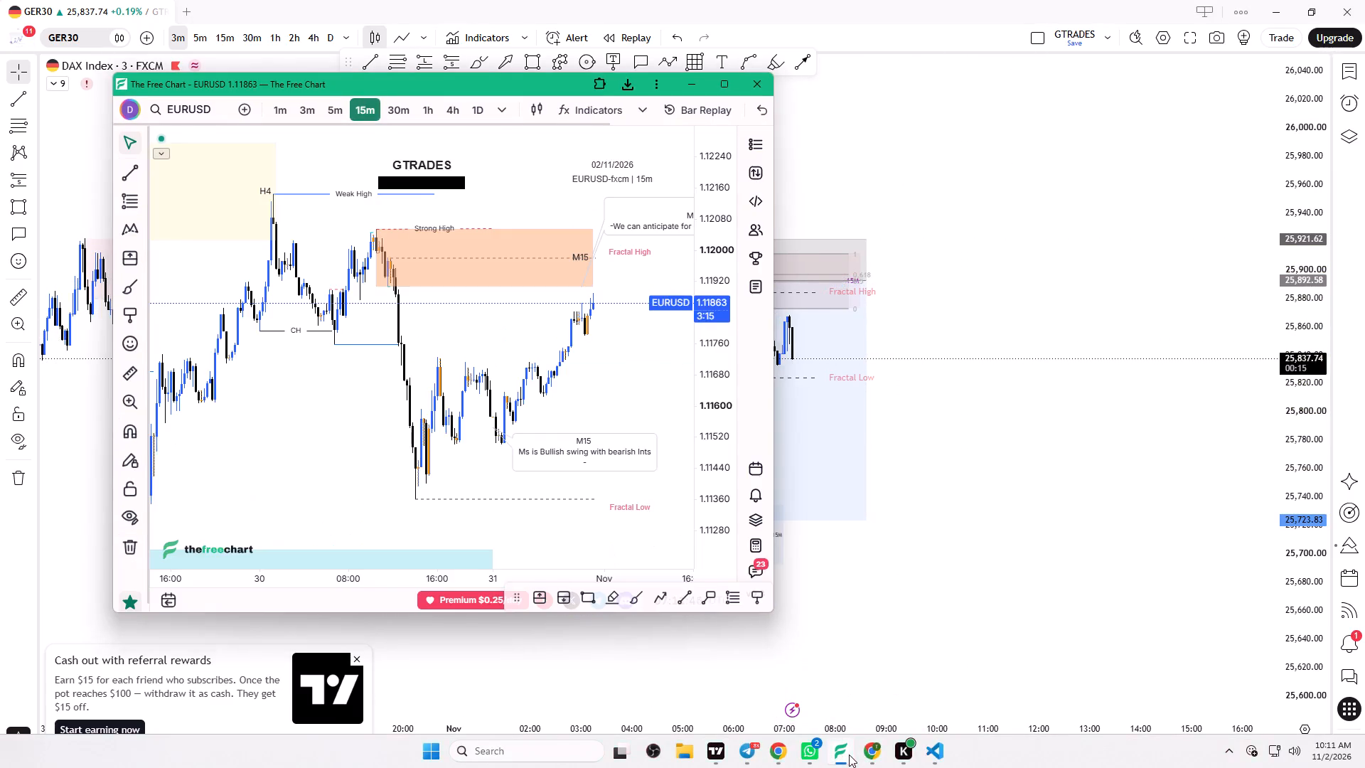
click(721, 88)
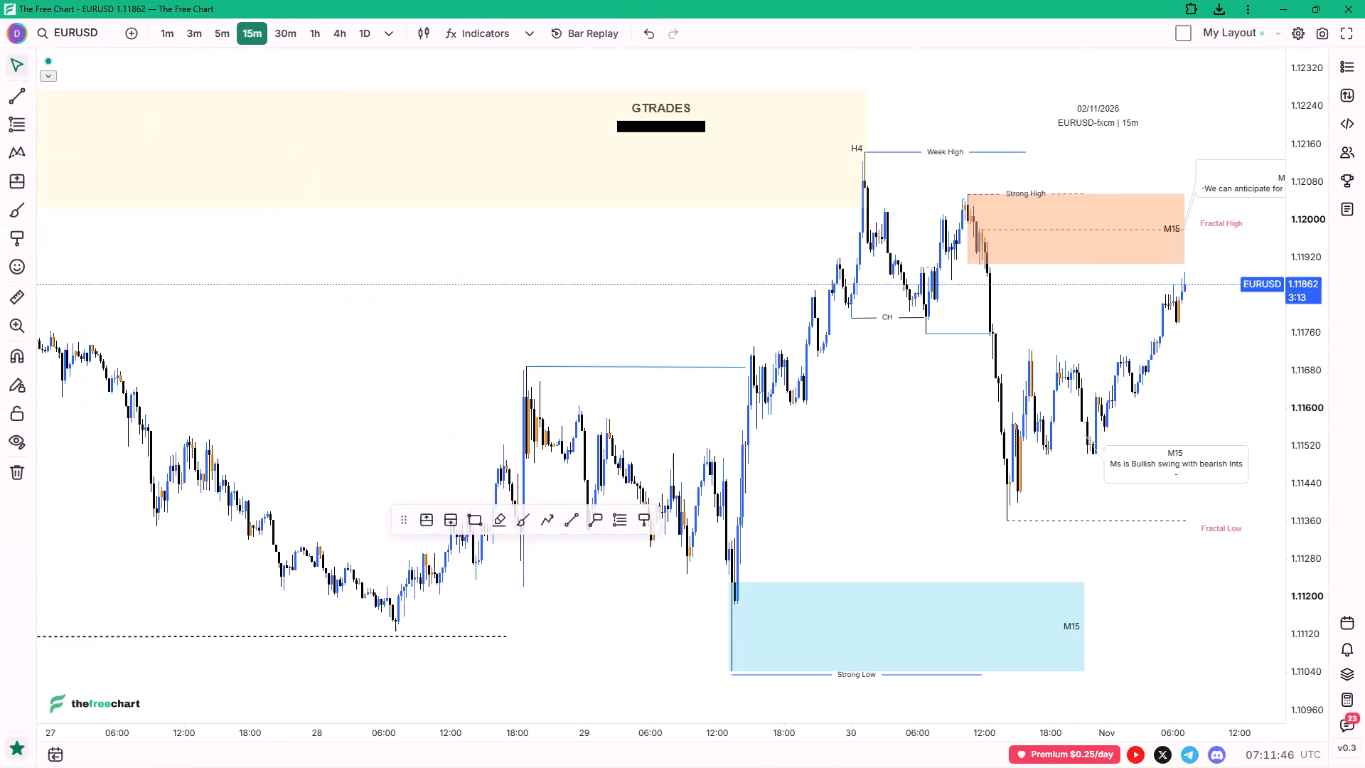
Narrow the orange M15 zone to start at 30 Oct 11:45 and span from about 1.1198 down to about 1.1191.
scroll(1078, 409, up, 4)
drag(1170, 375, 882, 447)
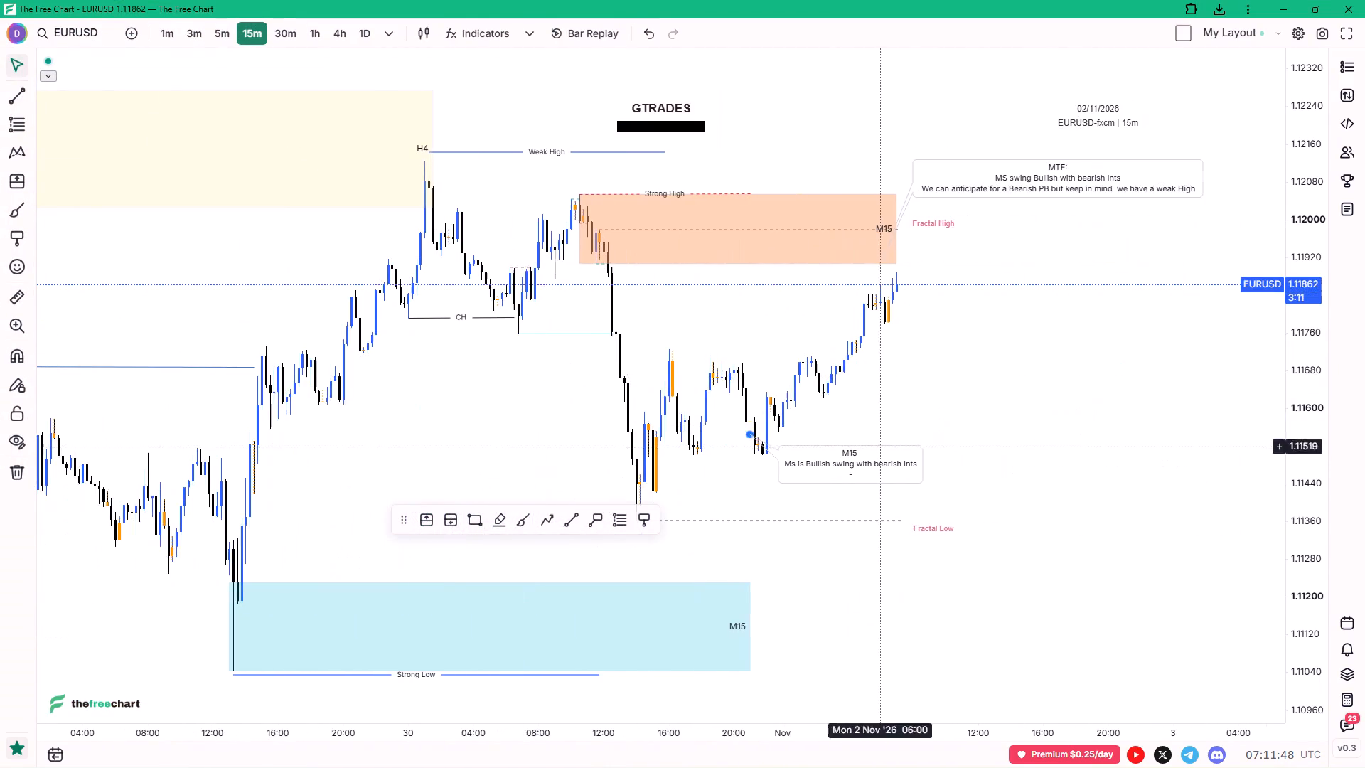
scroll(641, 257, up, 3)
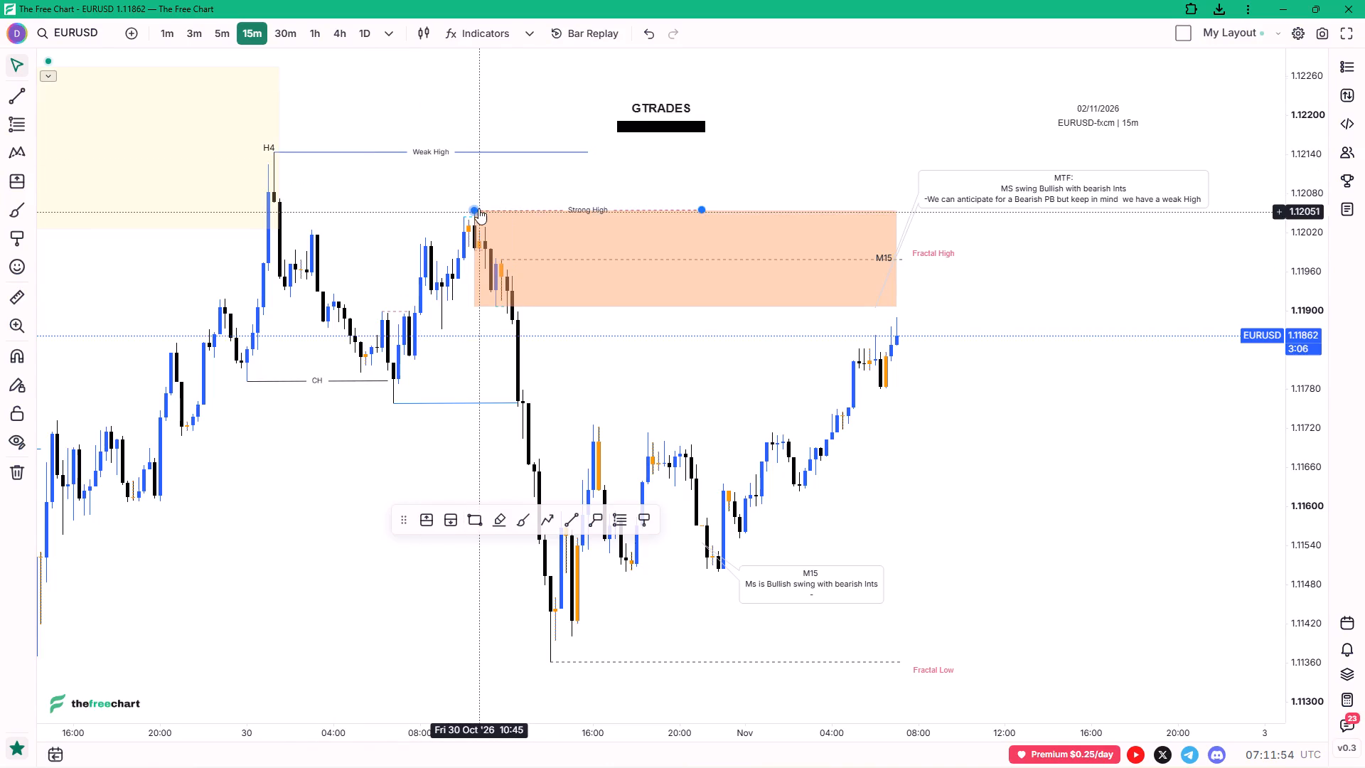
drag(476, 208, 511, 245)
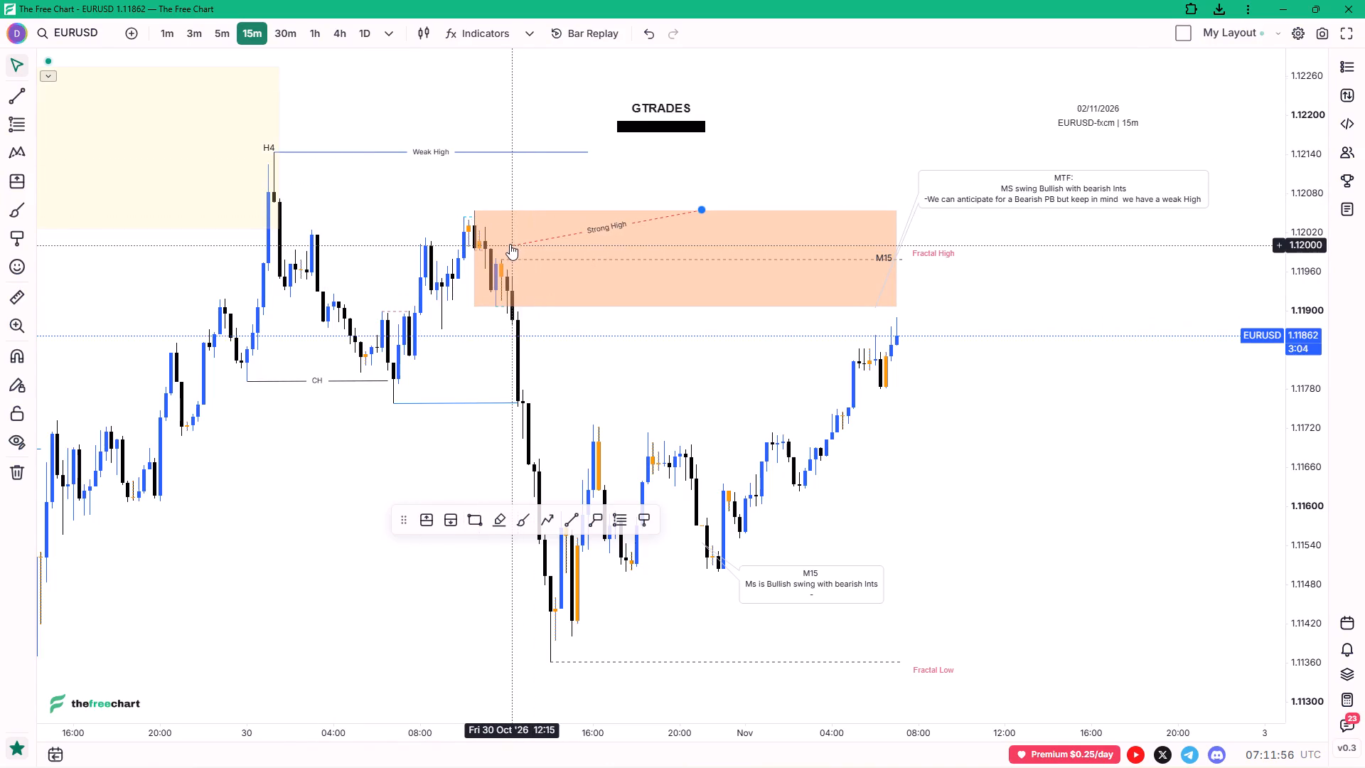
key(ctrl+z)
click(541, 274)
click(474, 302)
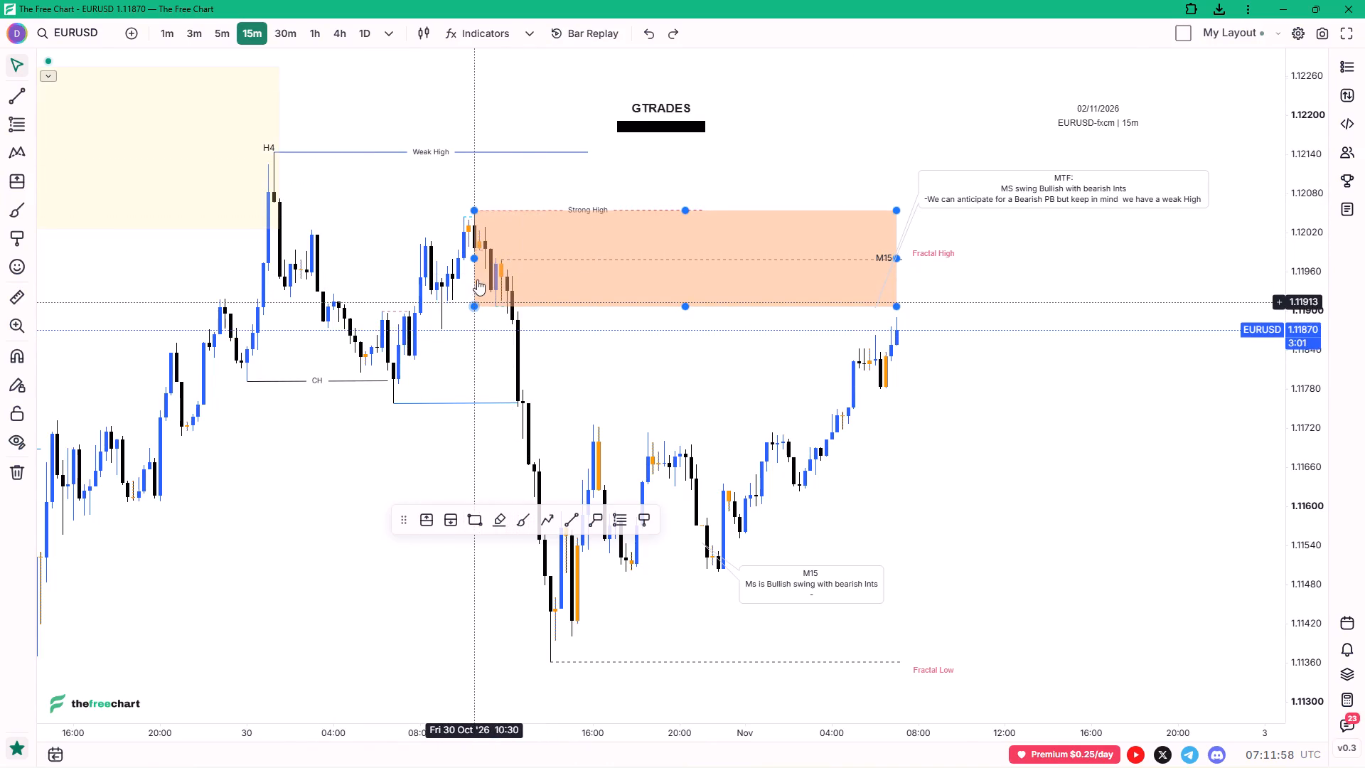
drag(473, 208, 506, 263)
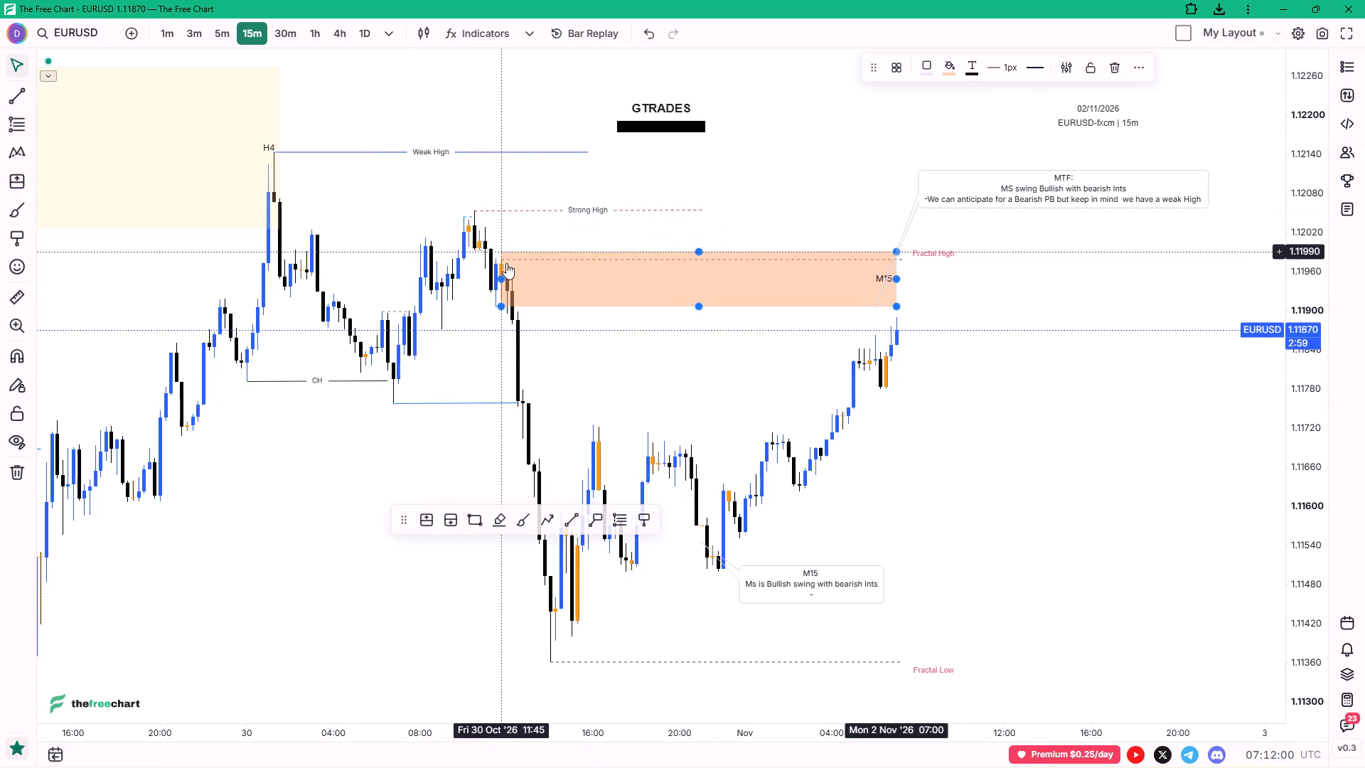
drag(506, 263, 501, 260)
click(500, 306)
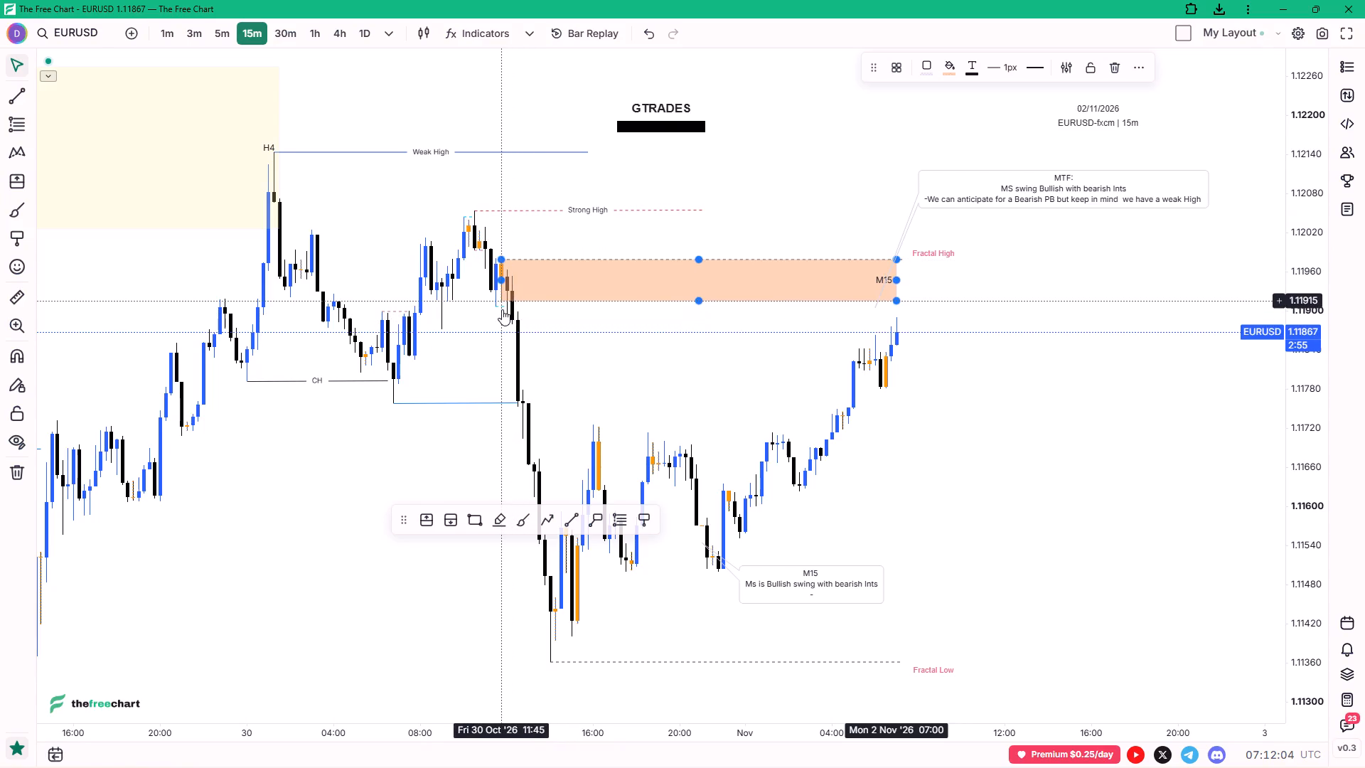
click(669, 340)
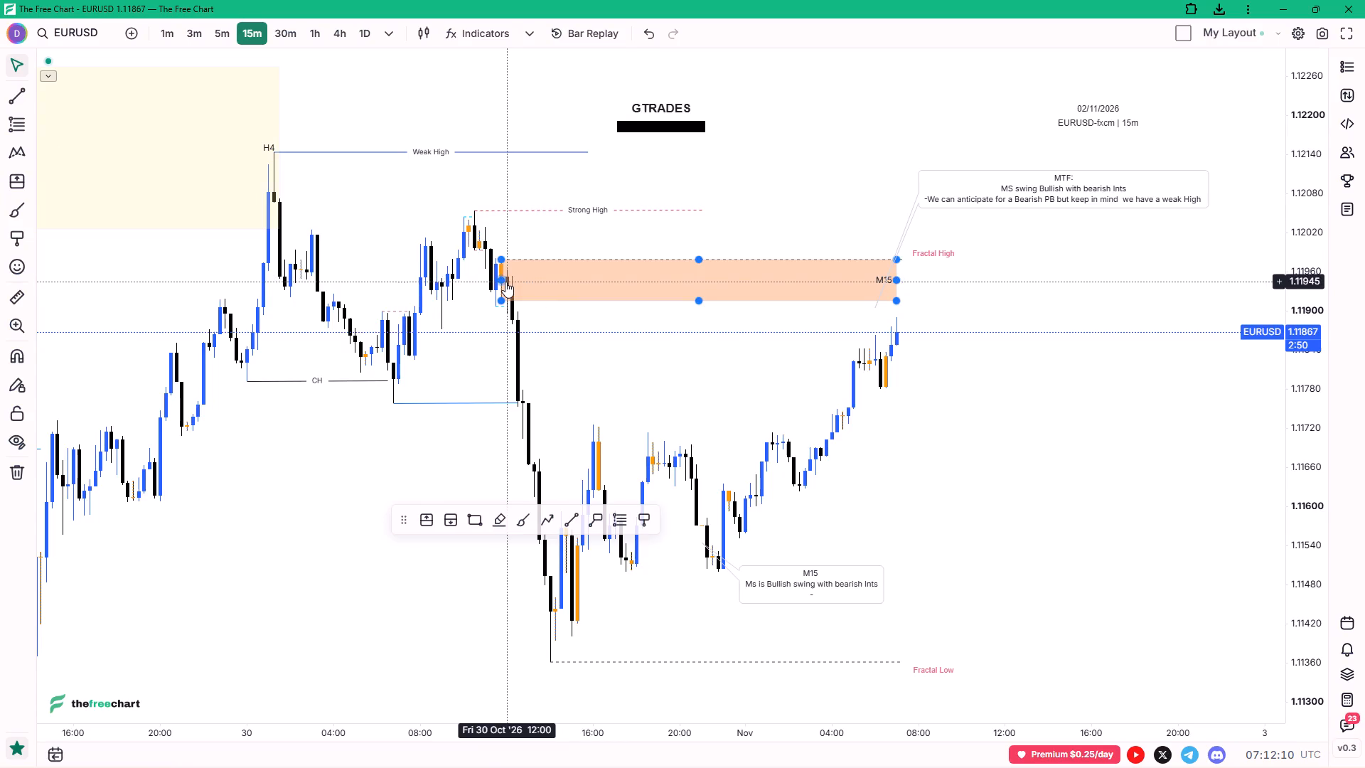
Draw a rectangle from 30 Oct 10:30 between about 1.1199 and the Strong High, and apply the M15 Supply template.
key(alt+shift+r)
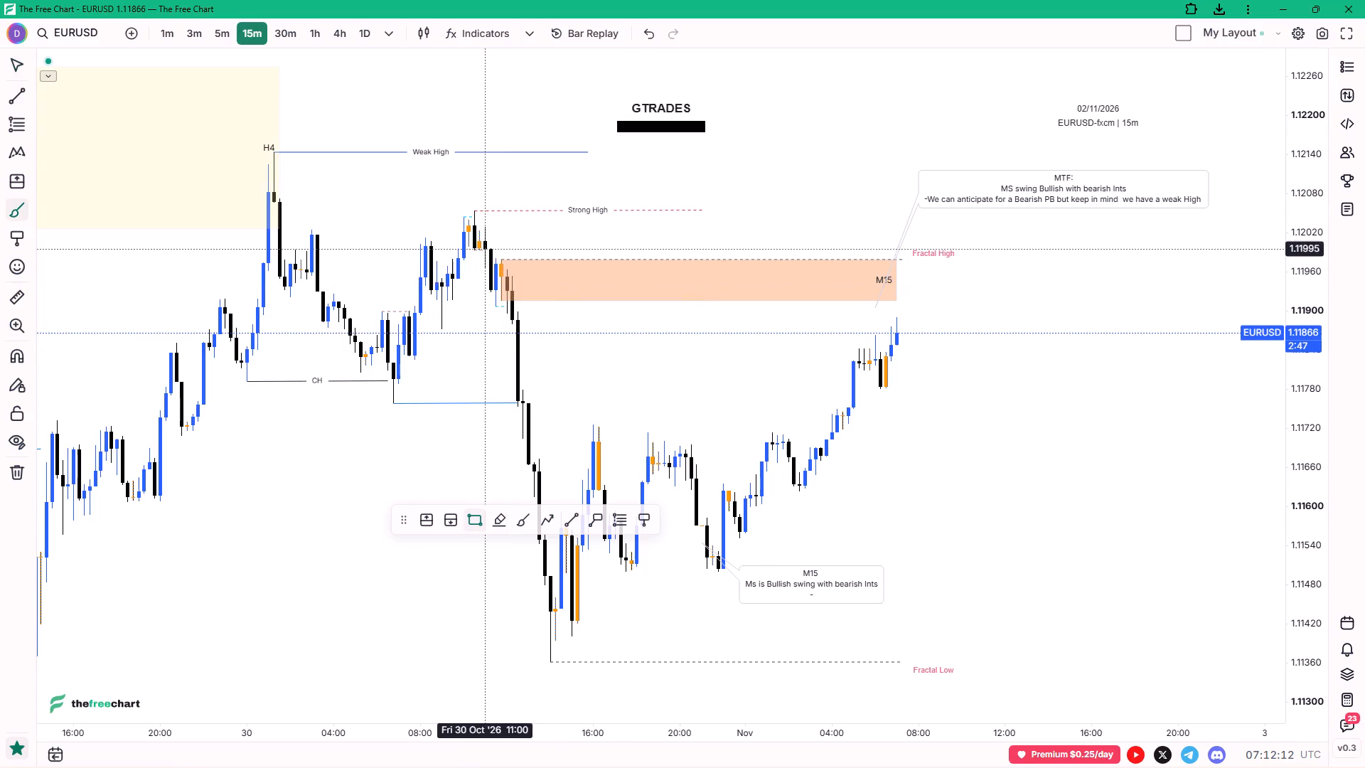
ctrl+click(476, 255)
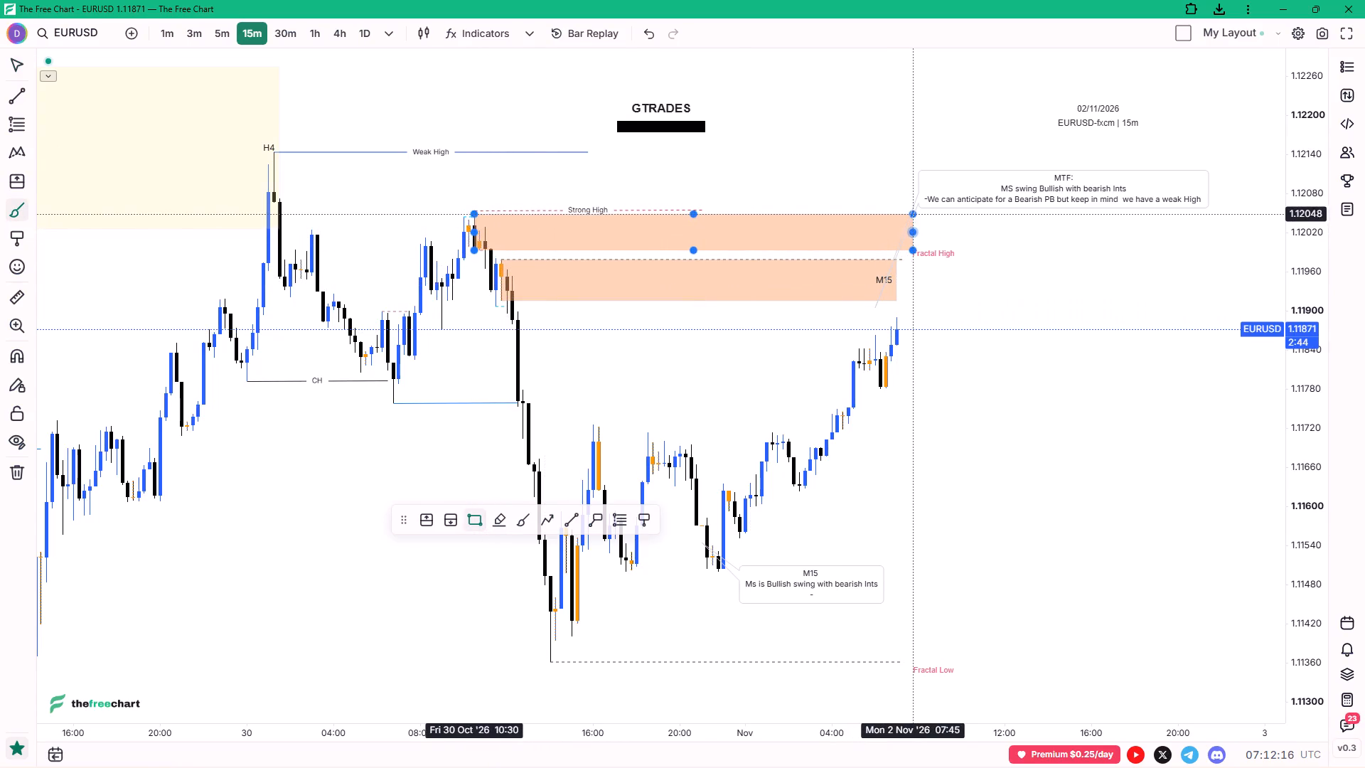
click(909, 211)
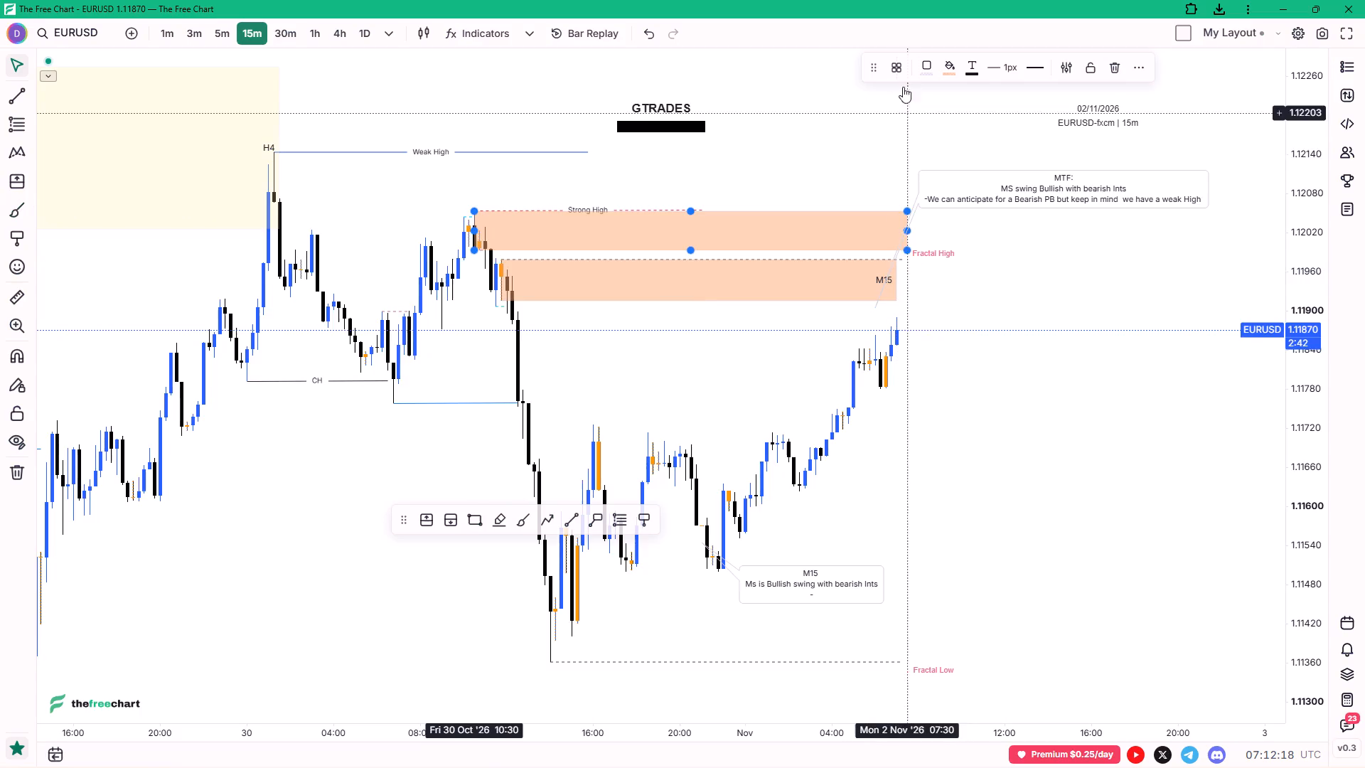
click(901, 76)
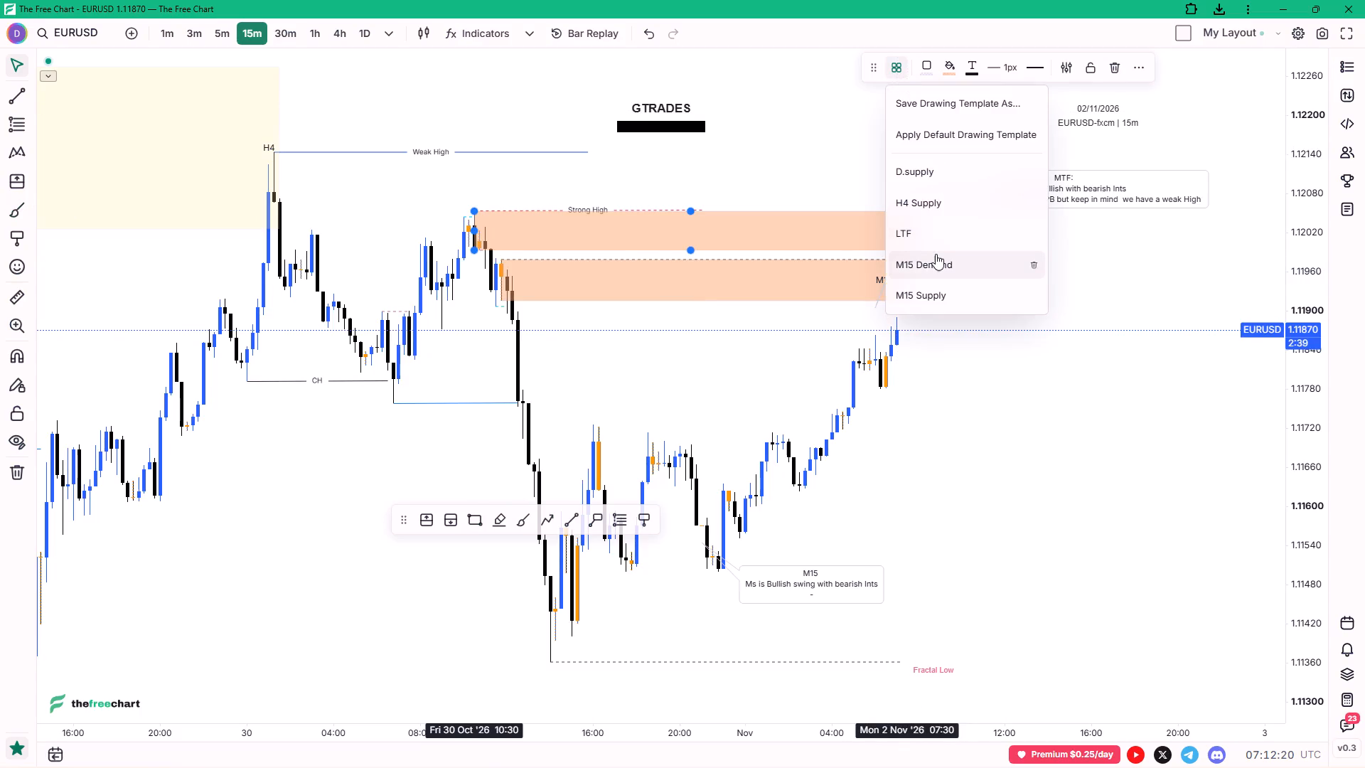
click(928, 293)
click(946, 378)
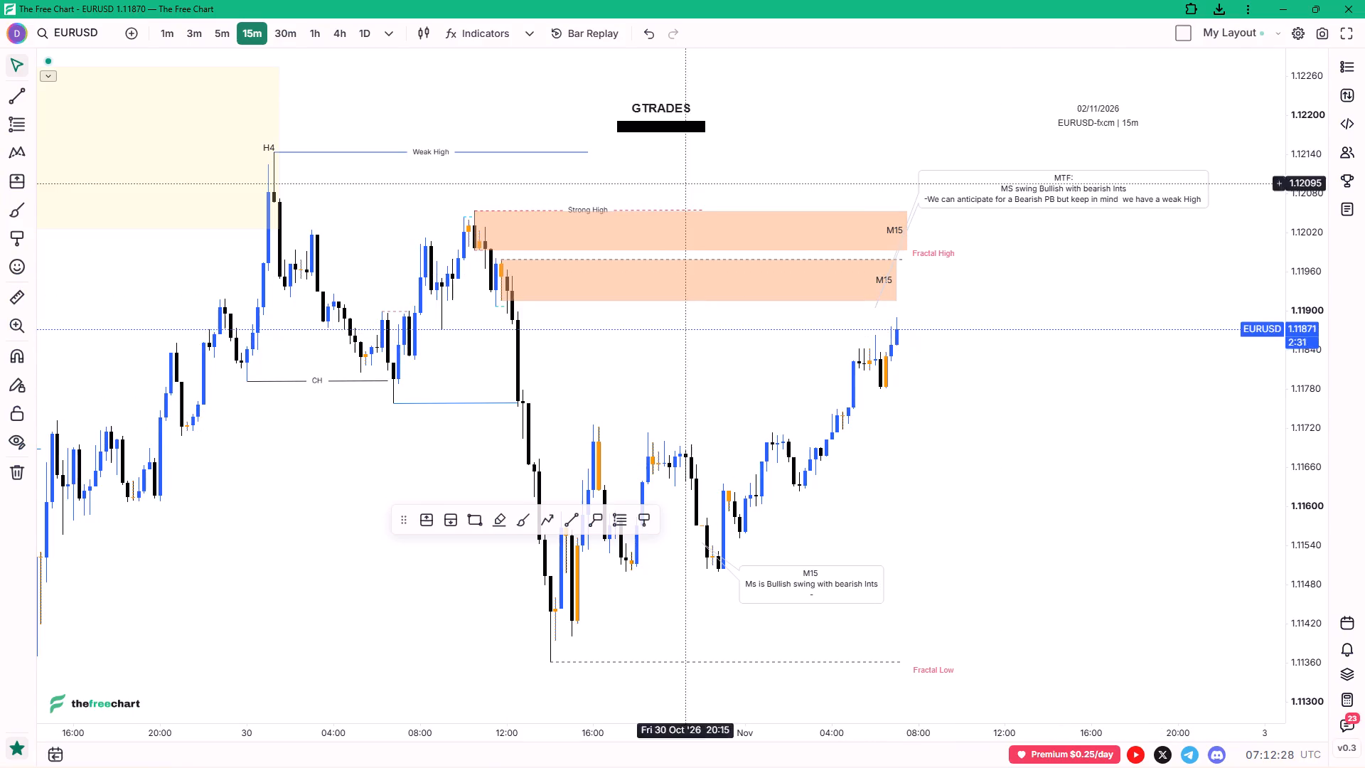
Draw a projection path from the latest candle up to the lower M15 zone at about 1.1191, ending down at about 1.1138.
click(540, 514)
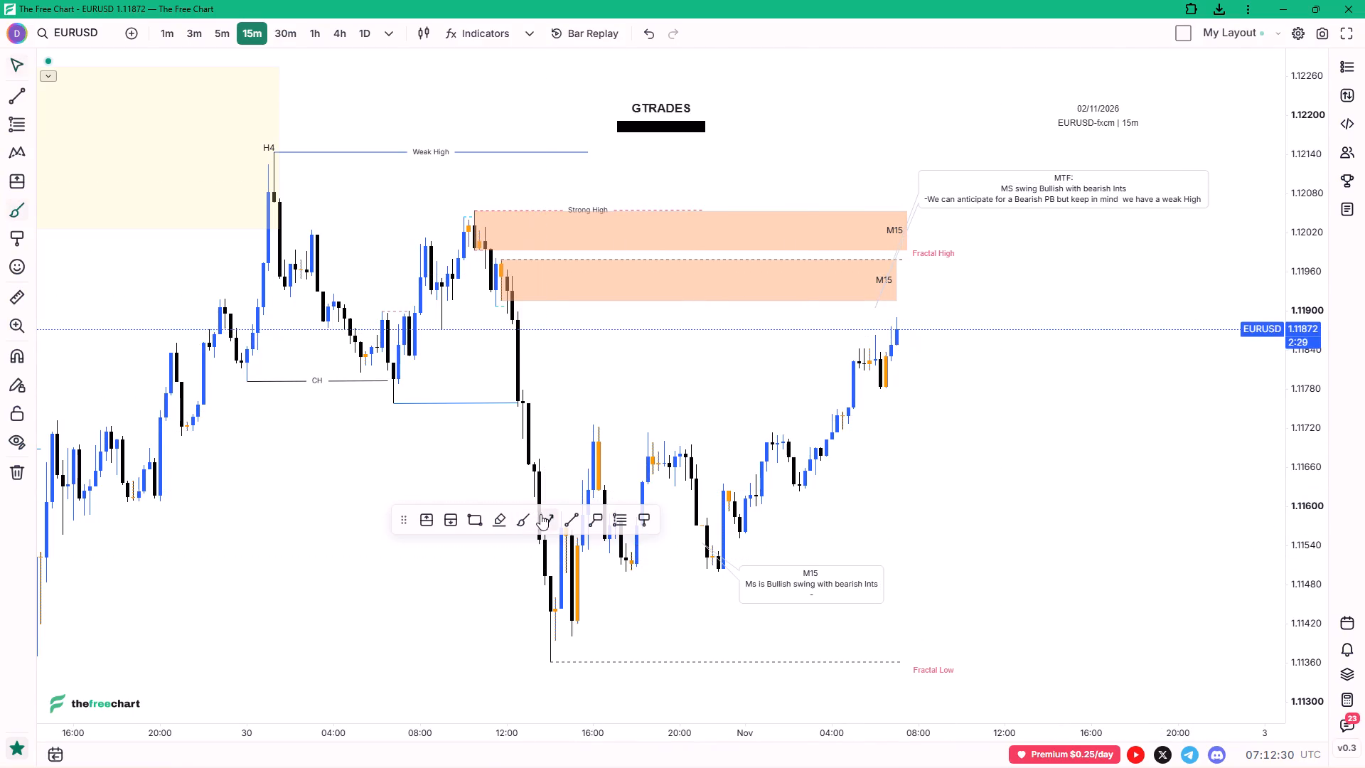
click(898, 319)
click(912, 301)
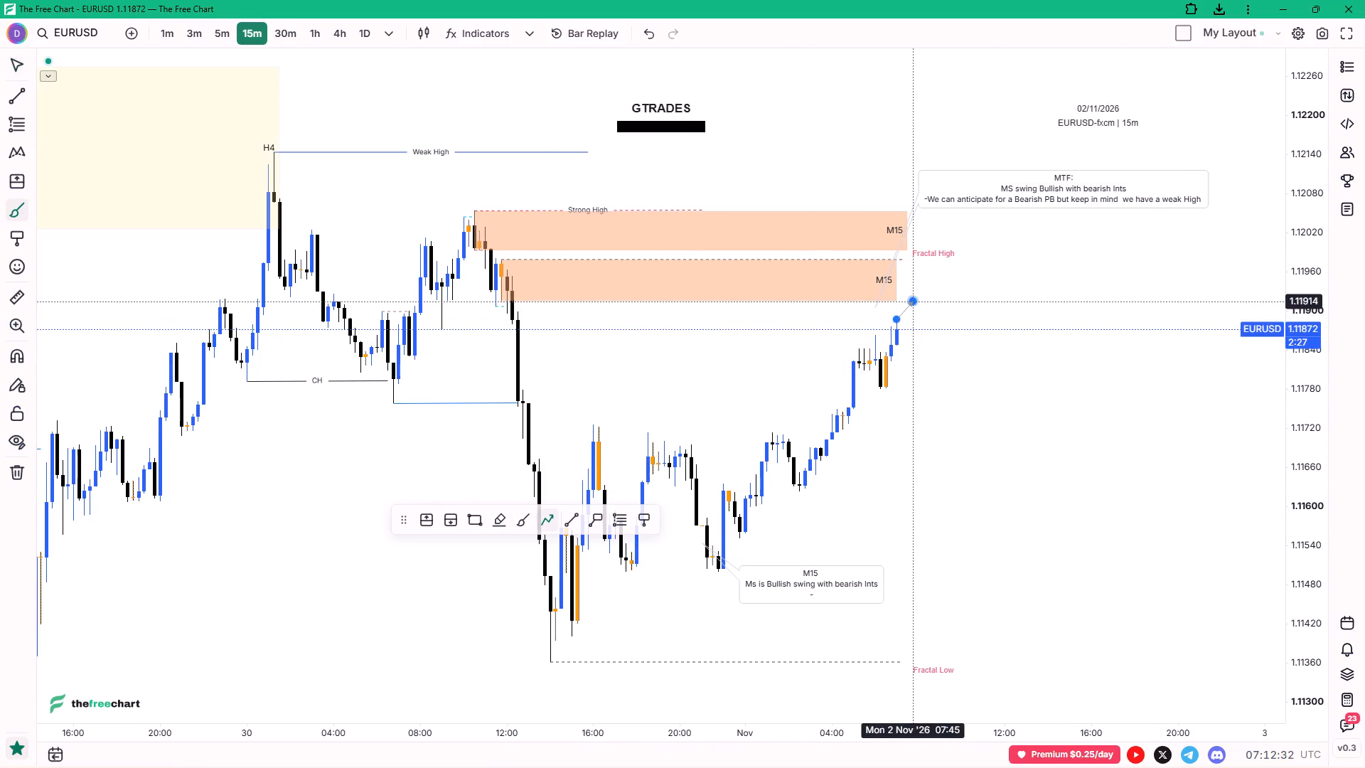
double_click(1005, 649)
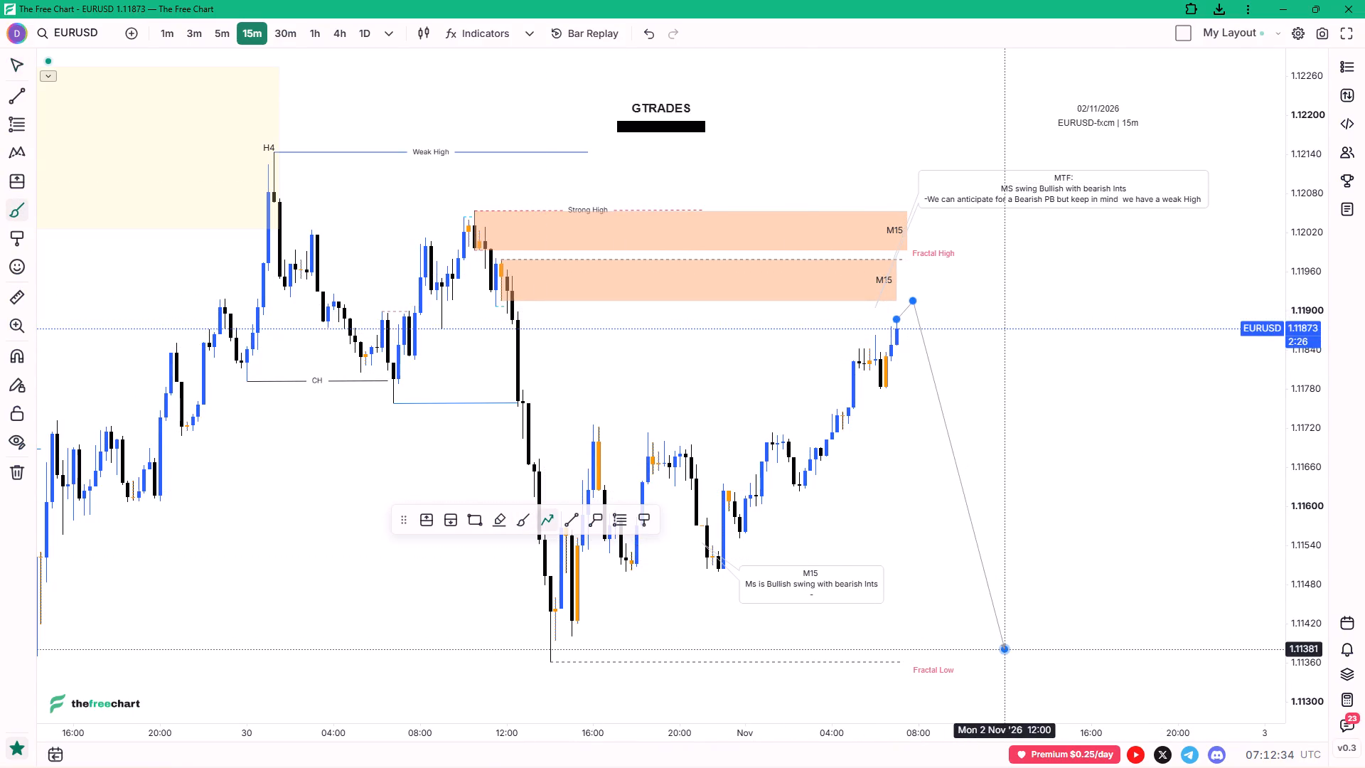
Duplicate the projection path and place the copy so it turns down from the upper M15 zone.
ctrl+drag(980, 559, 990, 511)
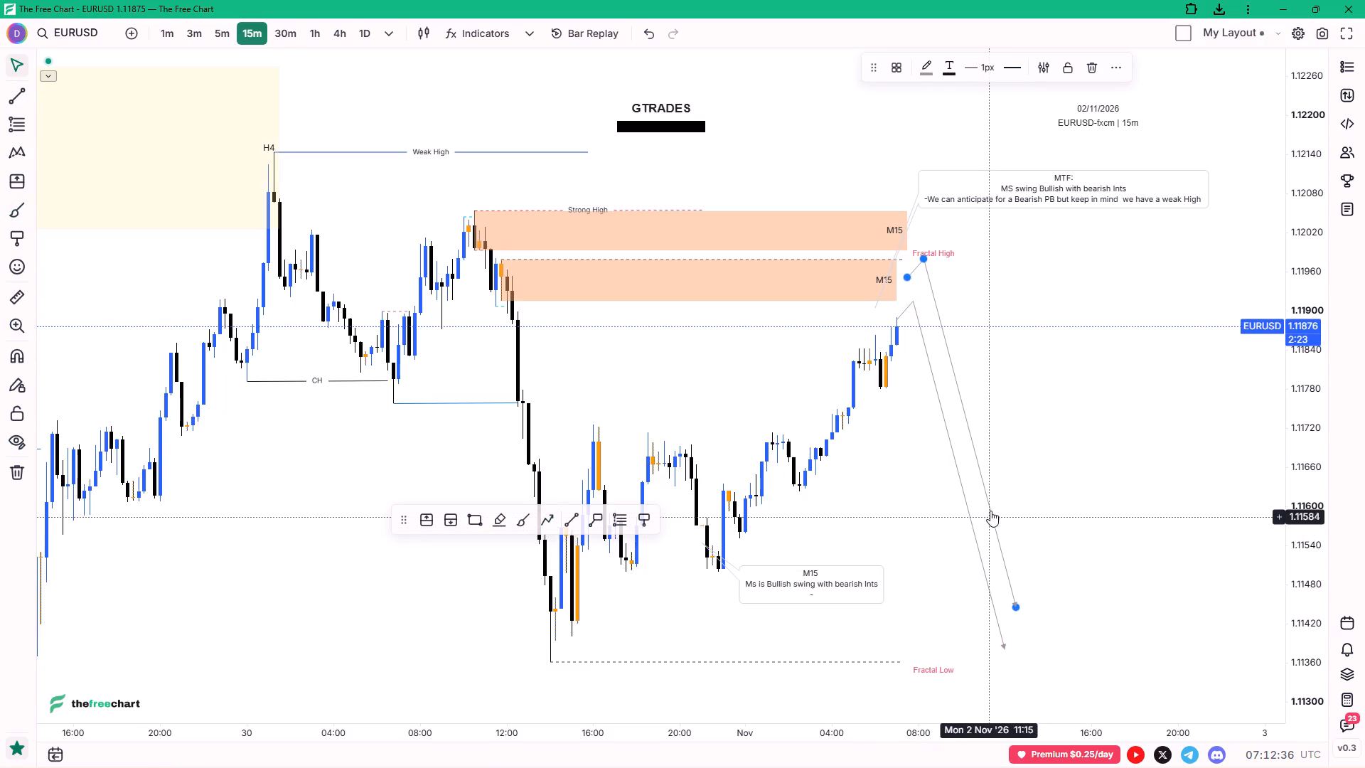
ctrl+drag(990, 511, 991, 506)
click(1026, 478)
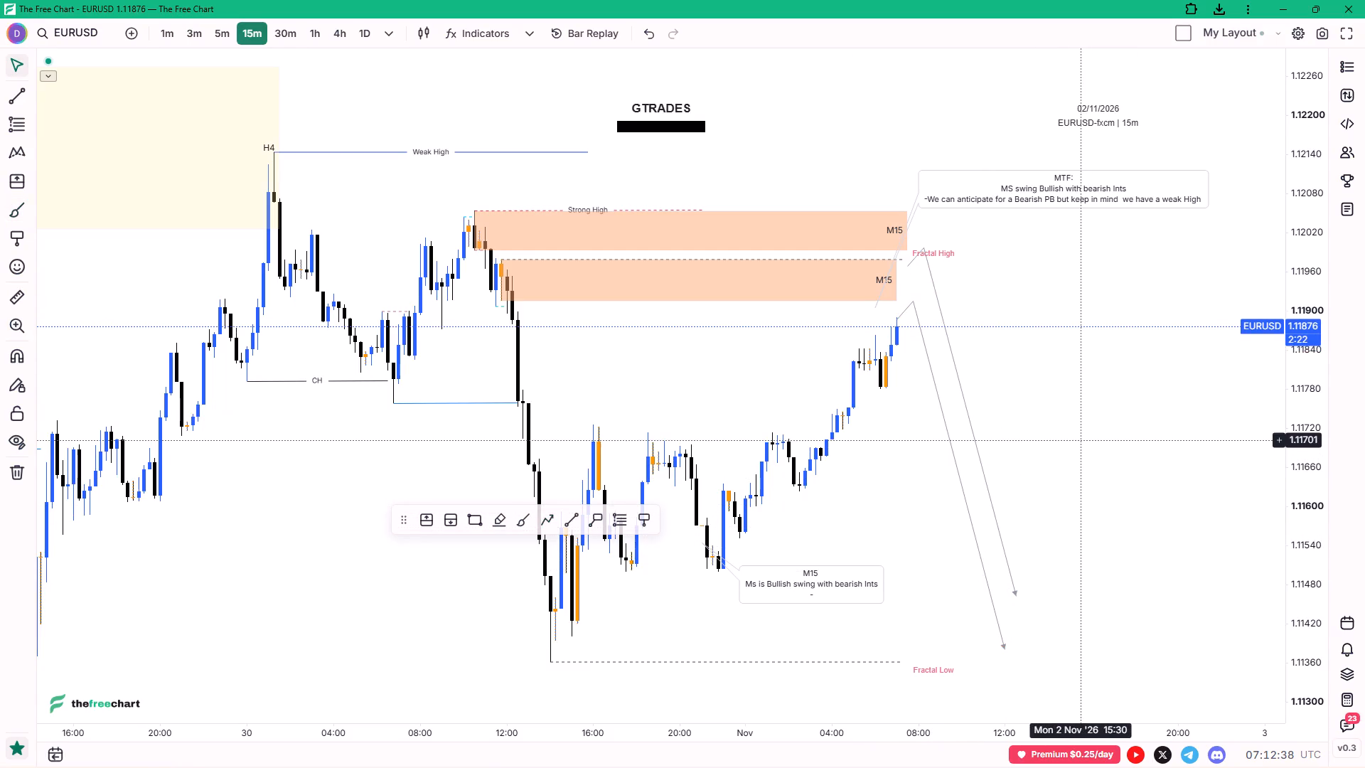
Take a snapshot of the marked-up EURUSD 15-minute chart.
key(alt+shift+s)
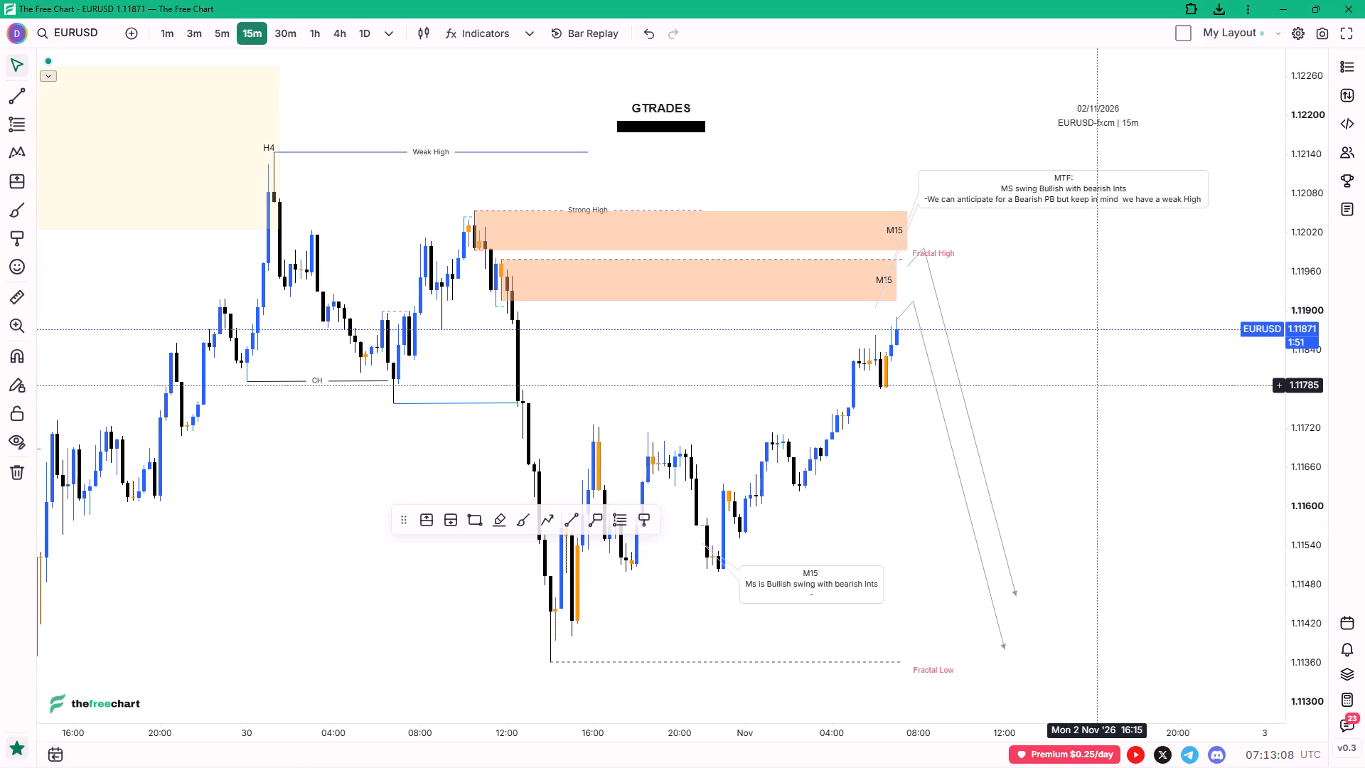
Switch to the GER30 chart in TradingView, change it to the 15-minute timeframe and save the chart as an image.
click(1283, 0)
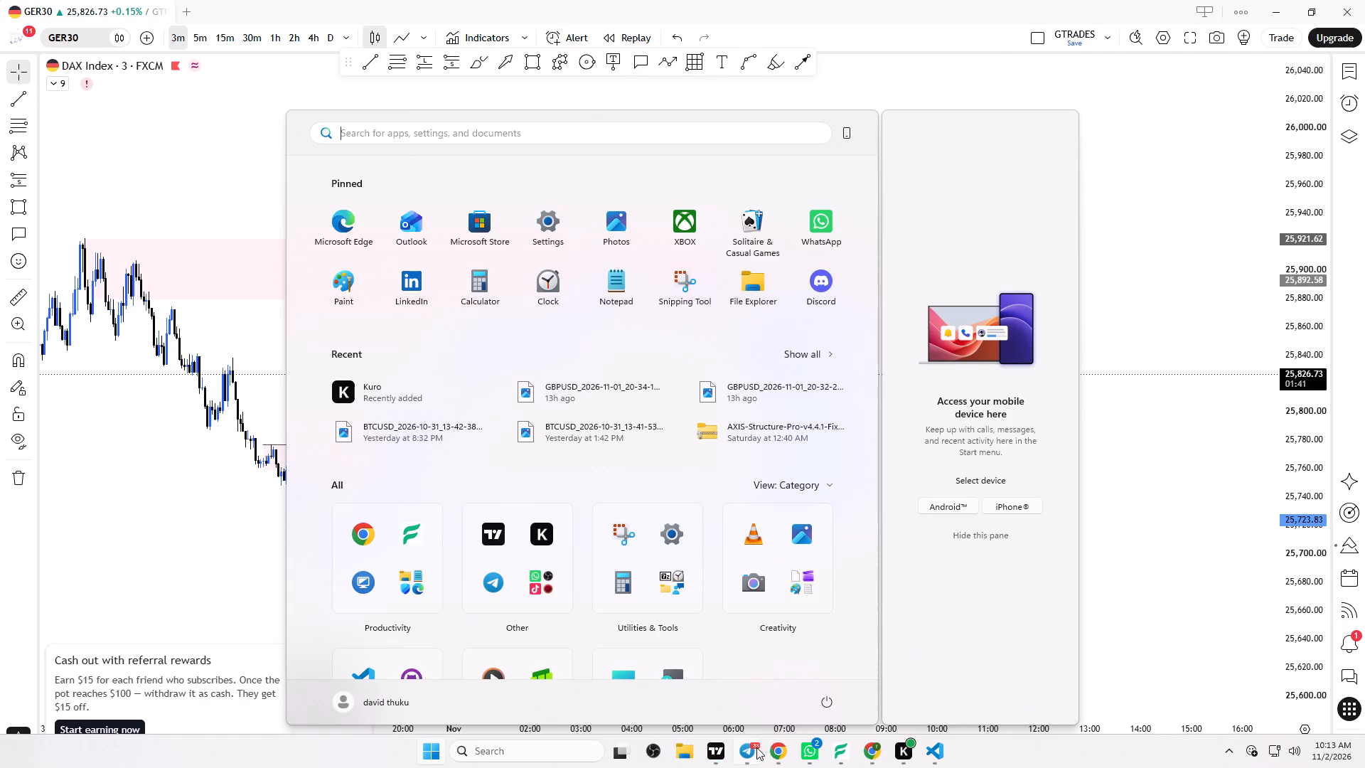
click(1209, 277)
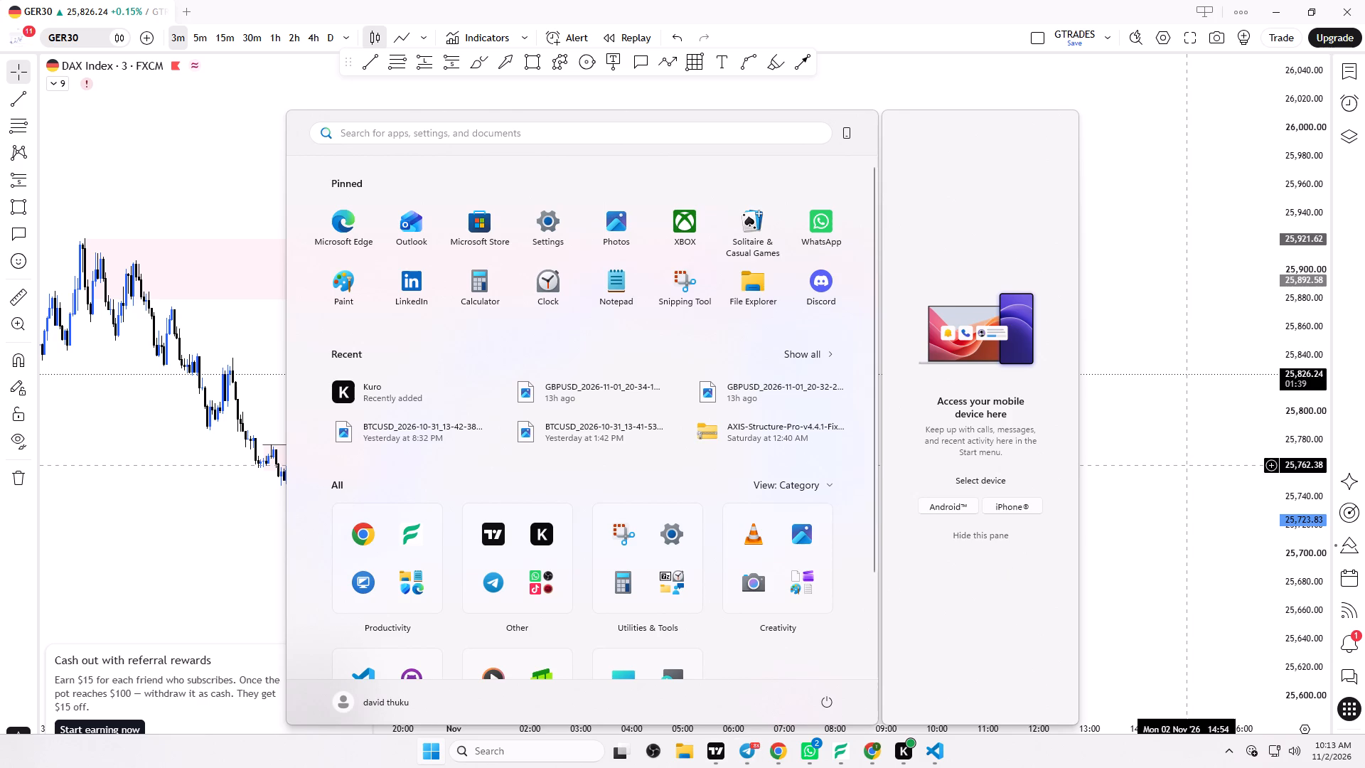
scroll(800, 171, up, 2)
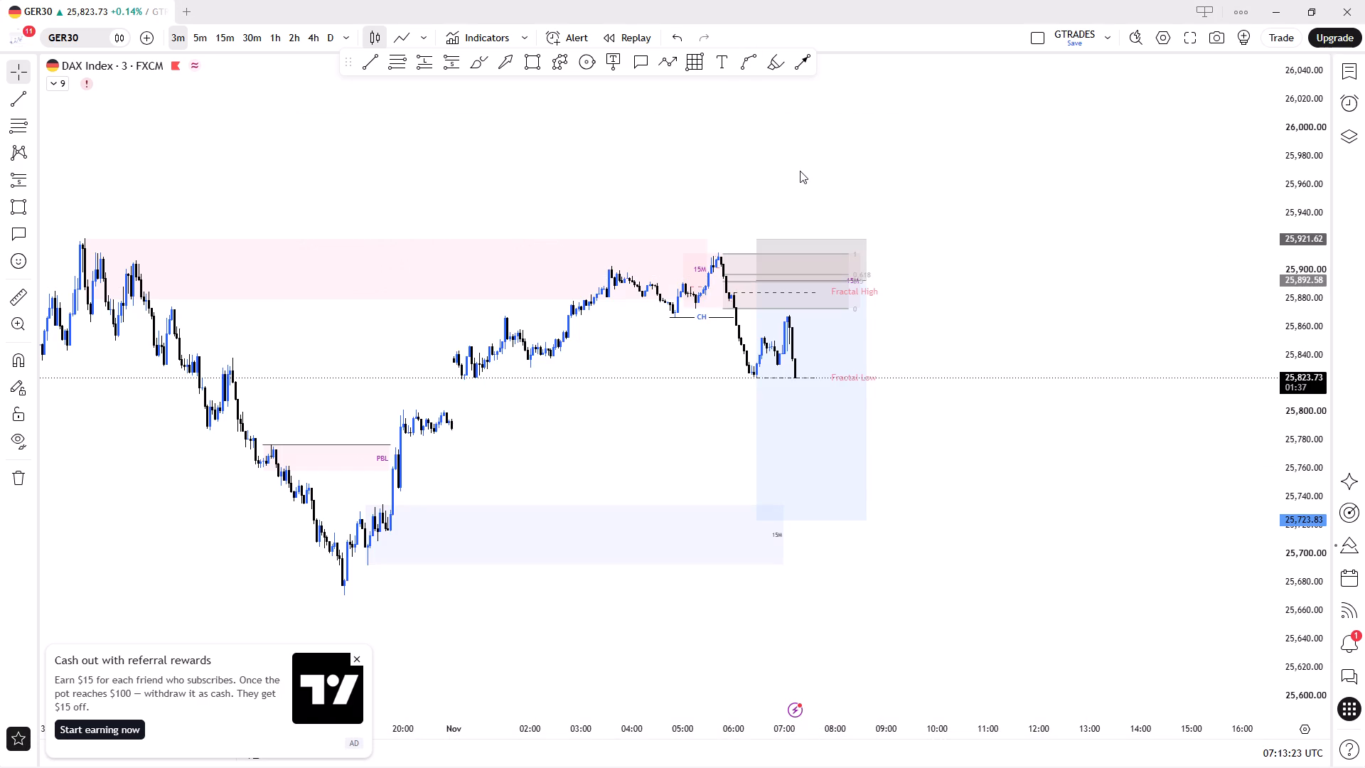
click(213, 44)
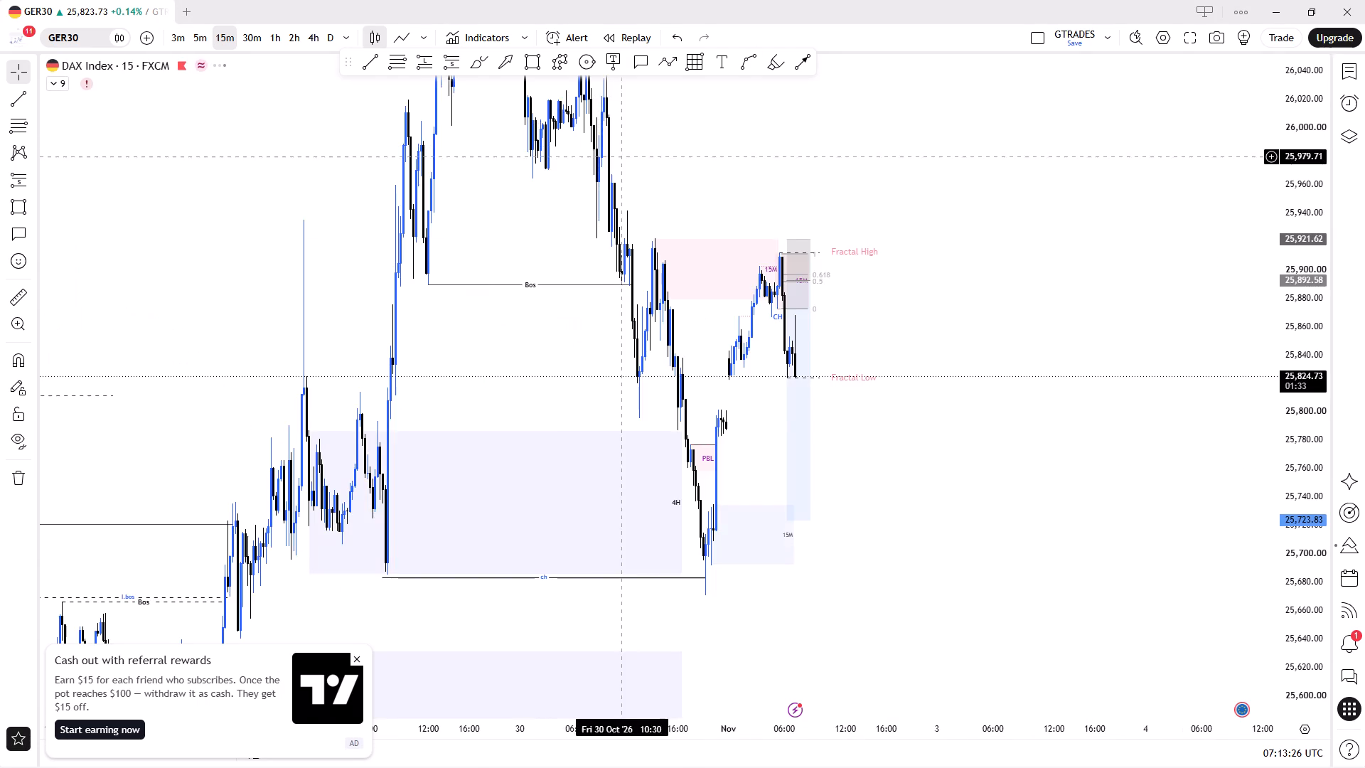
scroll(818, 289, up, 5)
drag(707, 341, 979, 338)
scroll(752, 329, up, 4)
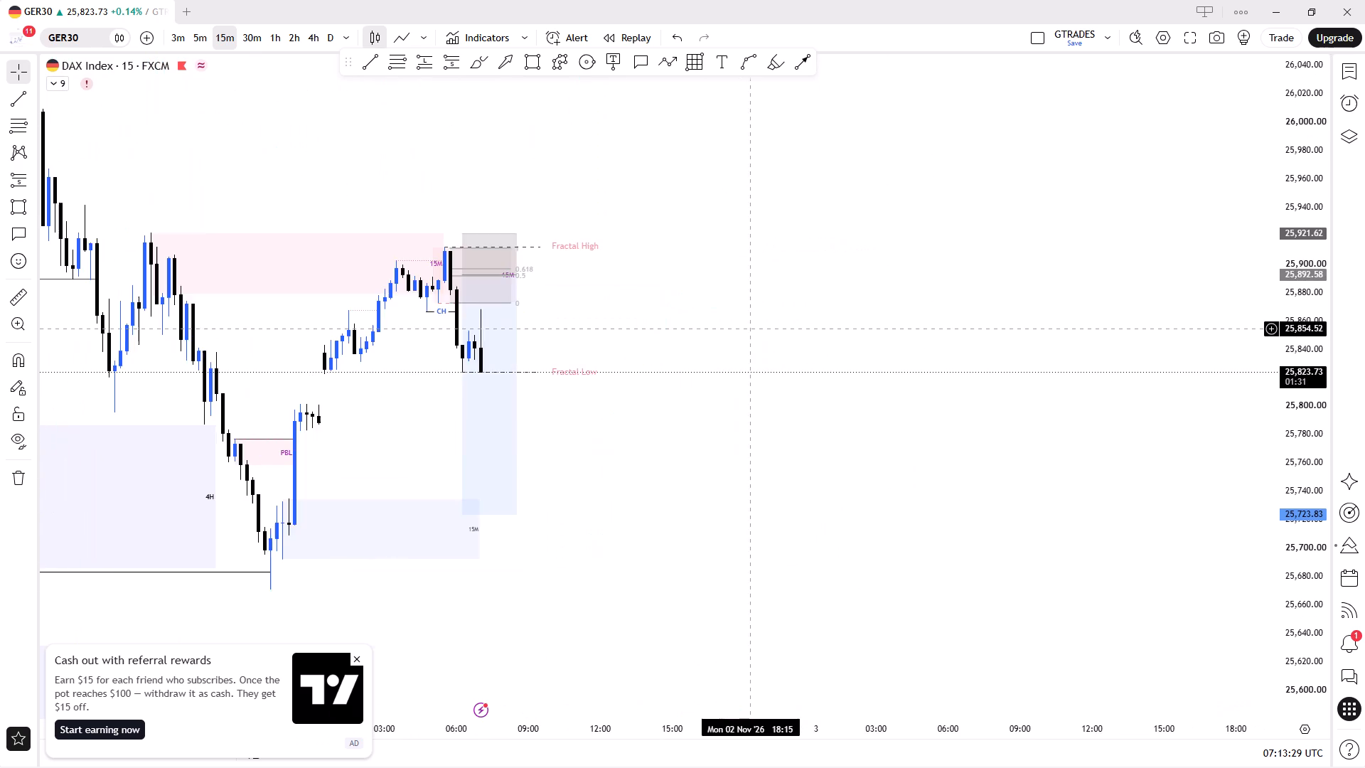
drag(768, 327, 952, 366)
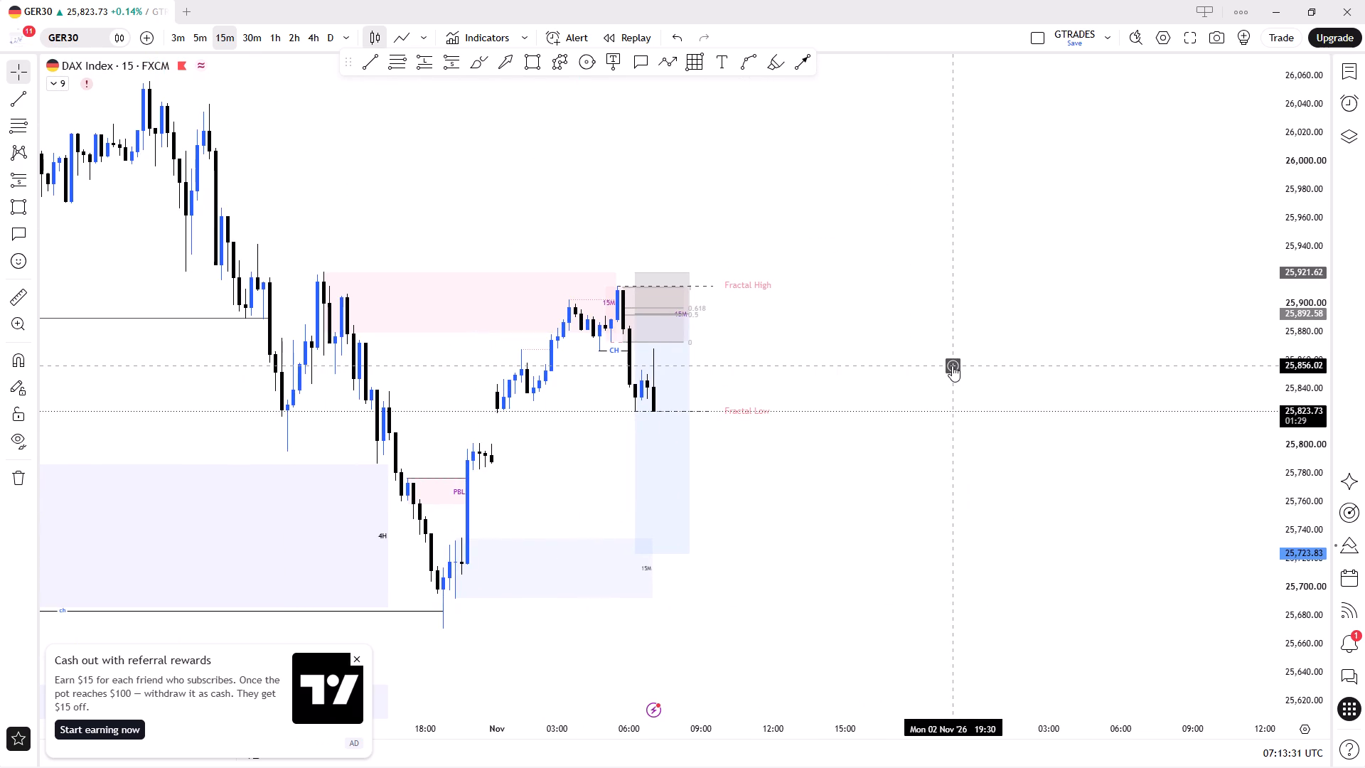
key(ctrl+alt+s)
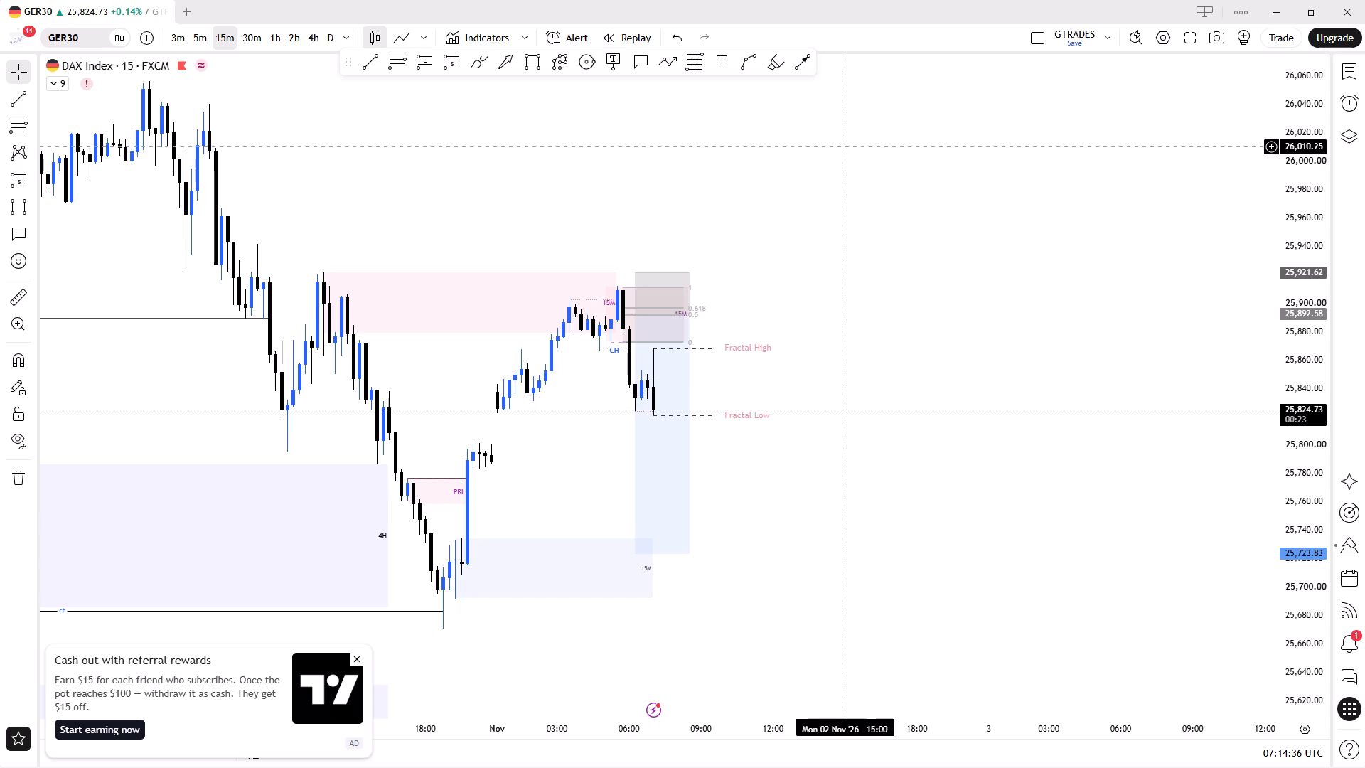
Leave TradingView and switch to The Free Chart window.
click(1266, 8)
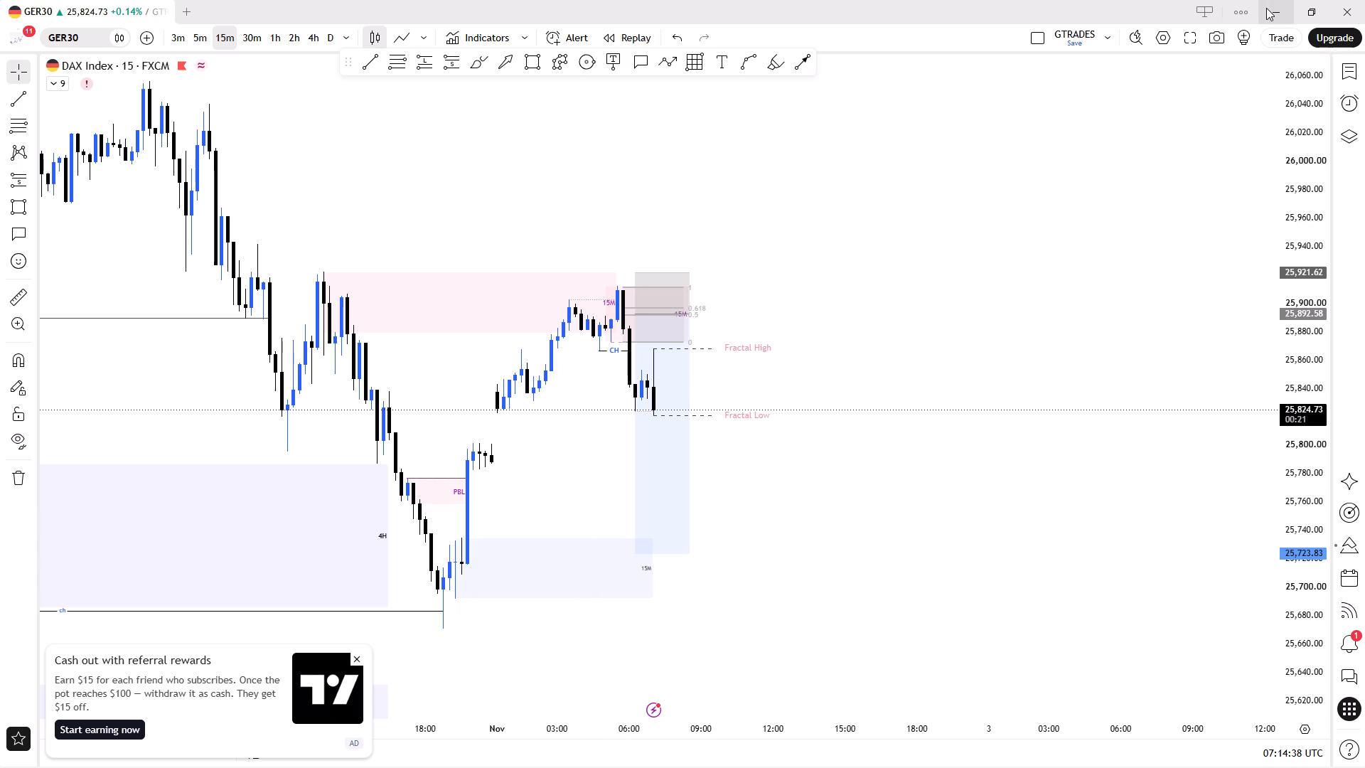
click(845, 758)
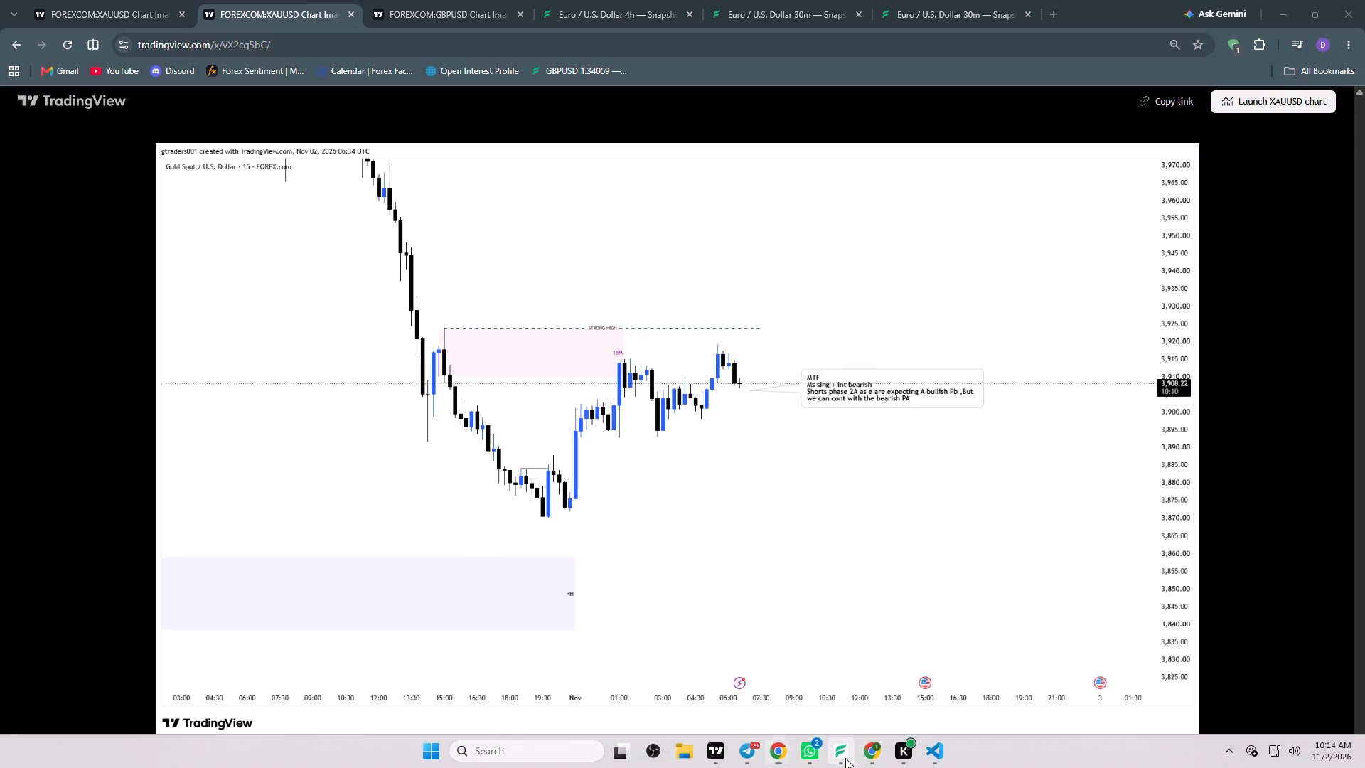
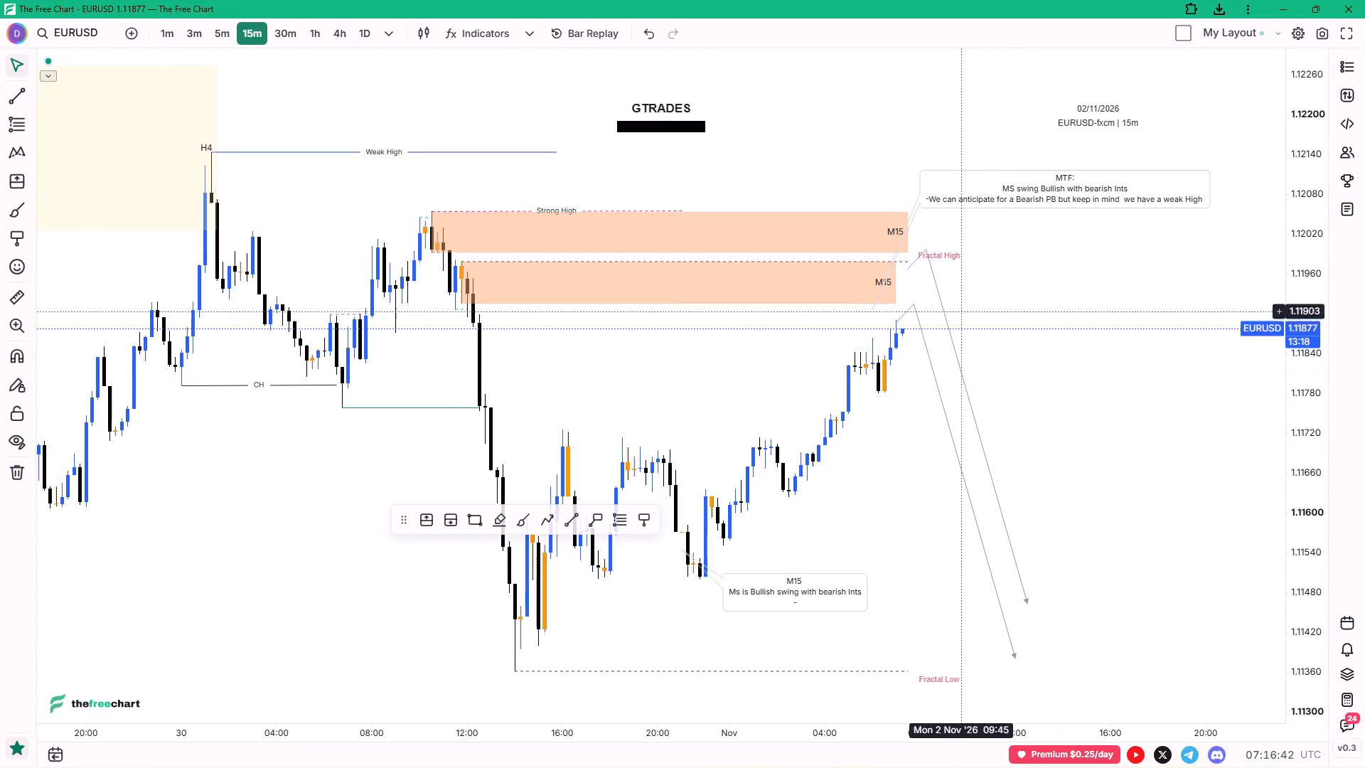
Switch back to TradingView and load the FXCM AUDCAD chart from the symbol search.
scroll(958, 289, down, 4)
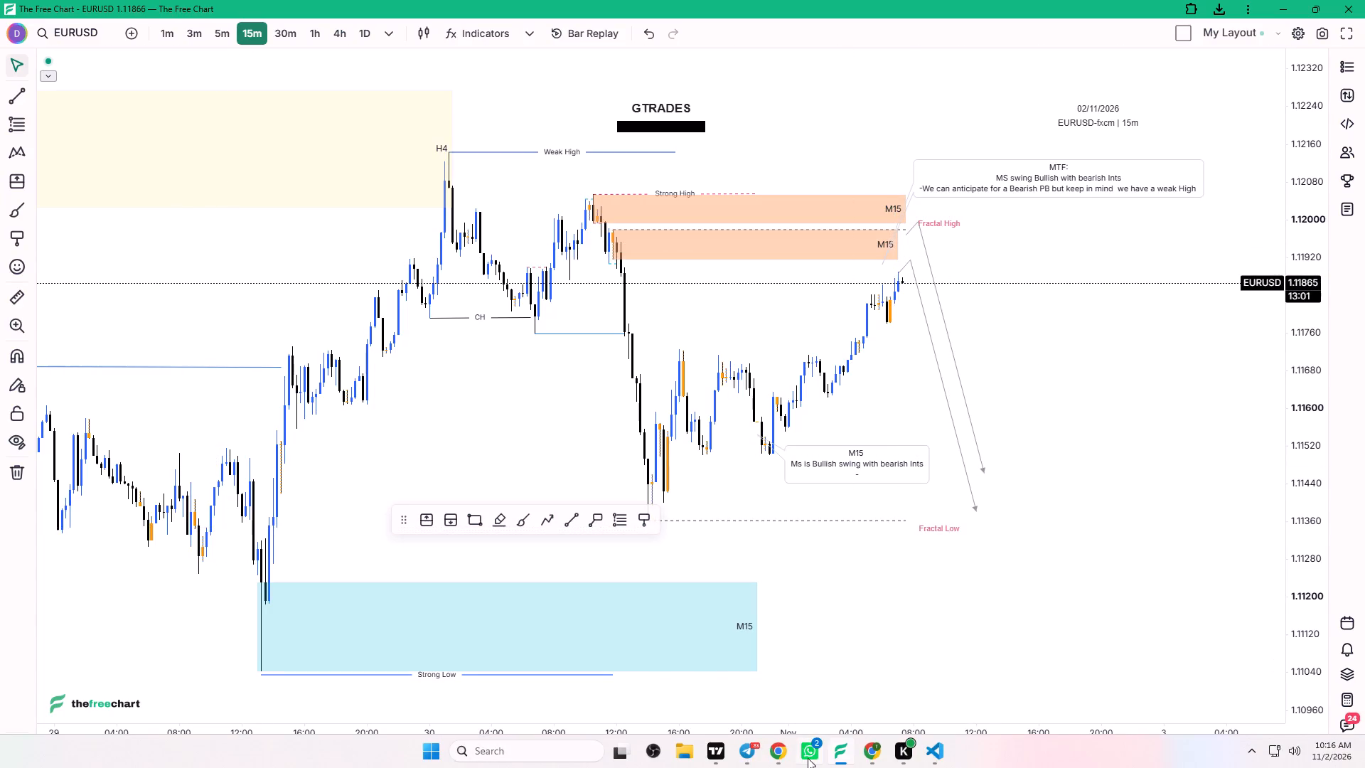
click(719, 756)
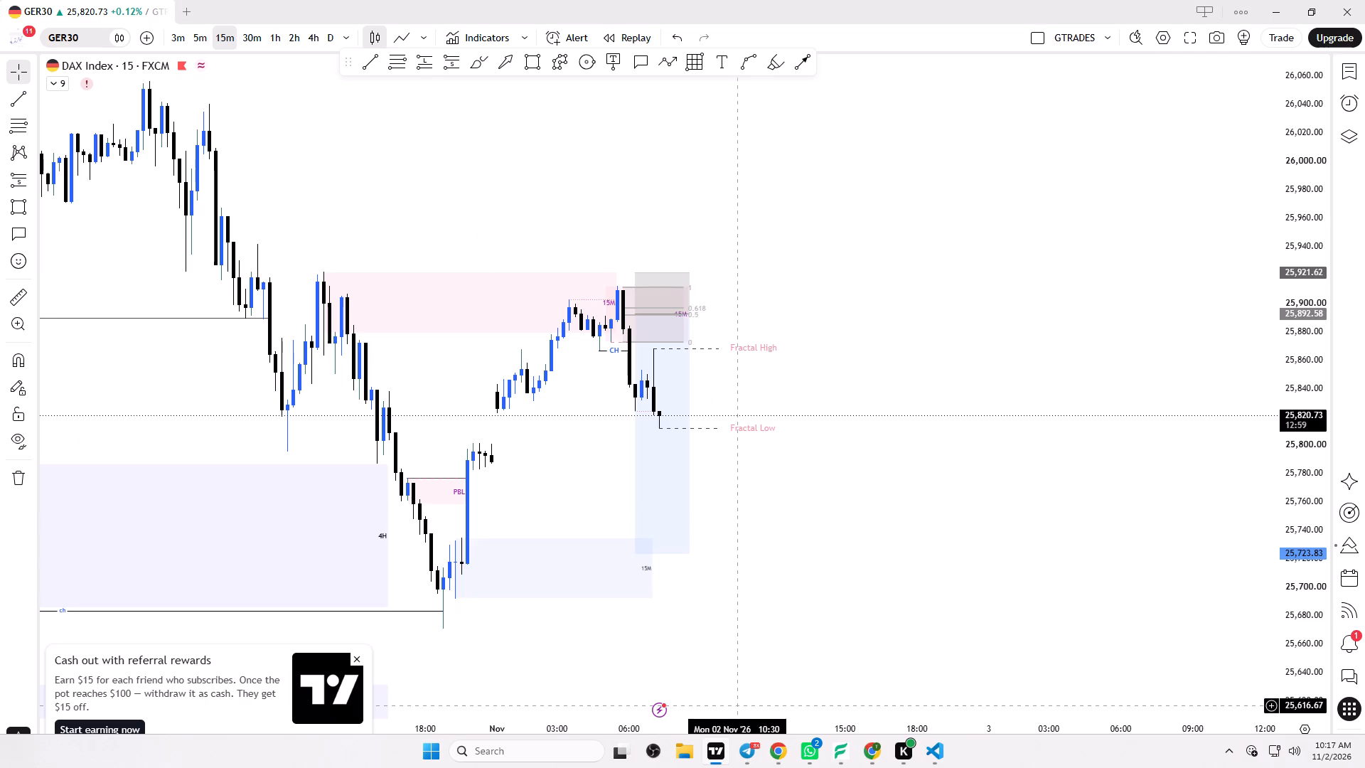
click(794, 498)
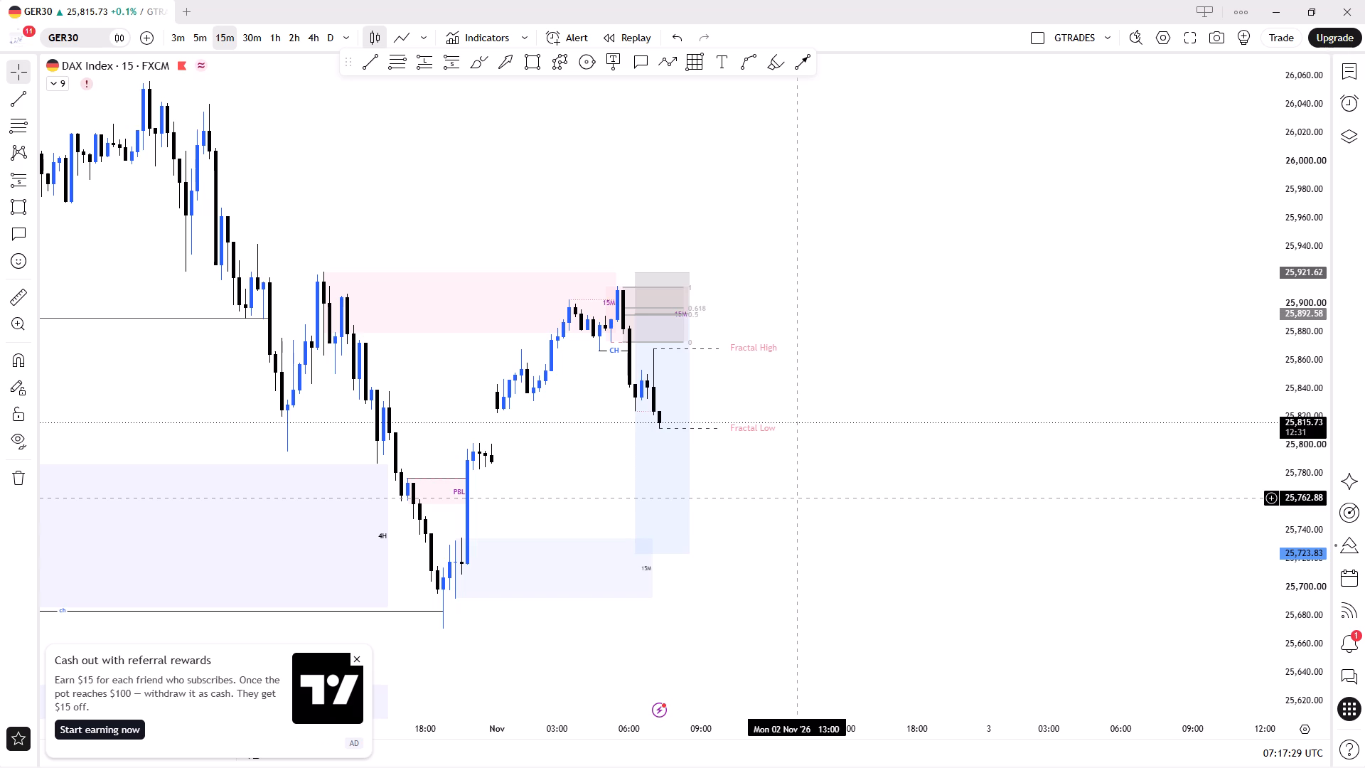
scroll(819, 414, up, 1)
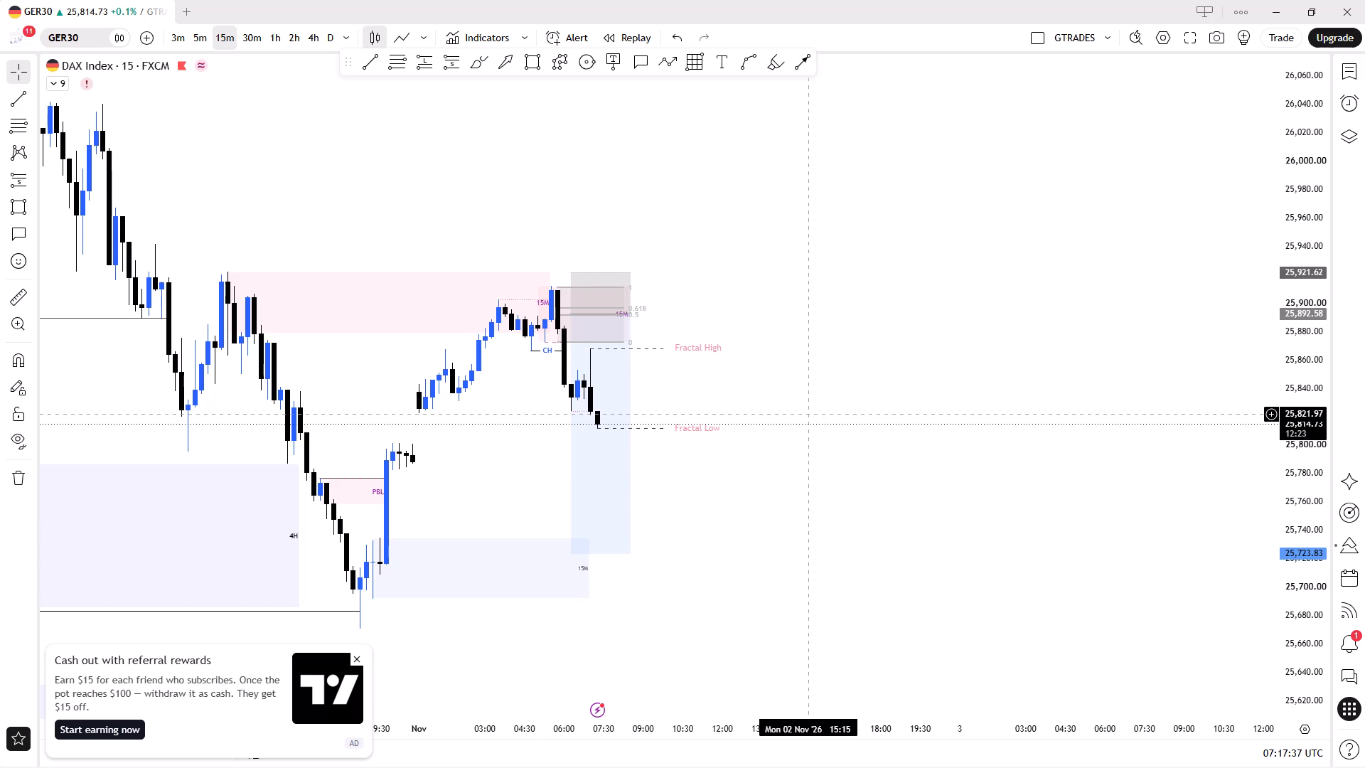
text(aud)
text(ca)
key(d)
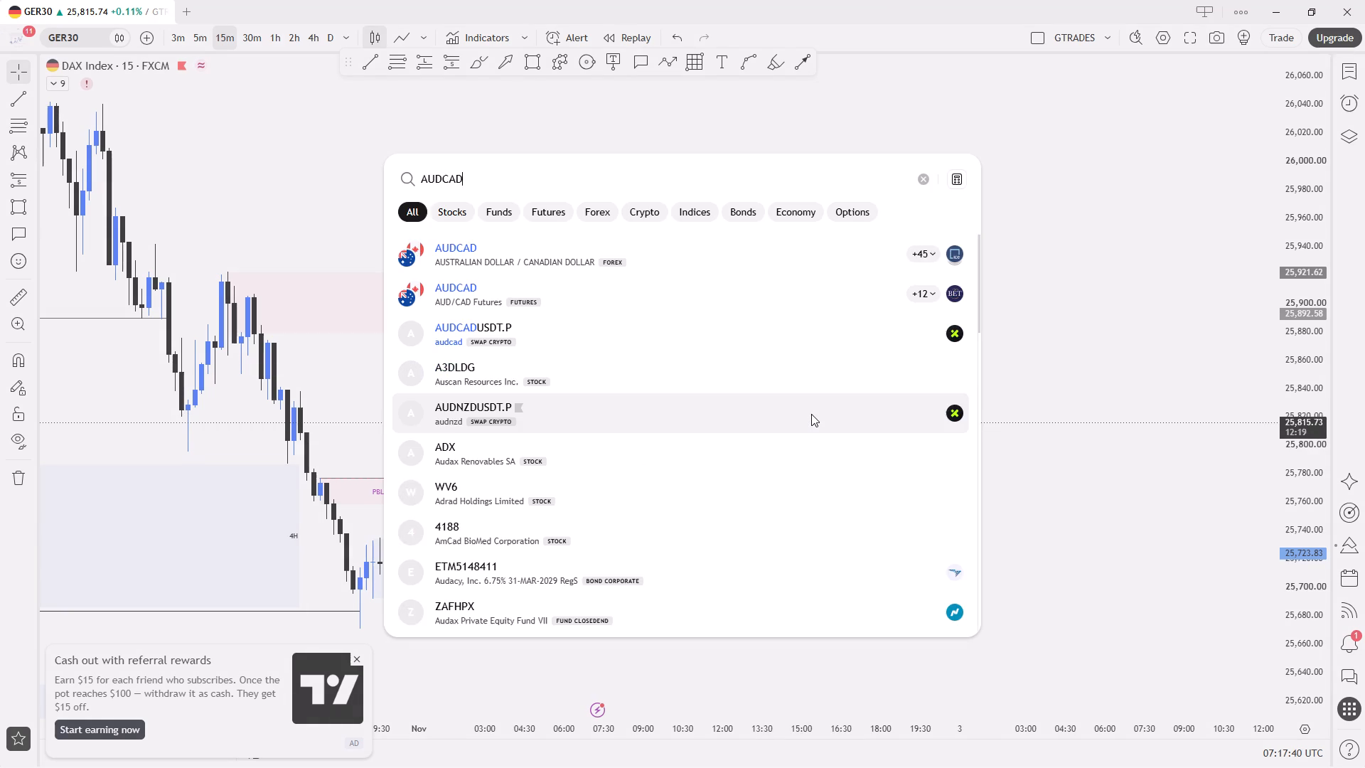
click(914, 261)
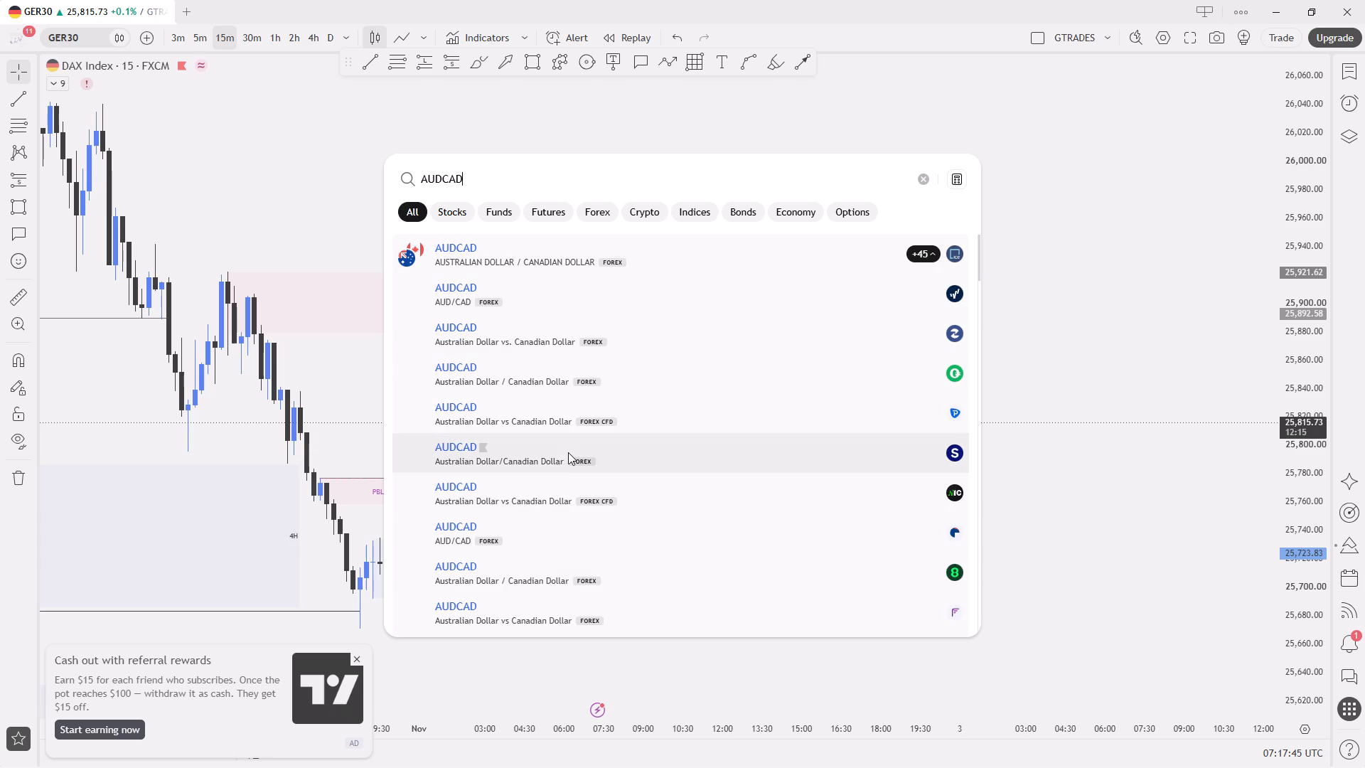
click(677, 332)
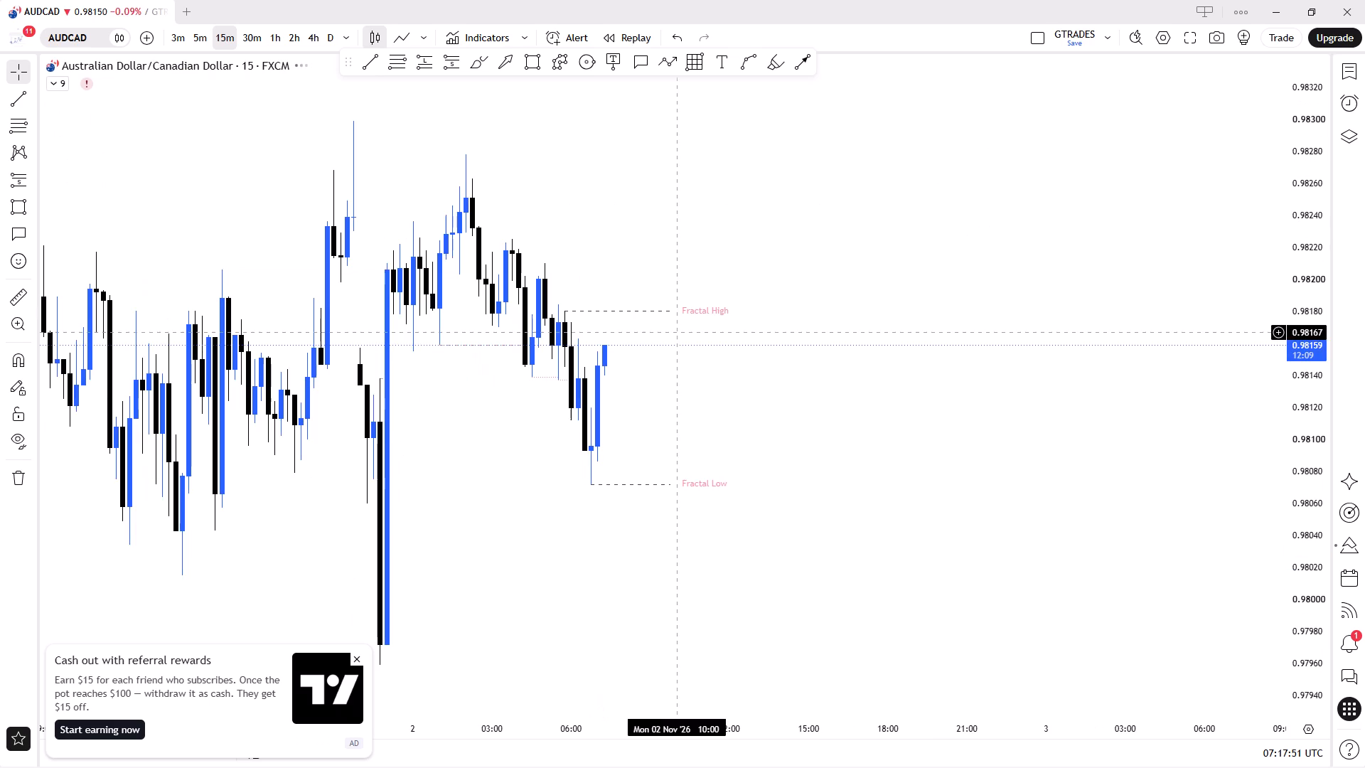
Shorten the WEAK LOW line on the 15-minute AUDCAD chart so it ends near the sharp drop that breaks it.
right_click(694, 350)
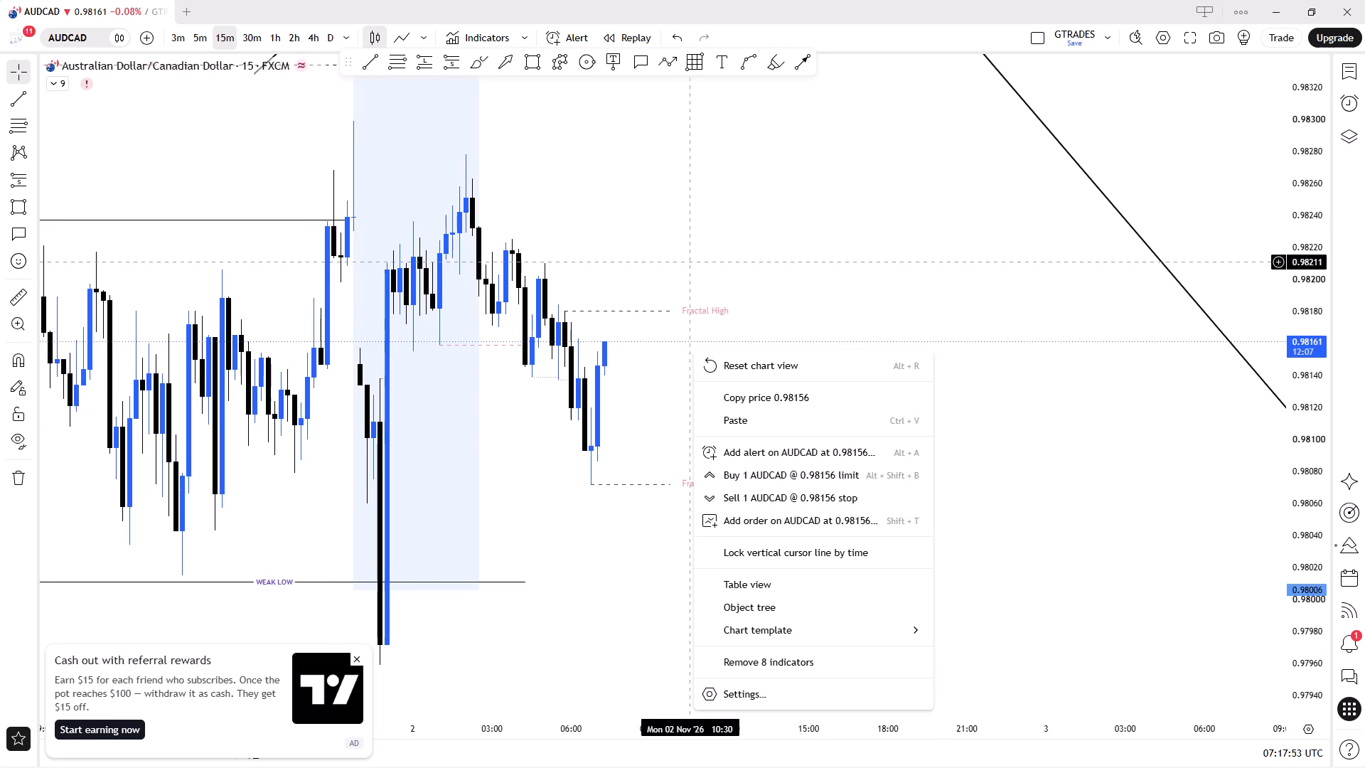
click(690, 247)
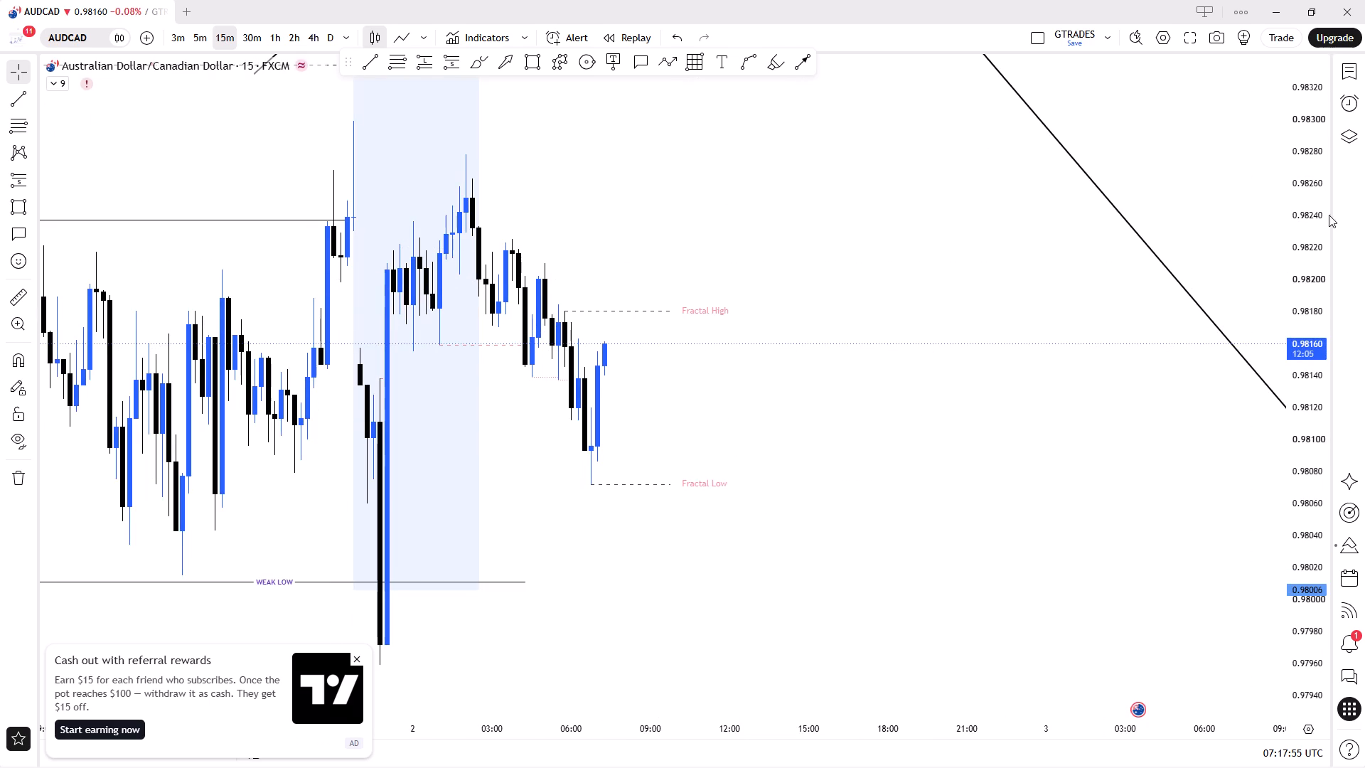
drag(1321, 217, 1171, 551)
ctrl+scroll(924, 431, down, 5)
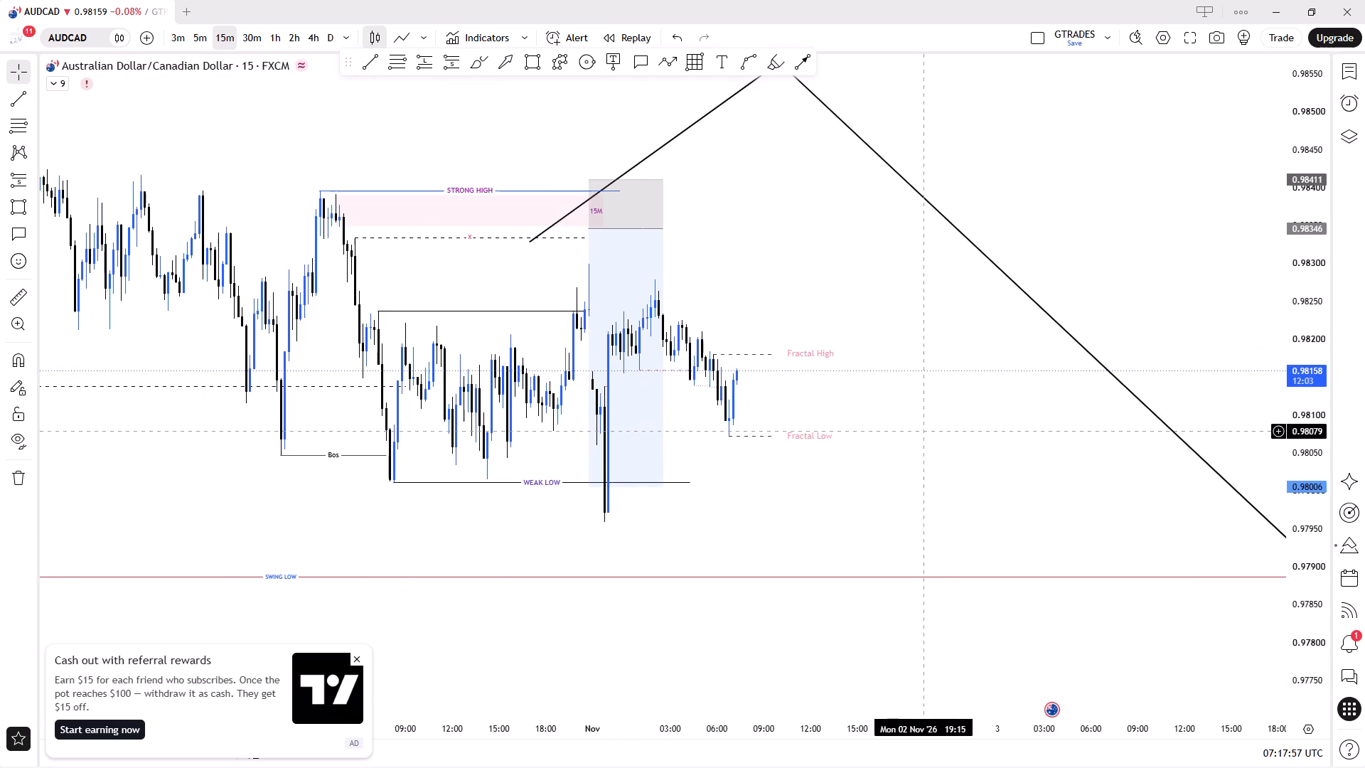
drag(833, 268, 921, 318)
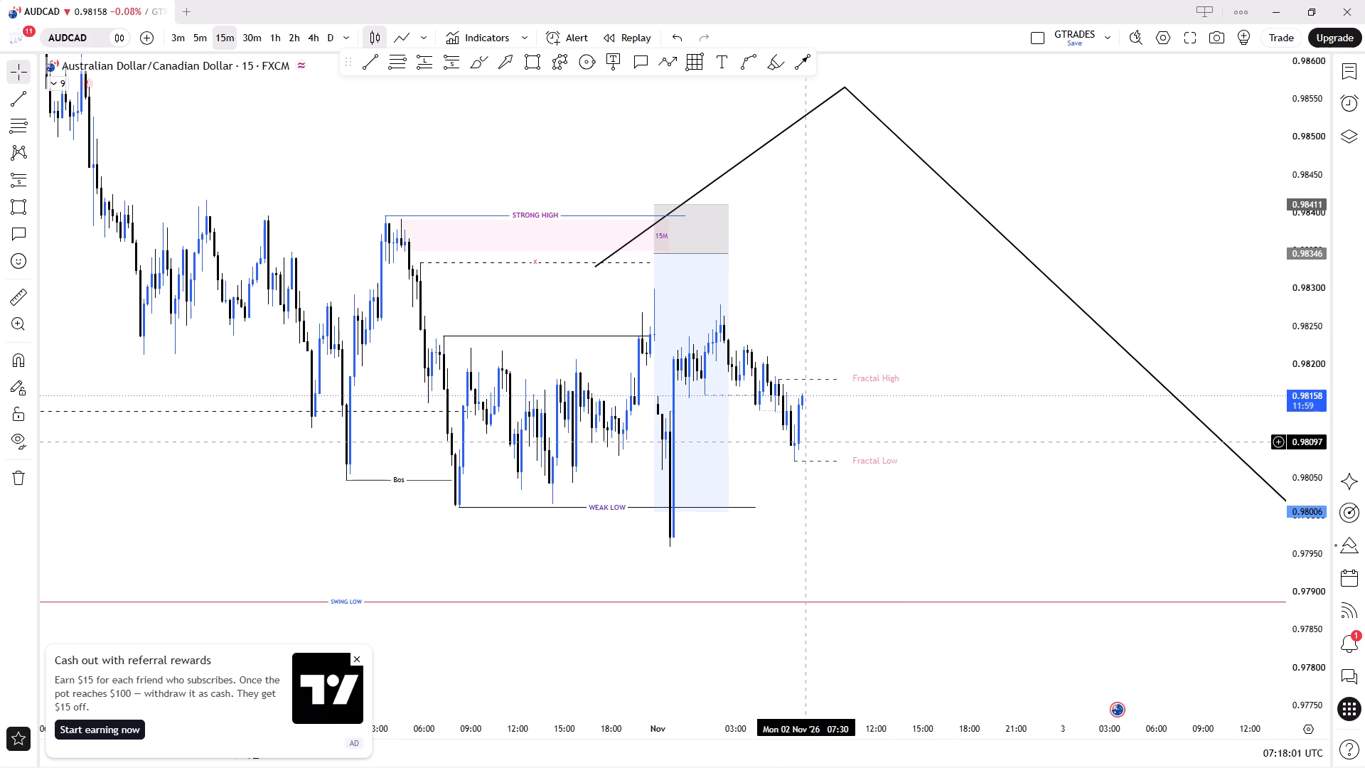
drag(754, 510, 669, 511)
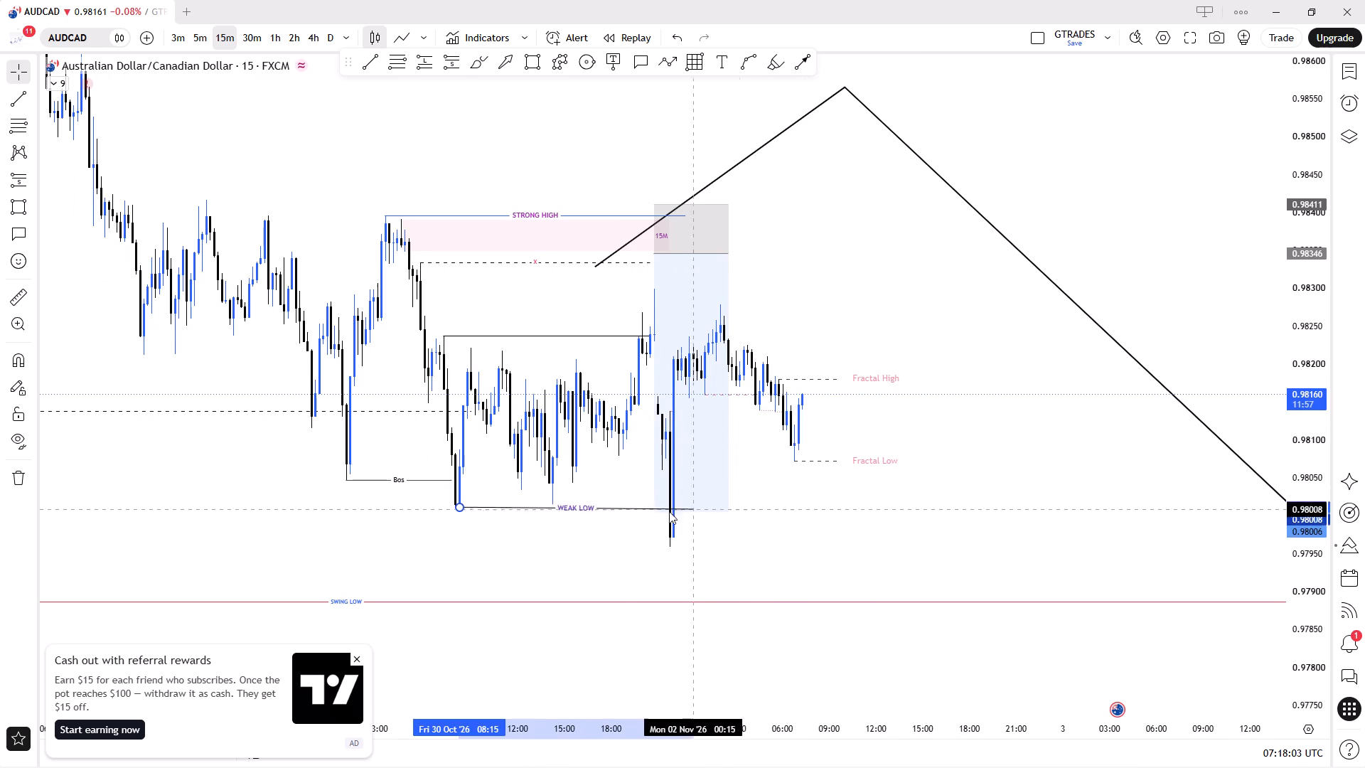
drag(669, 511, 661, 511)
click(792, 546)
Move the STRONG HIGH line down to the wick high at the start of November, at about 0.9830.
ctrl+scroll(793, 548, up, 2)
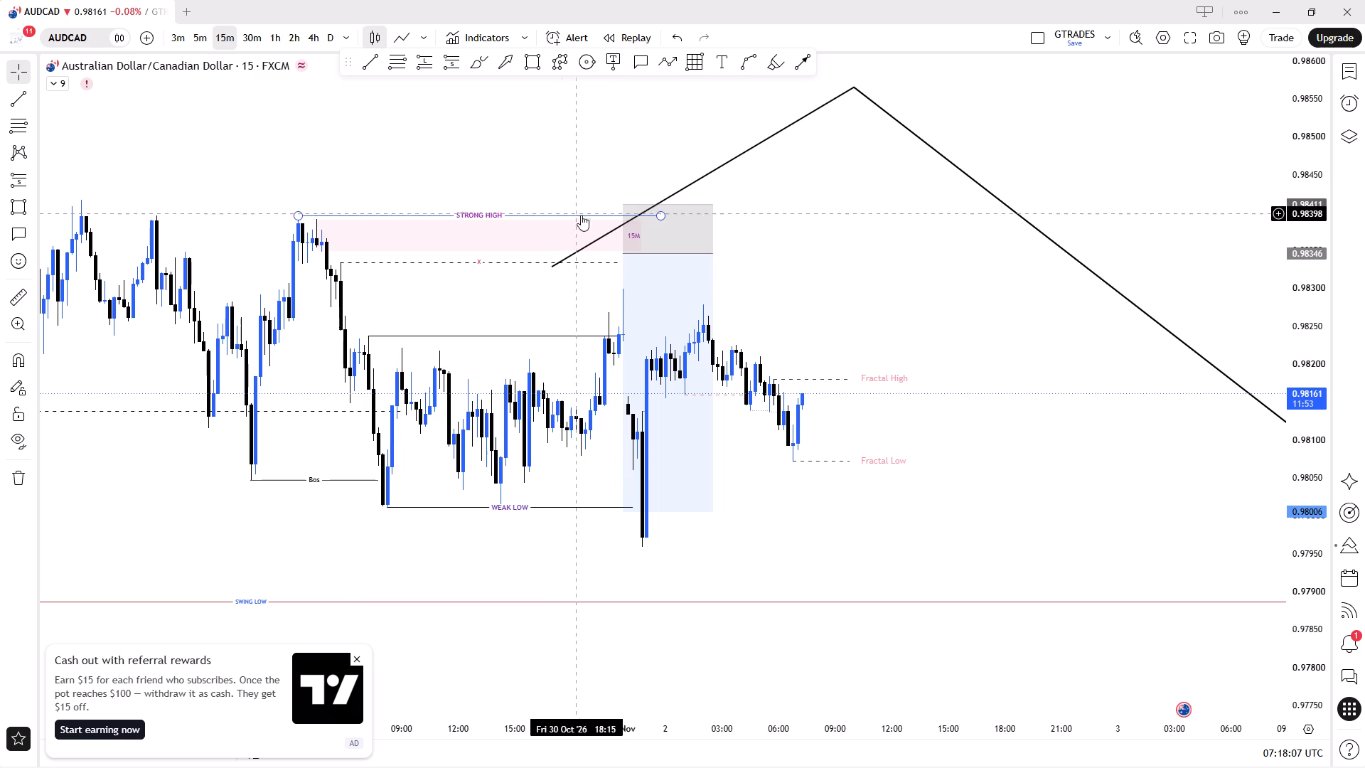
ctrl+scroll(870, 228, down, 9)
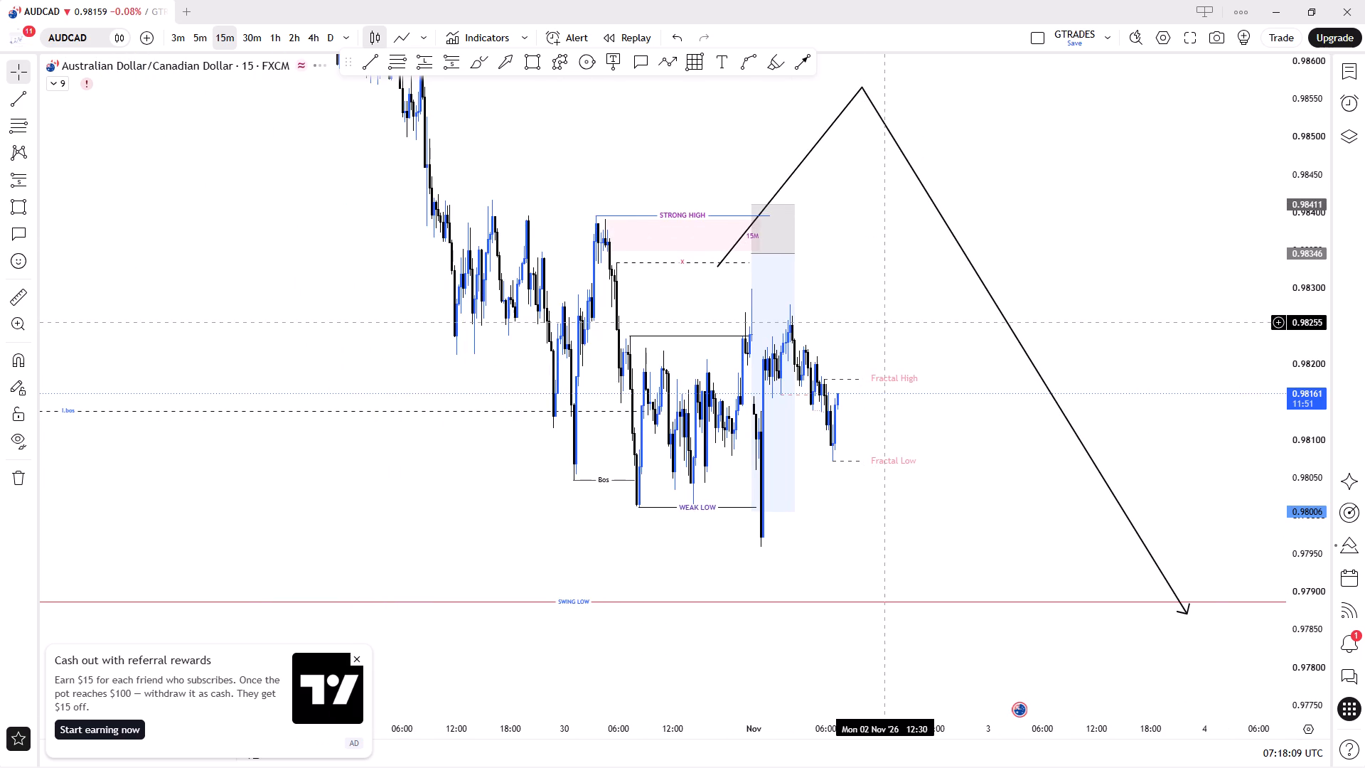
right_click(868, 287)
click(867, 251)
ctrl+scroll(864, 250, up, 3)
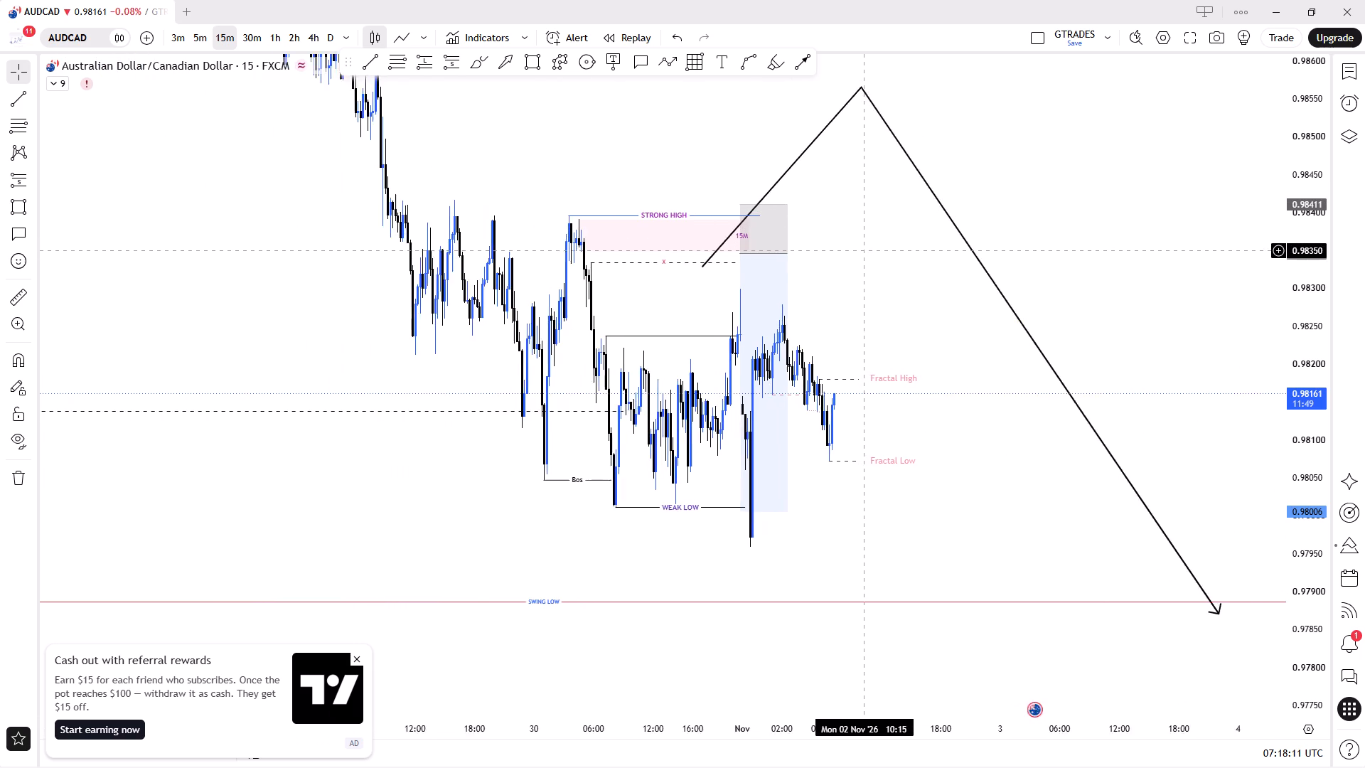
drag(867, 267, 771, 329)
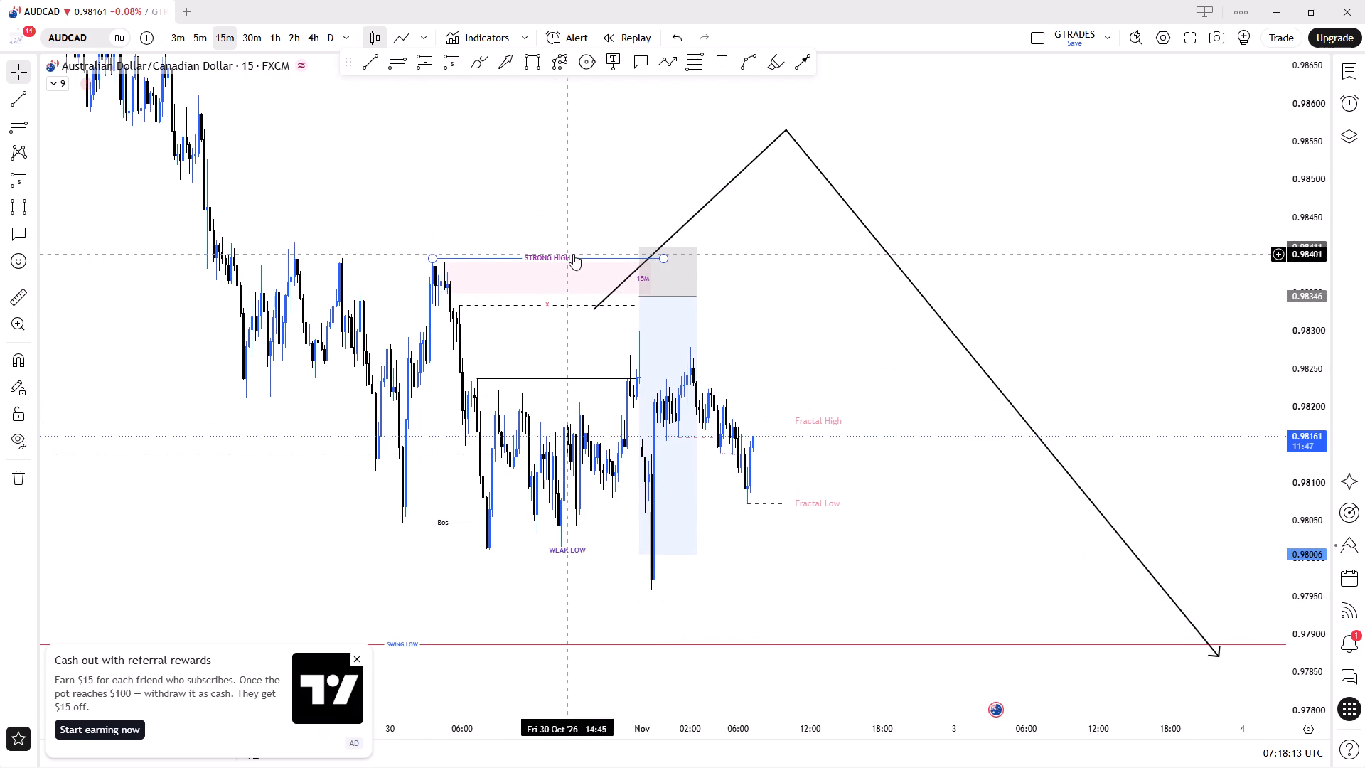
drag(579, 254, 589, 257)
click(589, 257)
ctrl+drag(601, 262, 628, 260)
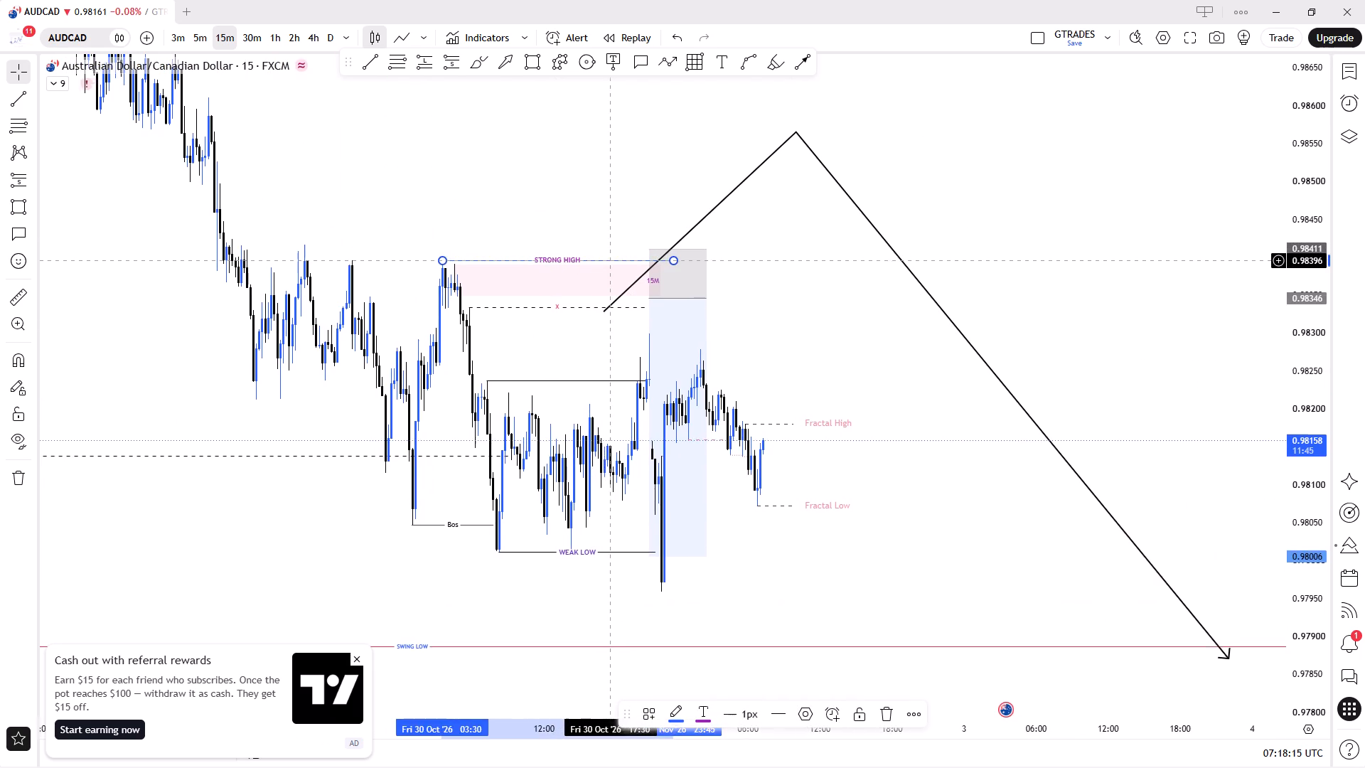
ctrl+drag(628, 260, 573, 270)
drag(604, 270, 663, 278)
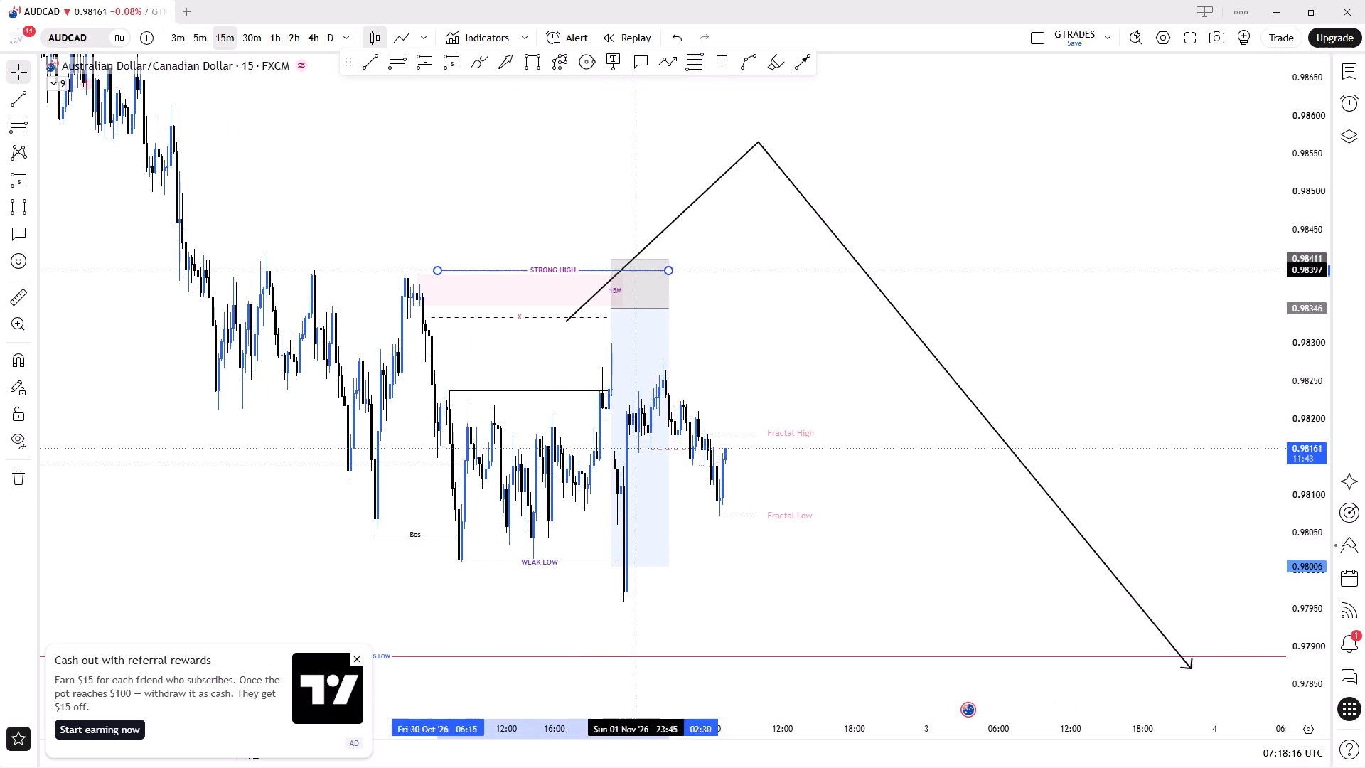
drag(663, 278, 850, 424)
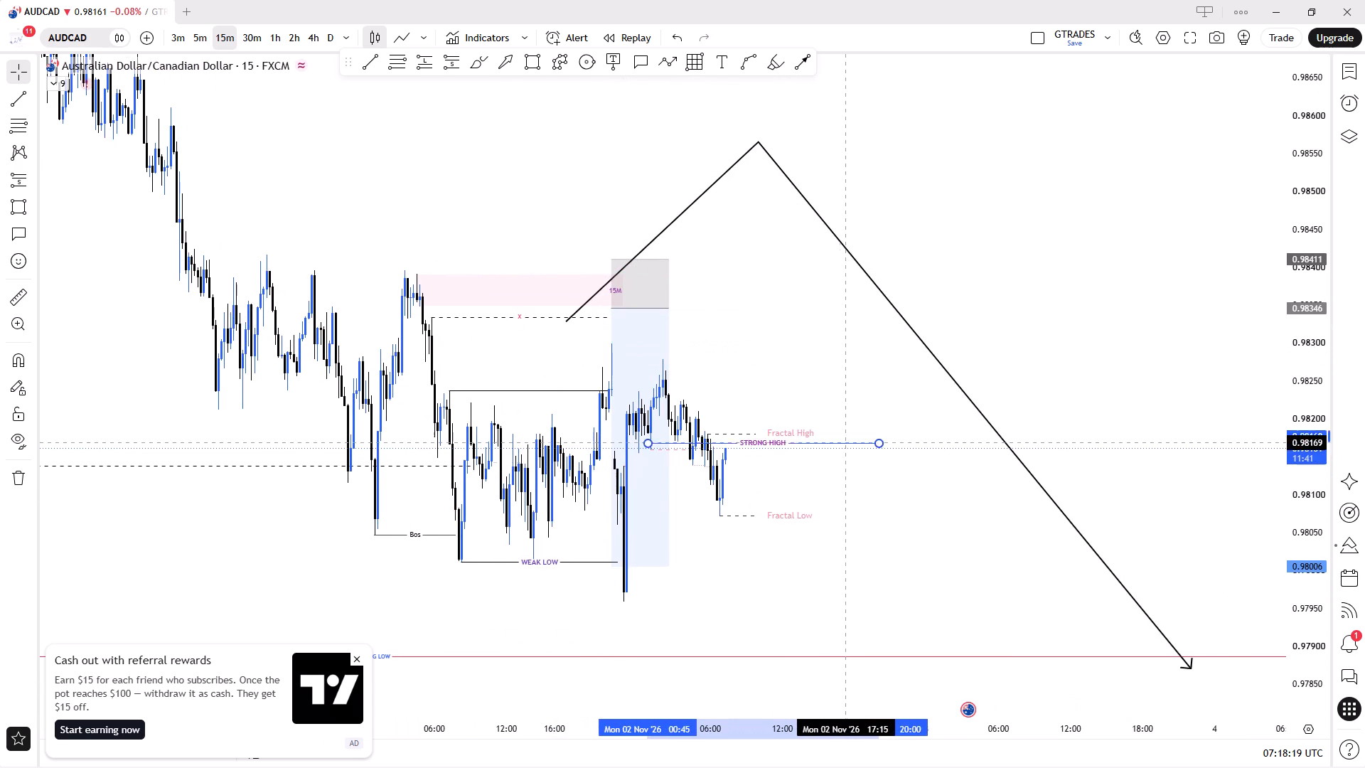
drag(850, 424, 806, 430)
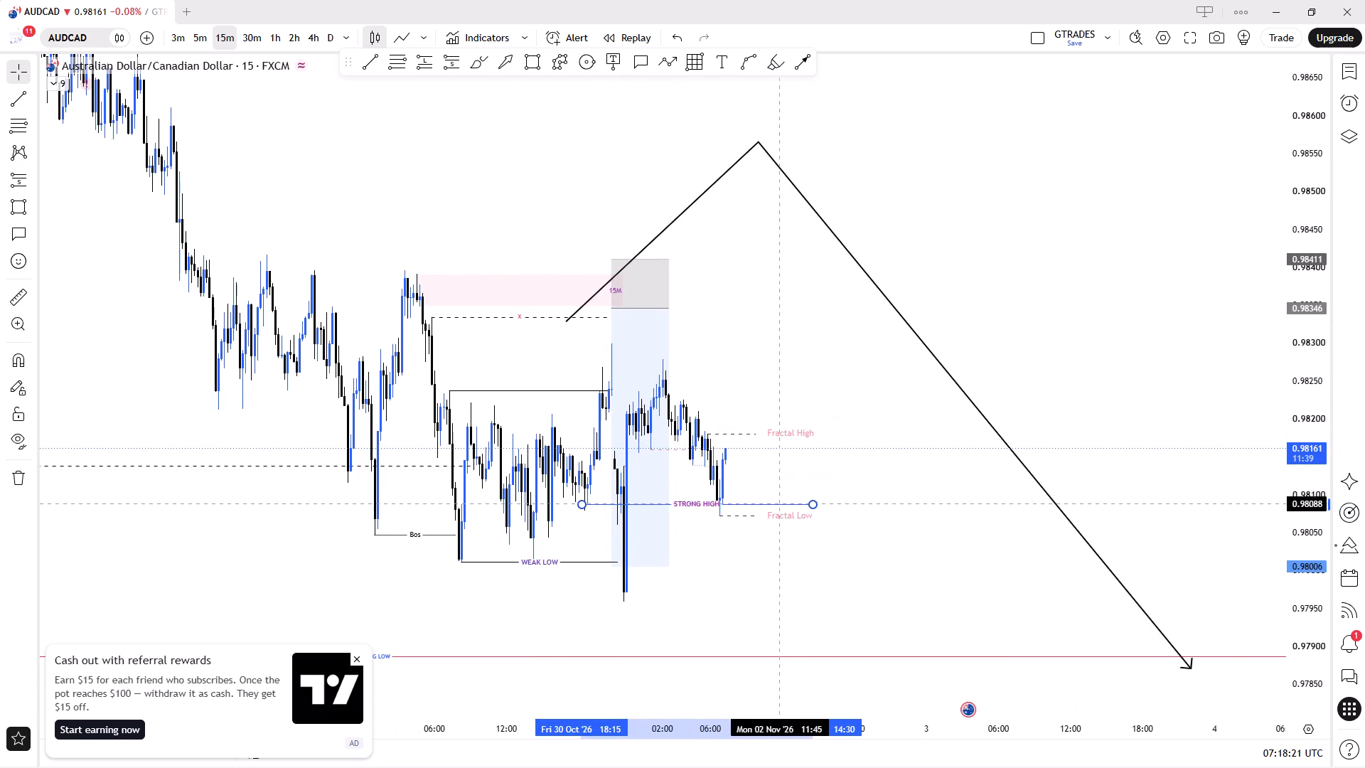
drag(806, 430, 808, 346)
click(821, 428)
Examine AUDCAD on the 4-hour timeframe around the recent swing high, the pink supply zone and the projected path.
ctrl+scroll(813, 440, up, 4)
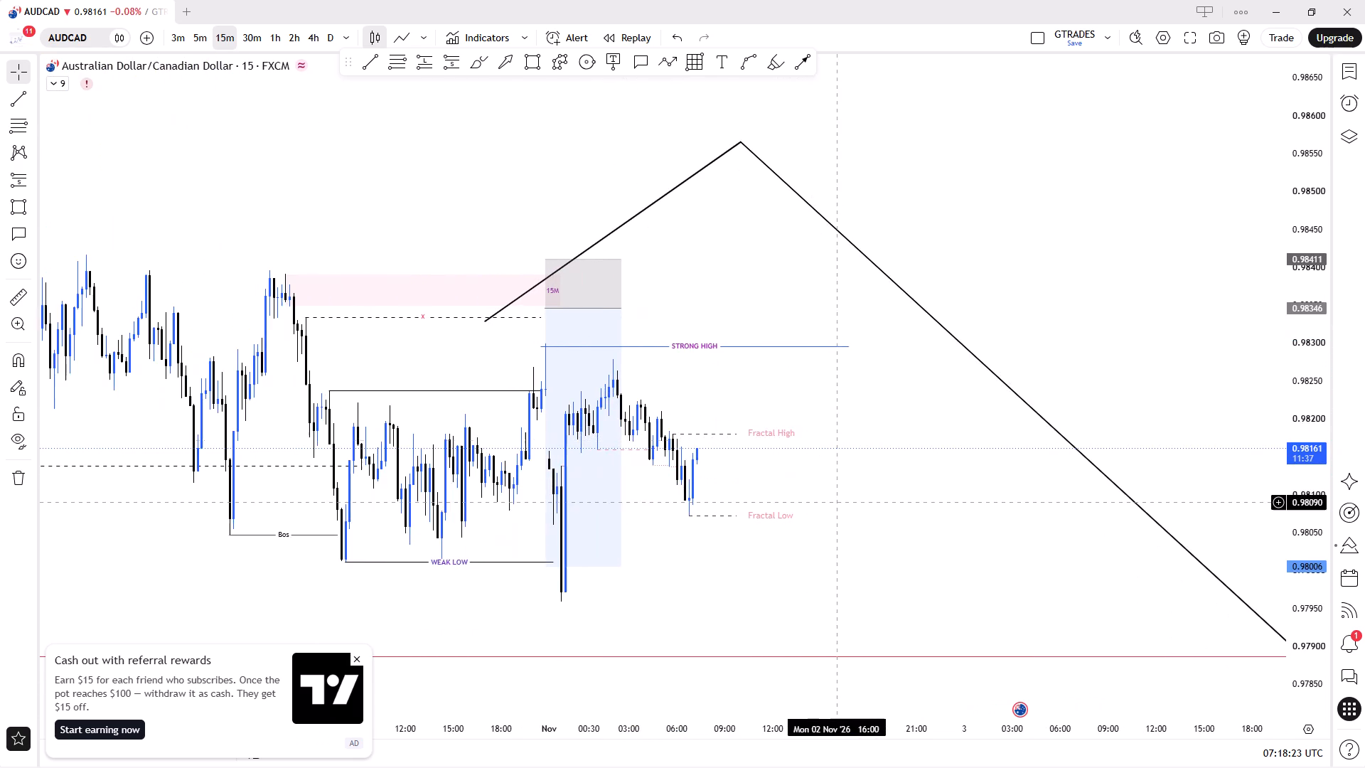
drag(840, 502, 810, 495)
ctrl+scroll(757, 463, up, 1)
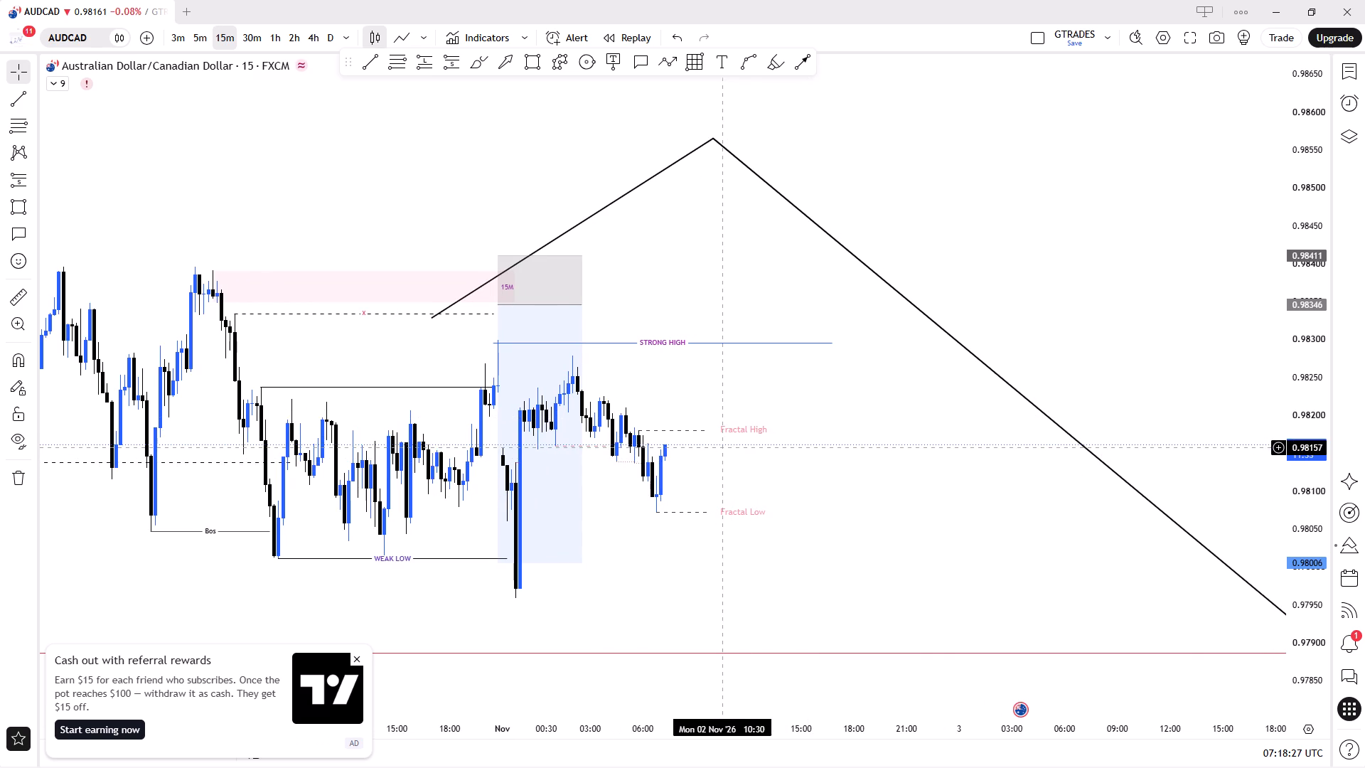
scroll(616, 380, down, 4)
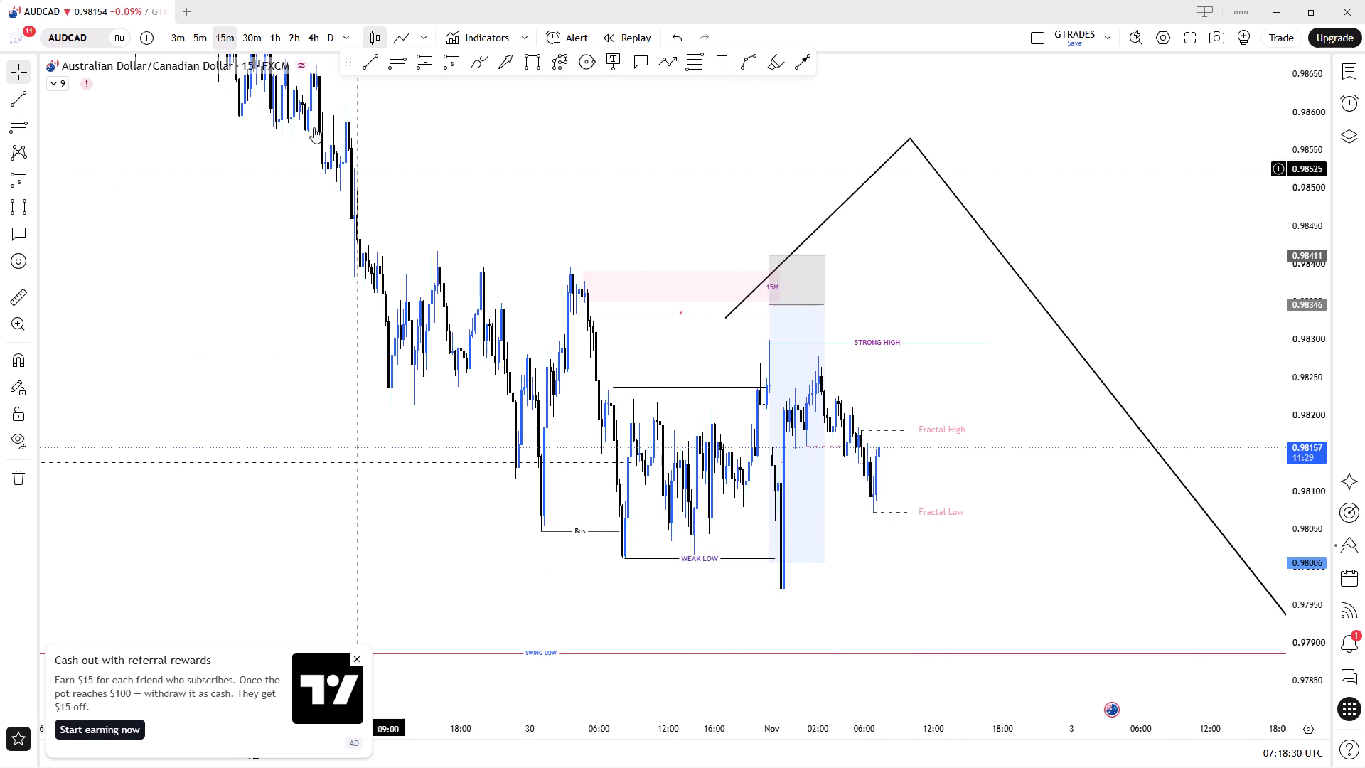
click(306, 41)
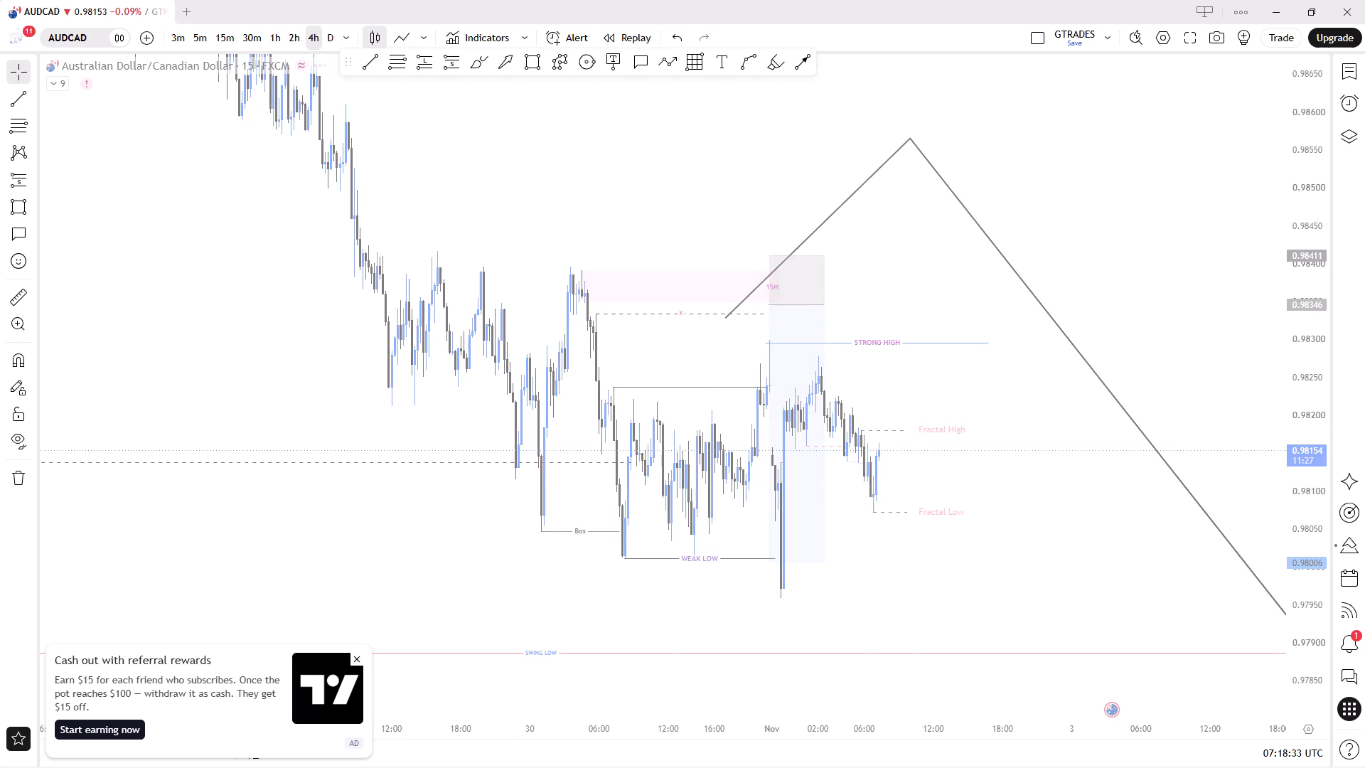
right_click(983, 238)
click(997, 250)
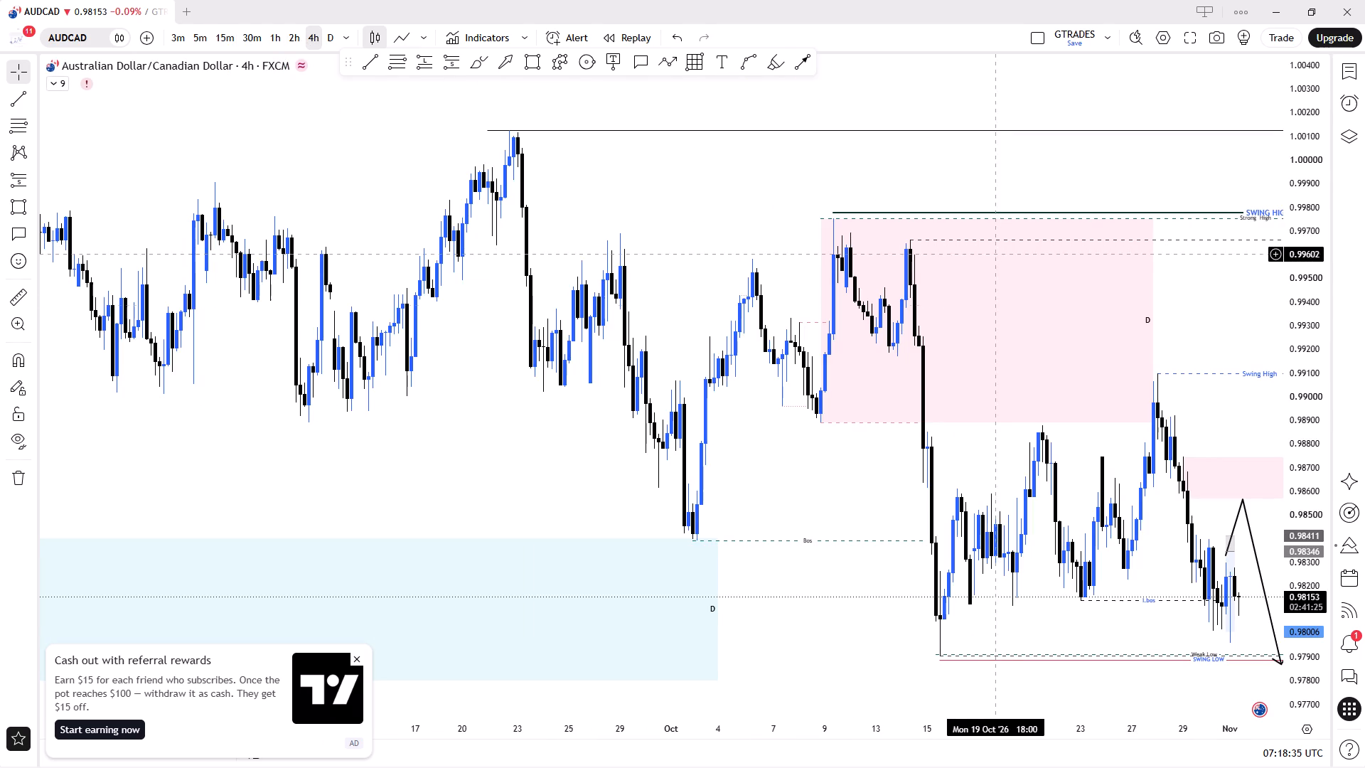
drag(976, 464, 669, 450)
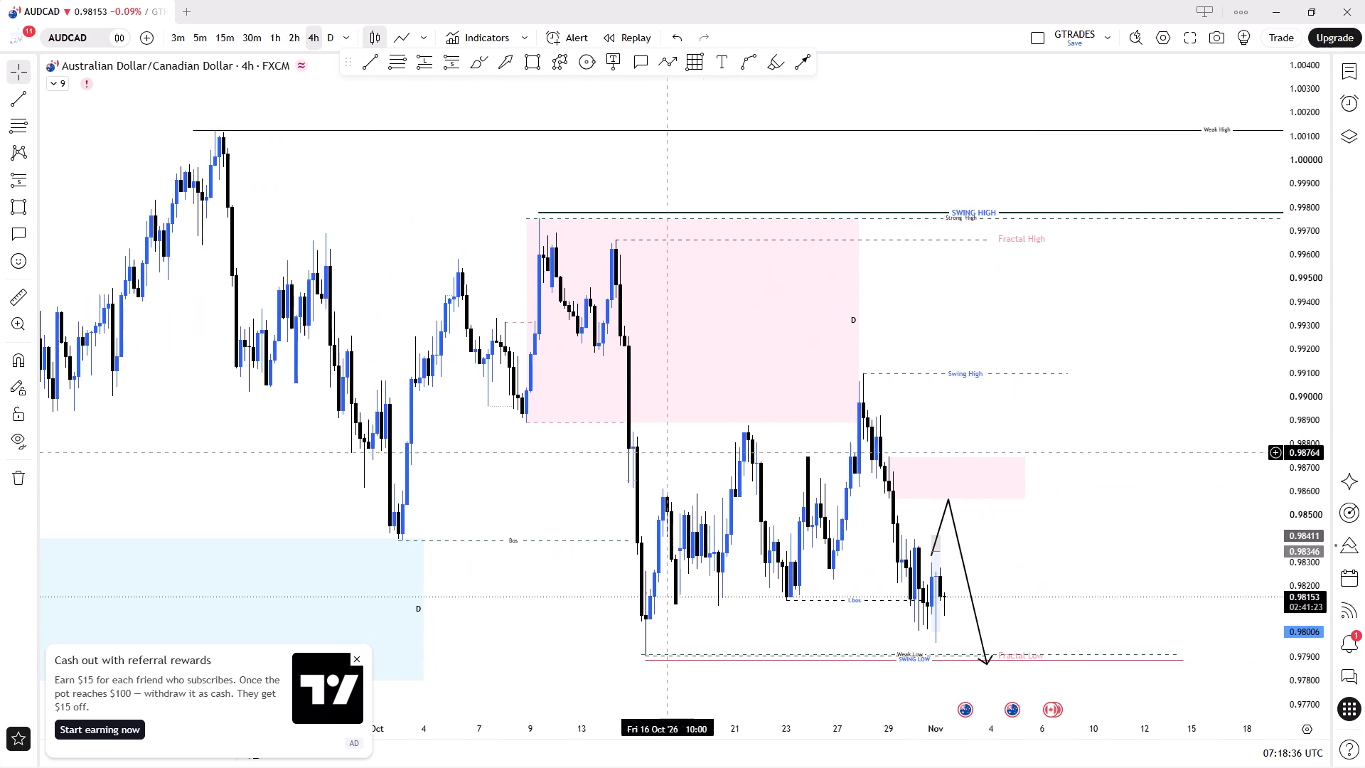
ctrl+scroll(1074, 489, up, 5)
drag(1032, 565, 830, 464)
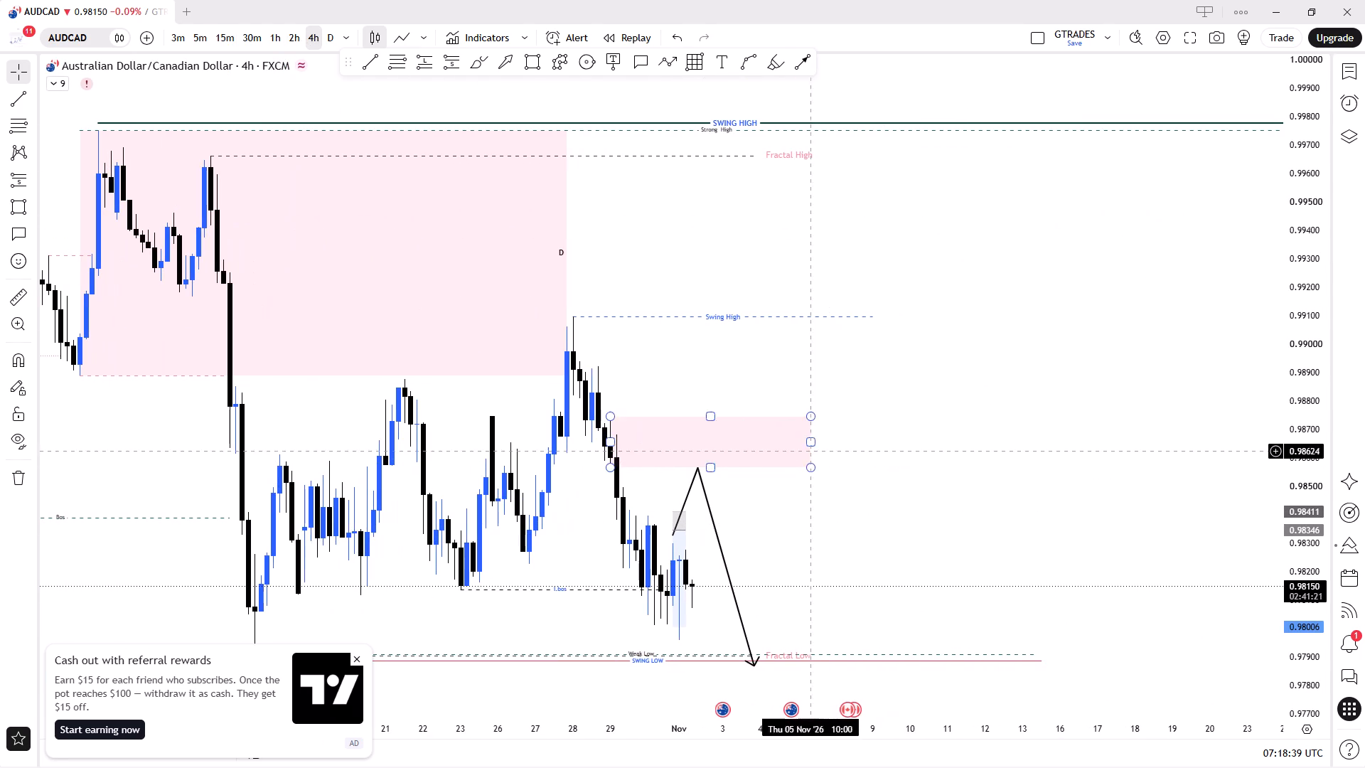
Compare recent AUDCAD price action on the 15-minute, 30-minute and 5-minute timeframes, finishing on the 15-minute chart.
click(232, 38)
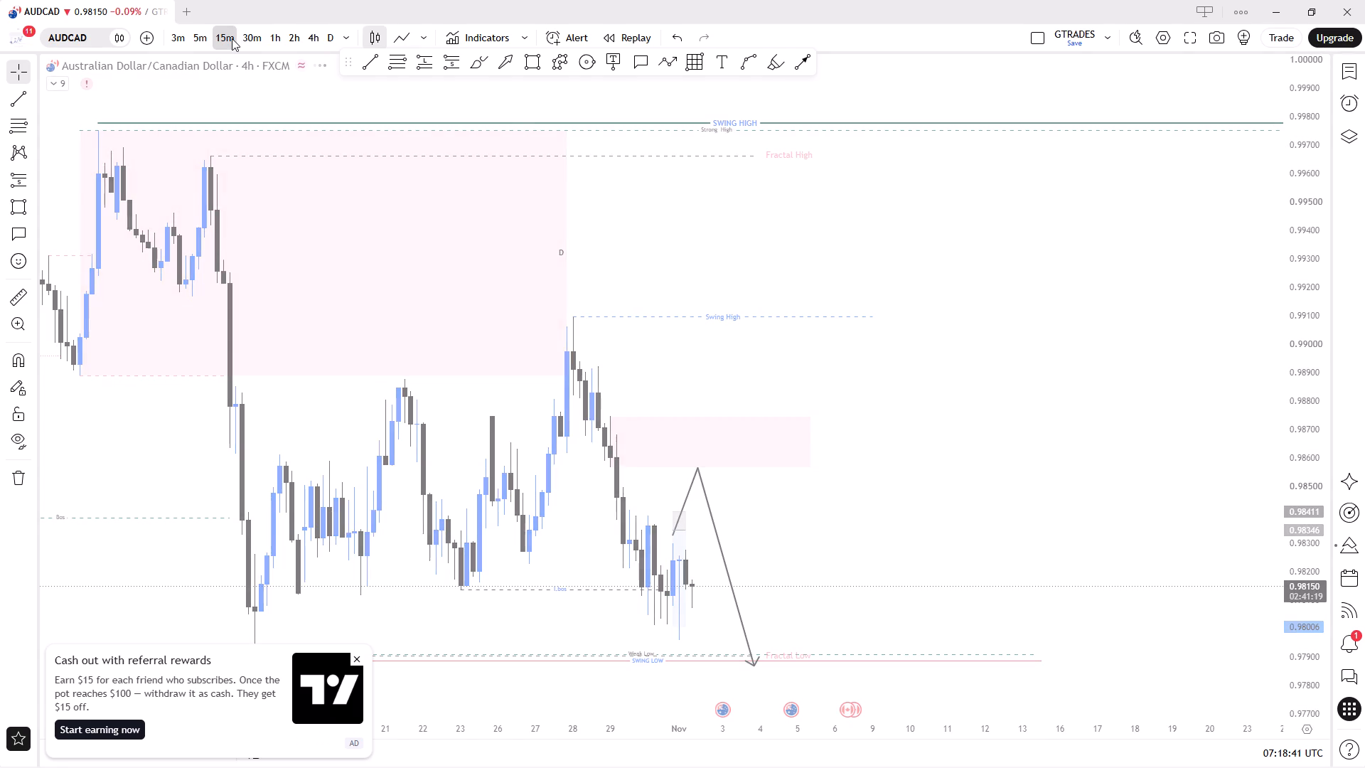
ctrl+scroll(744, 430, up, 4)
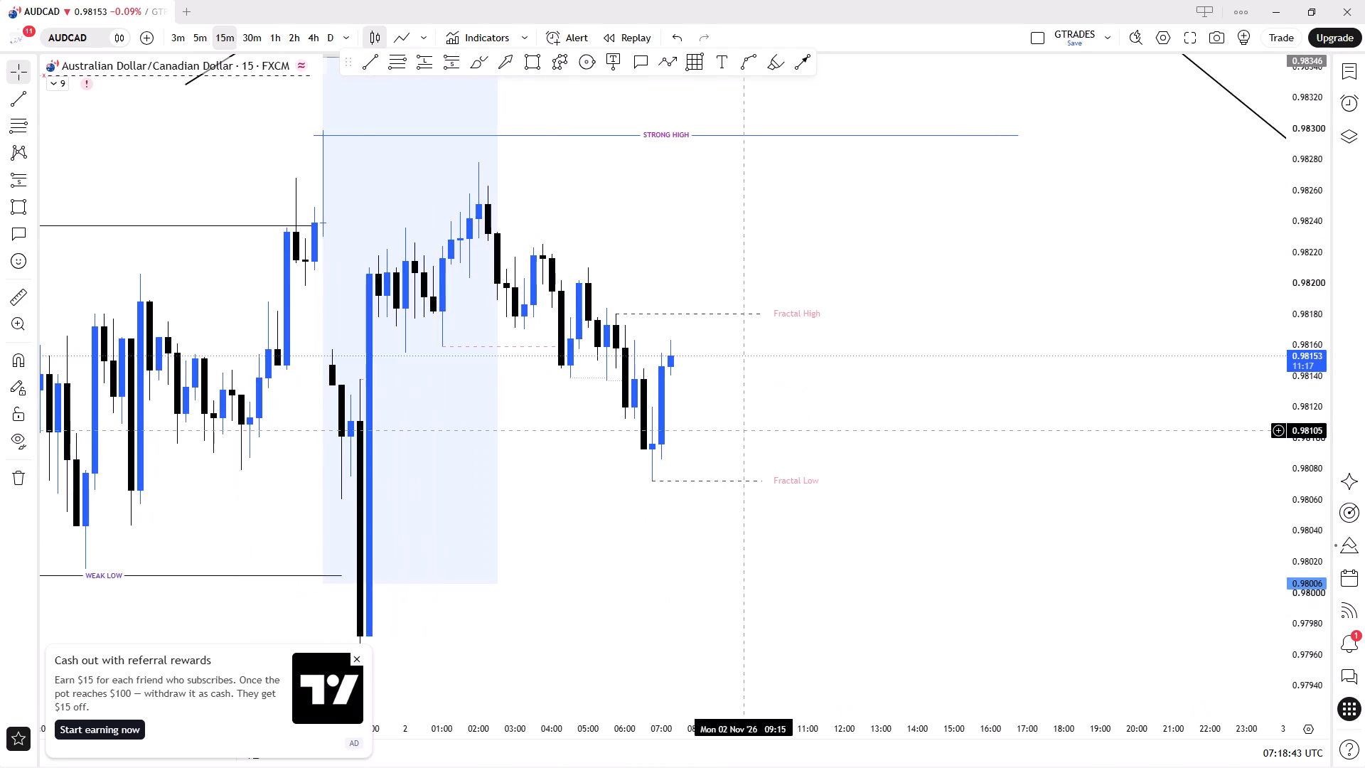
click(259, 45)
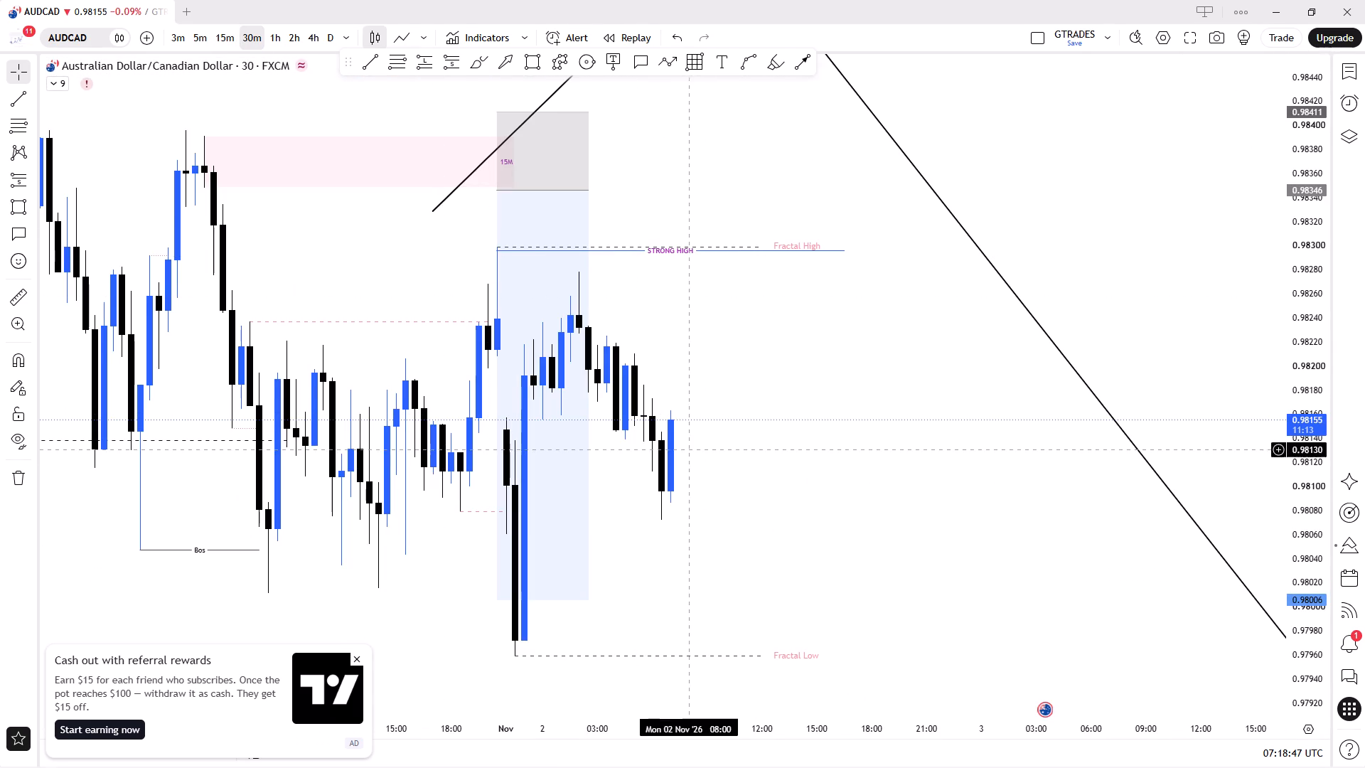
click(206, 43)
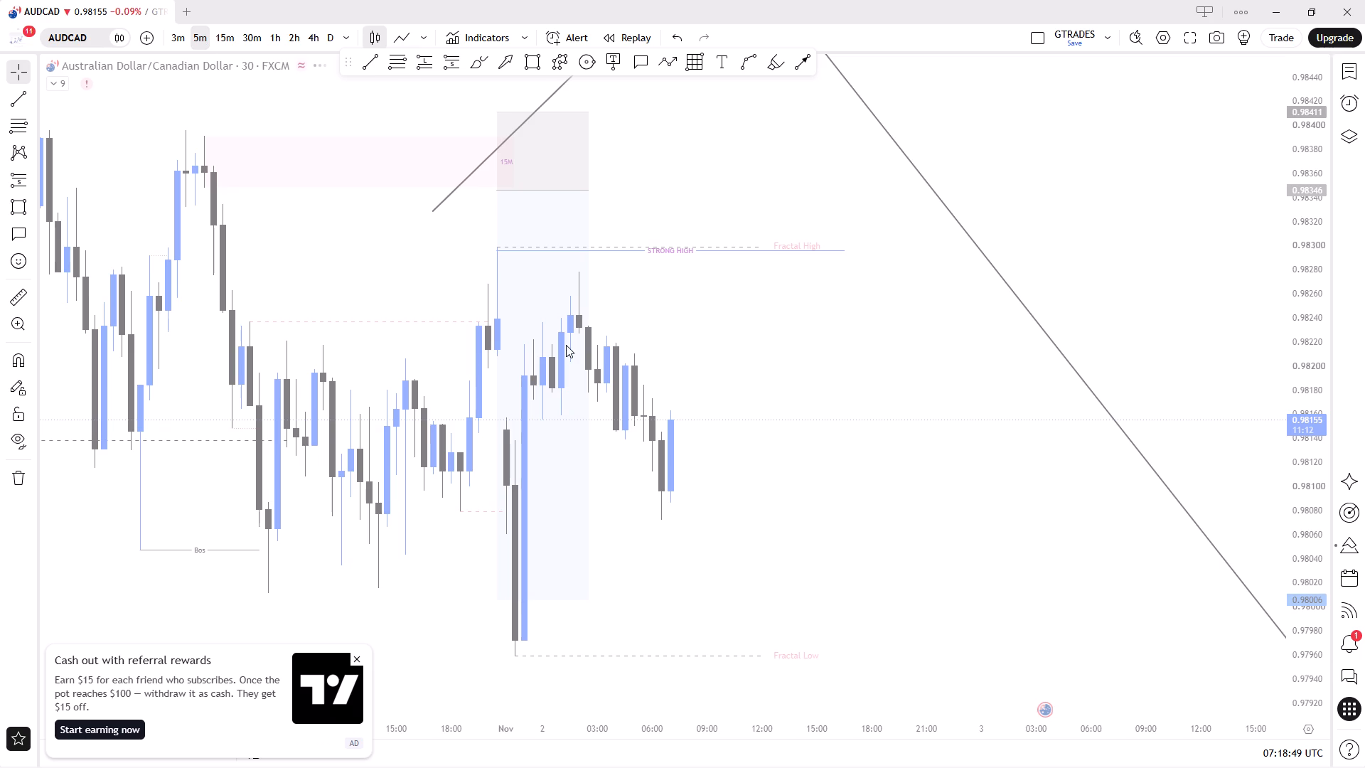
scroll(595, 363, down, 4)
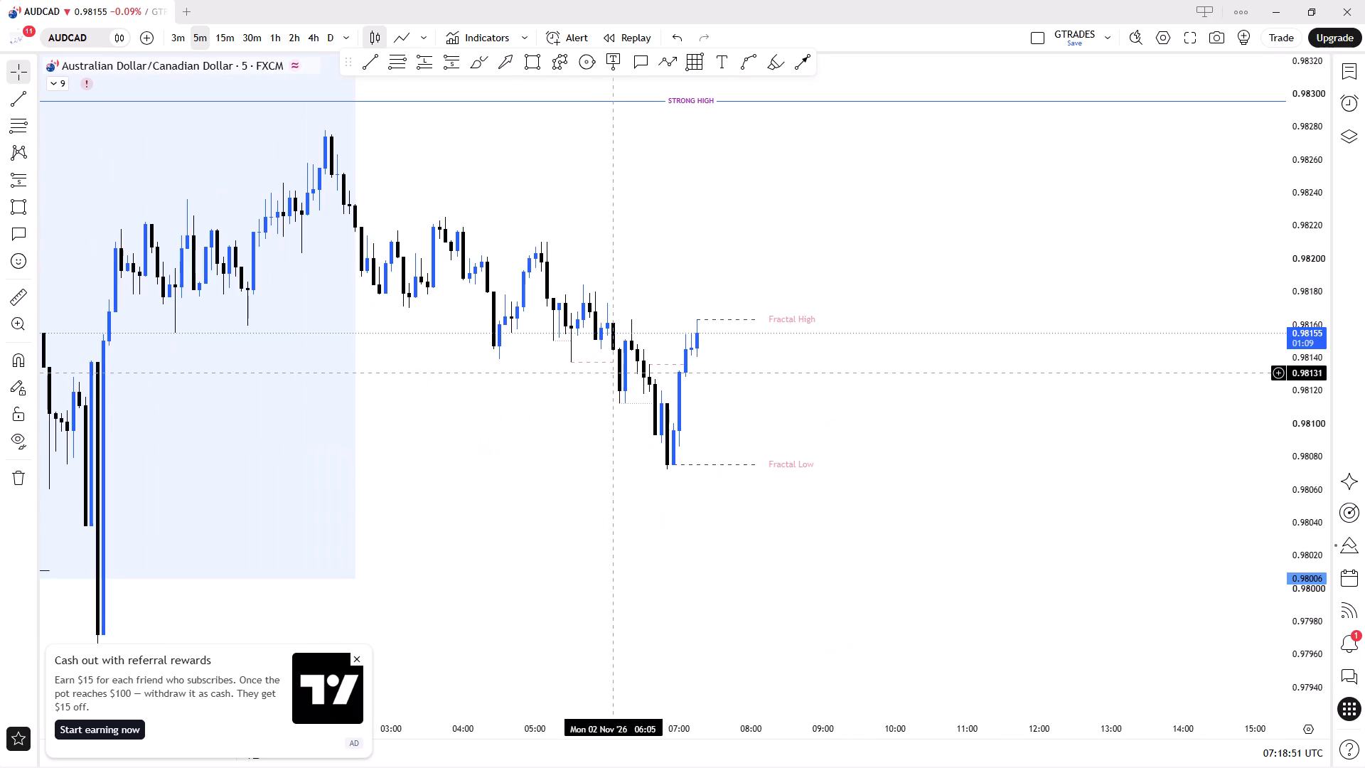
ctrl+scroll(604, 358, up, 4)
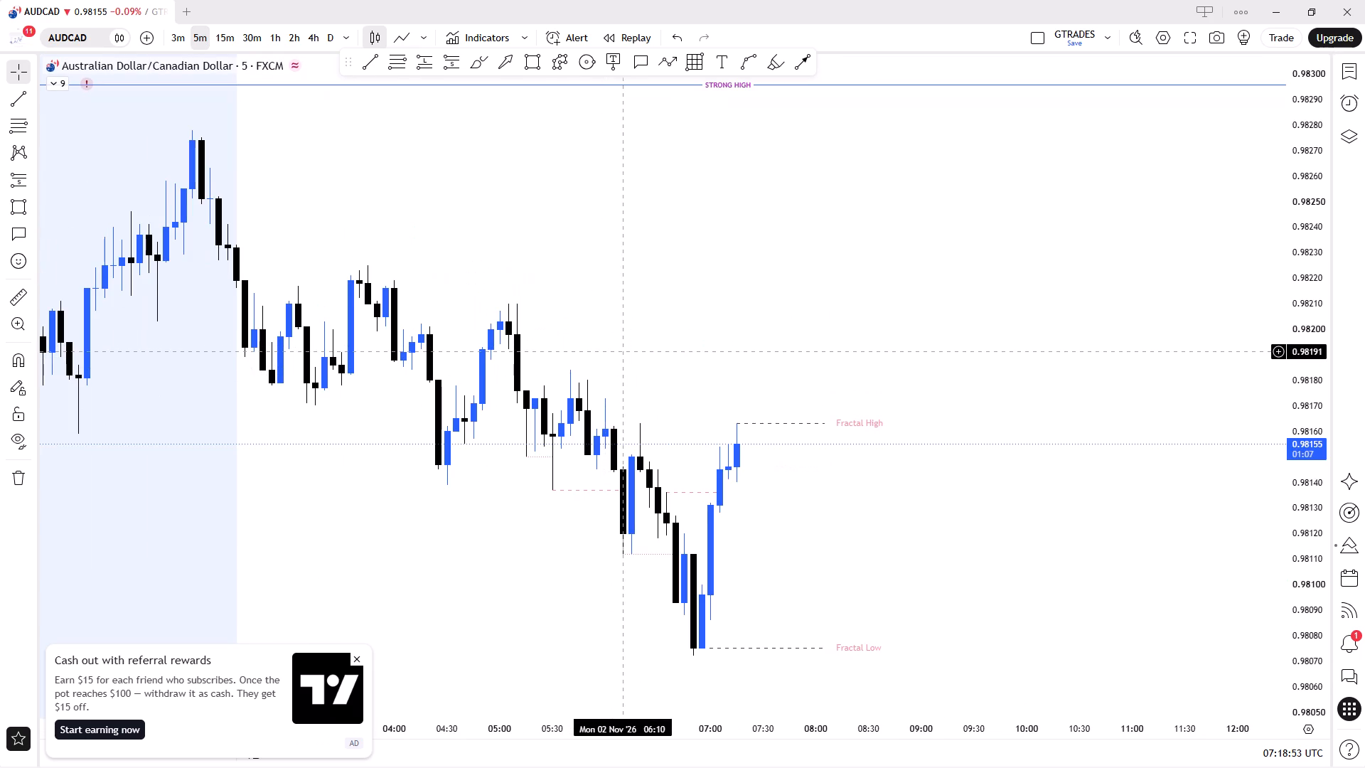
click(223, 49)
ctrl+scroll(722, 341, up, 2)
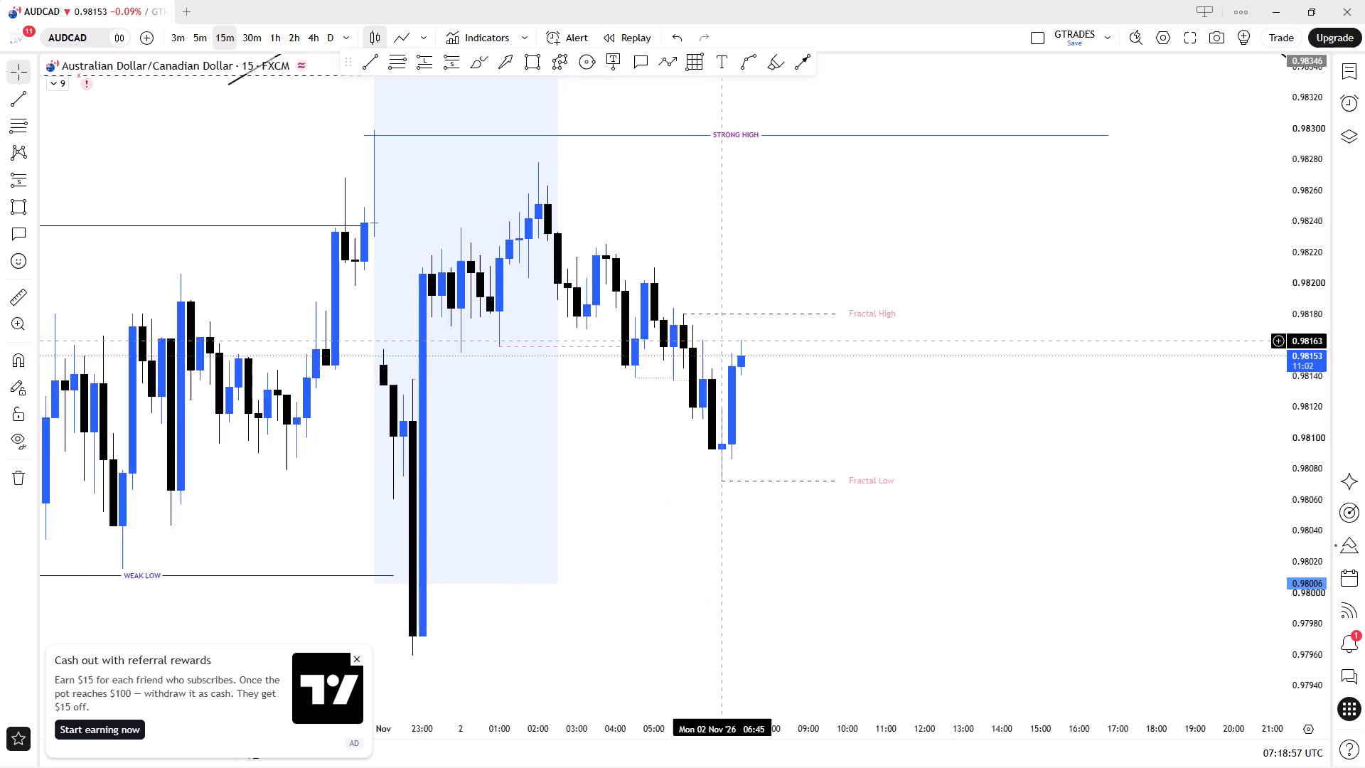
ctrl+scroll(722, 341, up, 2)
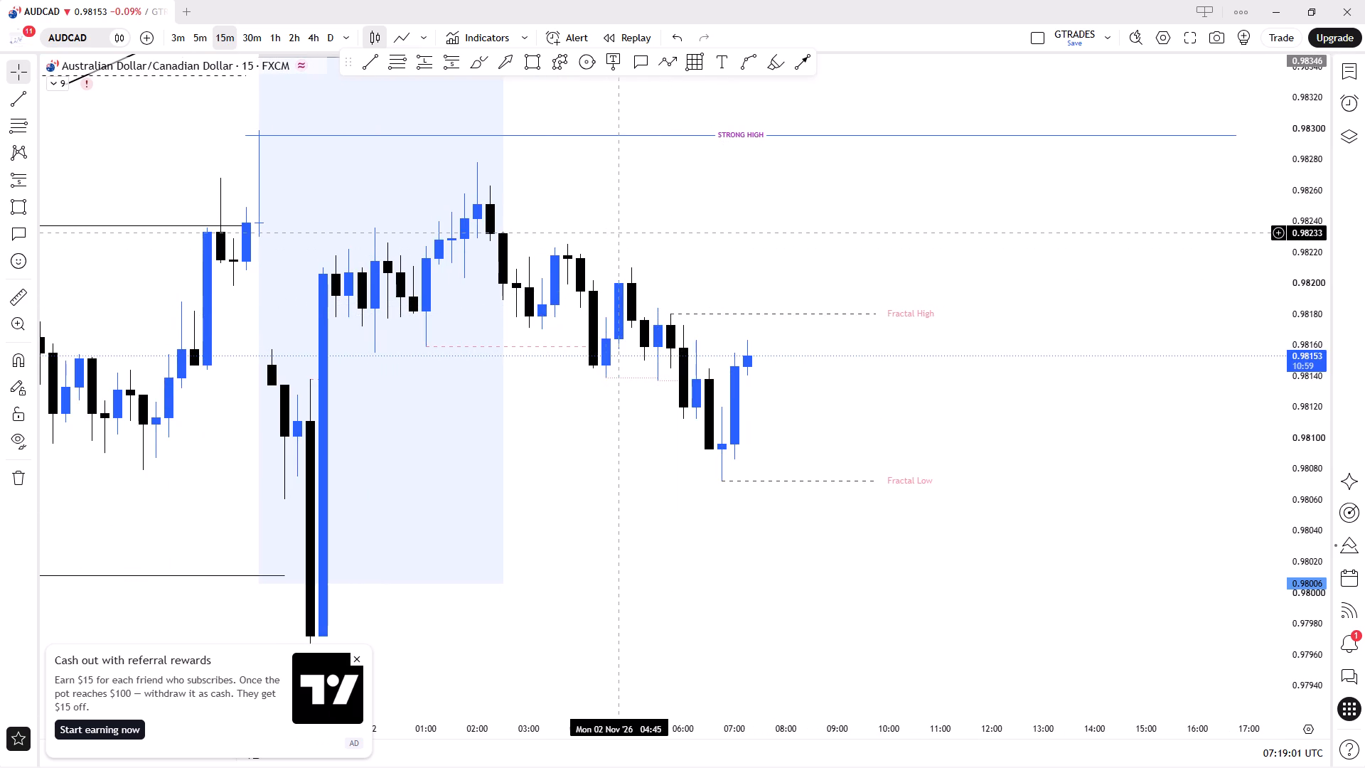
Examine recent AUDCAD price action below the STRONG HIGH line on the 15-minute and 30-minute timeframes.
scroll(614, 233, down, 4)
drag(897, 343, 818, 331)
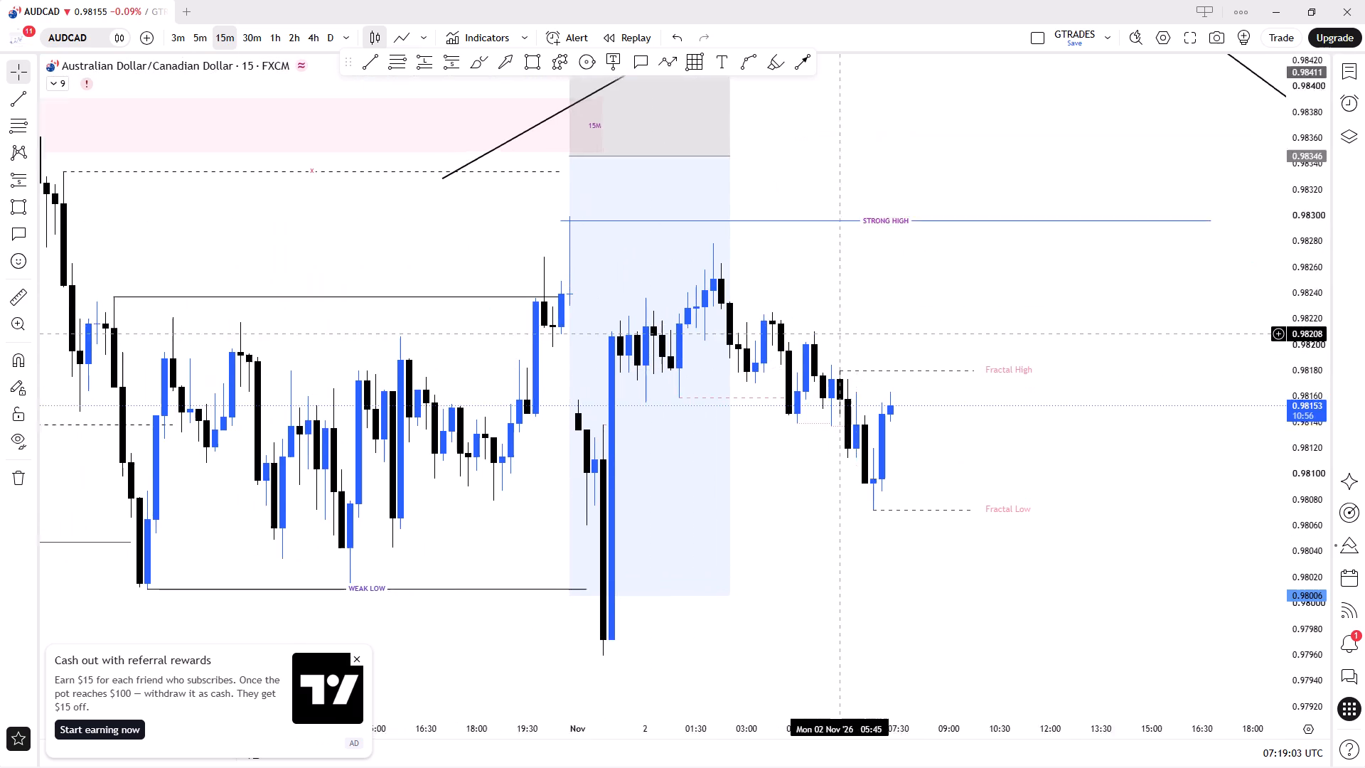
drag(818, 331, 722, 301)
ctrl+scroll(719, 330, up, 3)
ctrl+scroll(729, 381, down, 1)
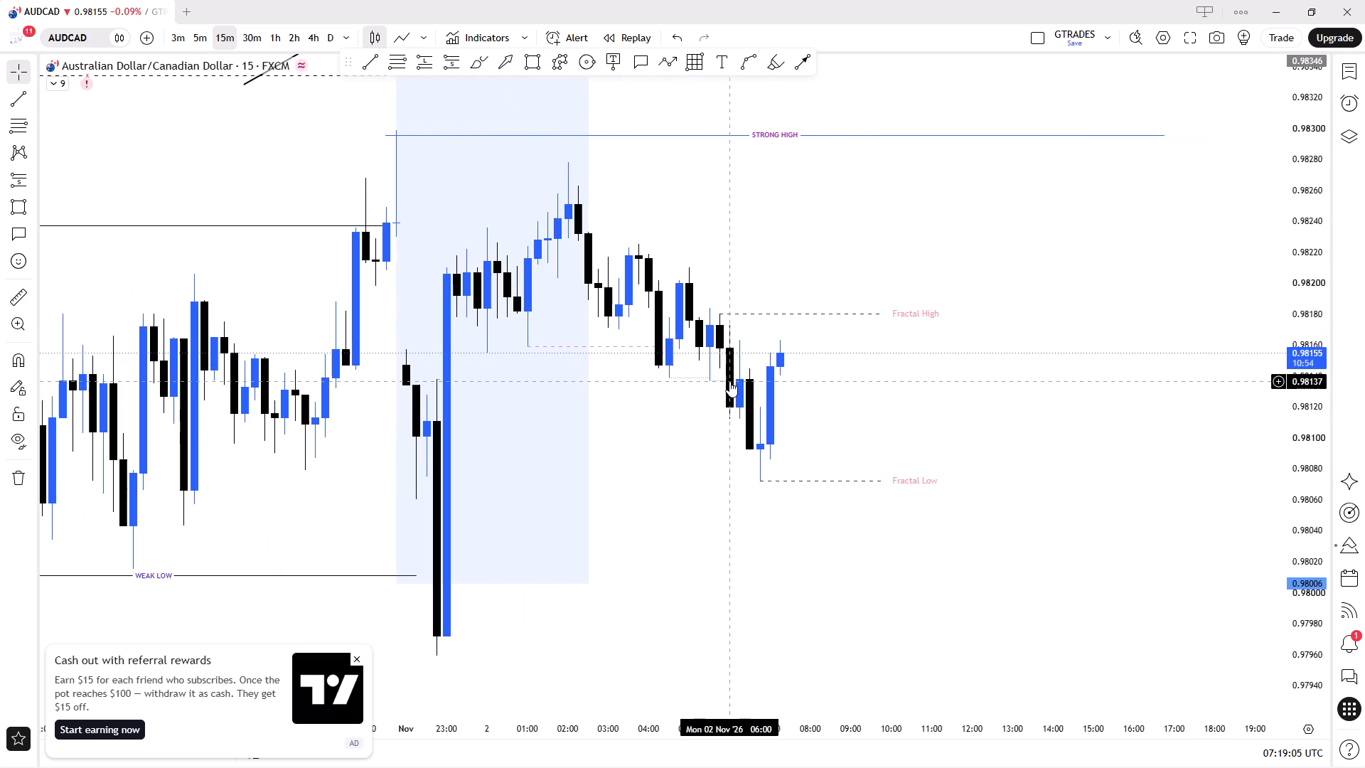
click(252, 26)
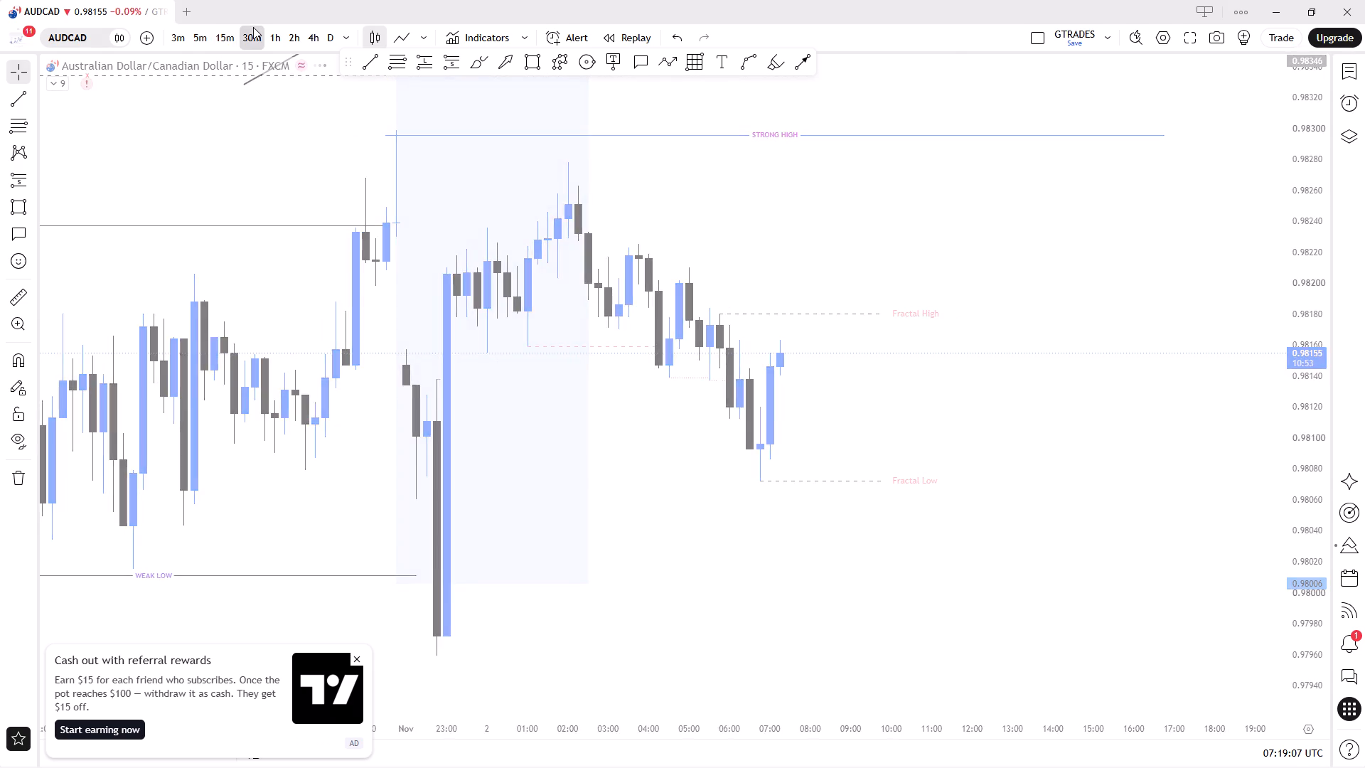
ctrl+scroll(801, 383, up, 3)
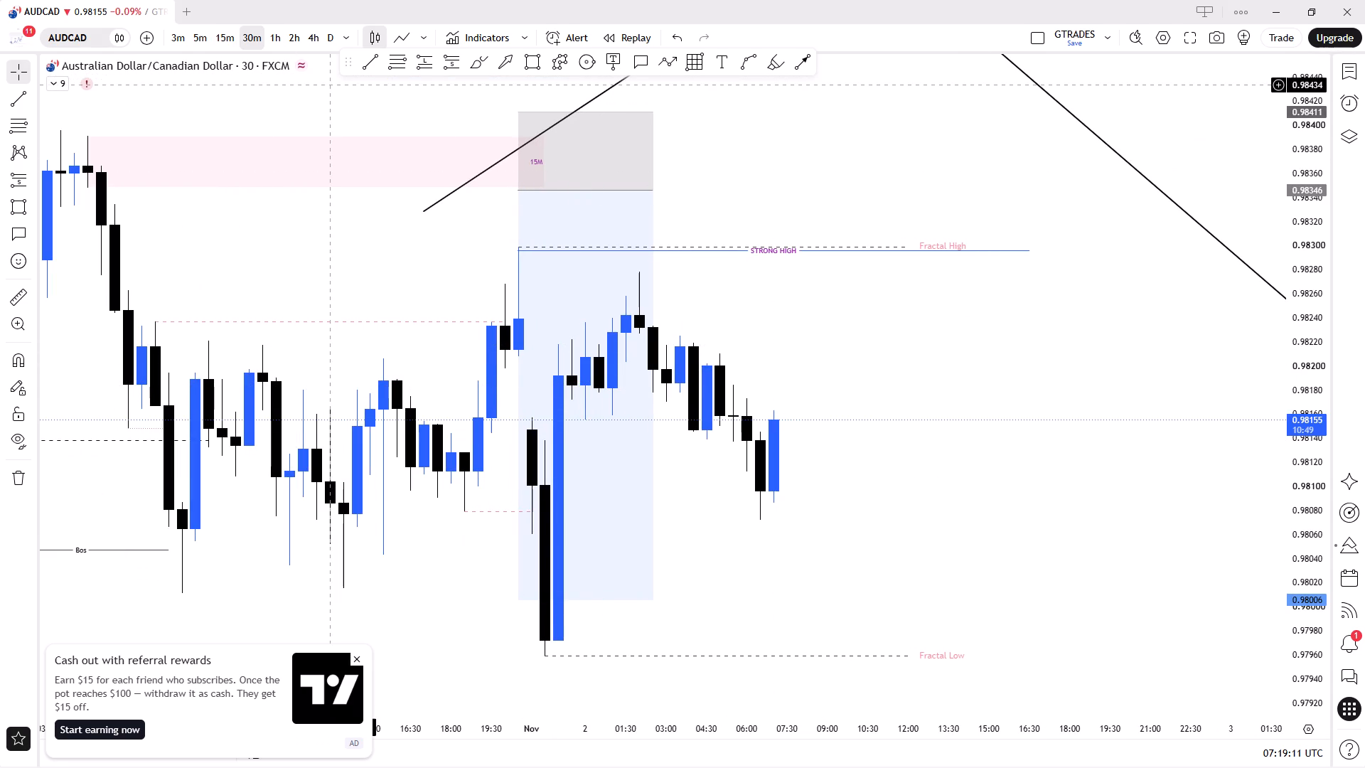
ctrl+scroll(525, 213, down, 5)
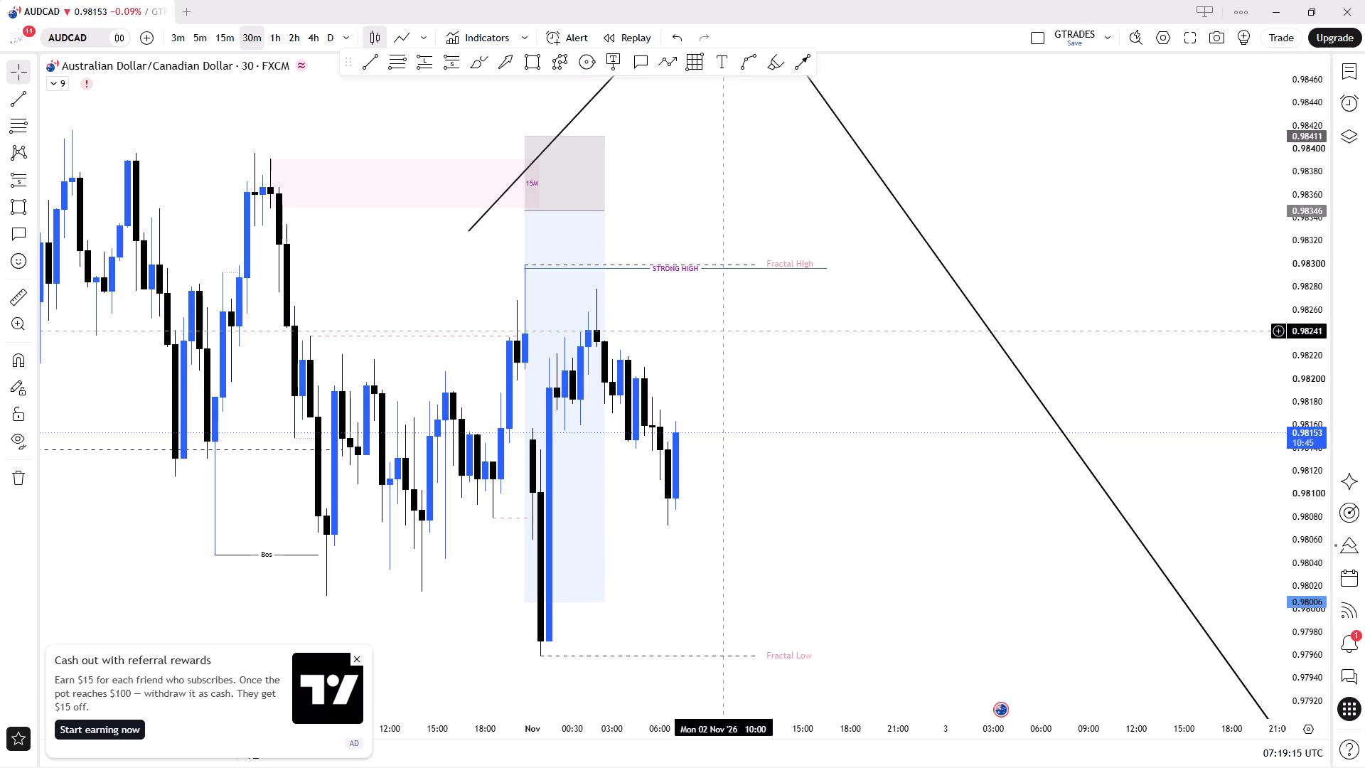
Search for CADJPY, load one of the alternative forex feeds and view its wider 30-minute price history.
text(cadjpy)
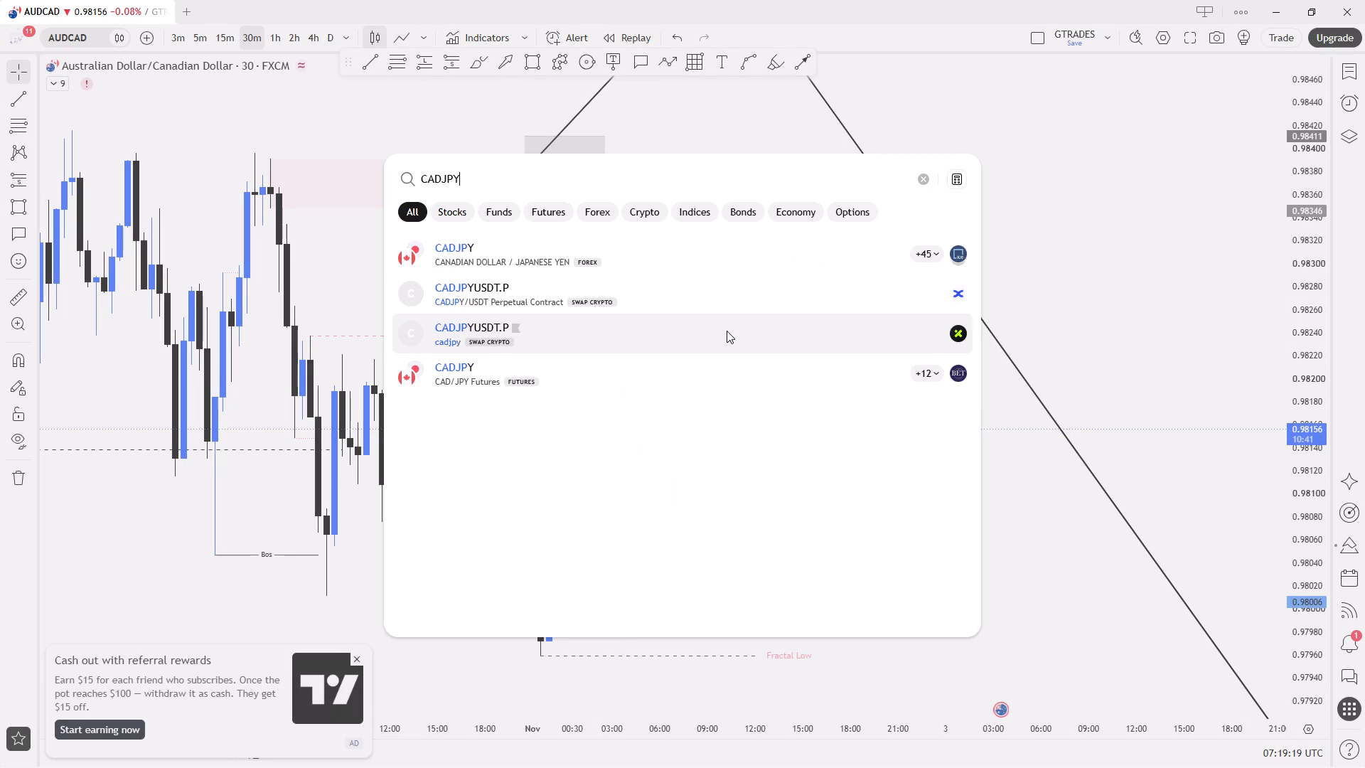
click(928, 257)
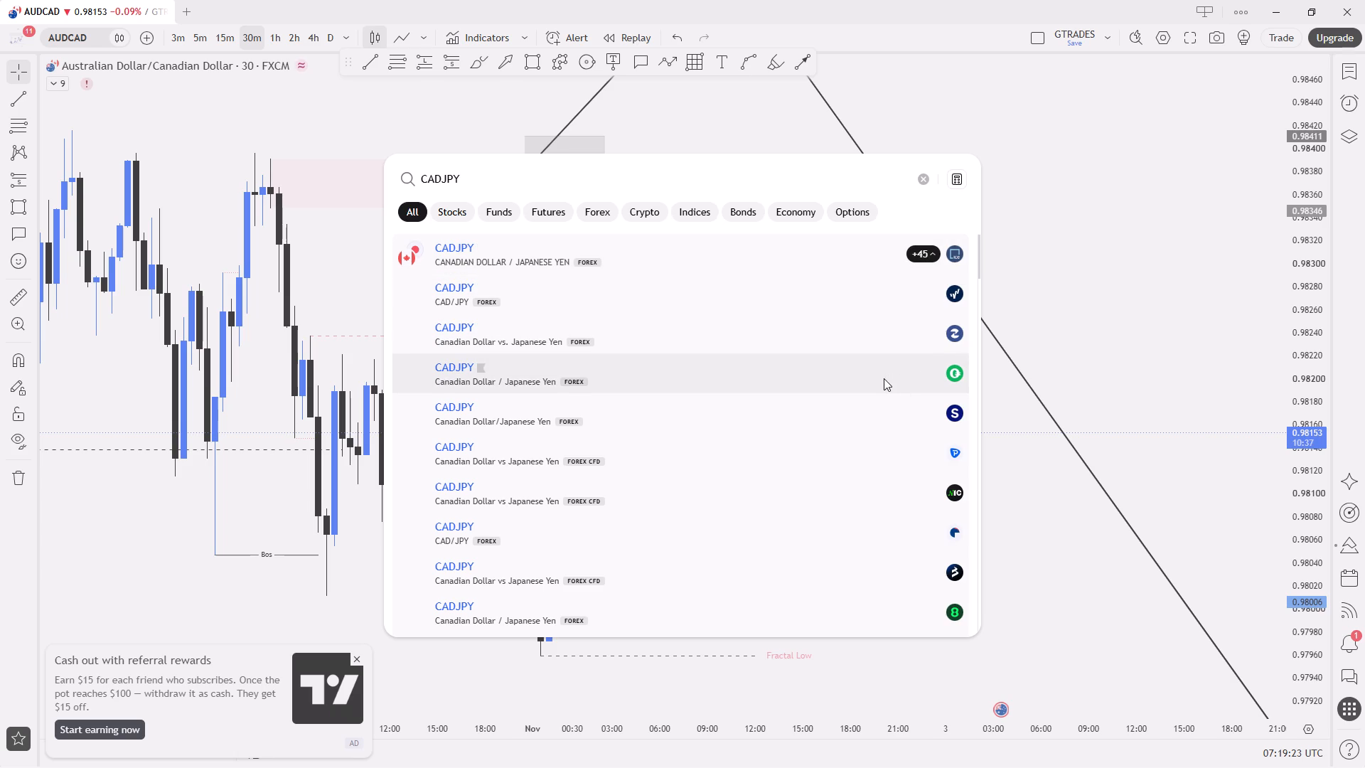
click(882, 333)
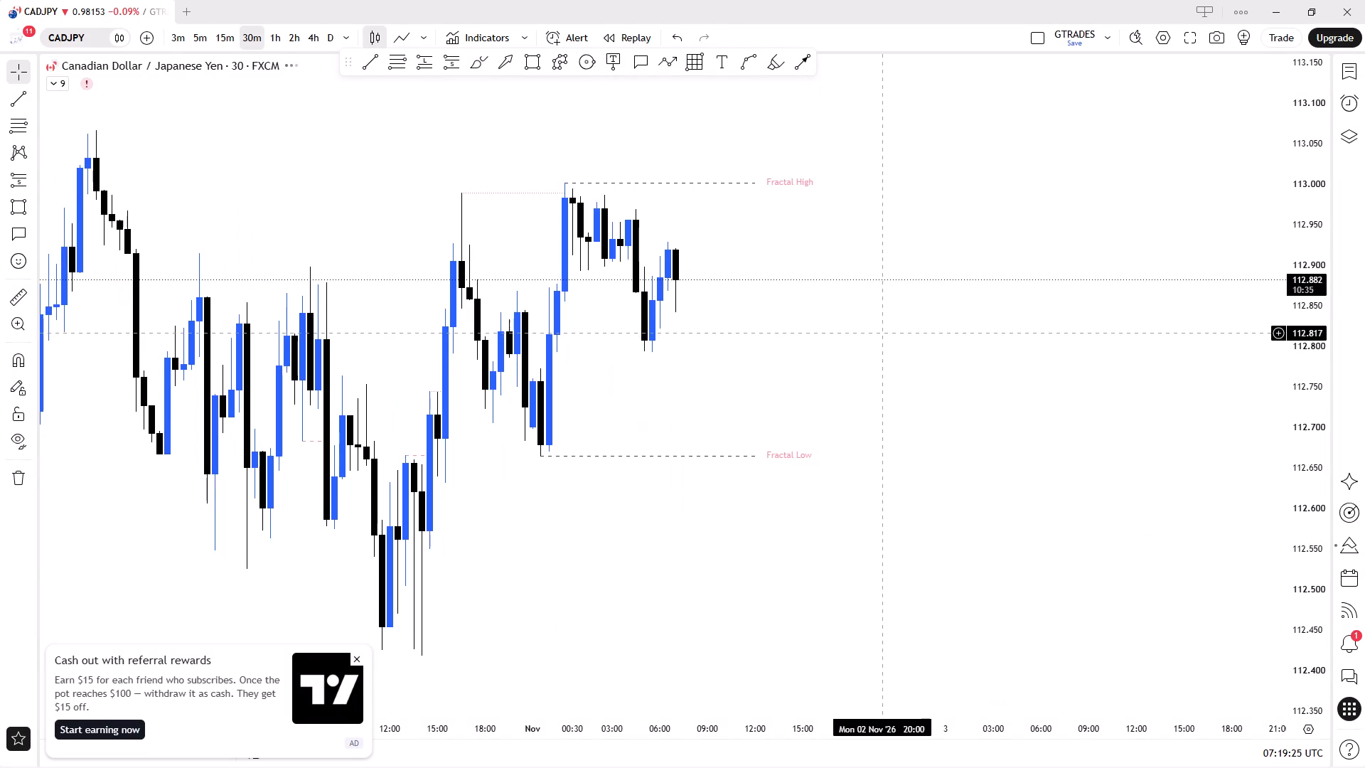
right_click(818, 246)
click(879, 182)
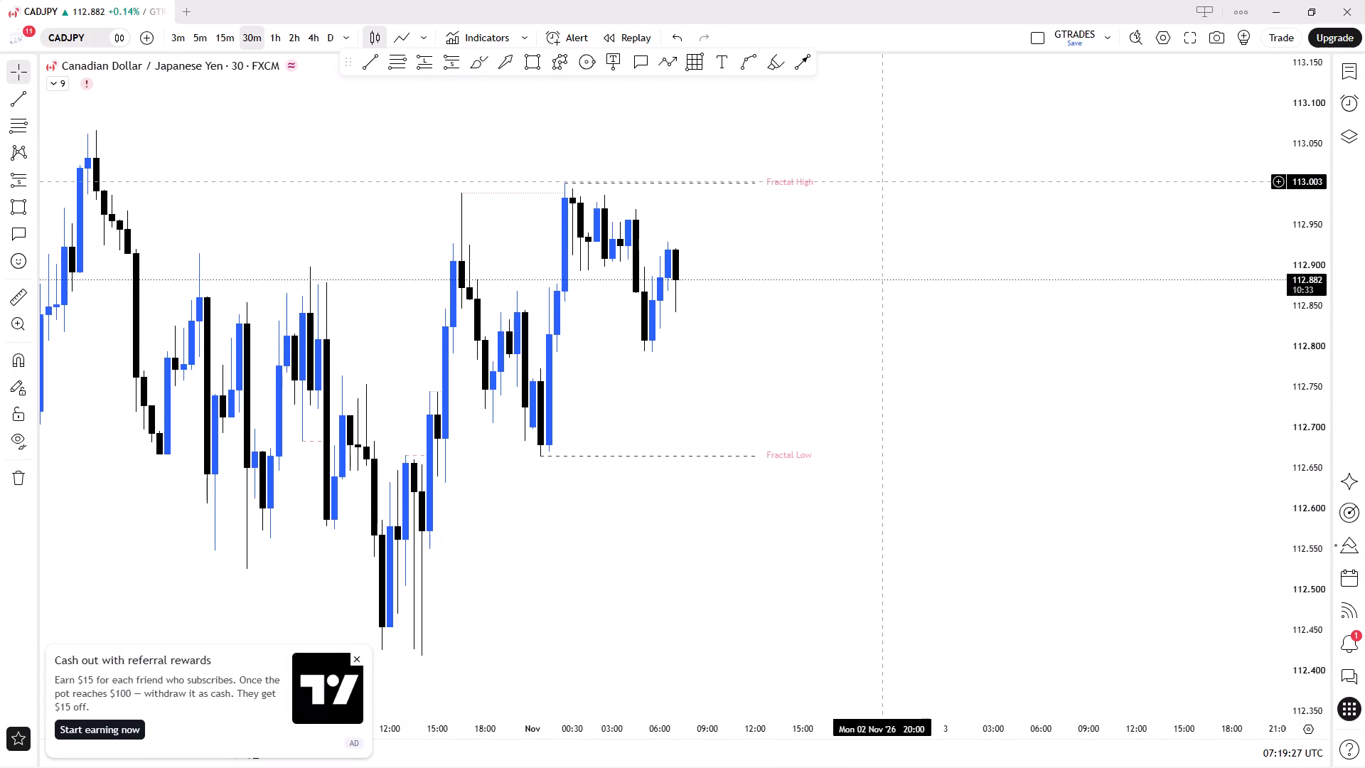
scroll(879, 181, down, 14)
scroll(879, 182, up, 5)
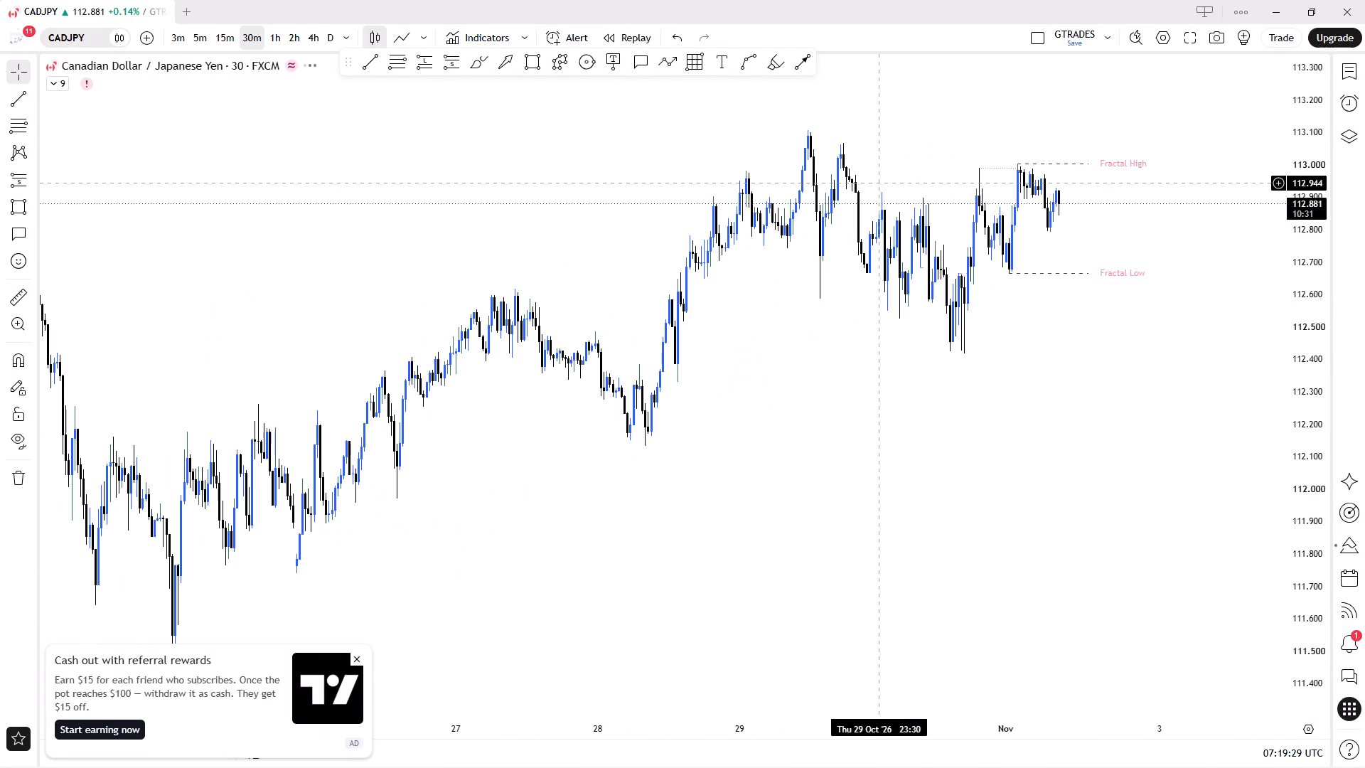
Switch the 30-minute CADJPY chart to the FOREXCOM feed.
click(58, 36)
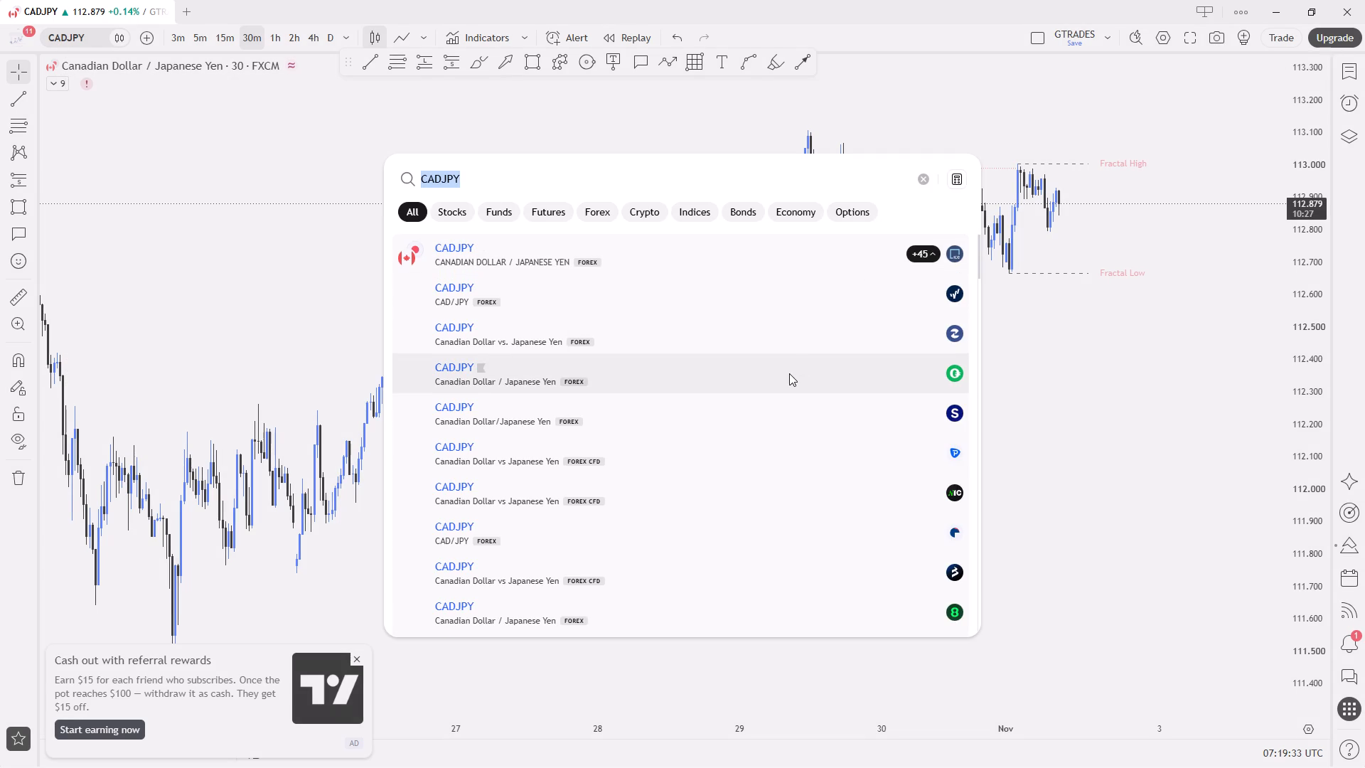
click(781, 354)
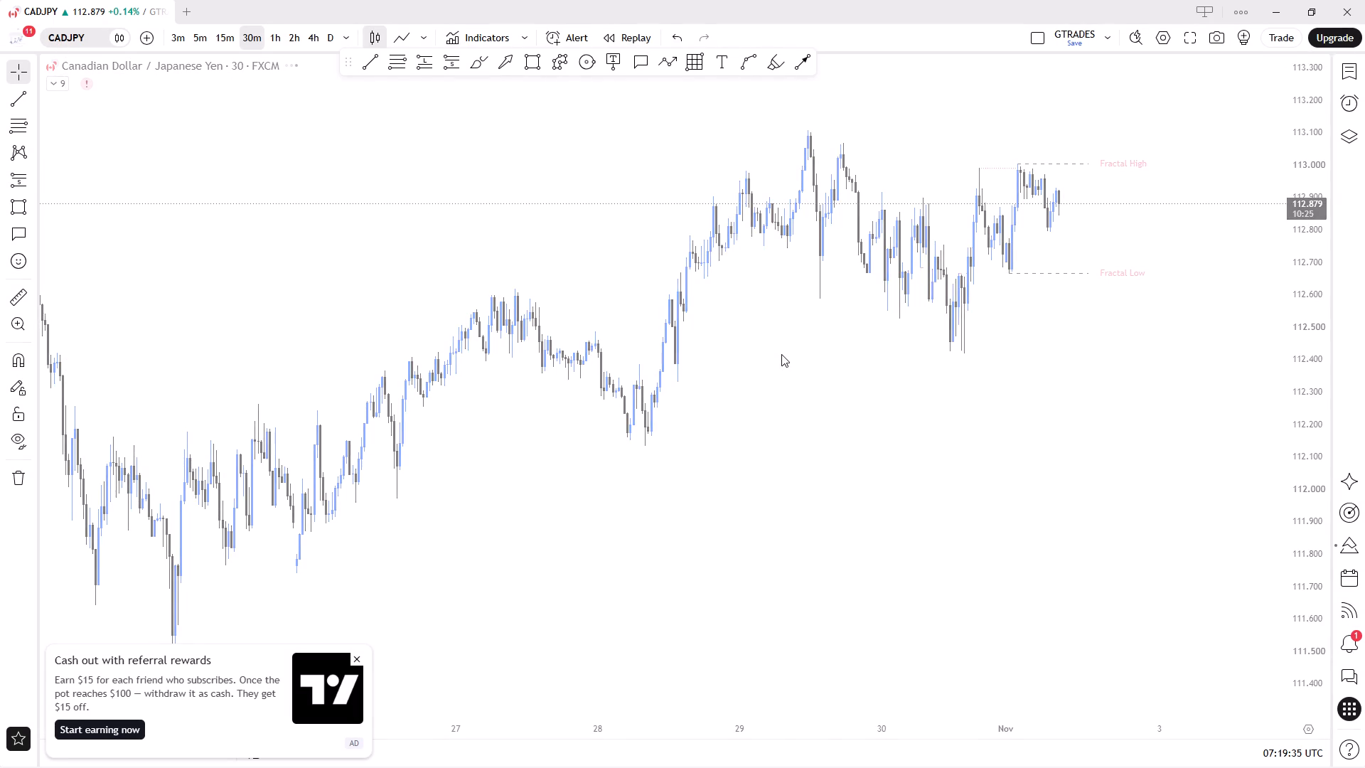
right_click(787, 353)
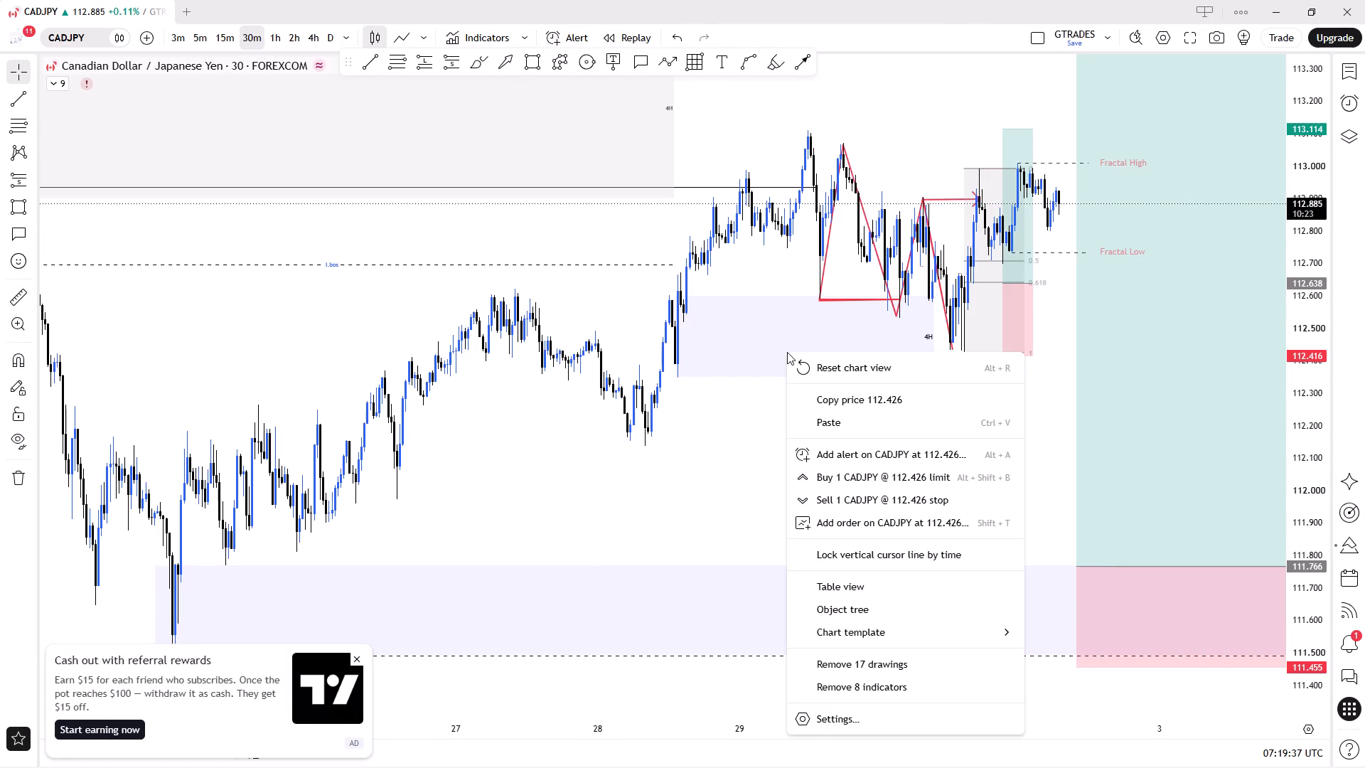
click(675, 153)
click(729, 136)
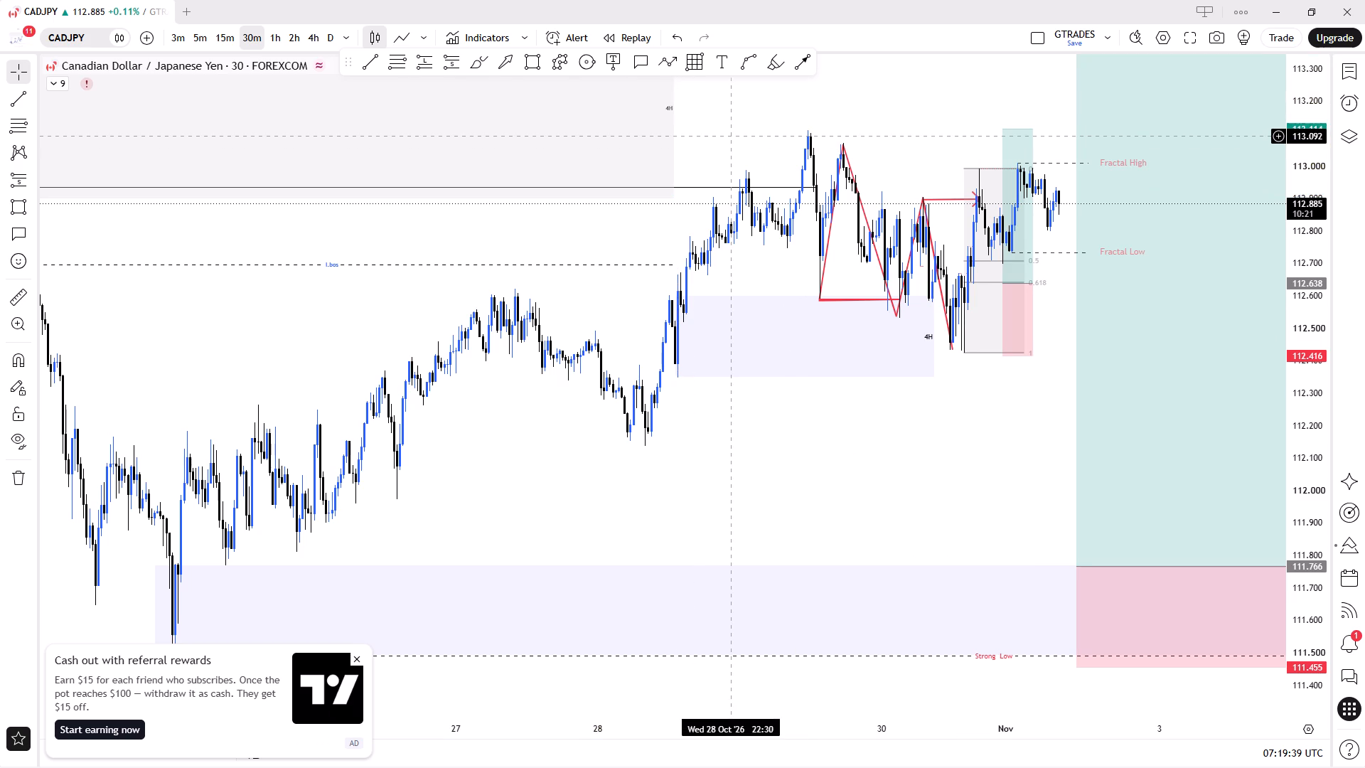
Inspect the narrow long position at the 112.638 entry and the surrounding retracement levels on the 30-minute CADJPY chart.
drag(990, 449, 843, 479)
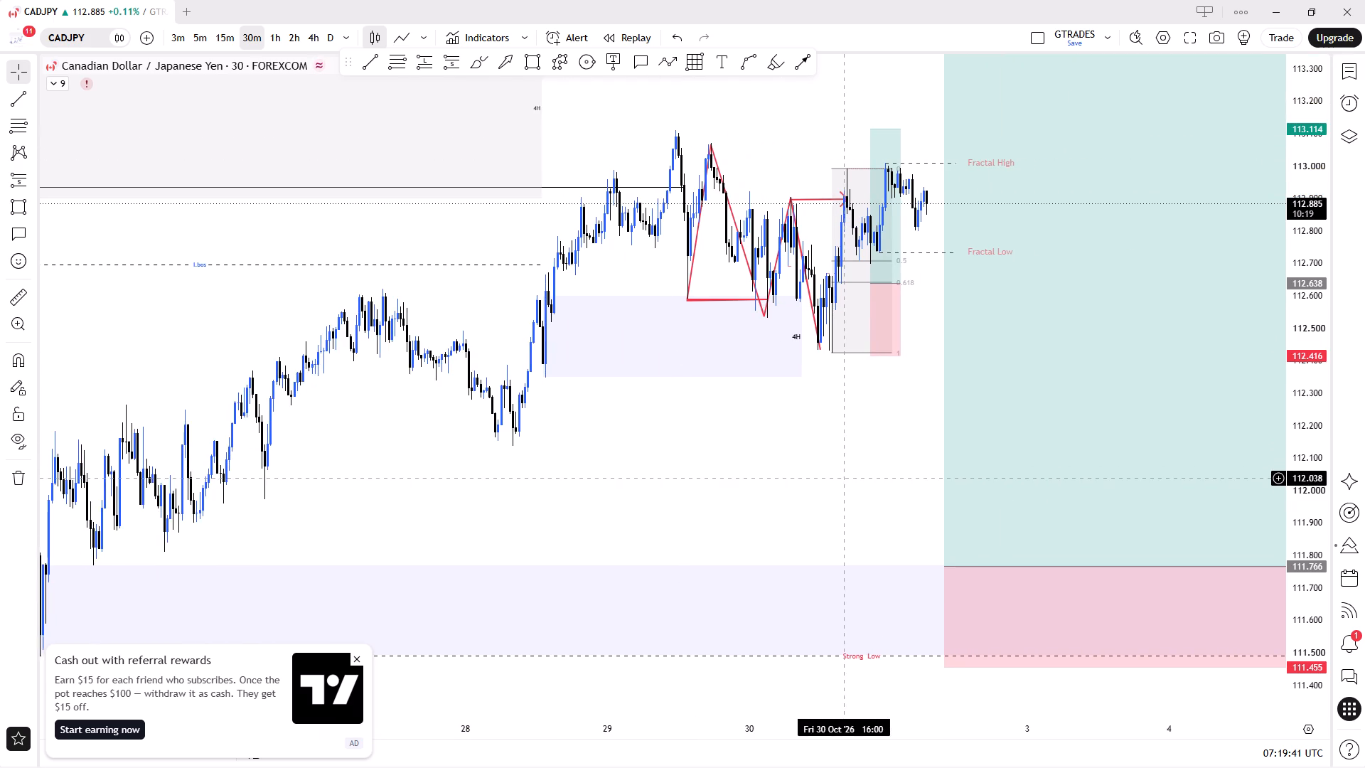
ctrl+scroll(846, 469, up, 7)
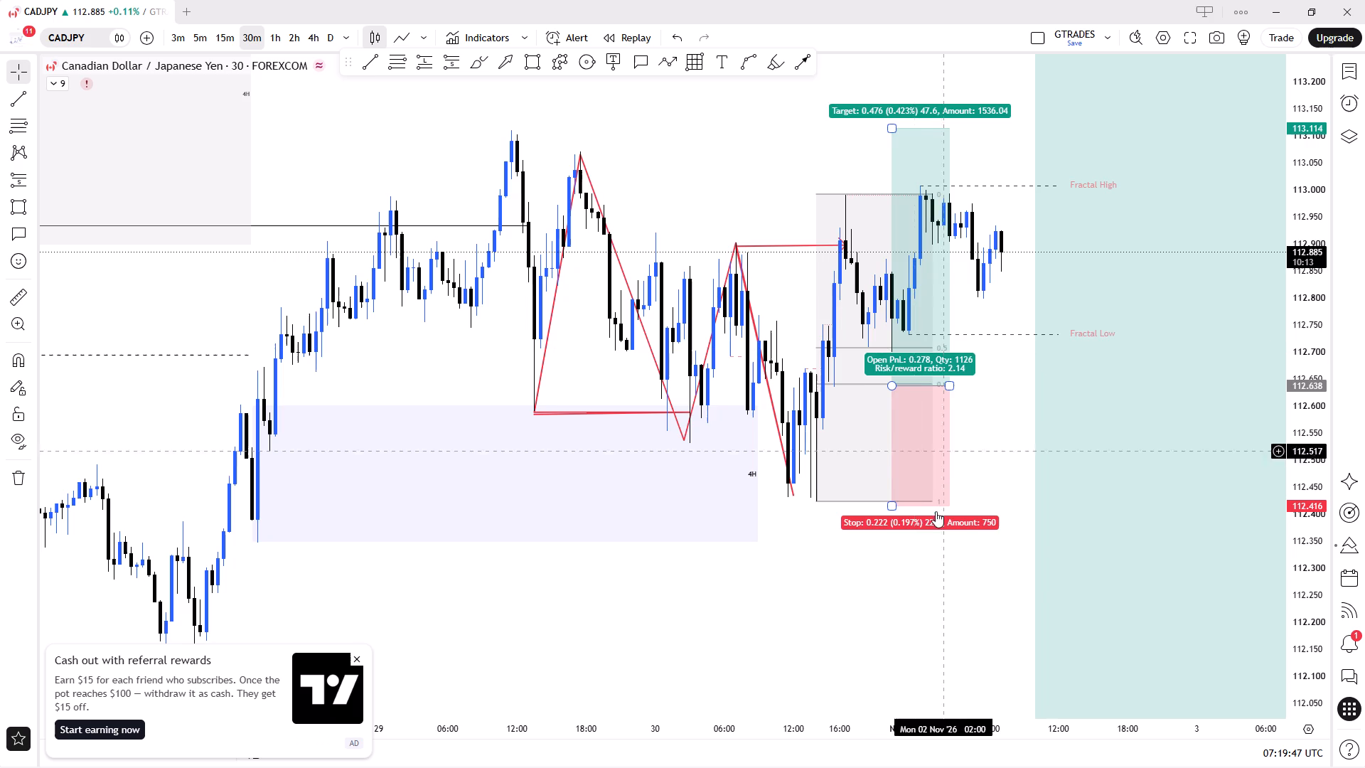
drag(930, 590, 708, 604)
click(705, 604)
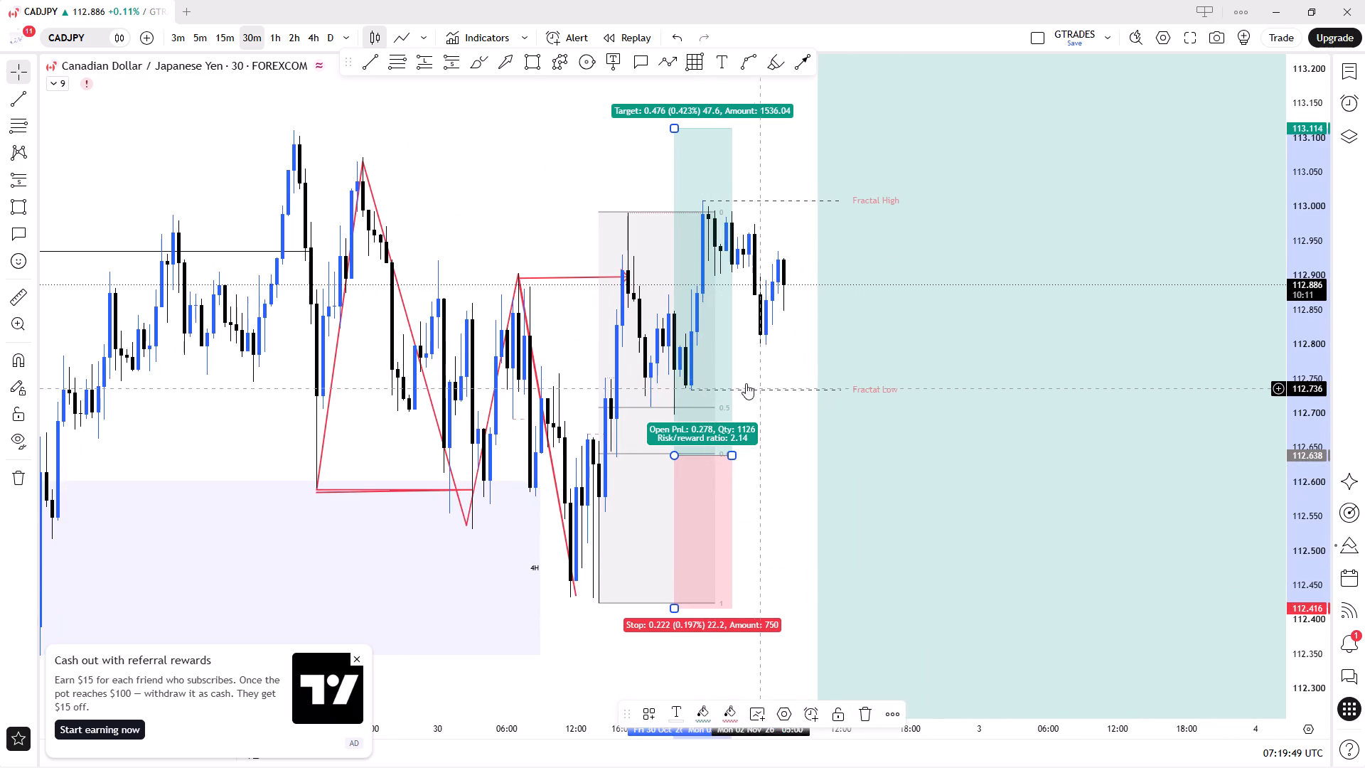
click(788, 503)
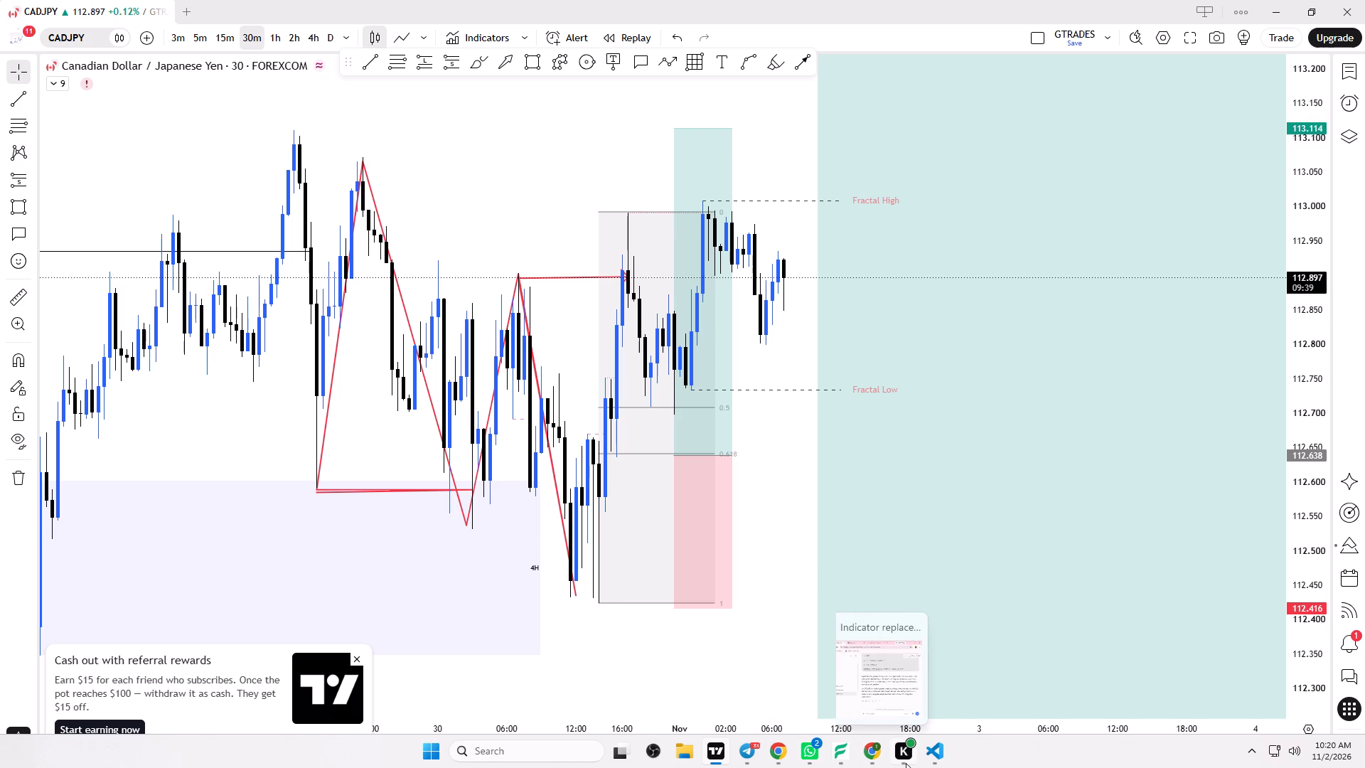
Switch to The Free Chart and review the 15-minute EURUSD price approaching the orange M15 supply zones.
click(845, 759)
drag(1046, 288, 1044, 289)
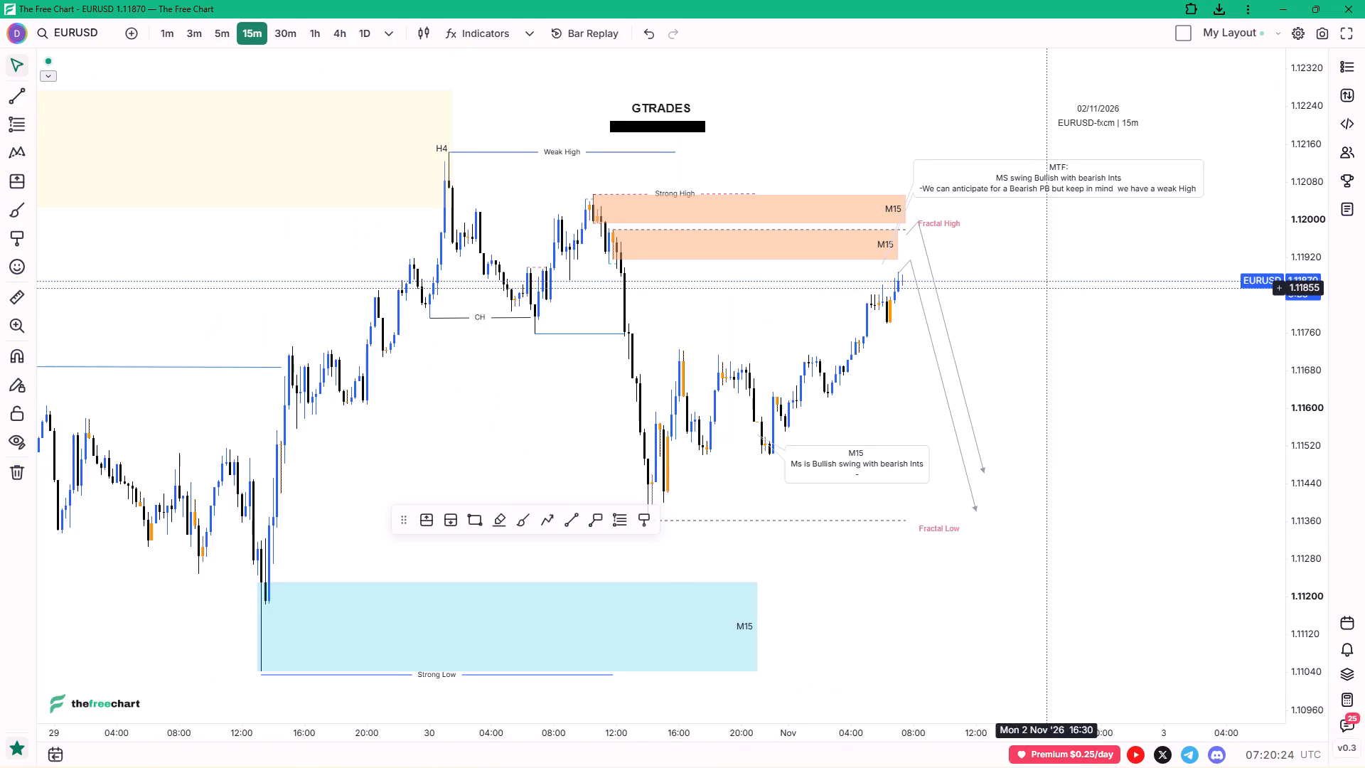
drag(1044, 289, 1004, 320)
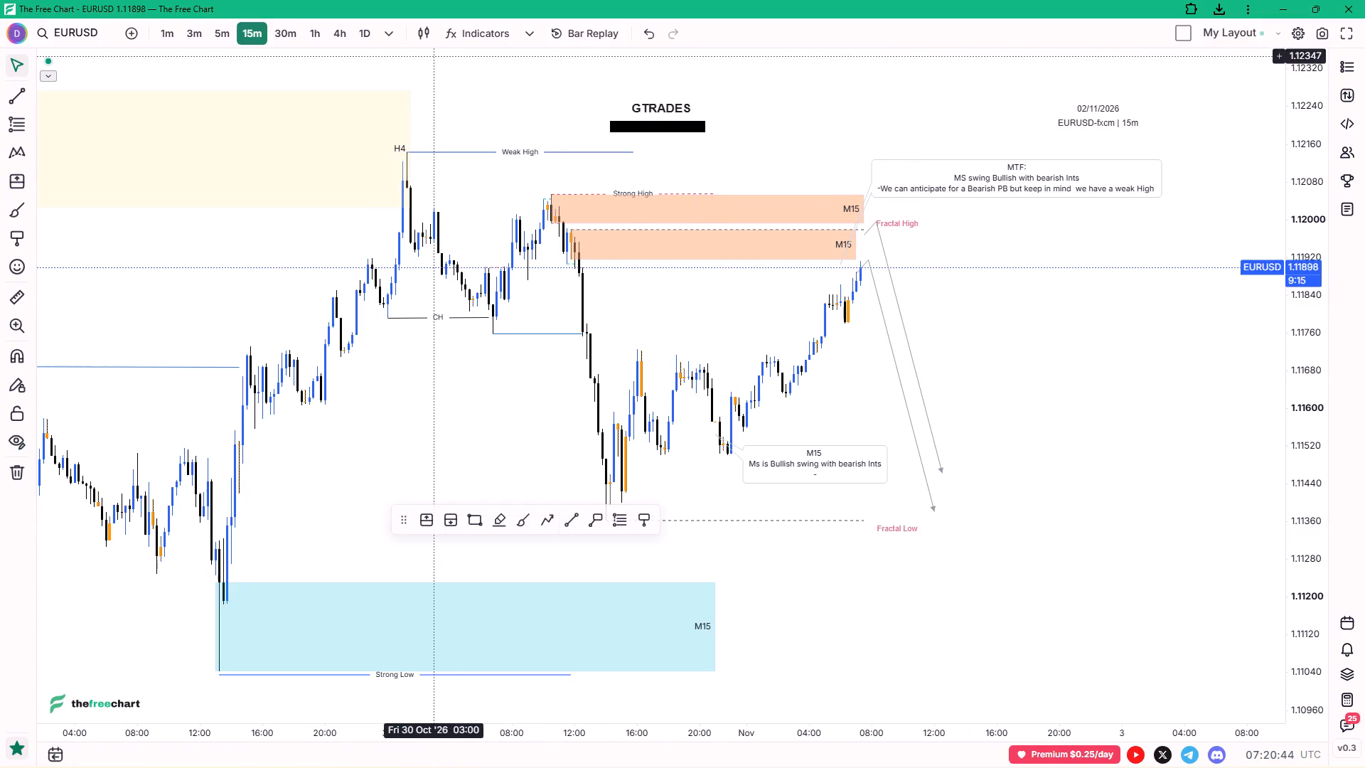
scroll(964, 306, up, 2)
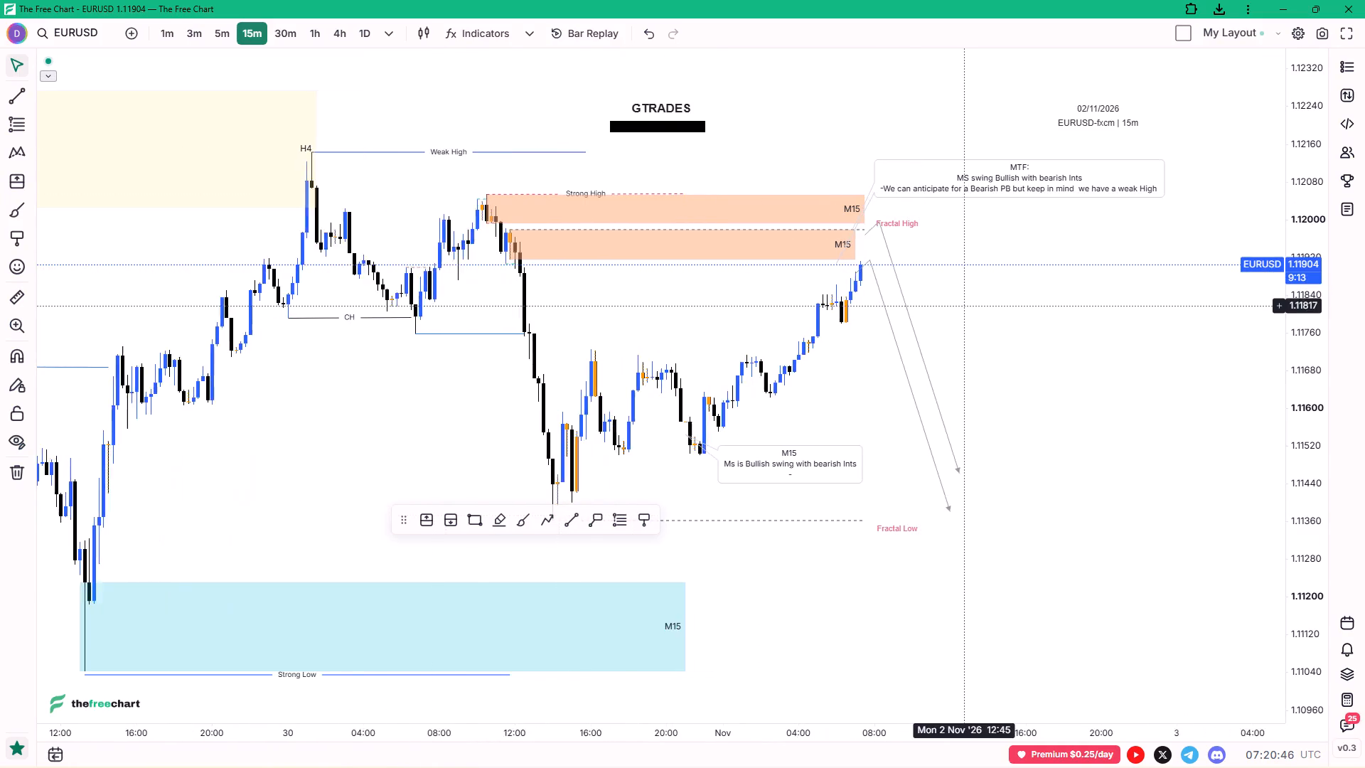
scroll(964, 306, up, 1)
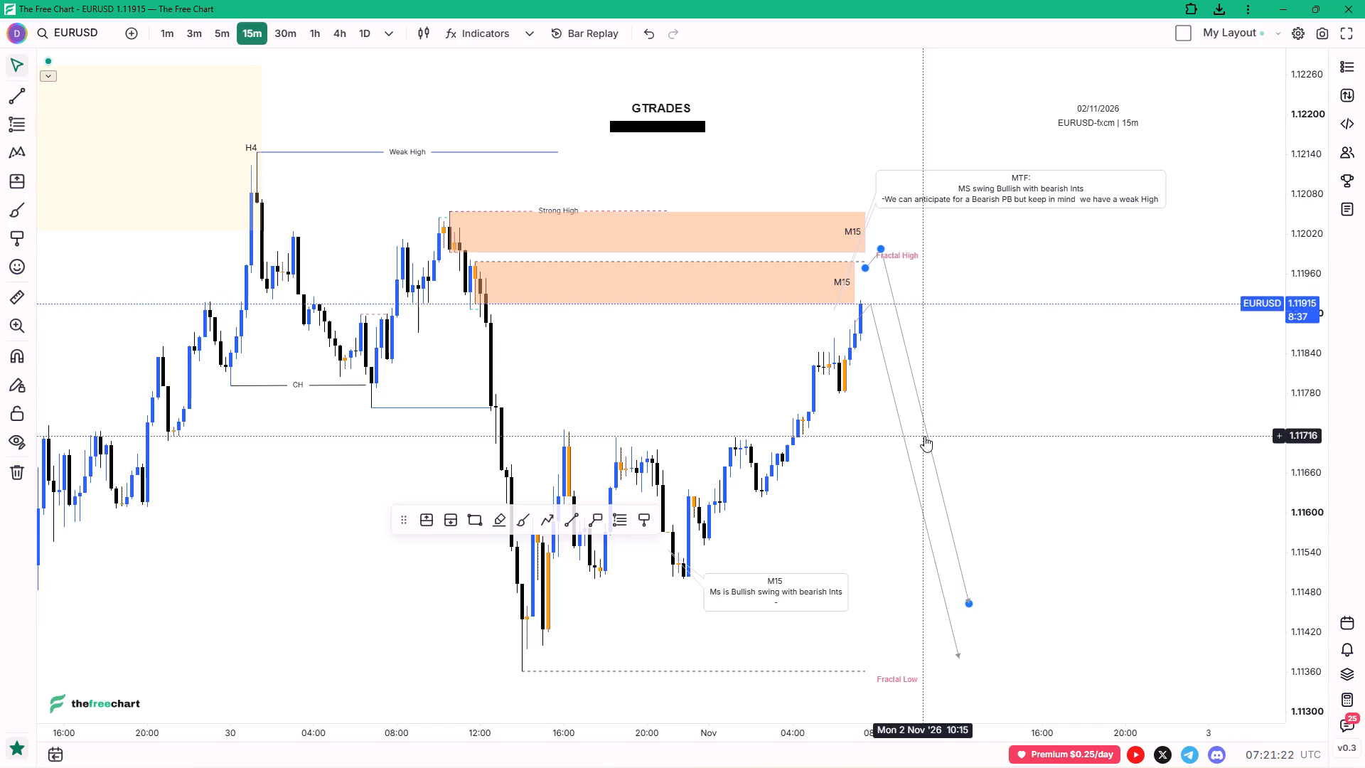
Examine EURUSD on the 3-minute timeframe, comparing the latest rally with the M15 supply zones and projected paths.
click(201, 28)
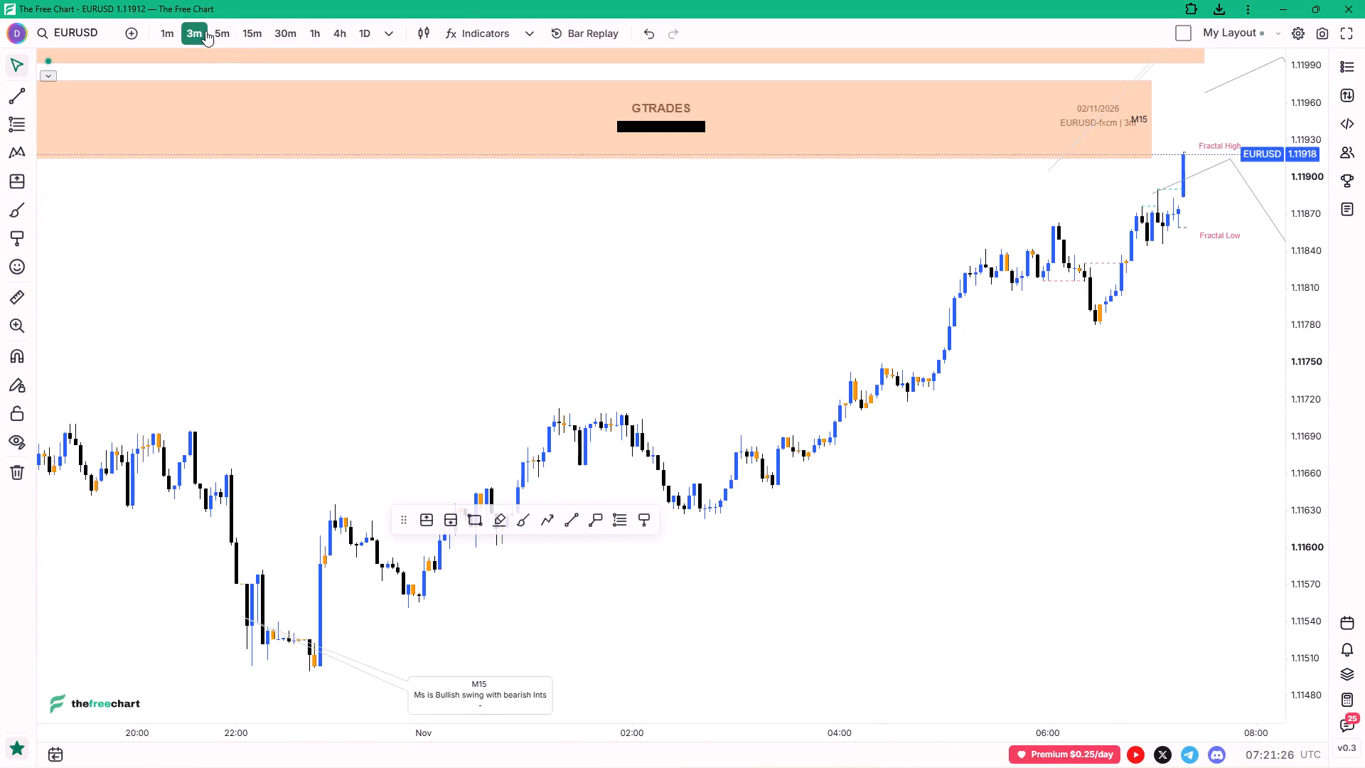
scroll(1124, 228, up, 2)
drag(1136, 301, 1090, 346)
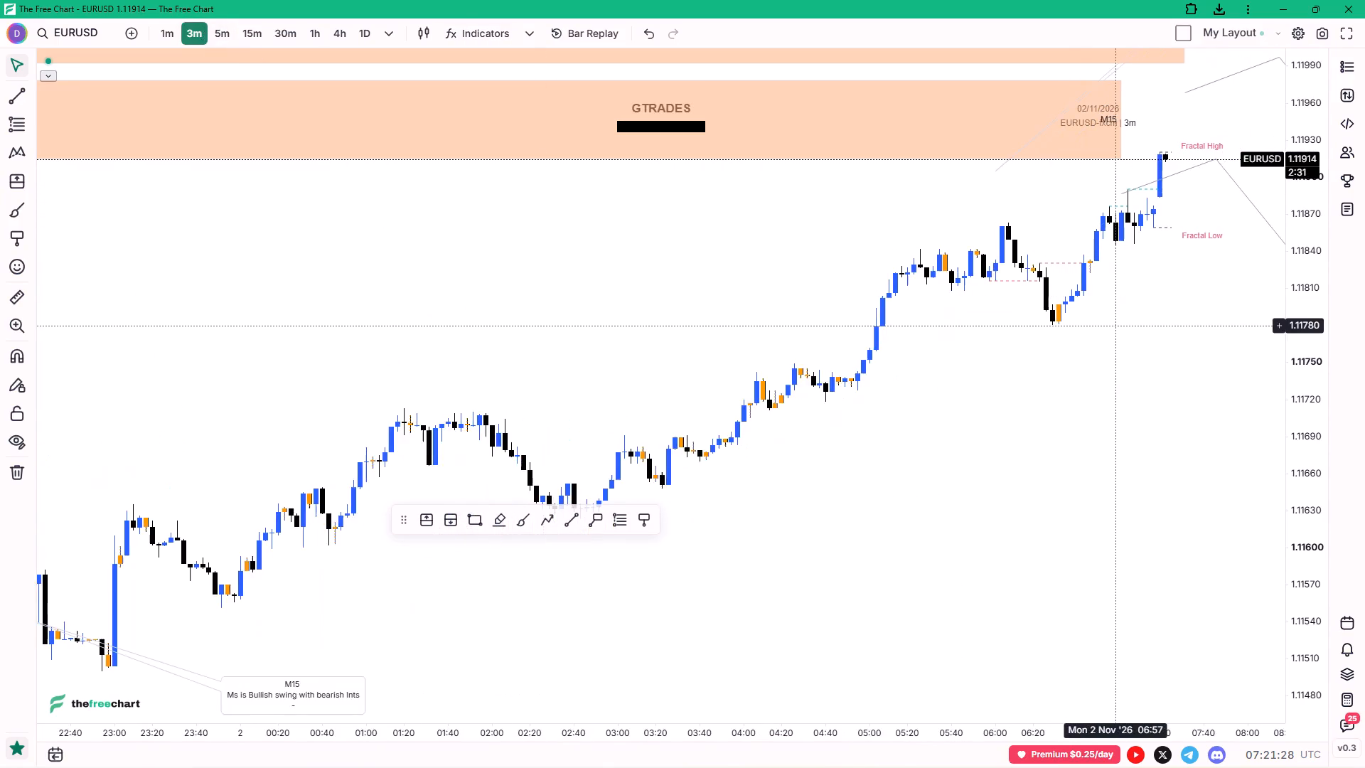
drag(1090, 346, 838, 411)
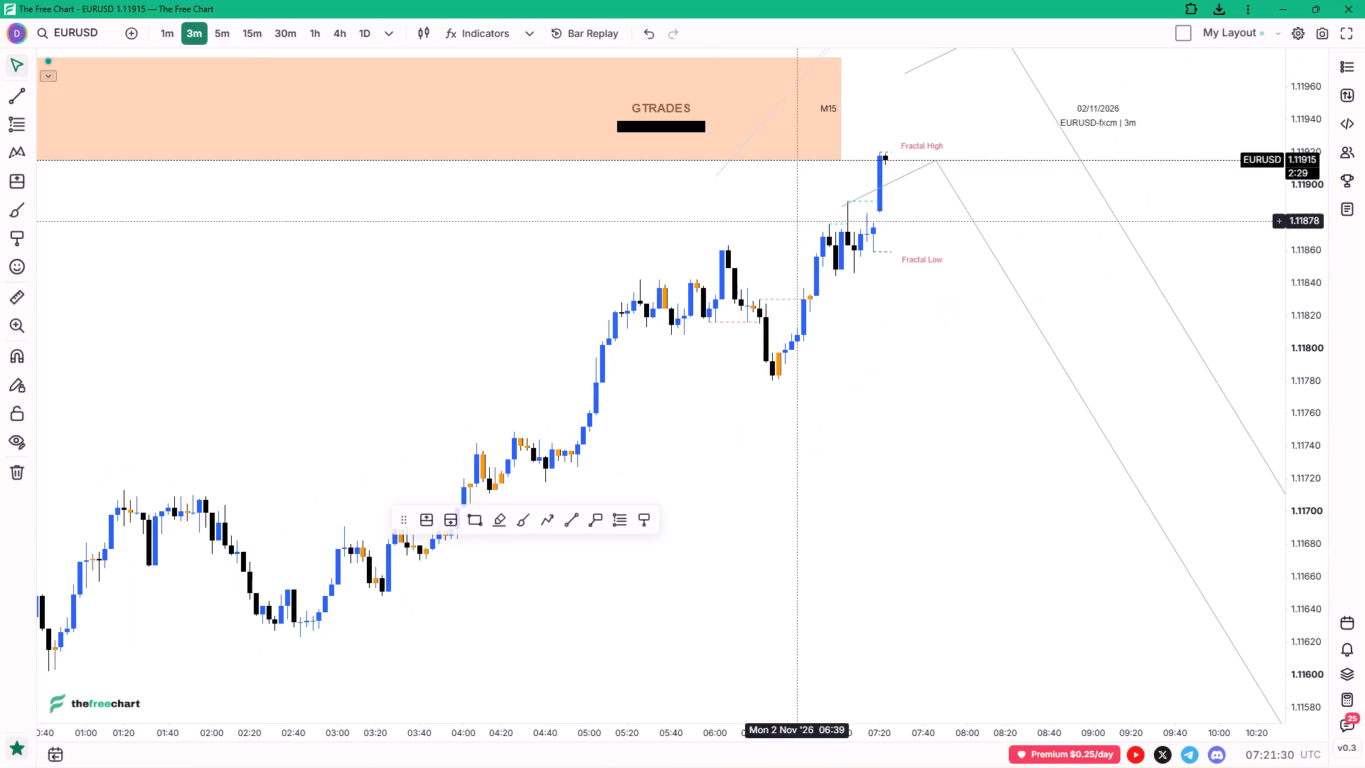
scroll(947, 230, down, 8)
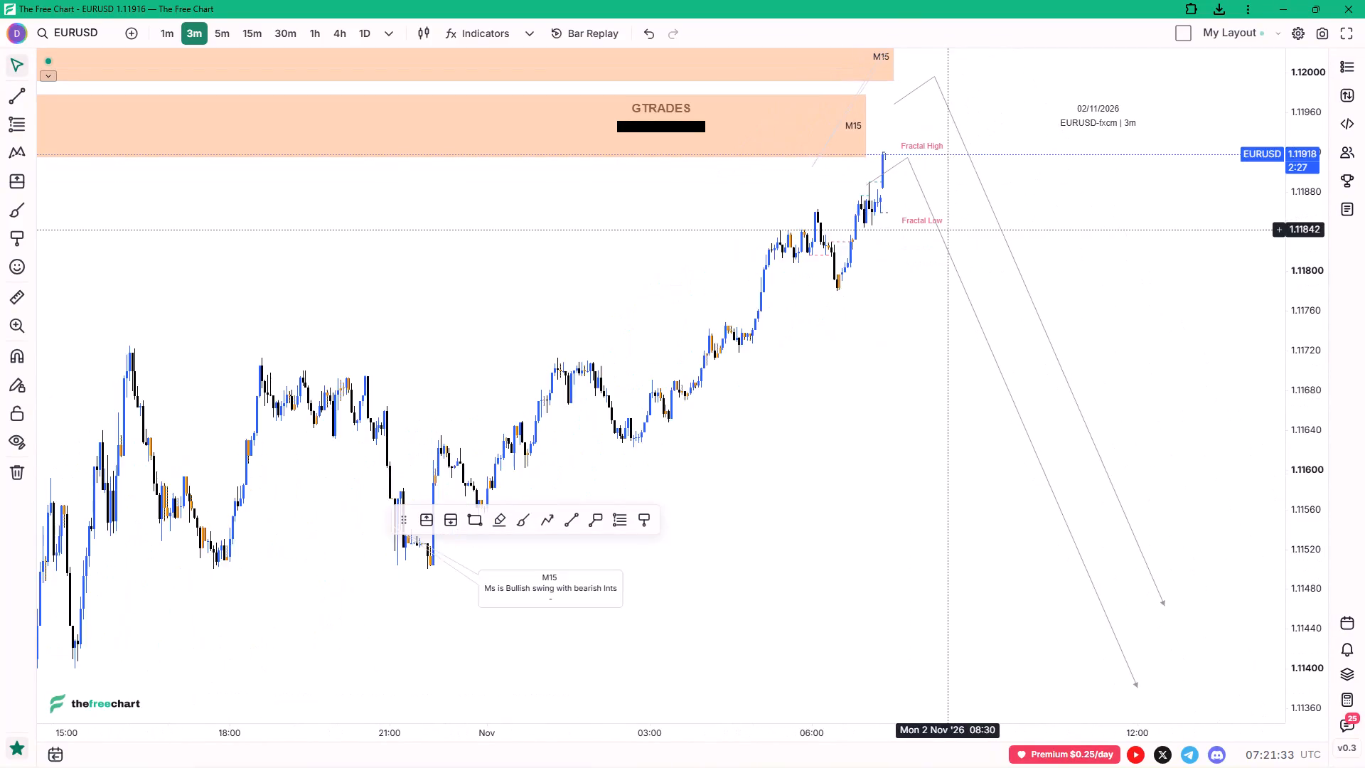
scroll(946, 230, down, 2)
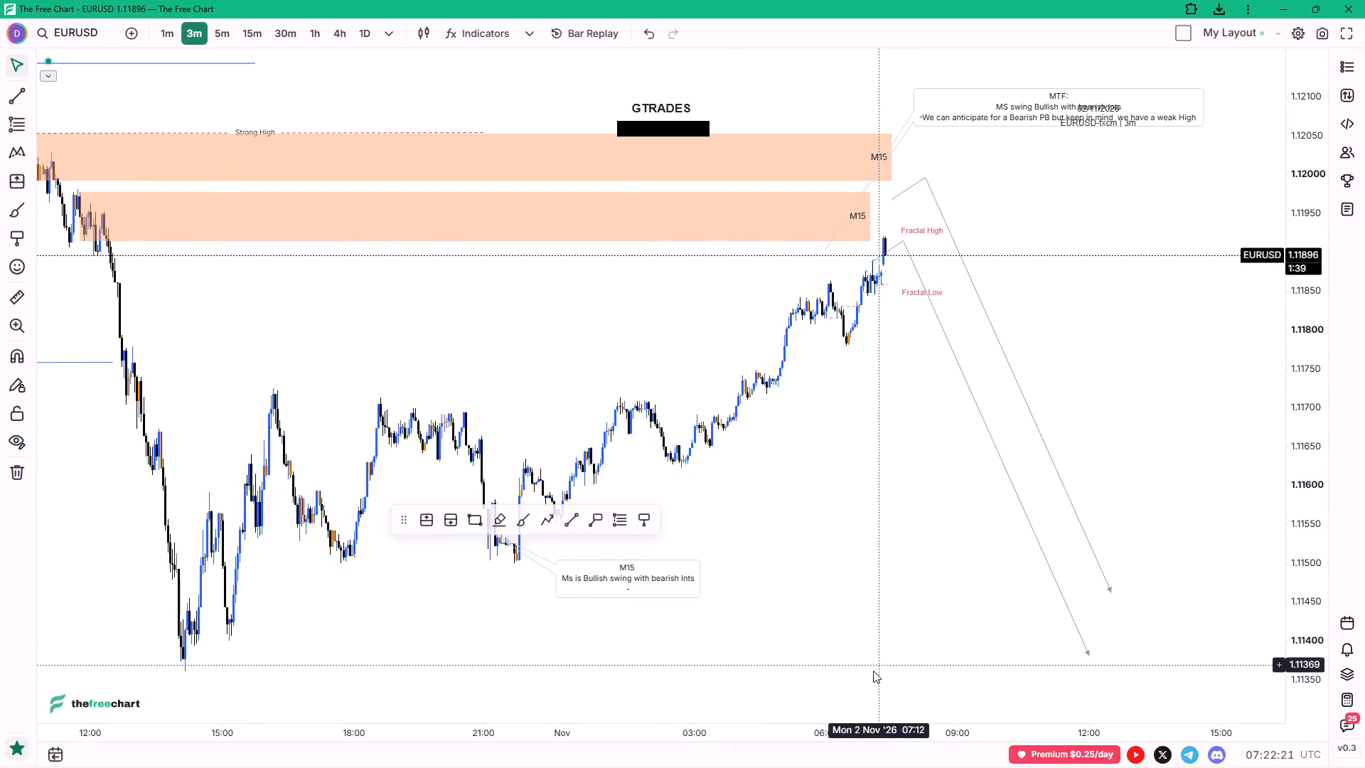
scroll(1096, 215, down, 4)
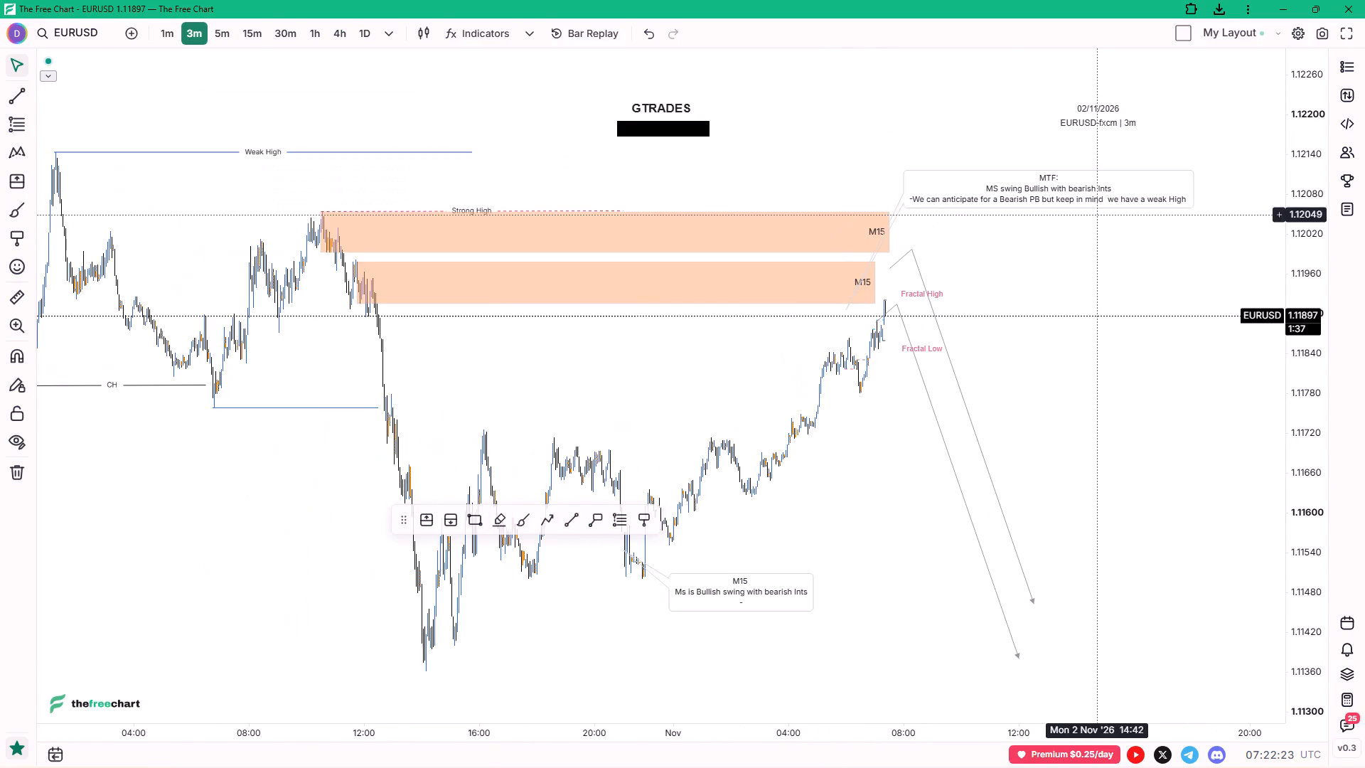
drag(1012, 320, 1224, 291)
scroll(1044, 302, up, 4)
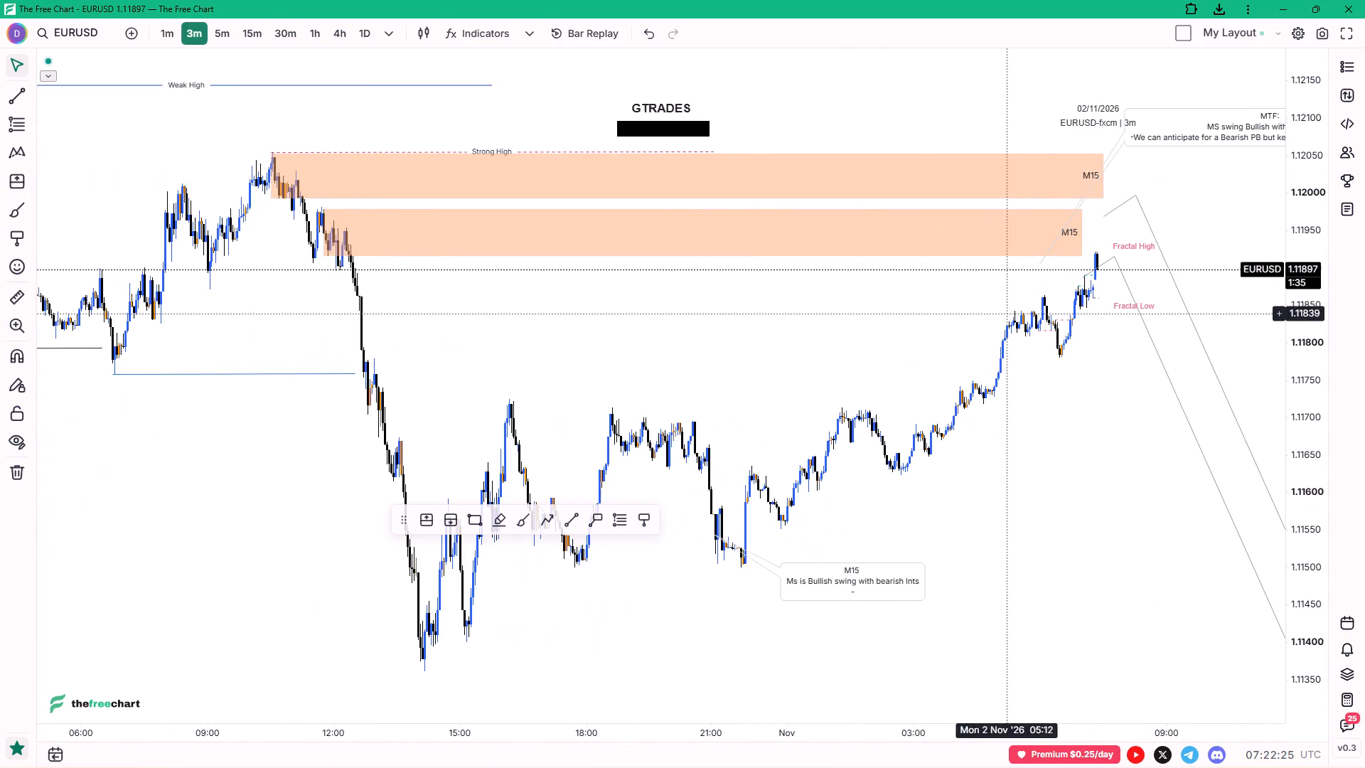
drag(906, 343, 930, 348)
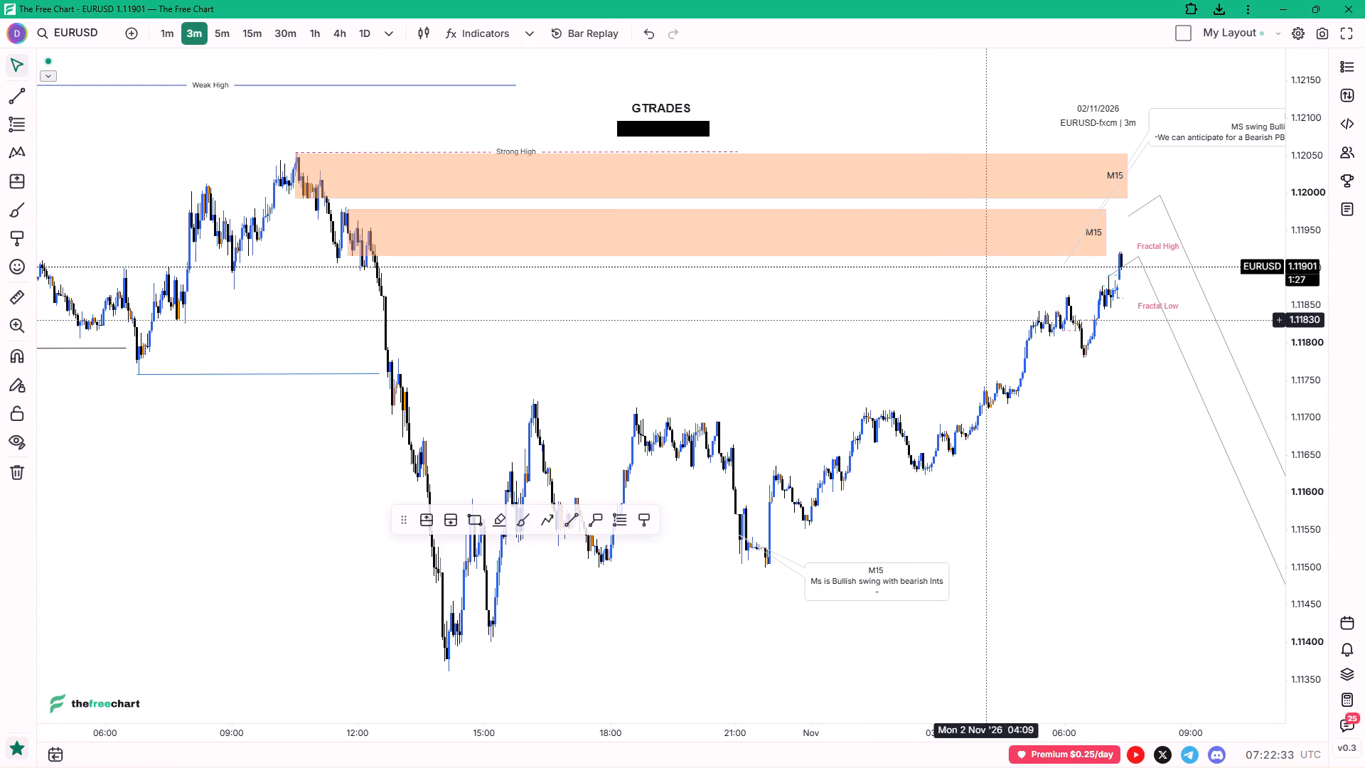
Examine EURUSD on the 1-minute timeframe around the latest push into the lower M15 supply zone.
click(164, 32)
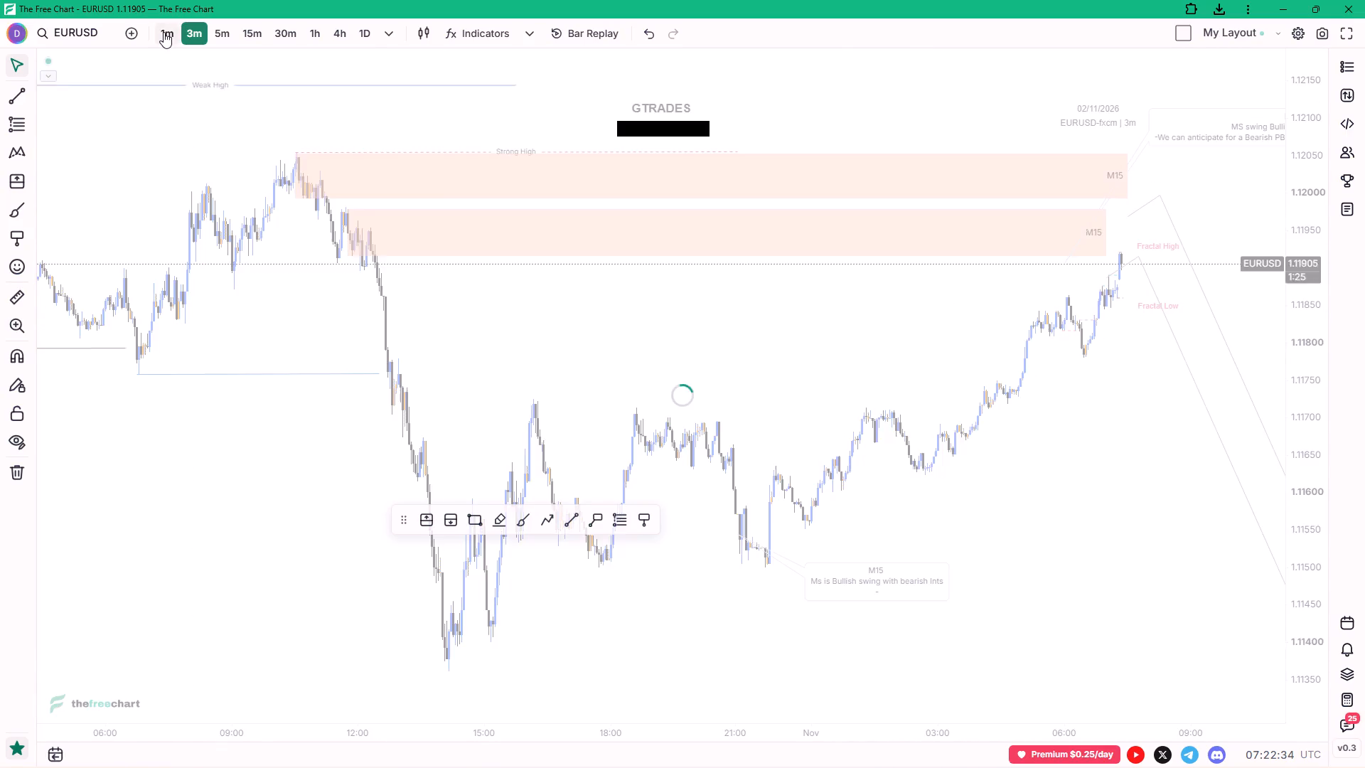
ctrl+scroll(1149, 327, up, 3)
drag(1167, 368, 1167, 369)
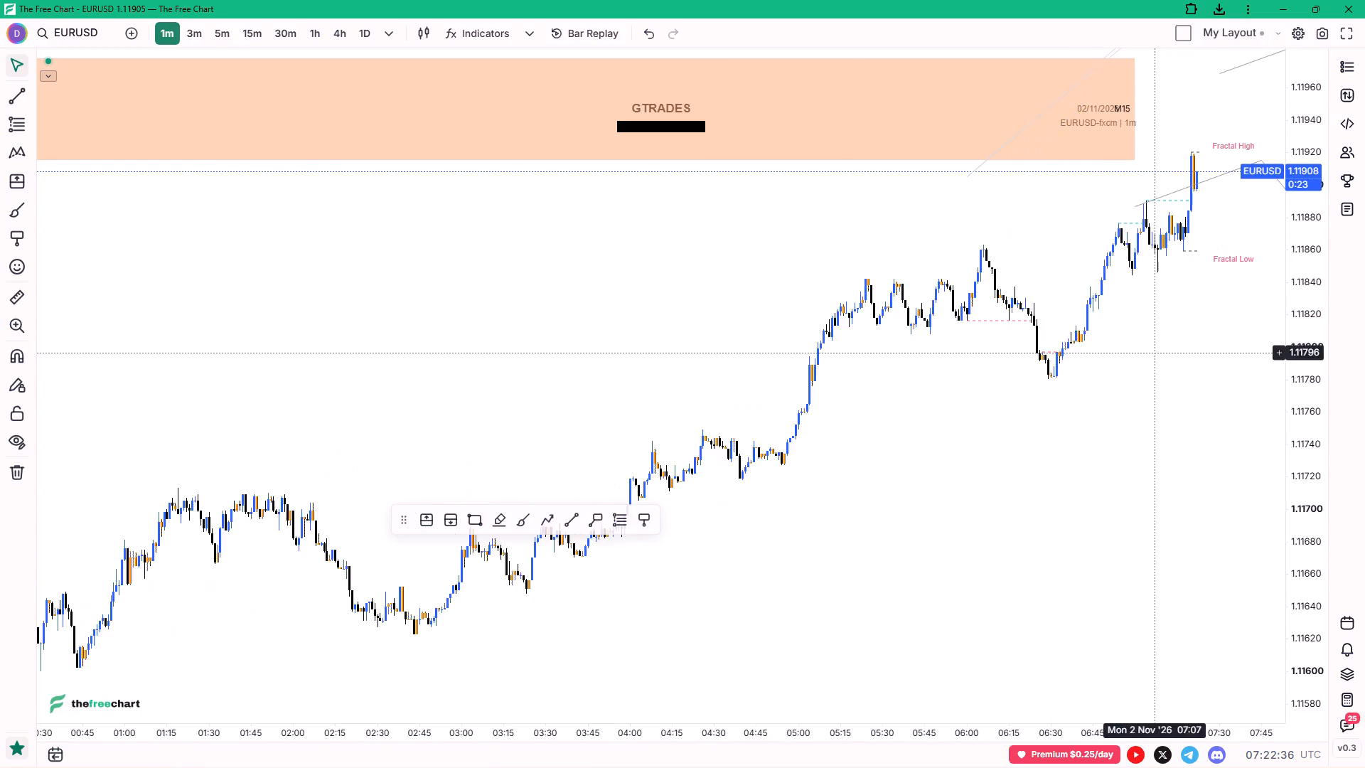
drag(1167, 369, 857, 510)
ctrl+scroll(864, 503, up, 3)
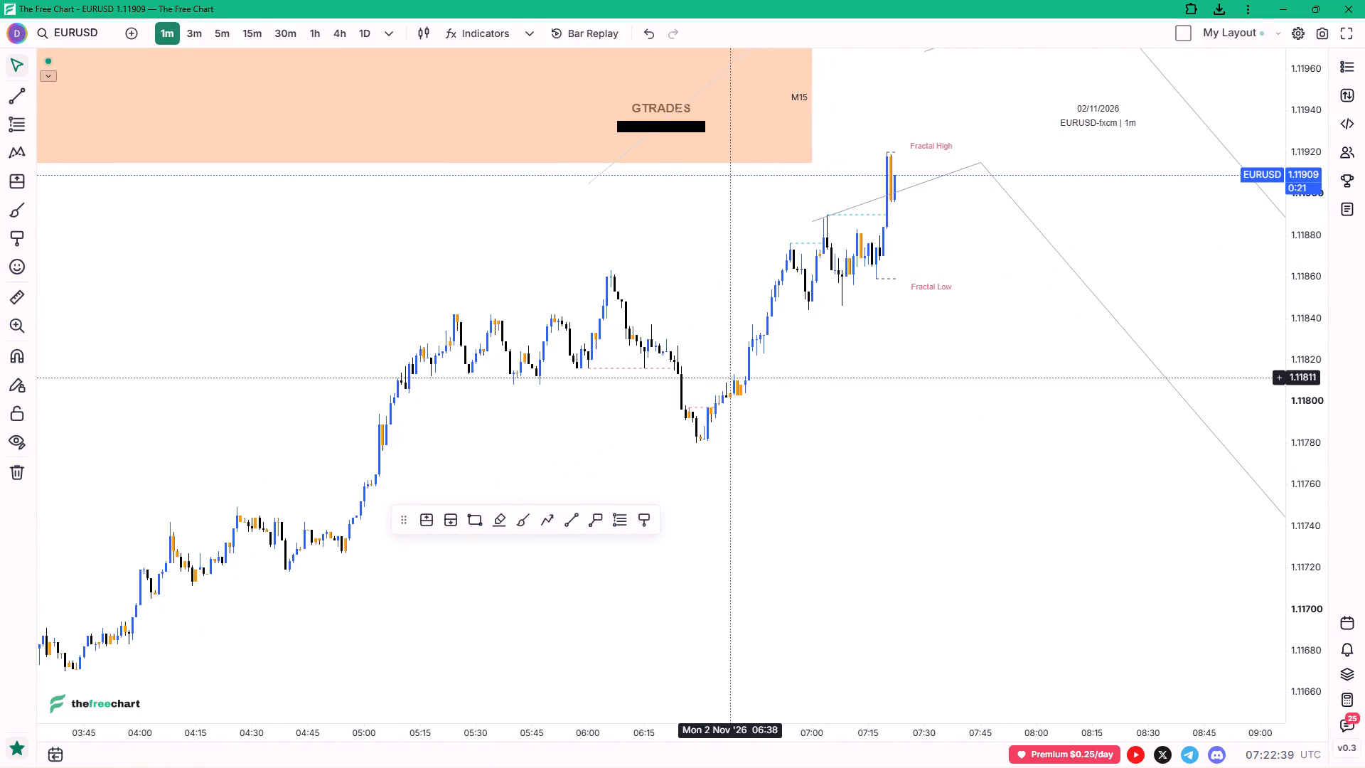
drag(859, 350, 769, 402)
ctrl+scroll(769, 404, up, 2)
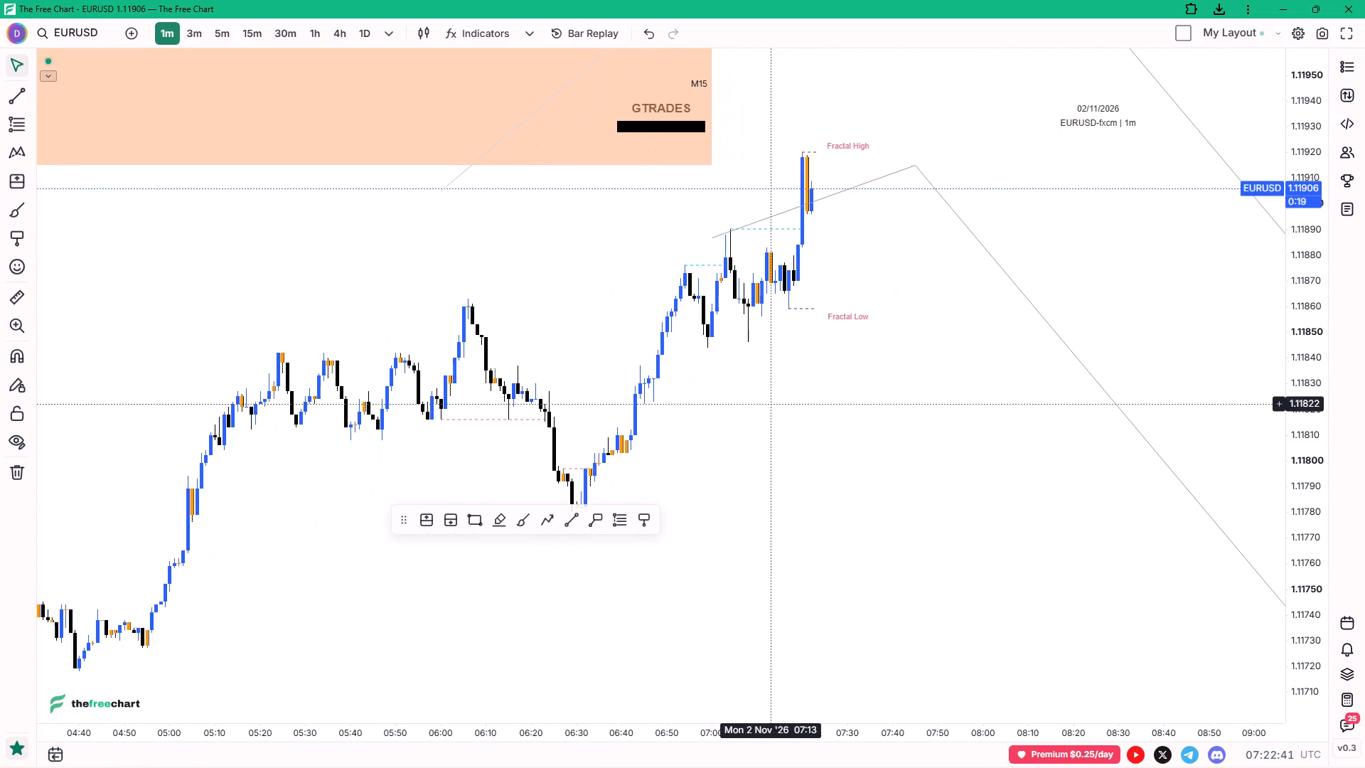
ctrl+scroll(894, 174, down, 9)
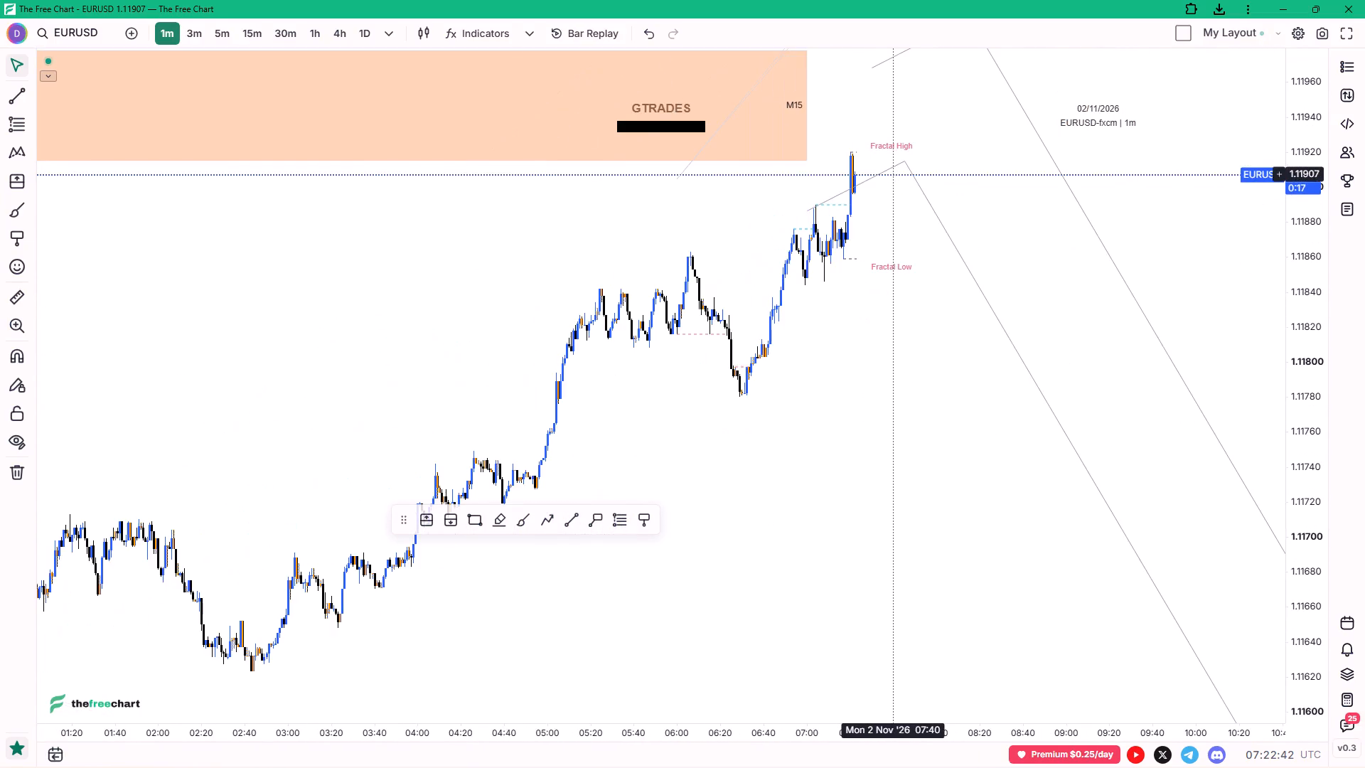
Compare EURUSD price around the M15 supply zones on the 1-, 3- and 5-minute timeframes.
drag(446, 259, 1004, 379)
ctrl+scroll(742, 336, down, 14)
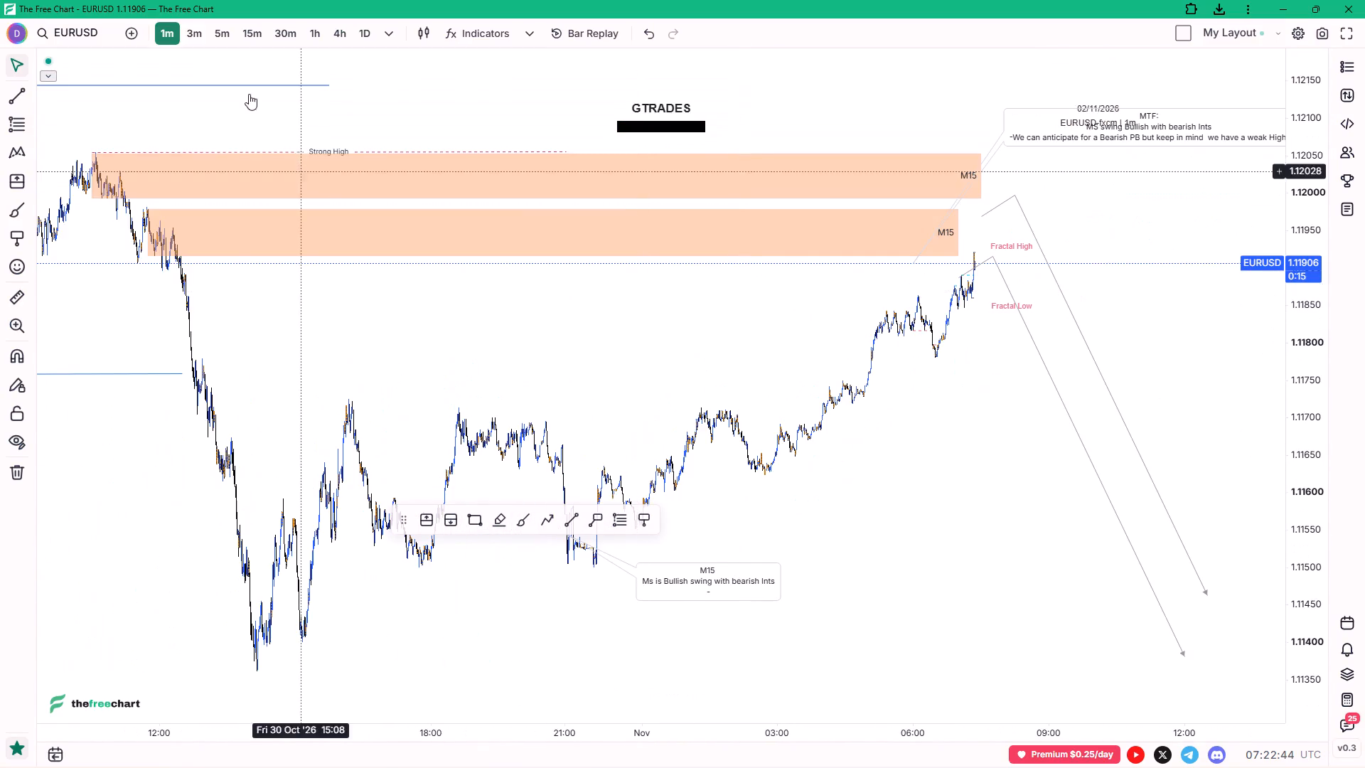
click(198, 28)
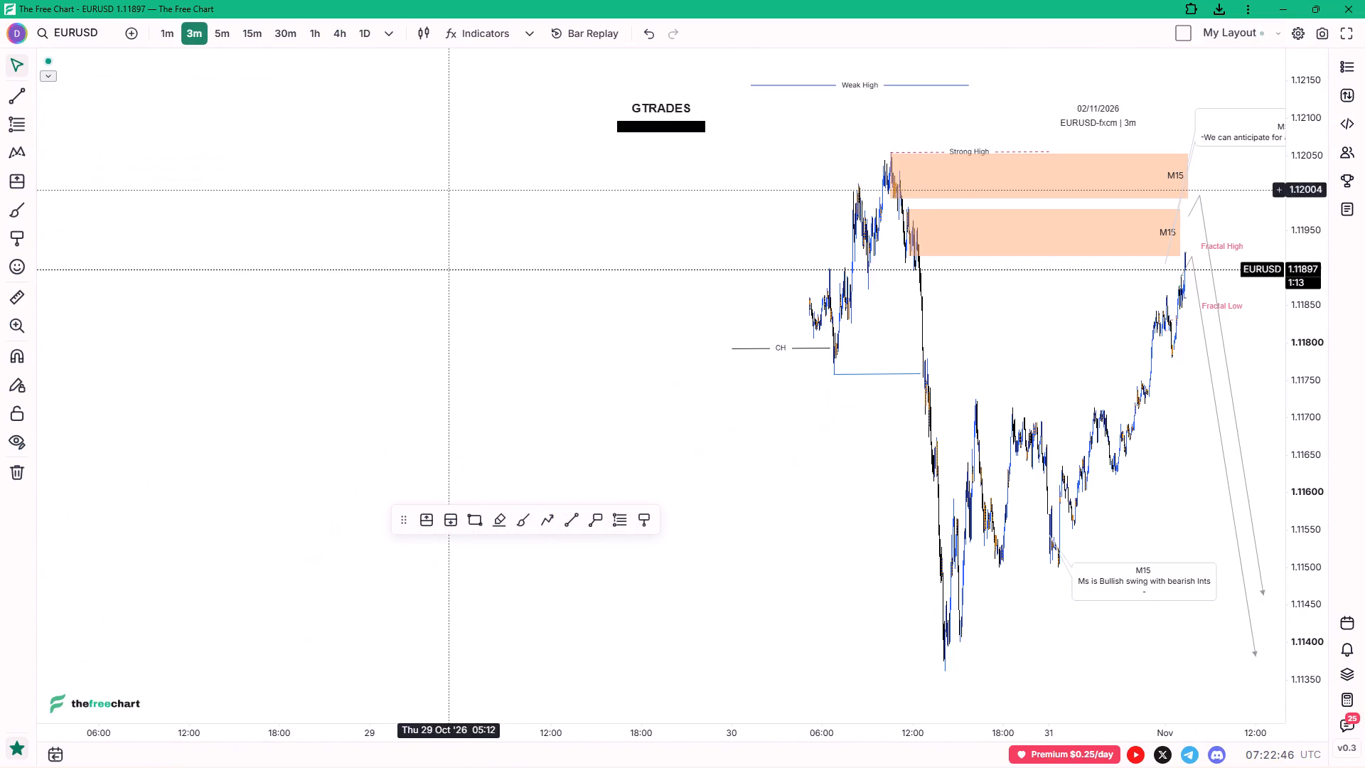
ctrl+scroll(1086, 270, up, 14)
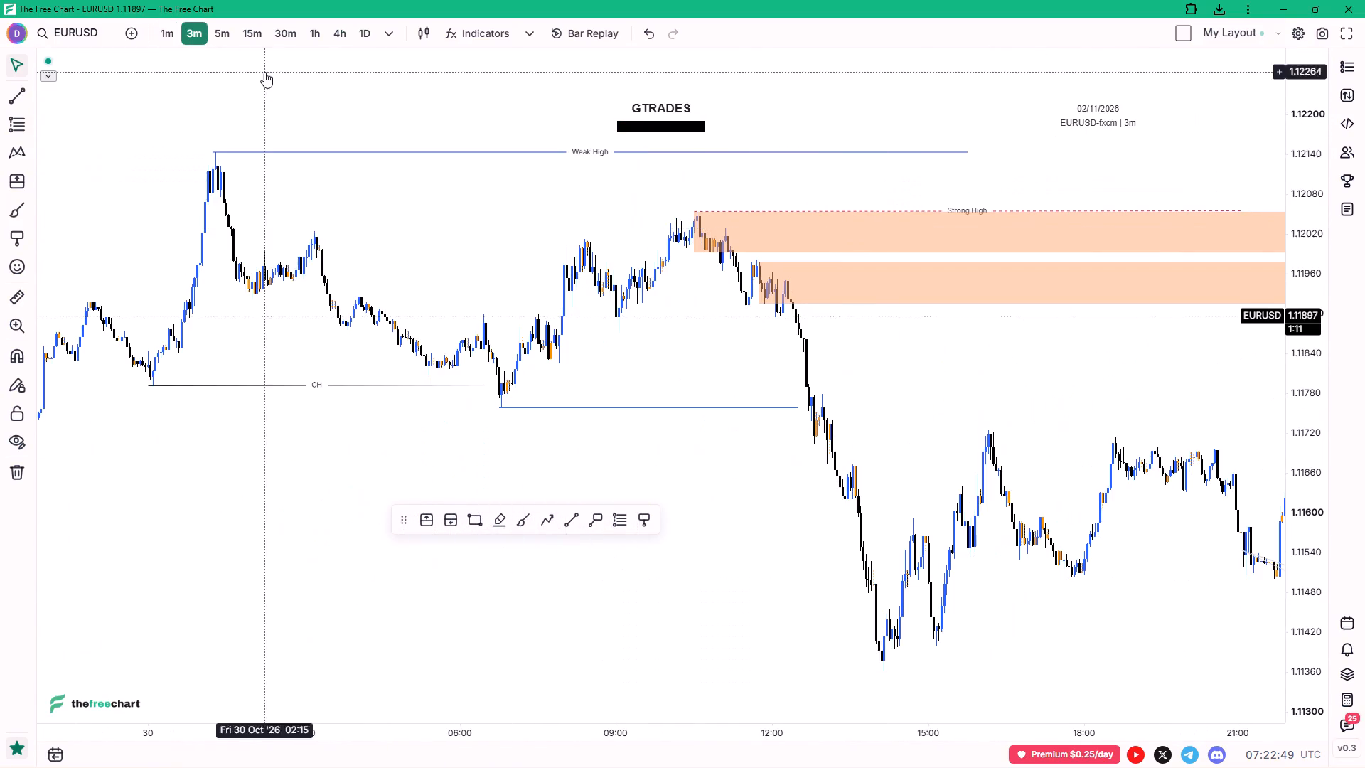
click(232, 32)
ctrl+scroll(863, 339, up, 5)
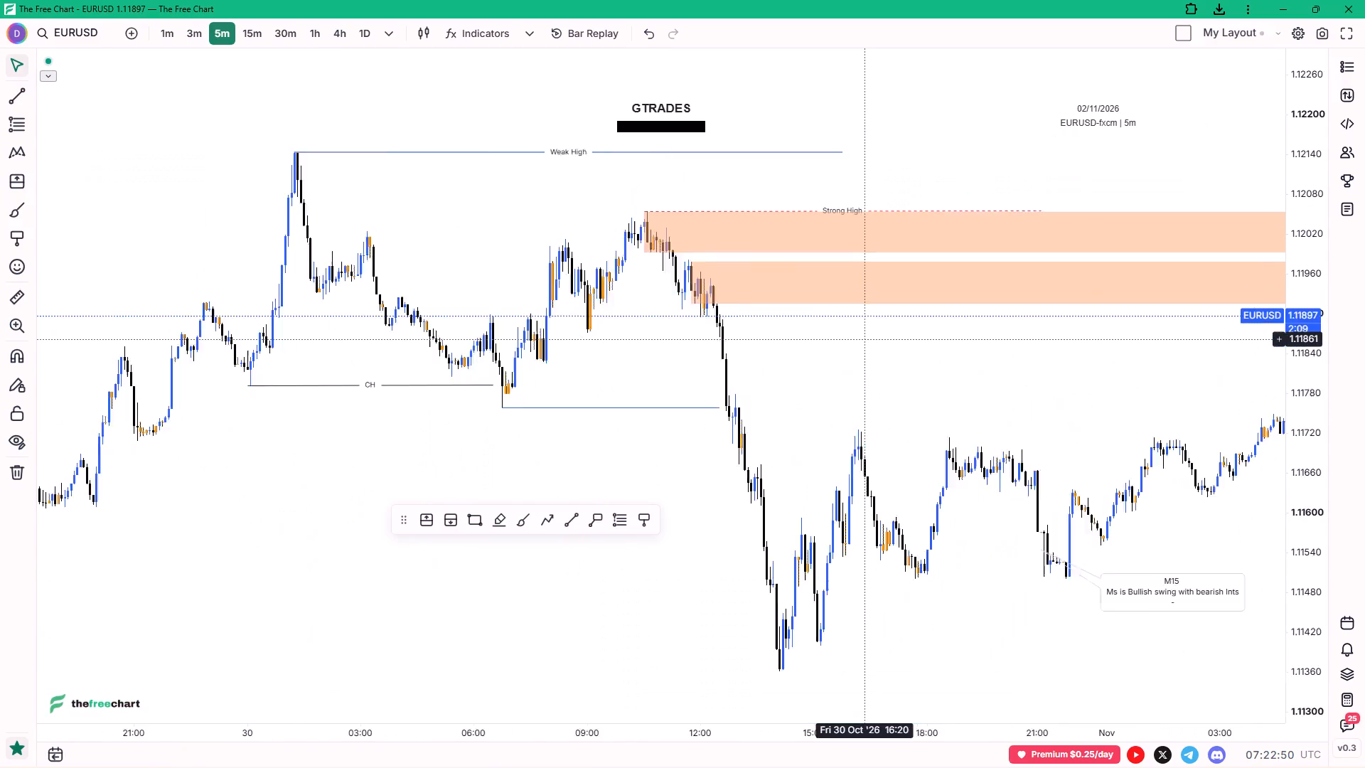
ctrl+scroll(863, 339, up, 5)
drag(845, 388, 735, 452)
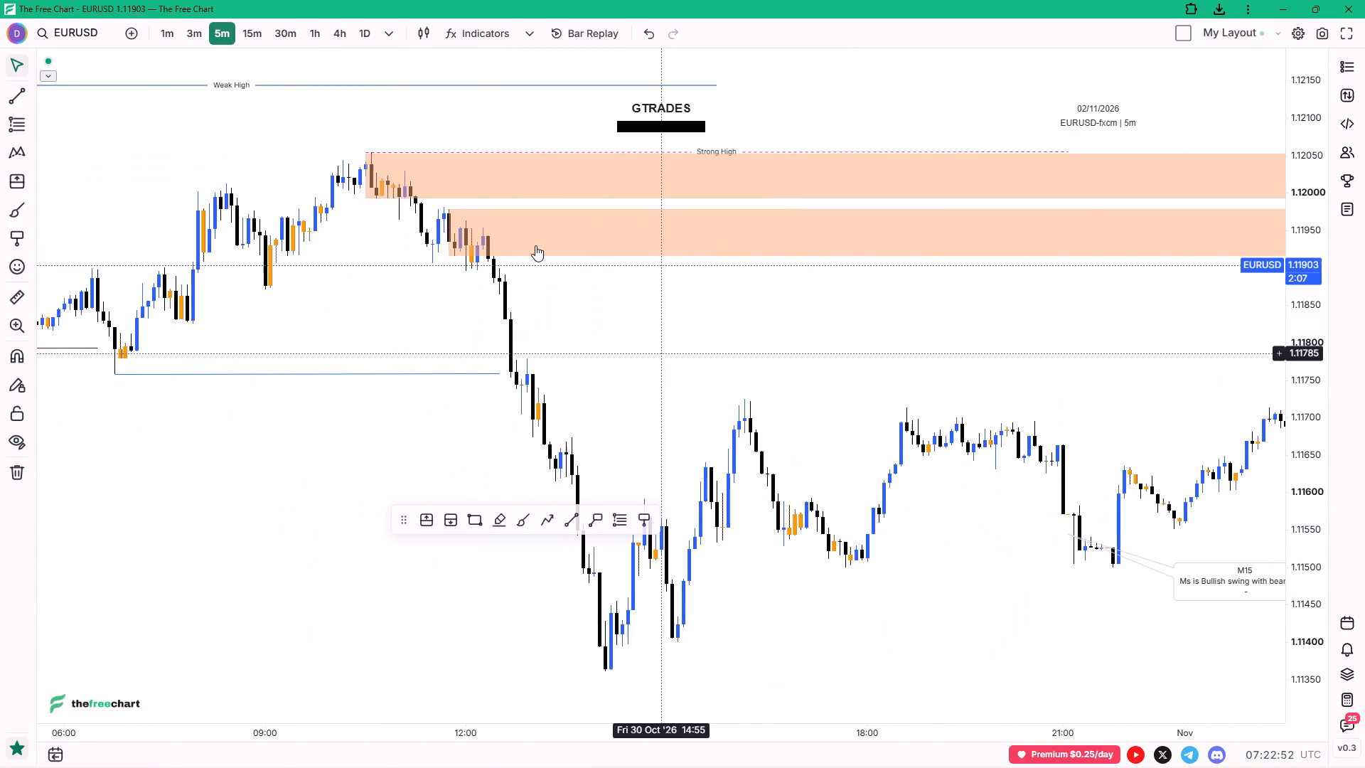
ctrl+scroll(470, 448, down, 9)
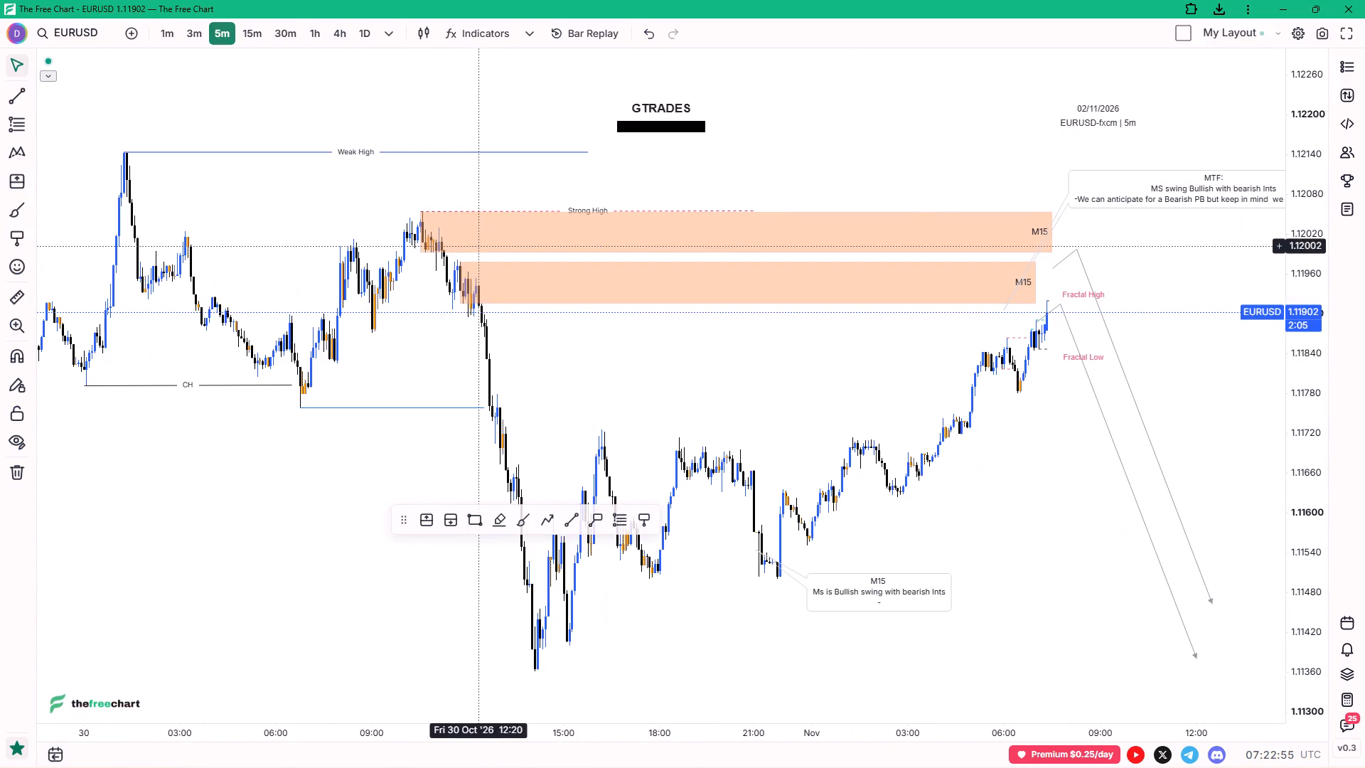
Draw a horizontal trend line at about 1.11953 through the lower M15 supply zone and apply the red dotted X template.
key(alt+t)
ctrl+click(476, 242)
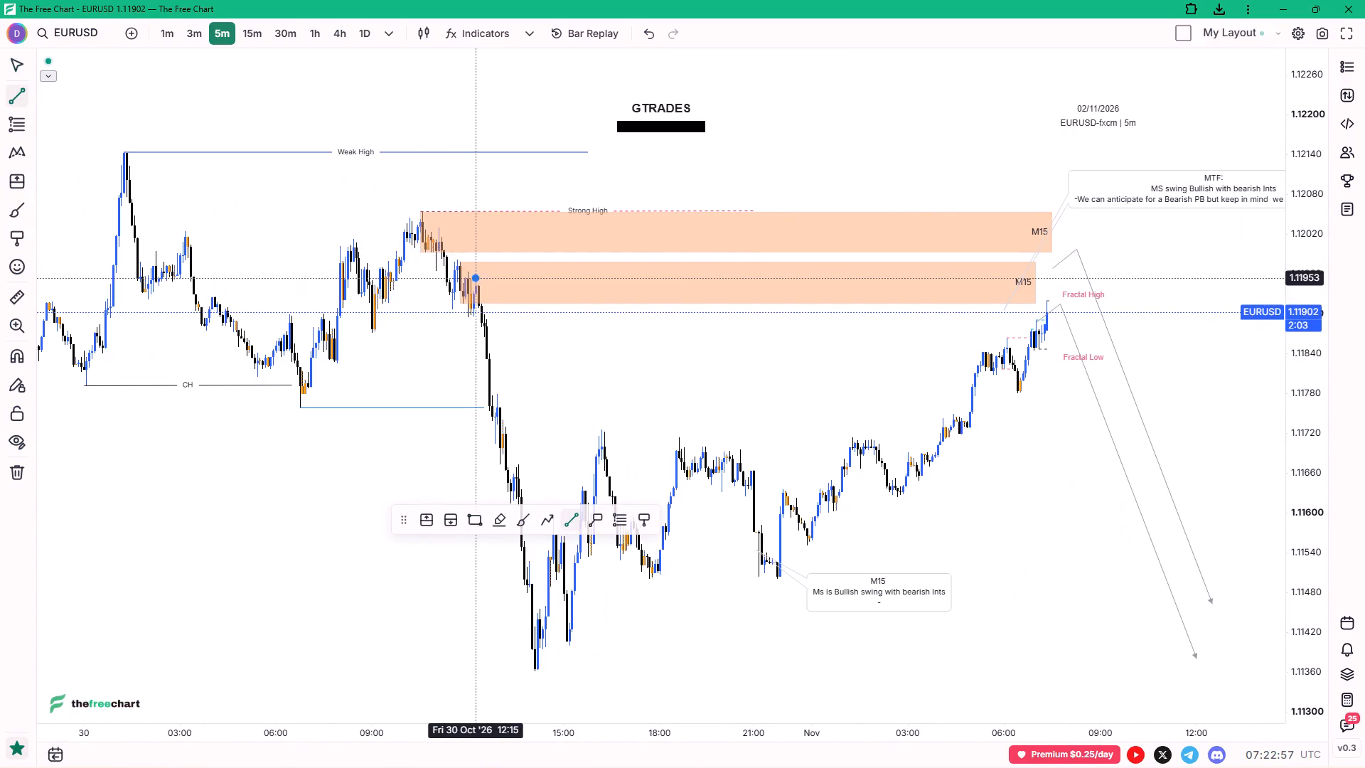
shift+click(1044, 371)
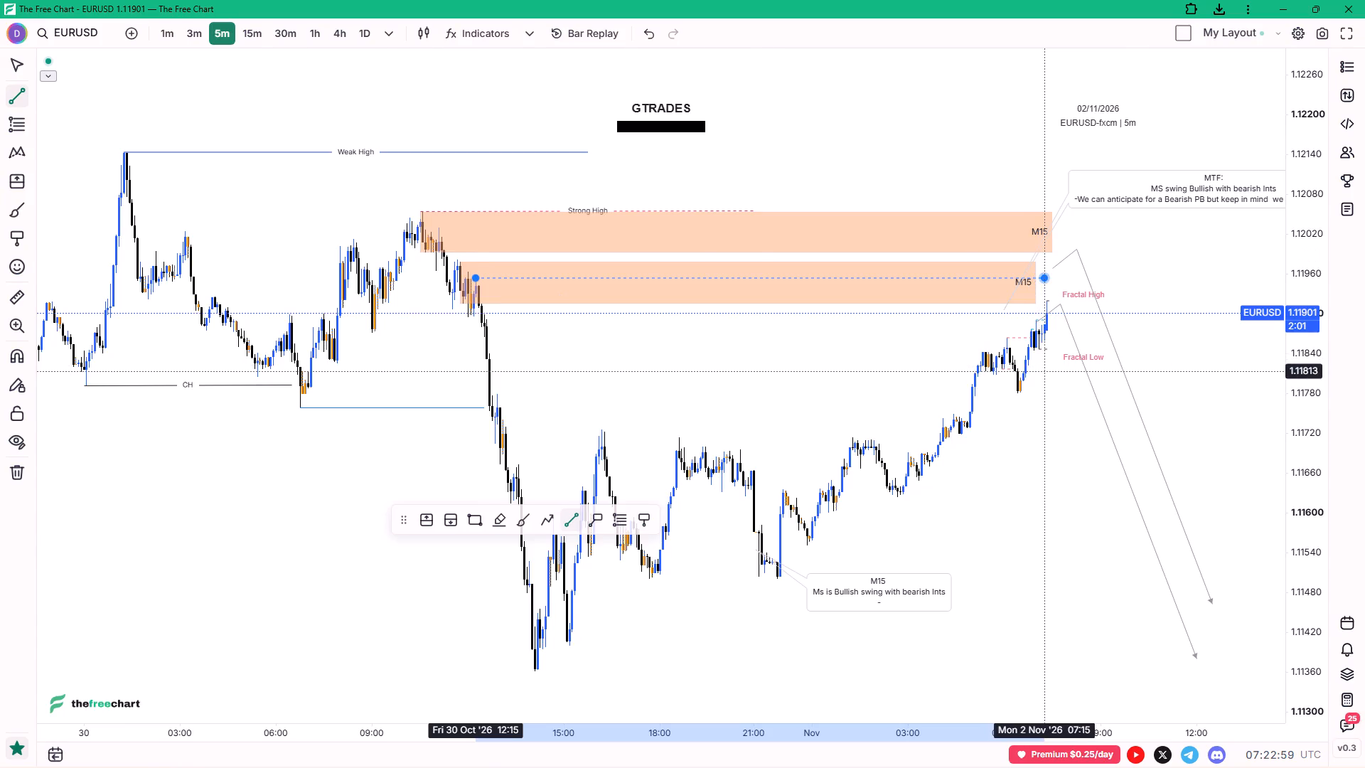
click(892, 69)
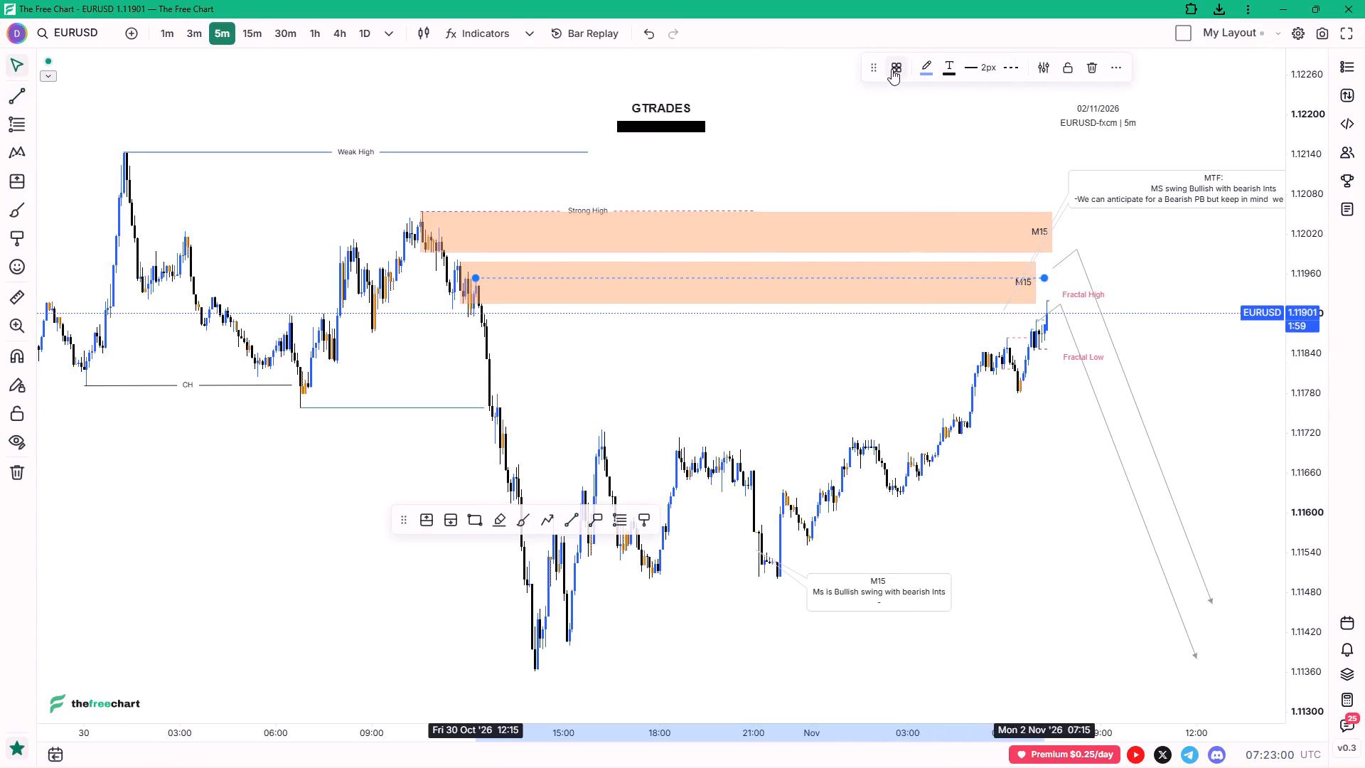
click(932, 677)
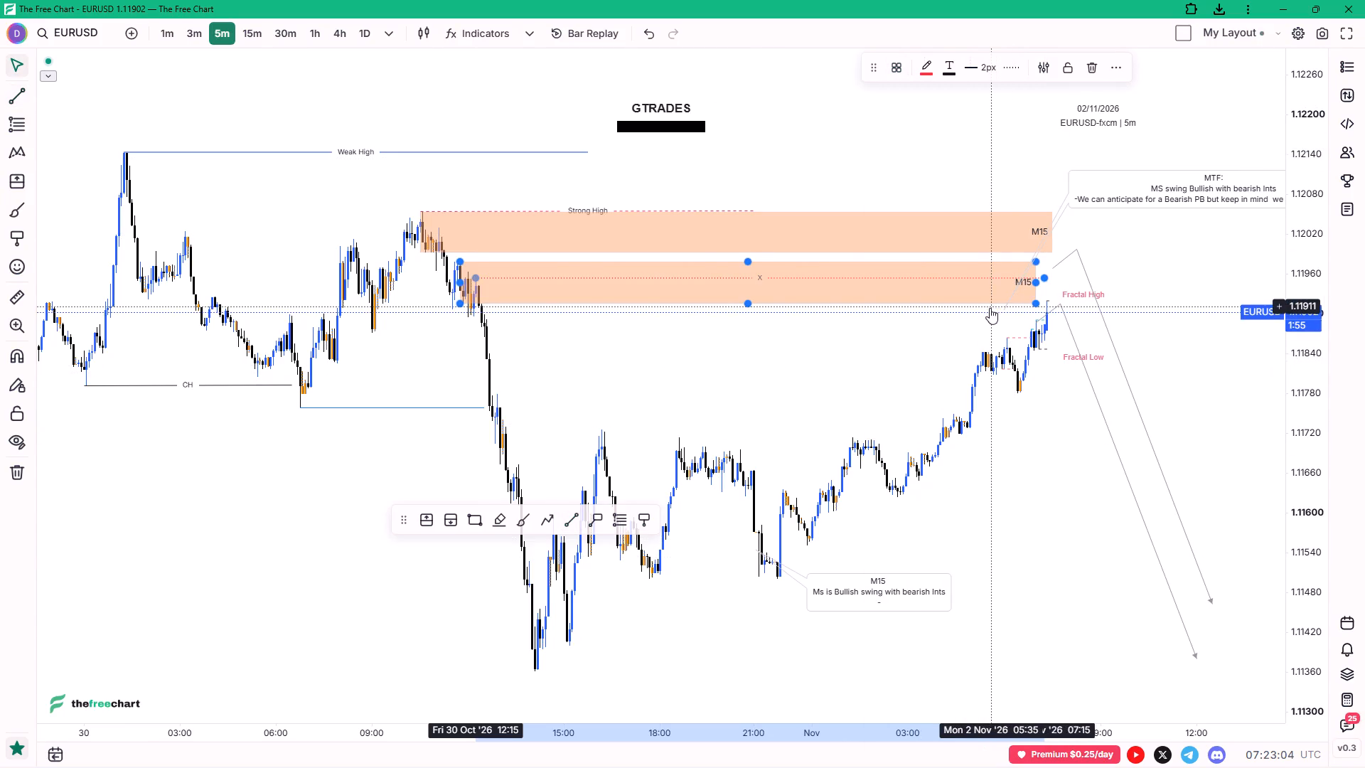
click(1035, 494)
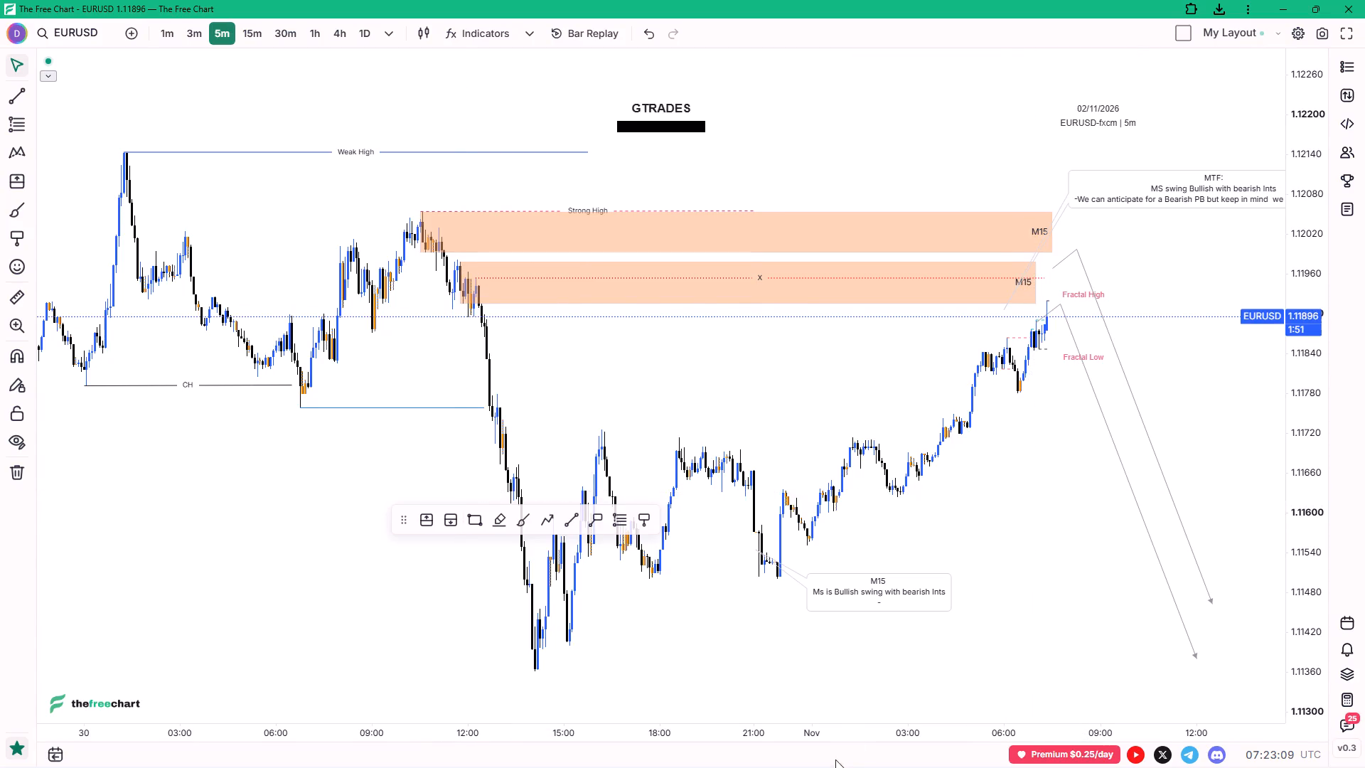
Switch to TradingView and load the XAUUSD chart from the watchlist, leaving the watchlist closed.
click(722, 759)
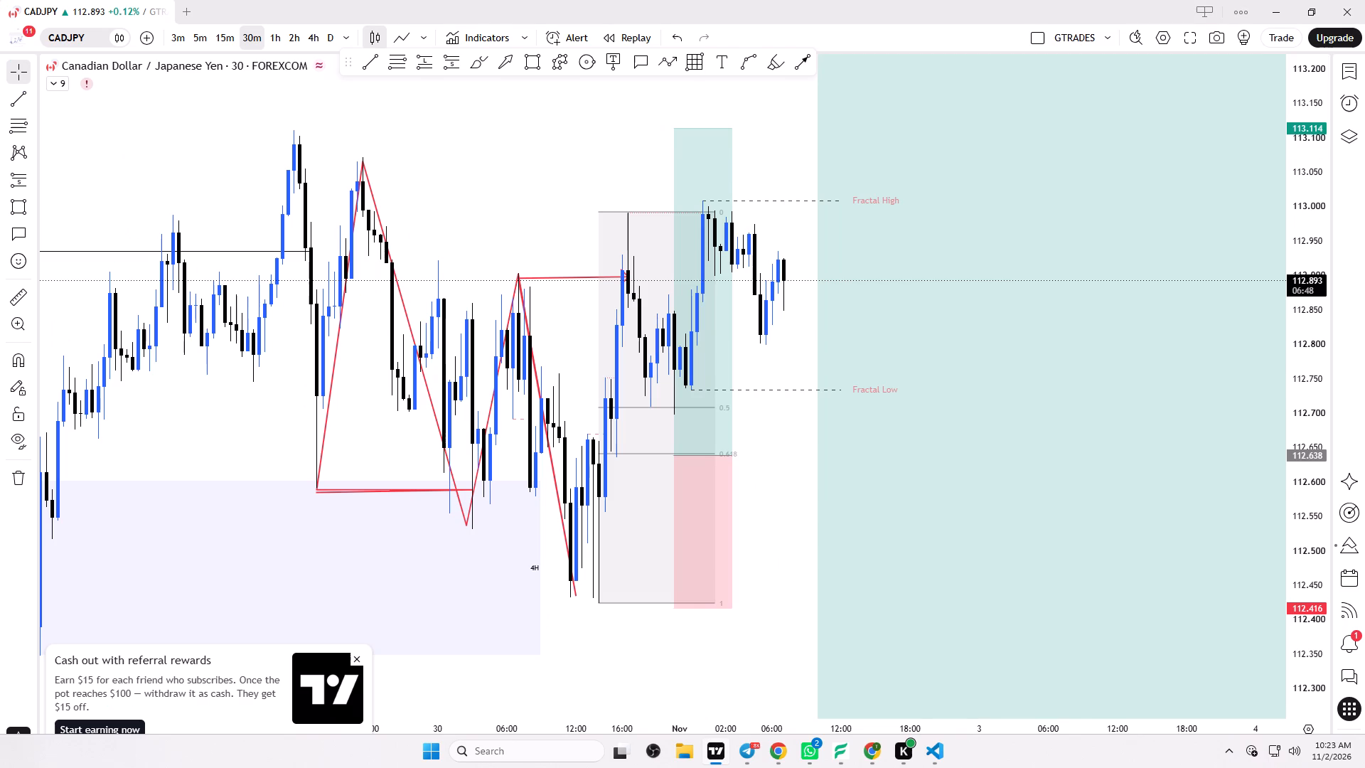
click(1345, 69)
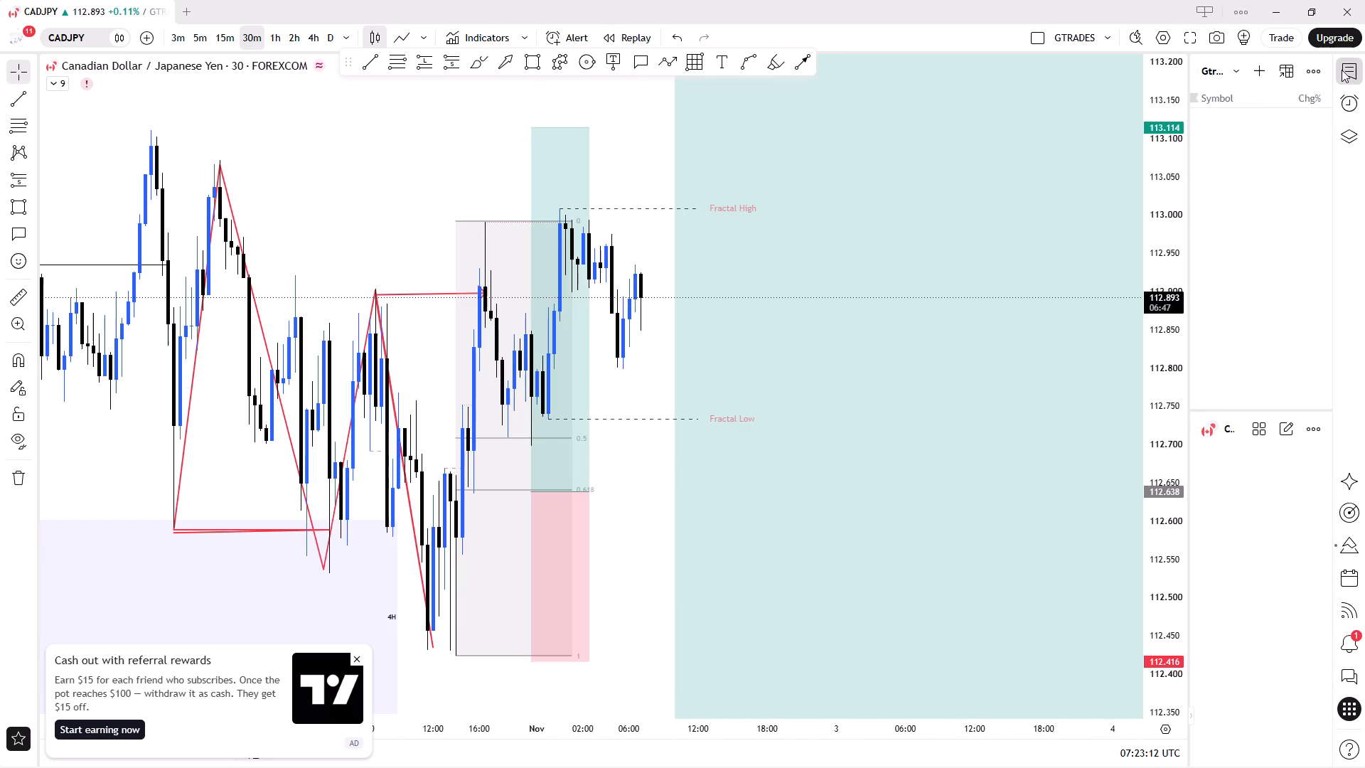
click(1249, 123)
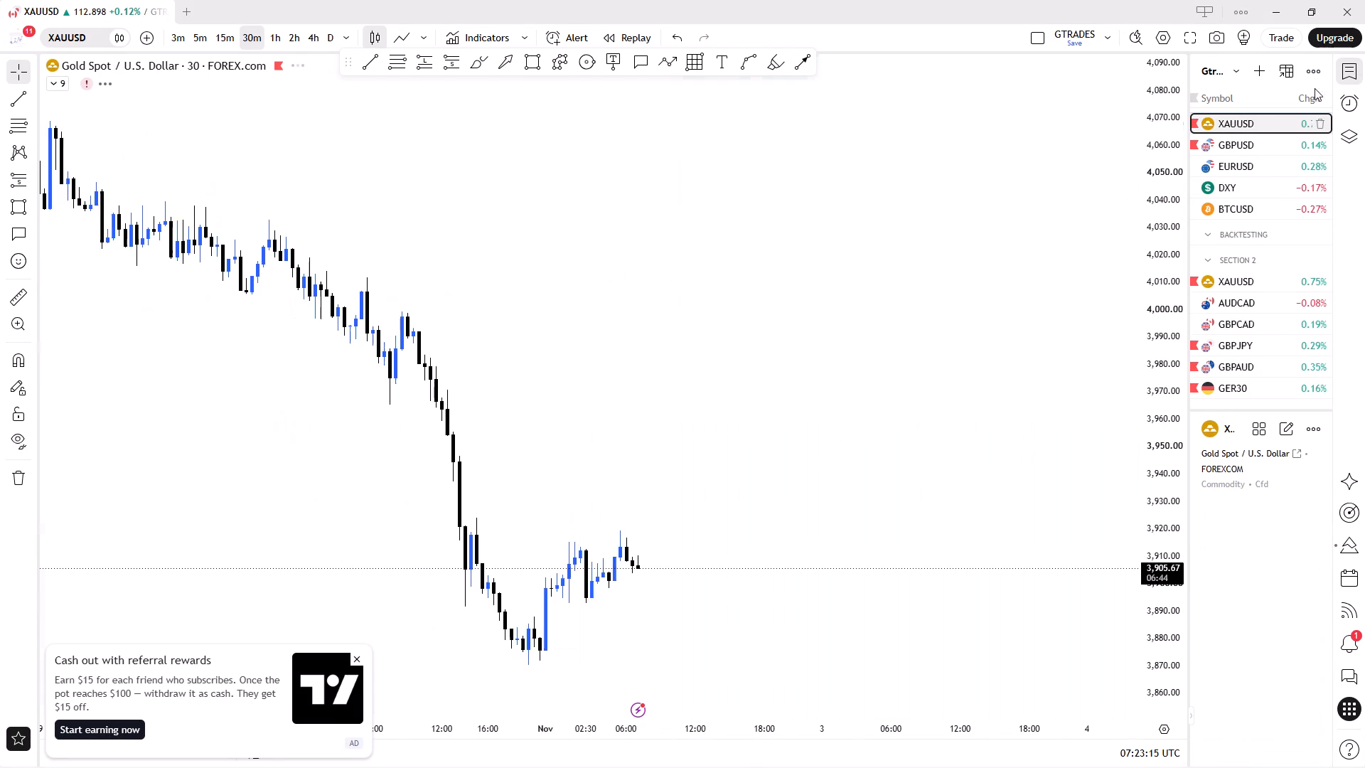
click(1344, 73)
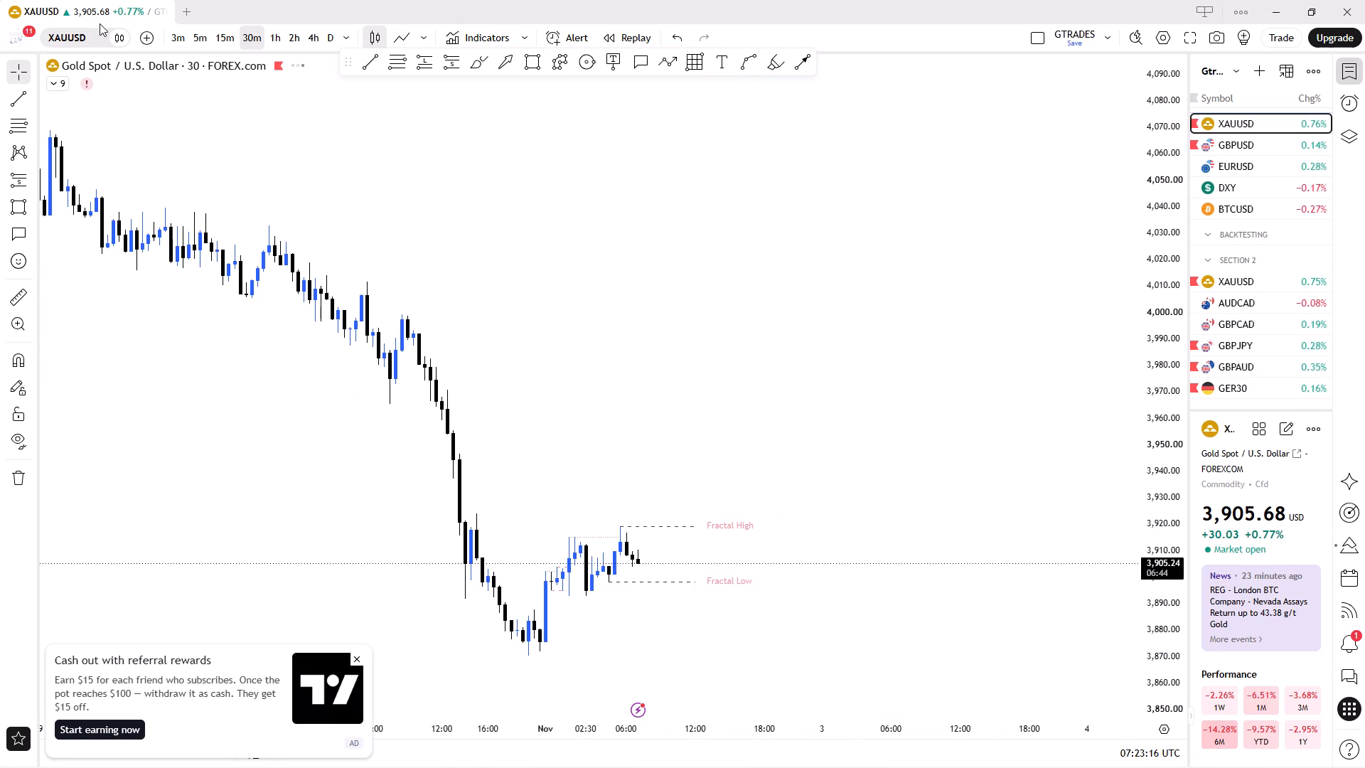
Examine XAUUSD on the 15-minute timeframe around the 15M supply zone, the strong high and the fractal levels.
click(223, 36)
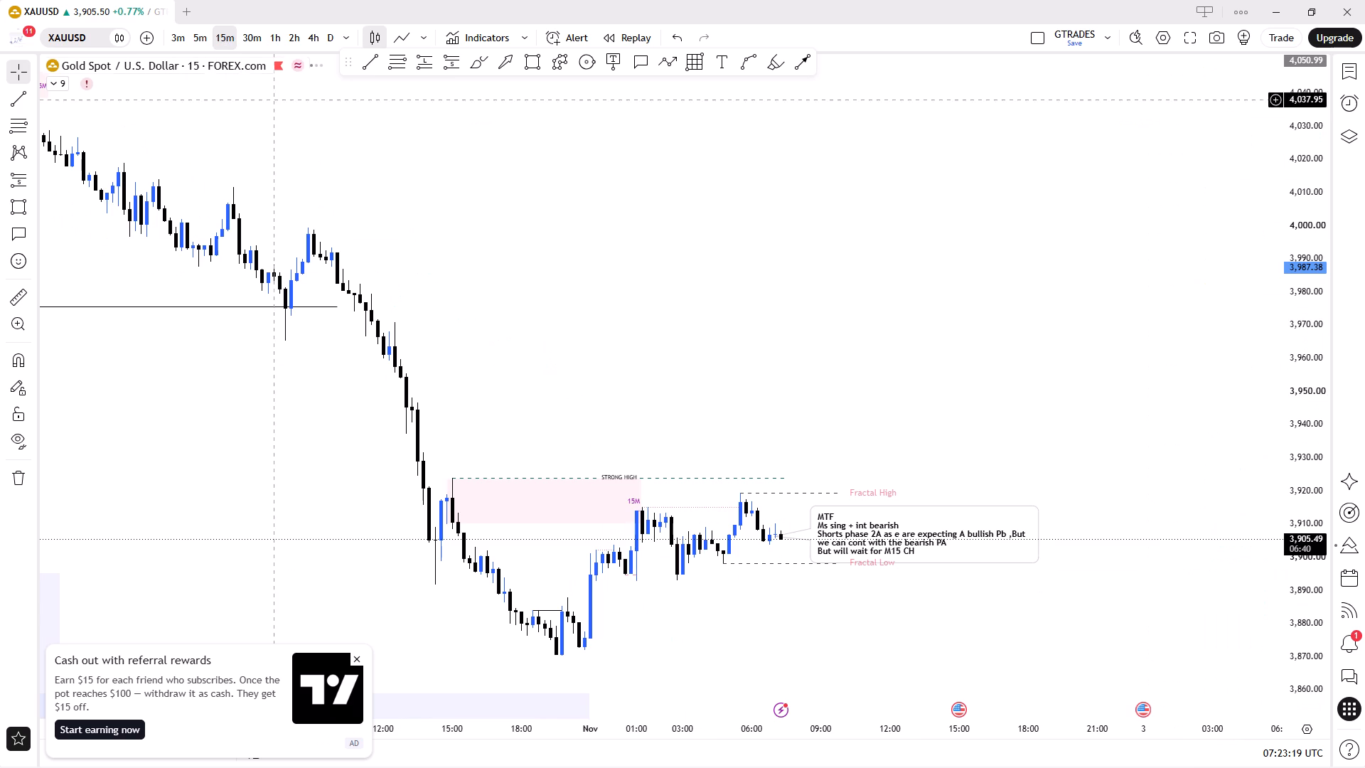
click(1001, 309)
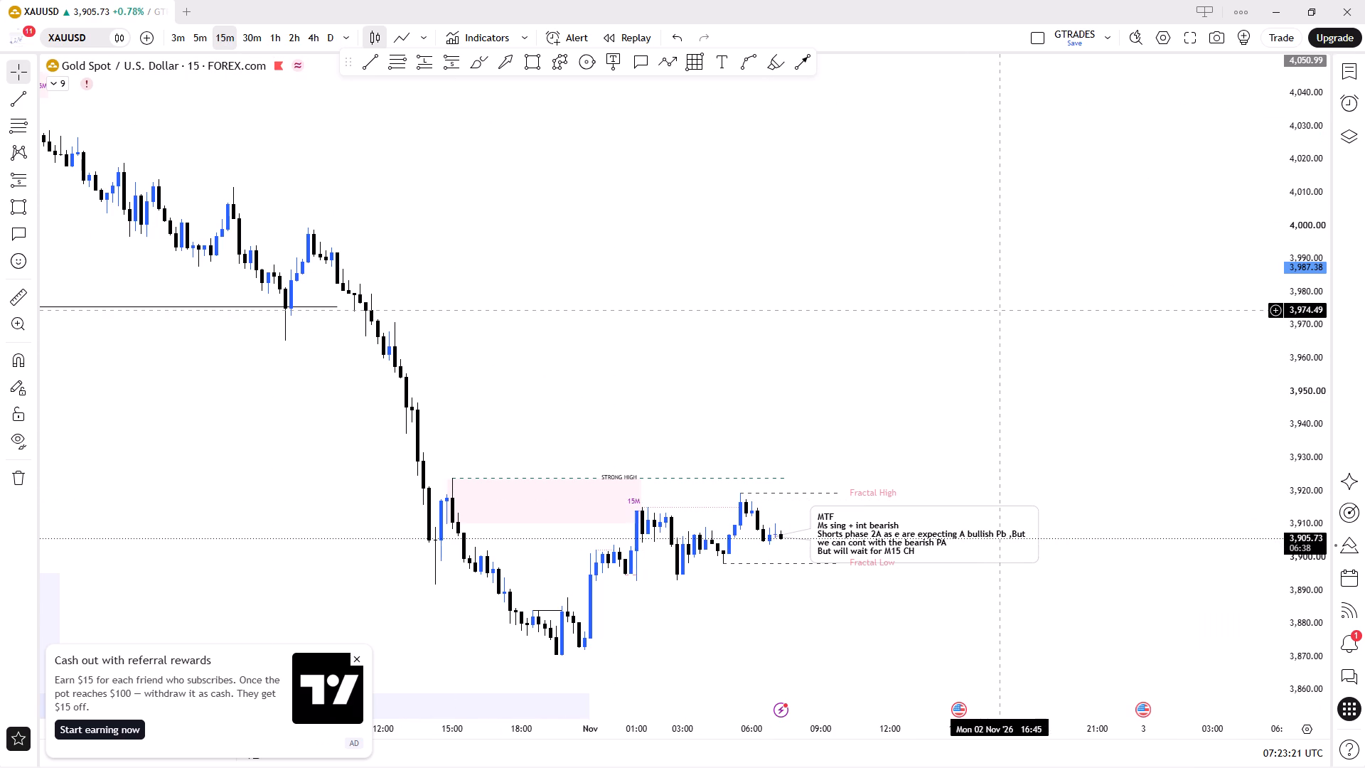
right_click(1001, 309)
click(1039, 332)
scroll(1002, 397, up, 3)
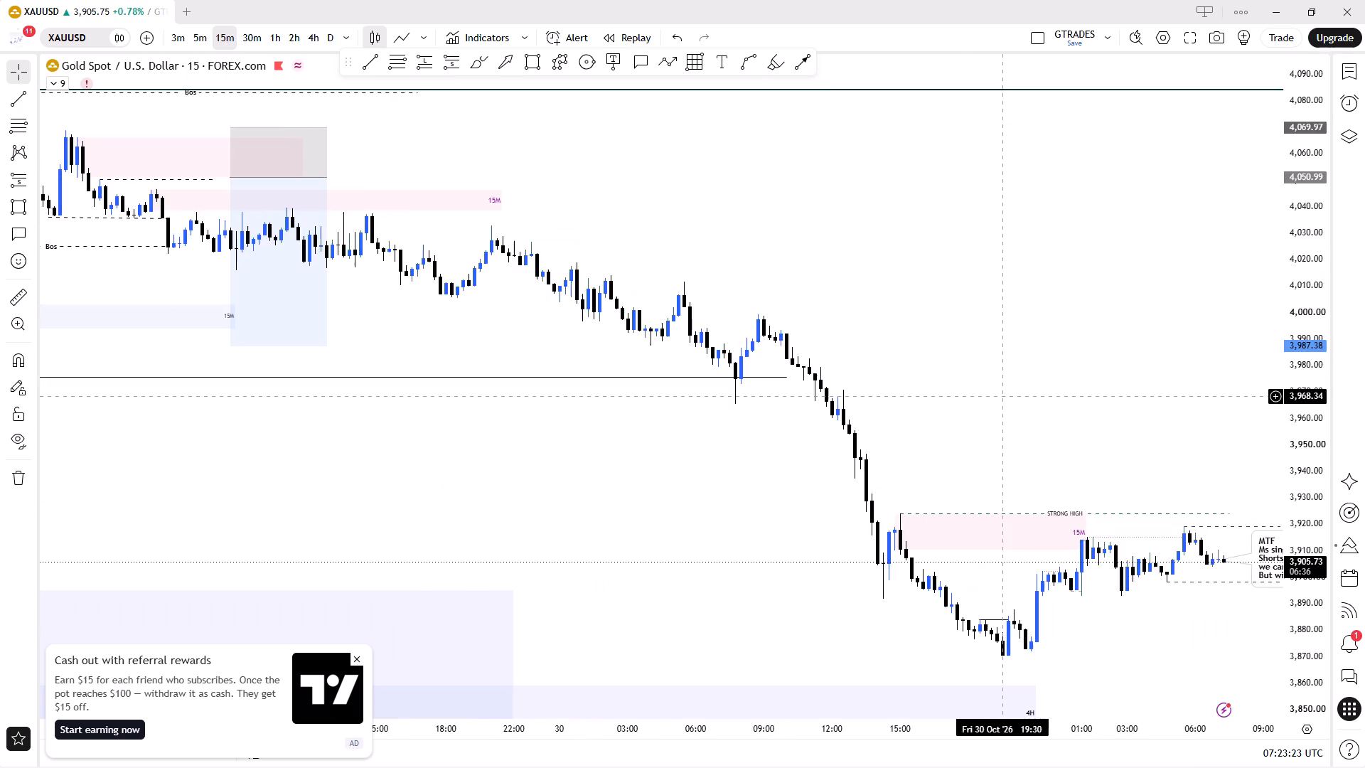
drag(1004, 394, 695, 301)
click(691, 300)
scroll(803, 329, up, 3)
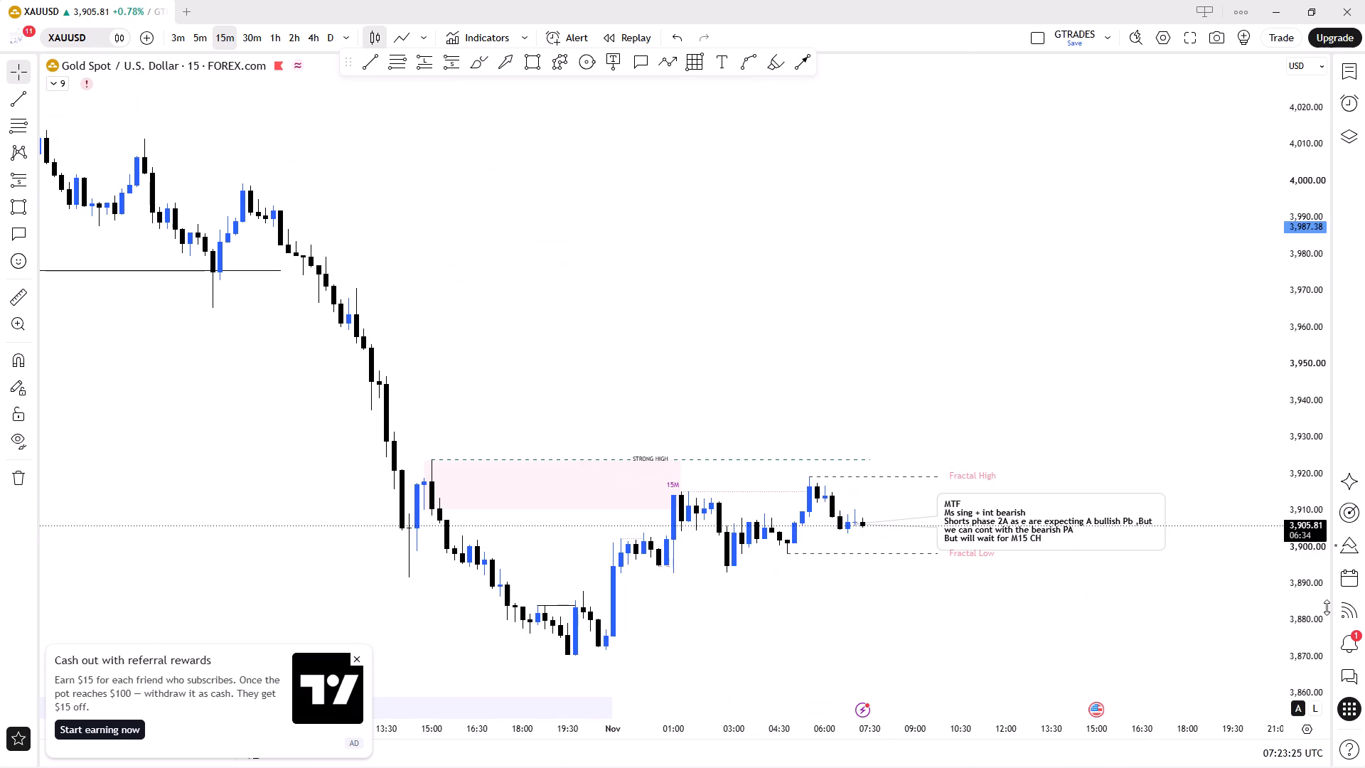
drag(1314, 608, 1189, 356)
drag(929, 435, 979, 208)
scroll(976, 225, up, 1)
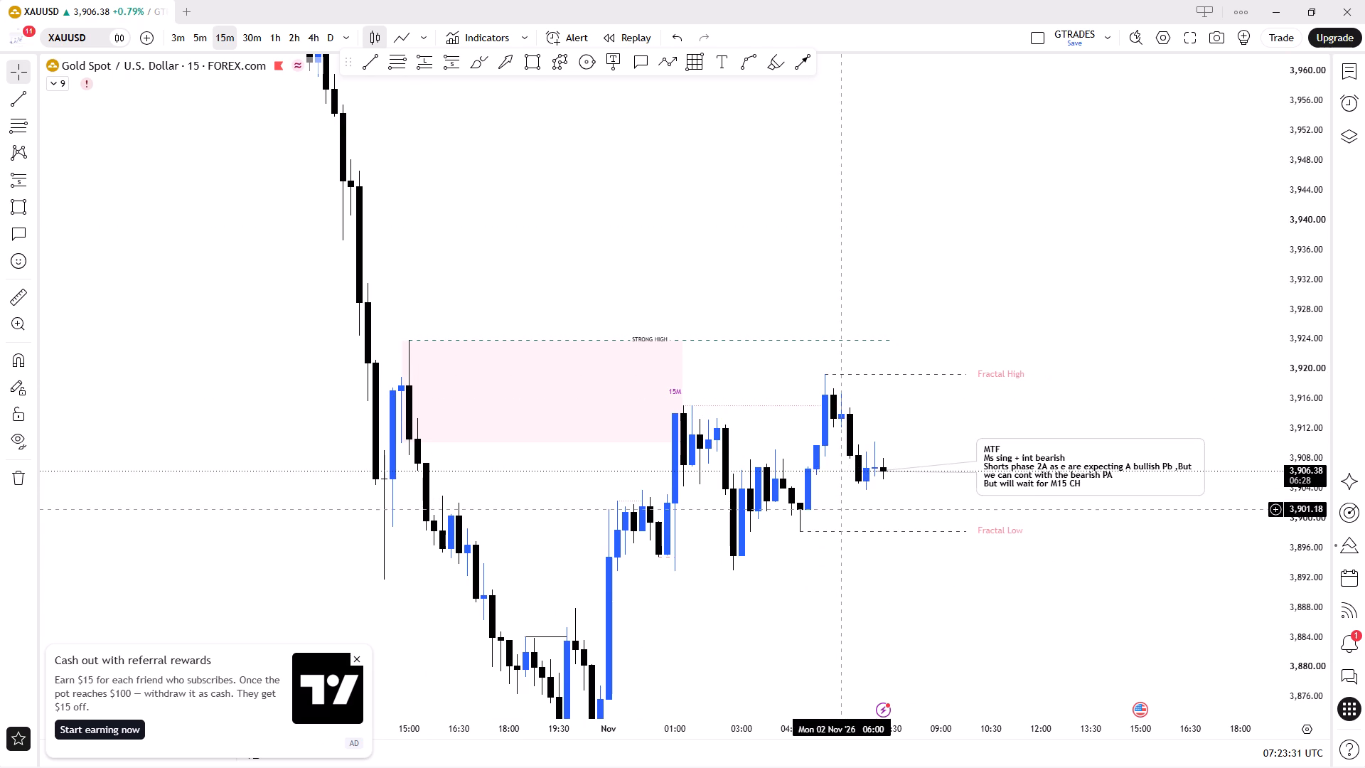
On the 5-minute XAUUSD chart, move the MTF note clear of the latest candles, near the 3,912 price level.
click(205, 46)
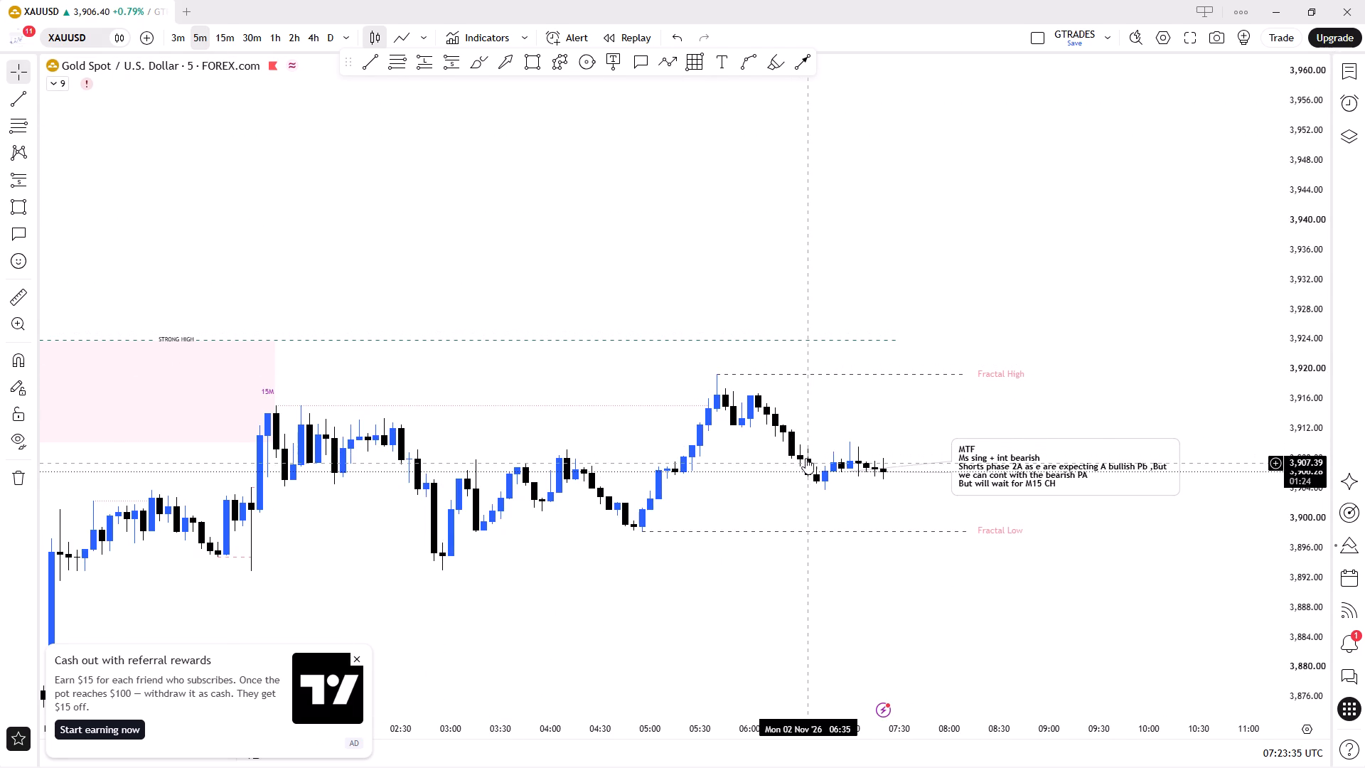
scroll(806, 456, down, 9)
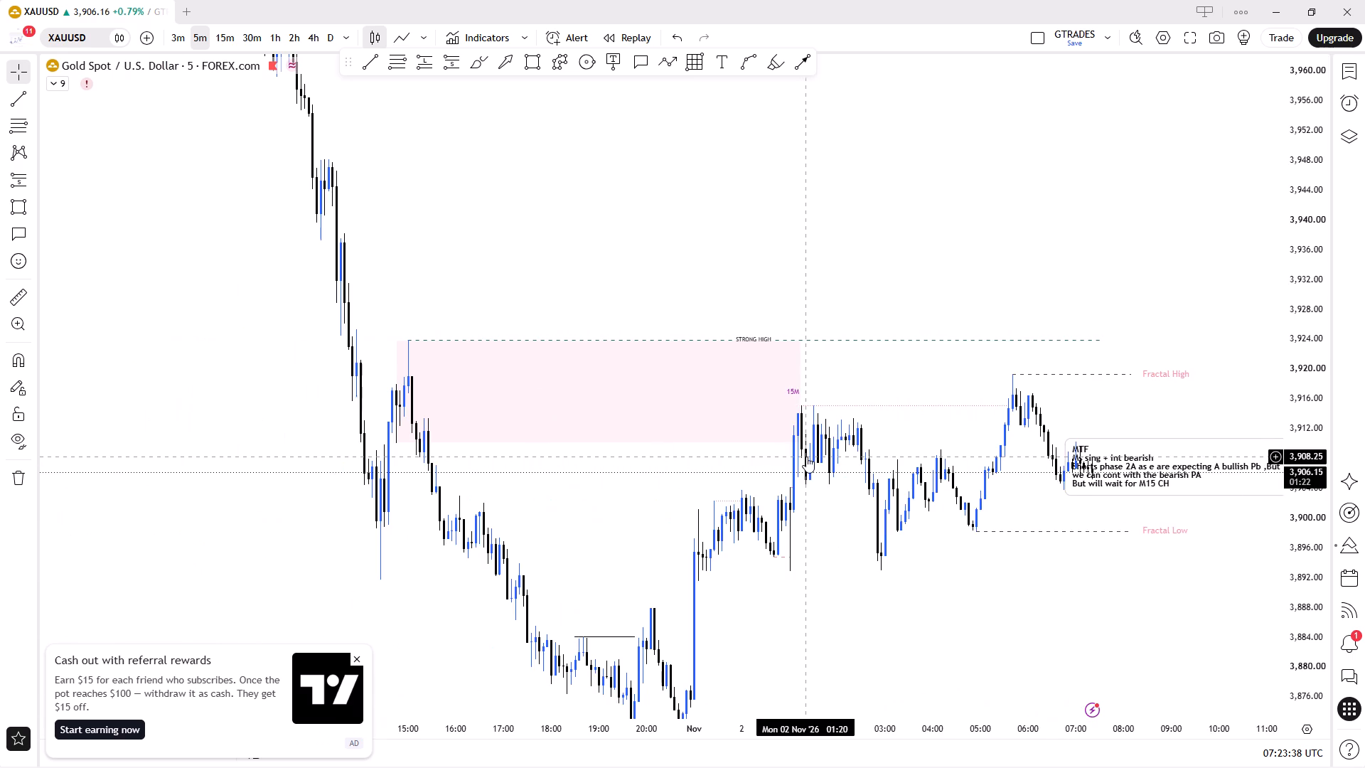
drag(906, 437, 697, 398)
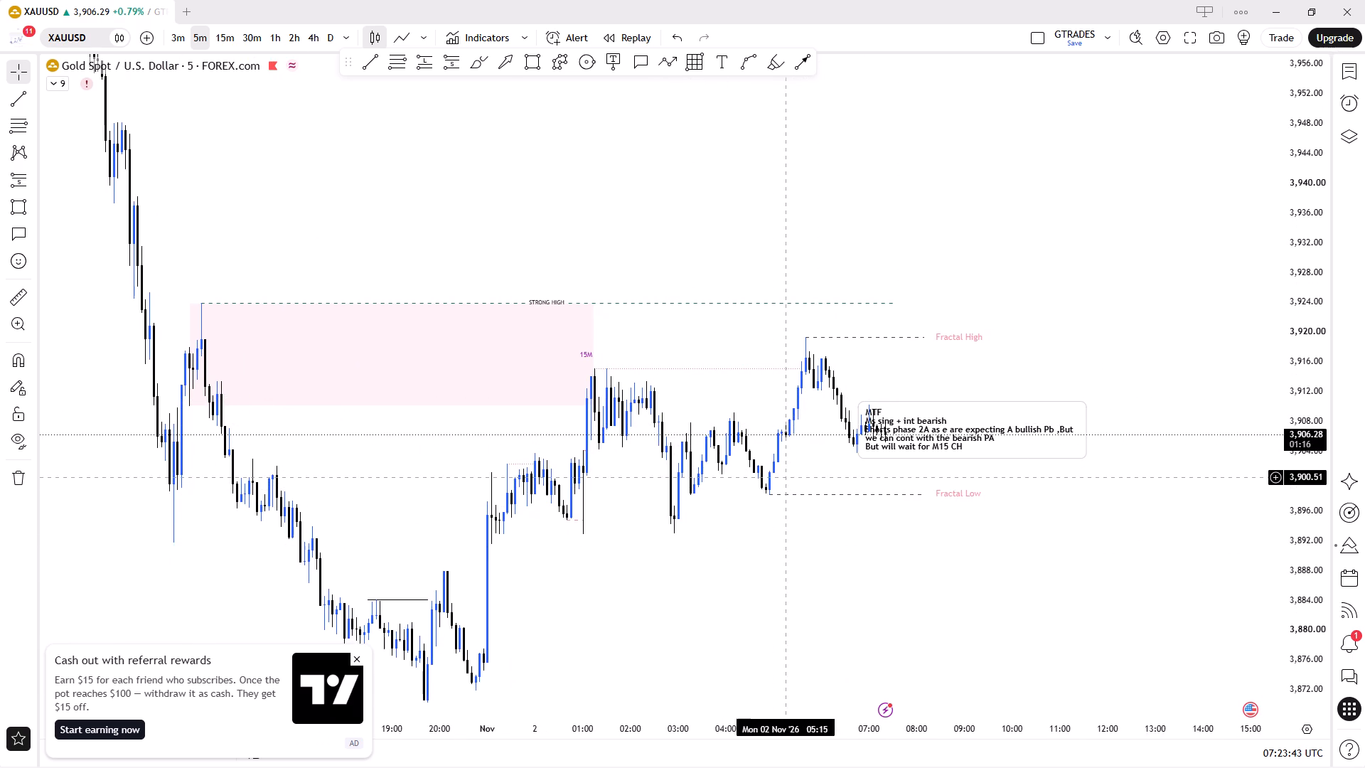
drag(929, 439, 1043, 390)
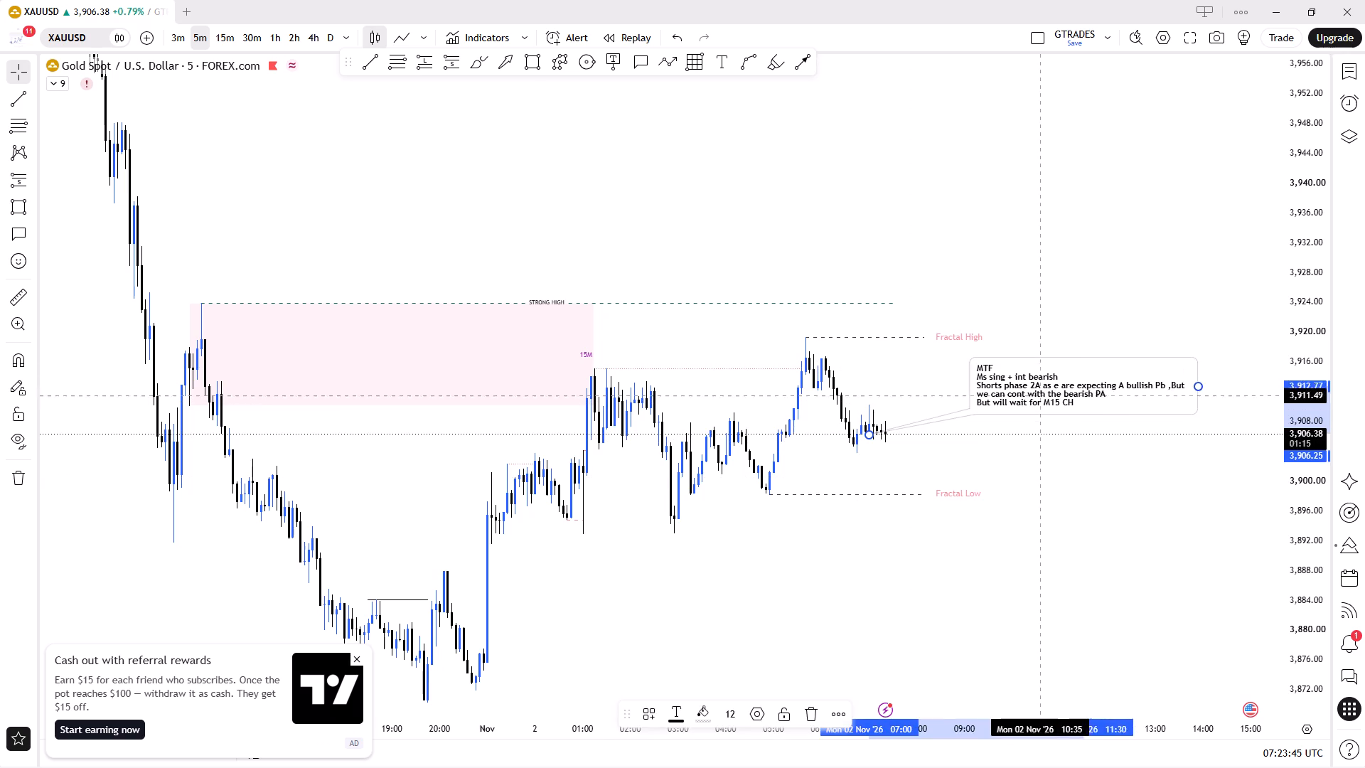
click(1094, 302)
Return to The Free Chart and review EURUSD against the M15 supply zones on the 5- and 15-minute timeframes.
click(1266, 9)
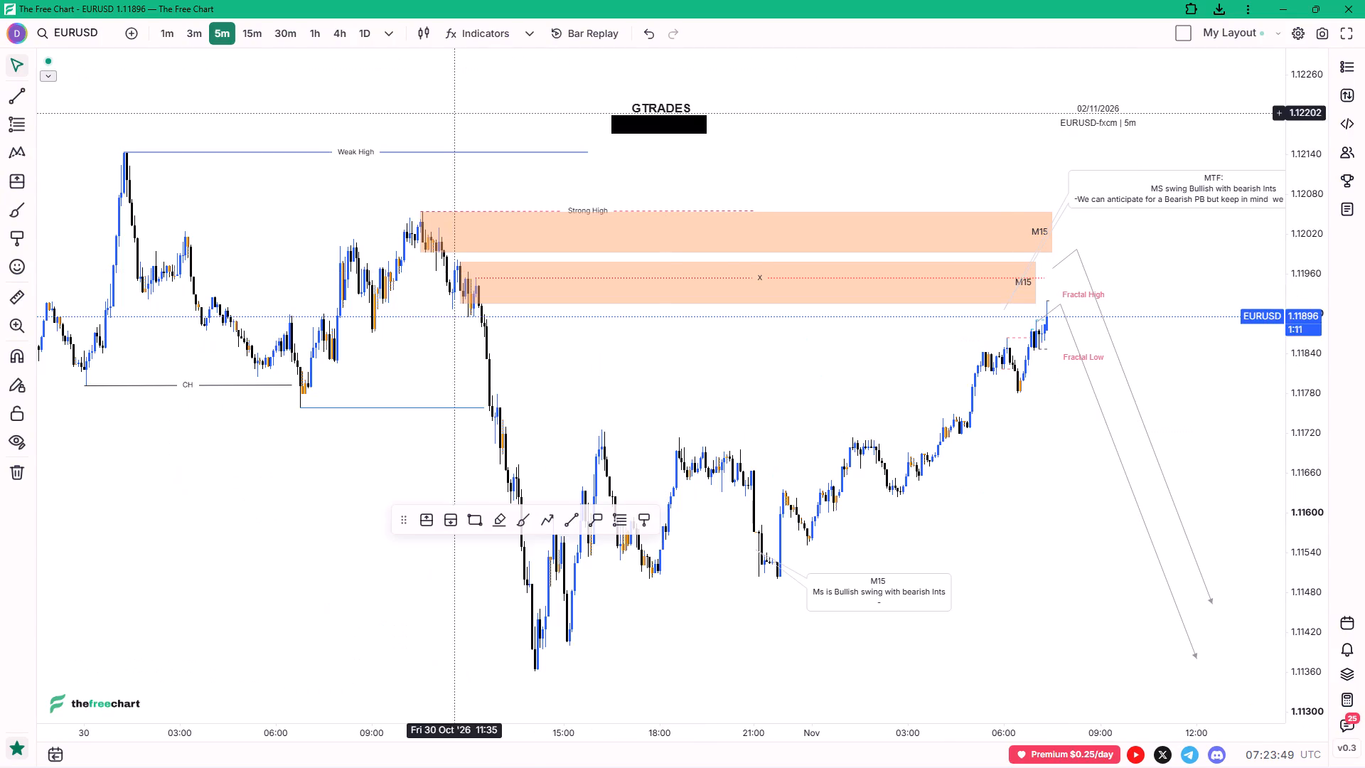
scroll(1113, 322, up, 4)
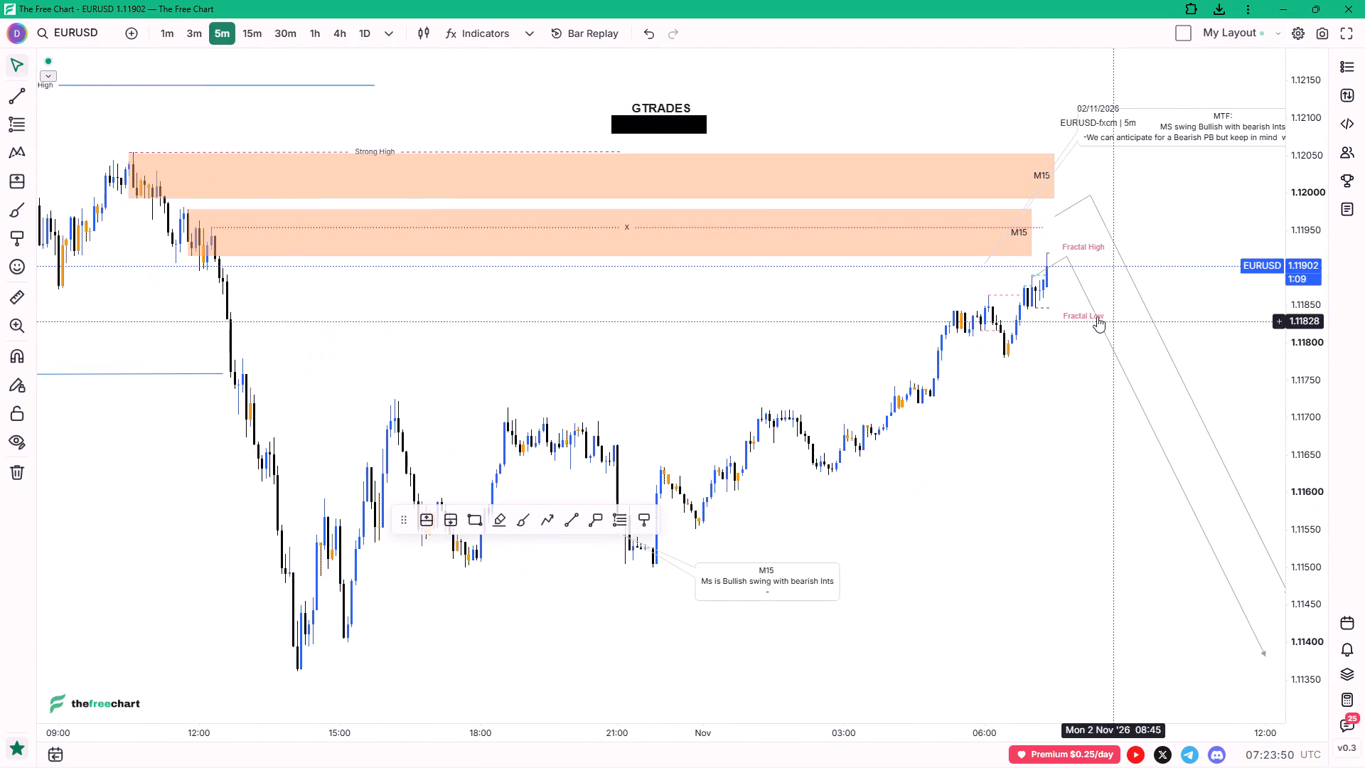
scroll(1066, 387, down, 2)
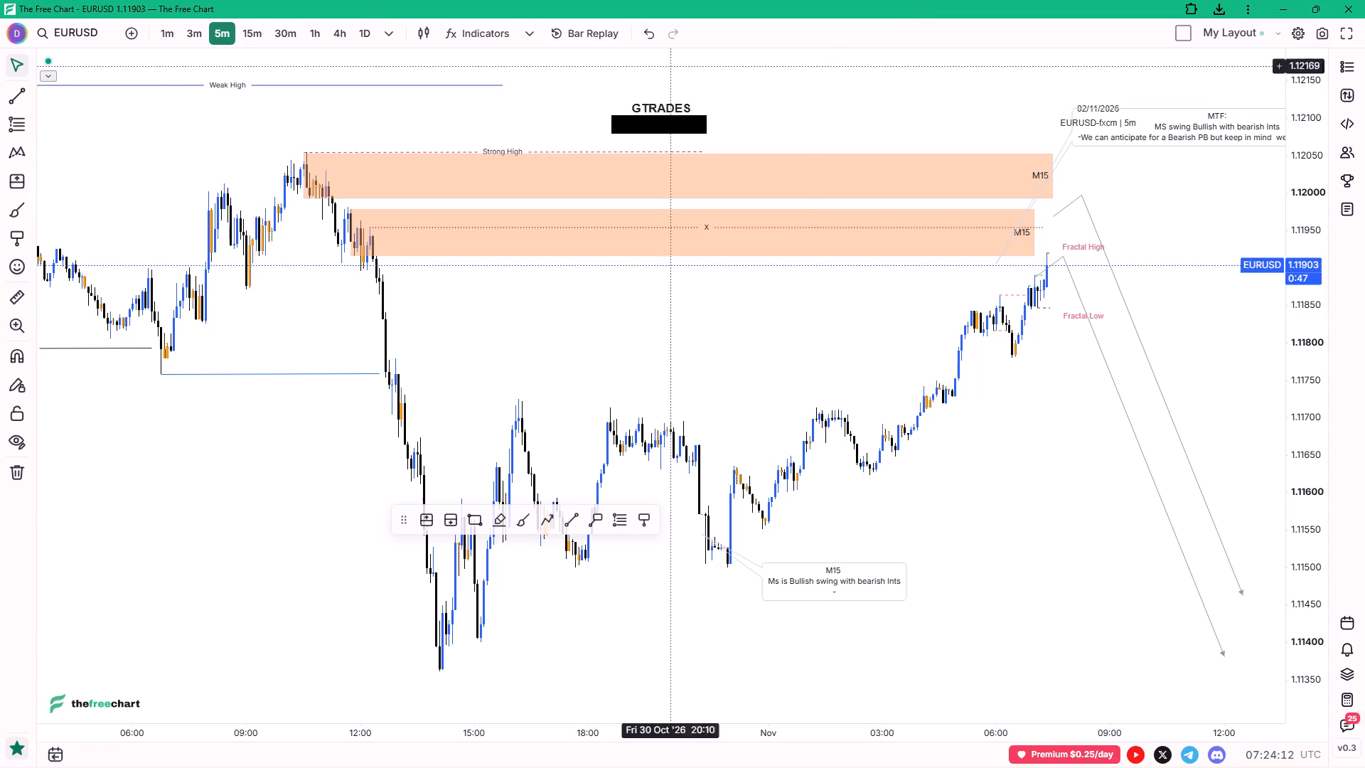
click(251, 35)
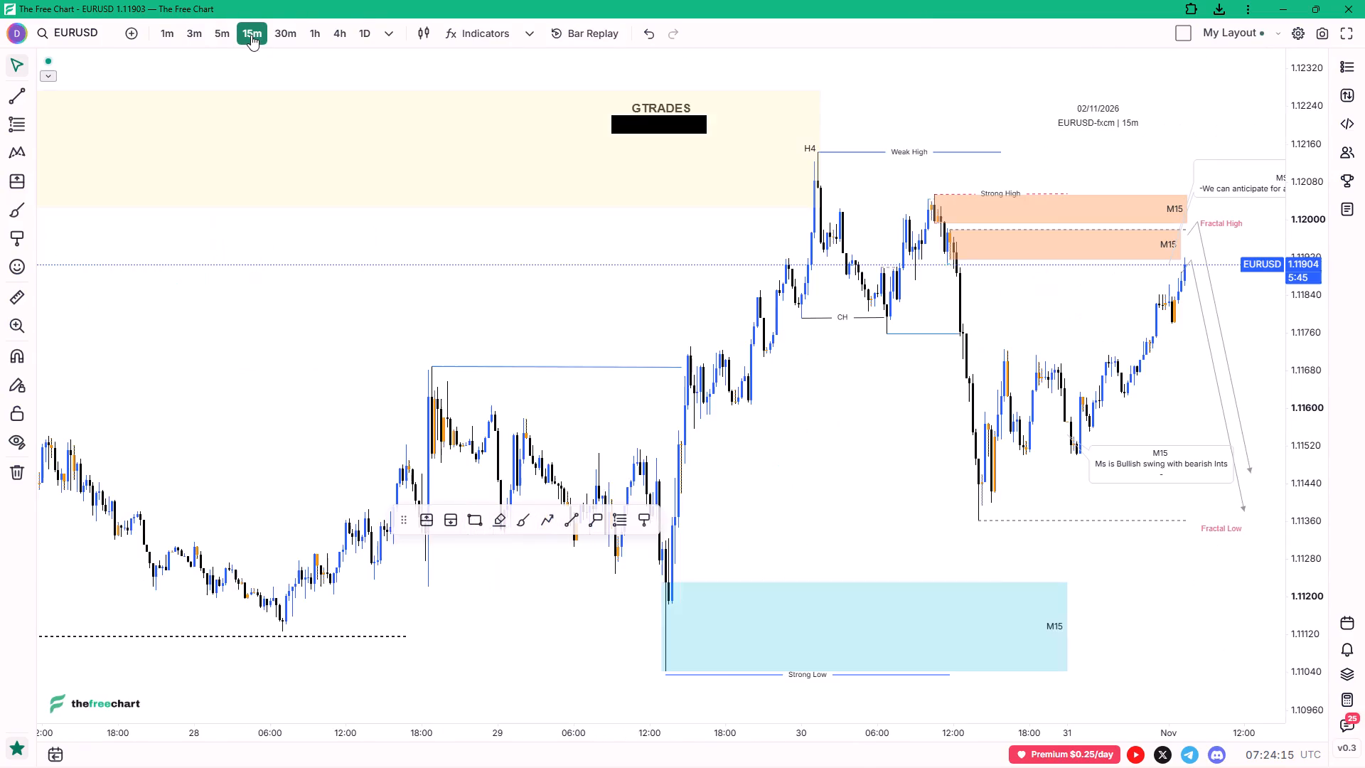
scroll(1118, 236, up, 4)
drag(1076, 341, 850, 385)
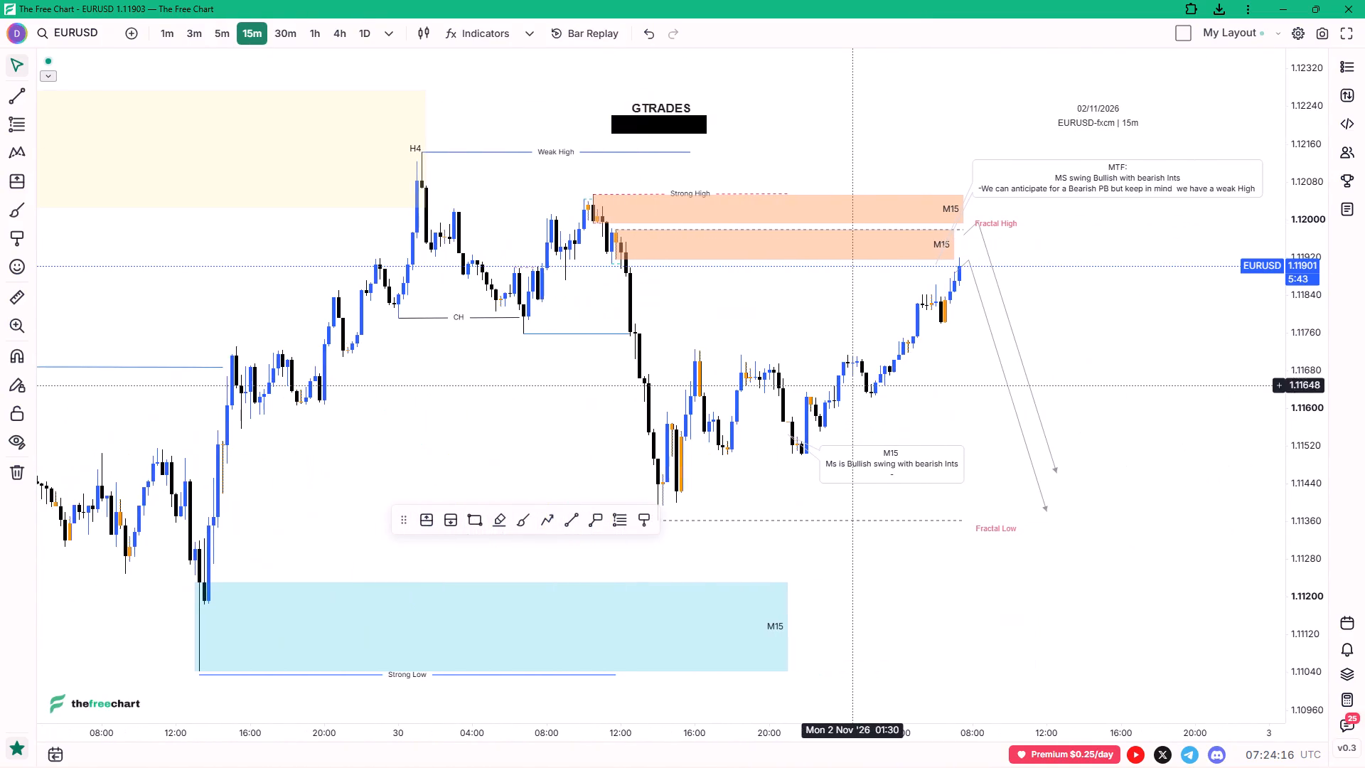
drag(1104, 308, 1049, 340)
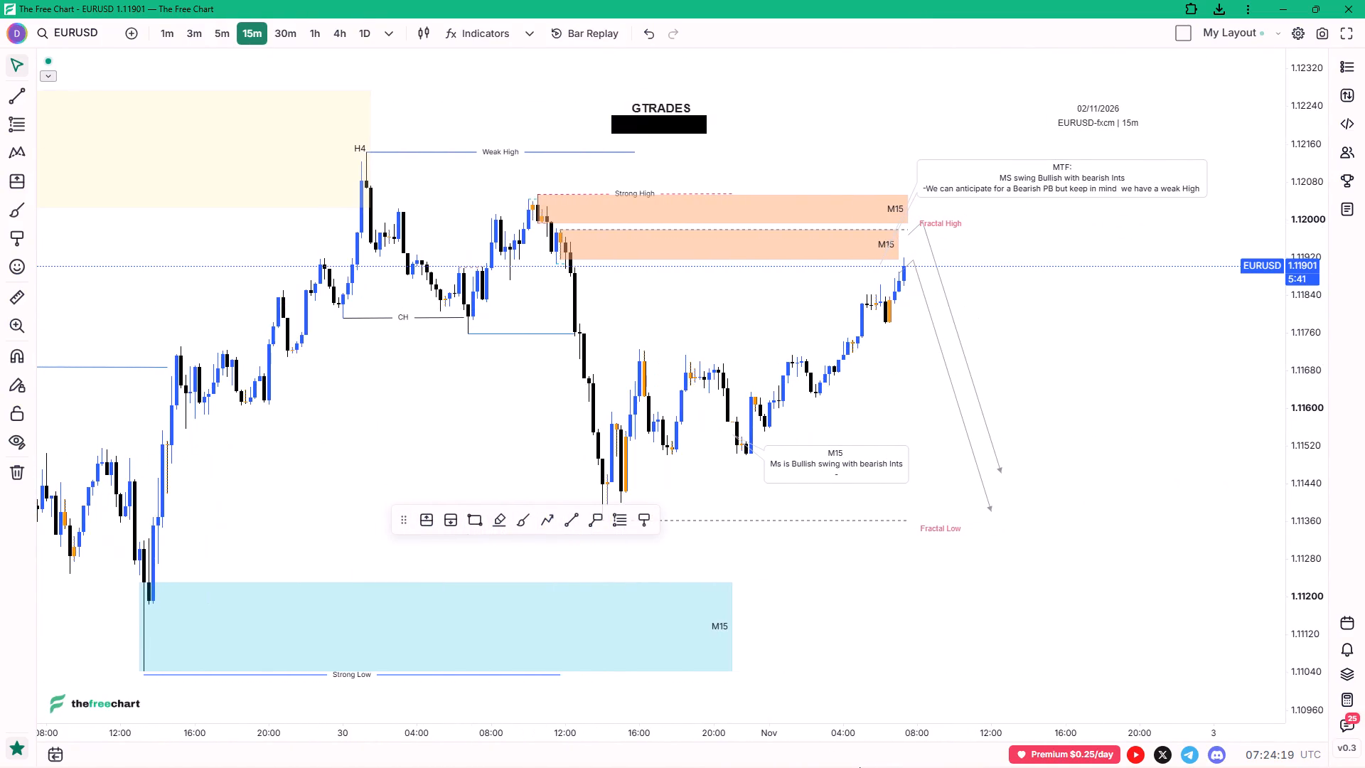
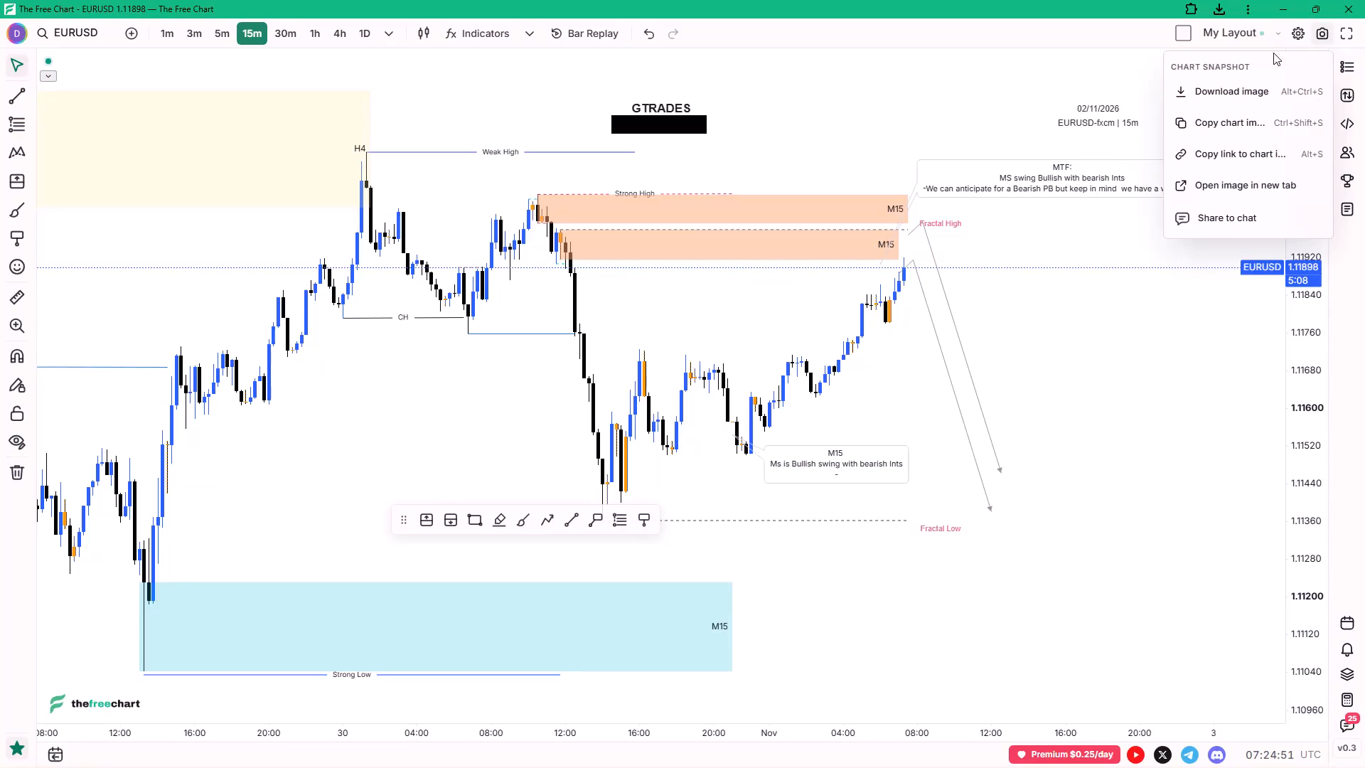
Download an image snapshot of the marked-up 15-minute EURUSD chart.
click(1228, 82)
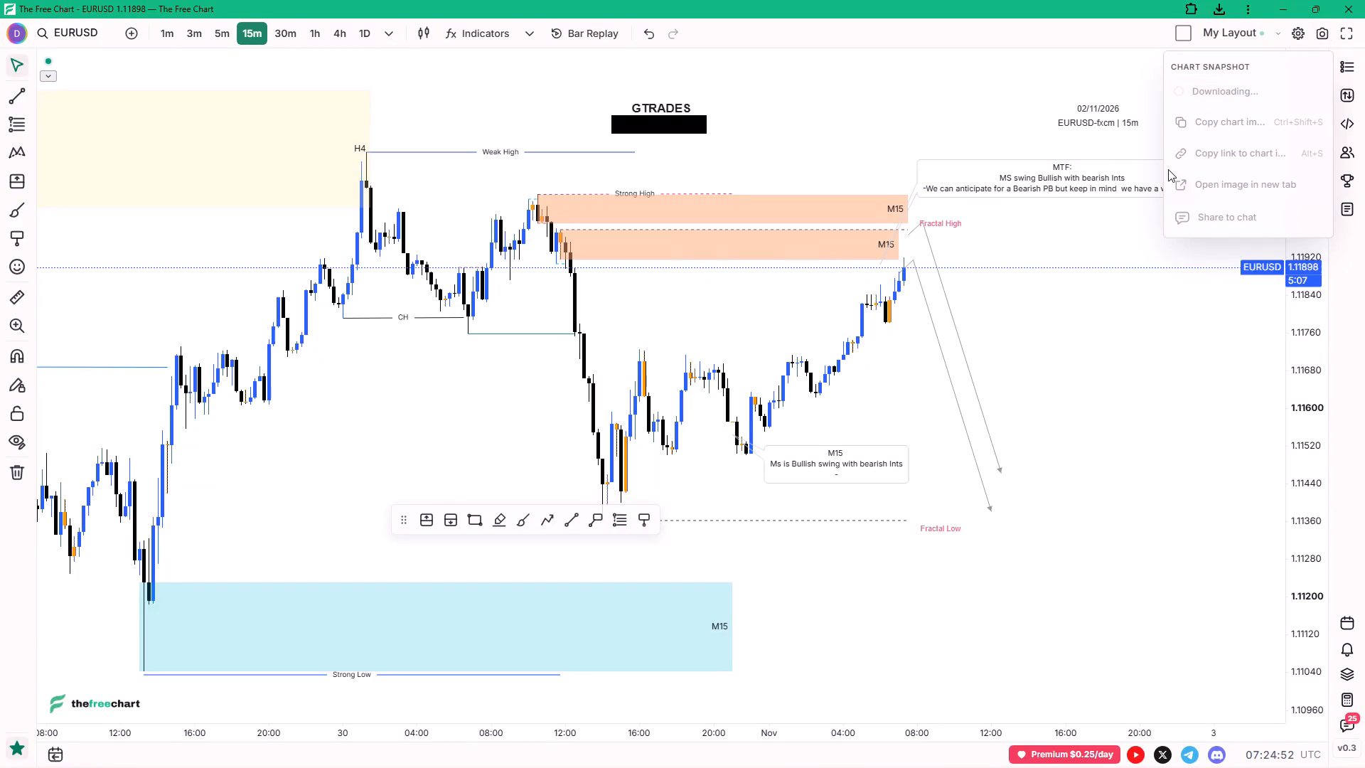
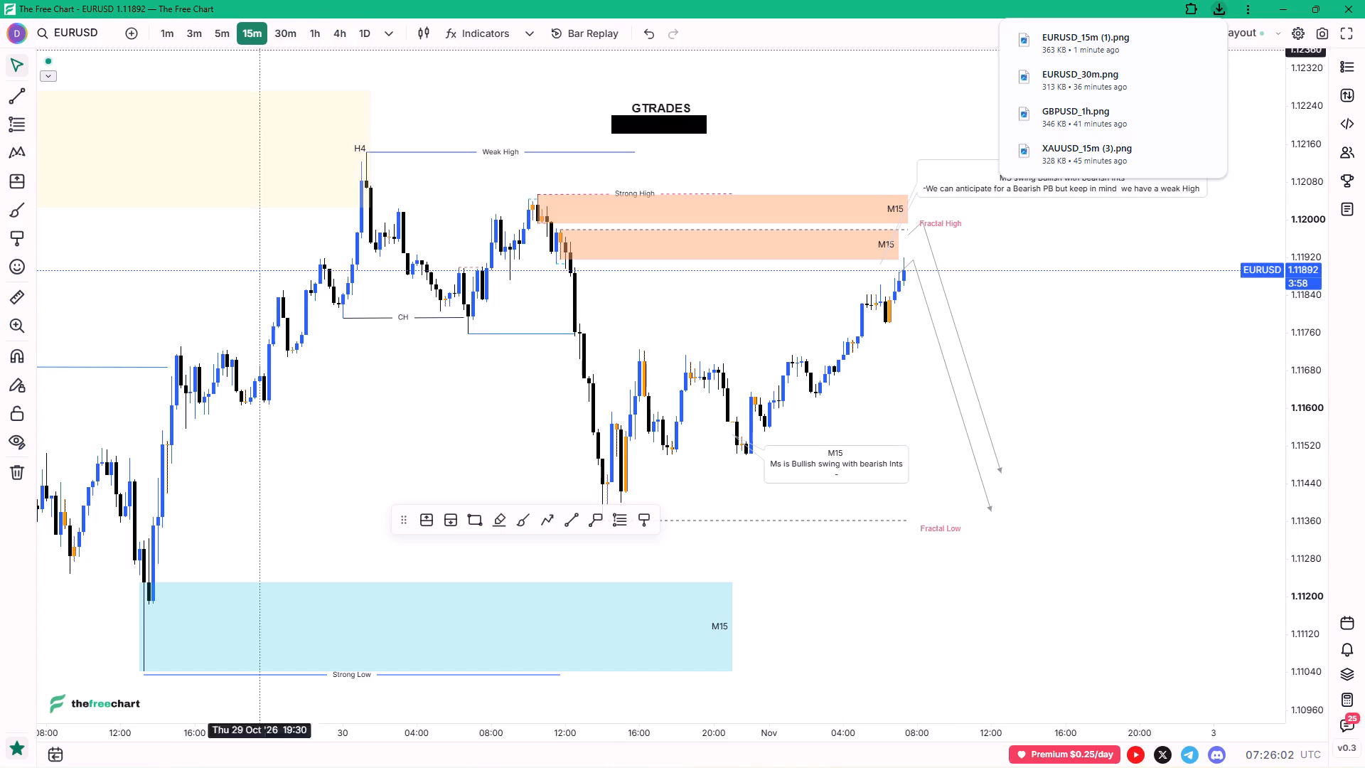
Switch to GBPUSD and examine recent price structure on the 15-minute and 1-hour charts.
click(1094, 393)
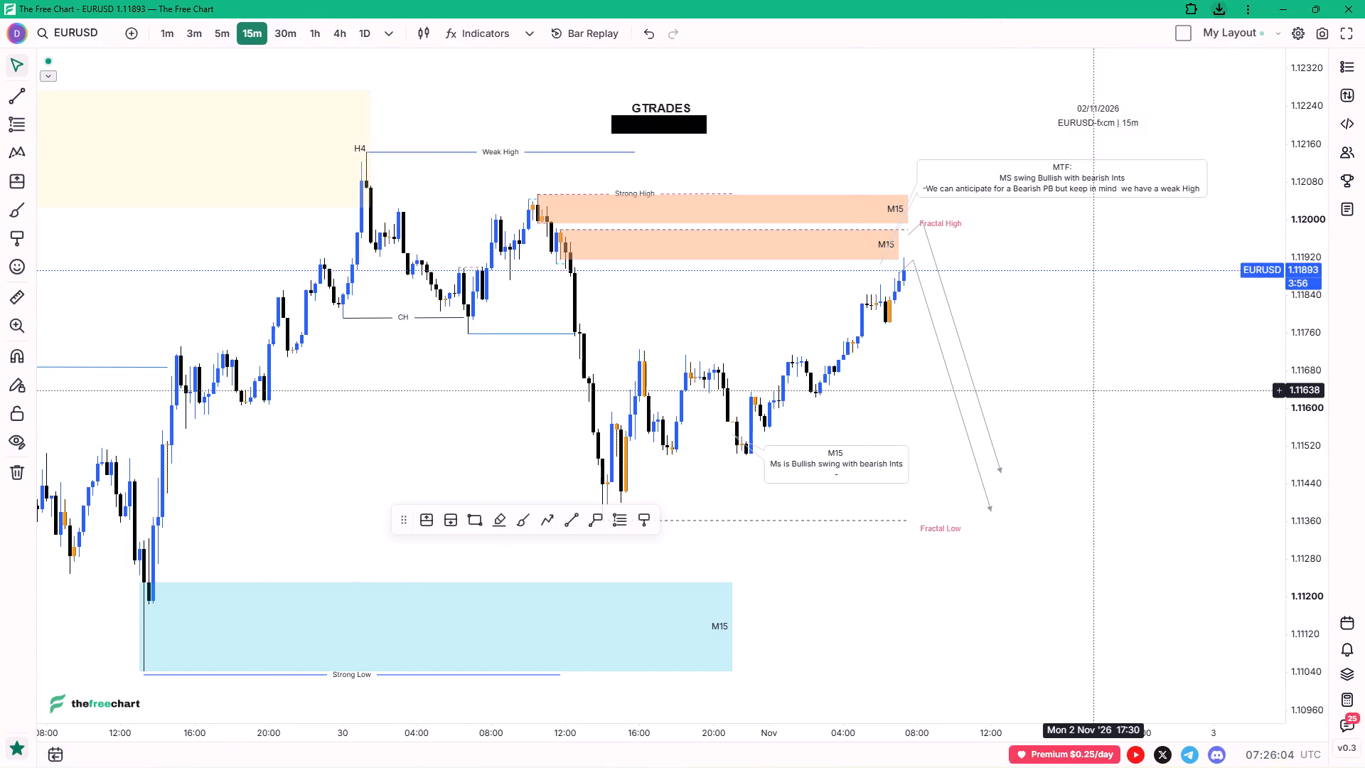
key(Up)
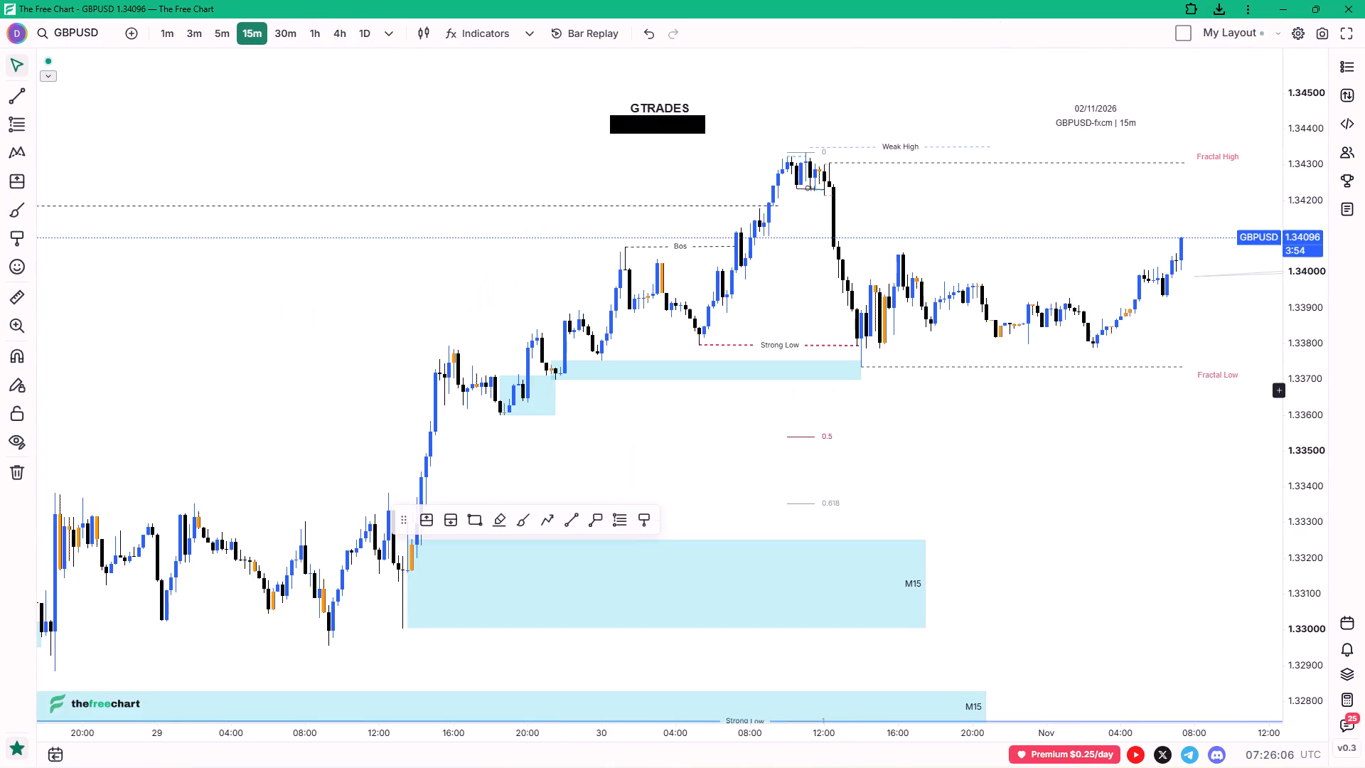
drag(1081, 216, 864, 247)
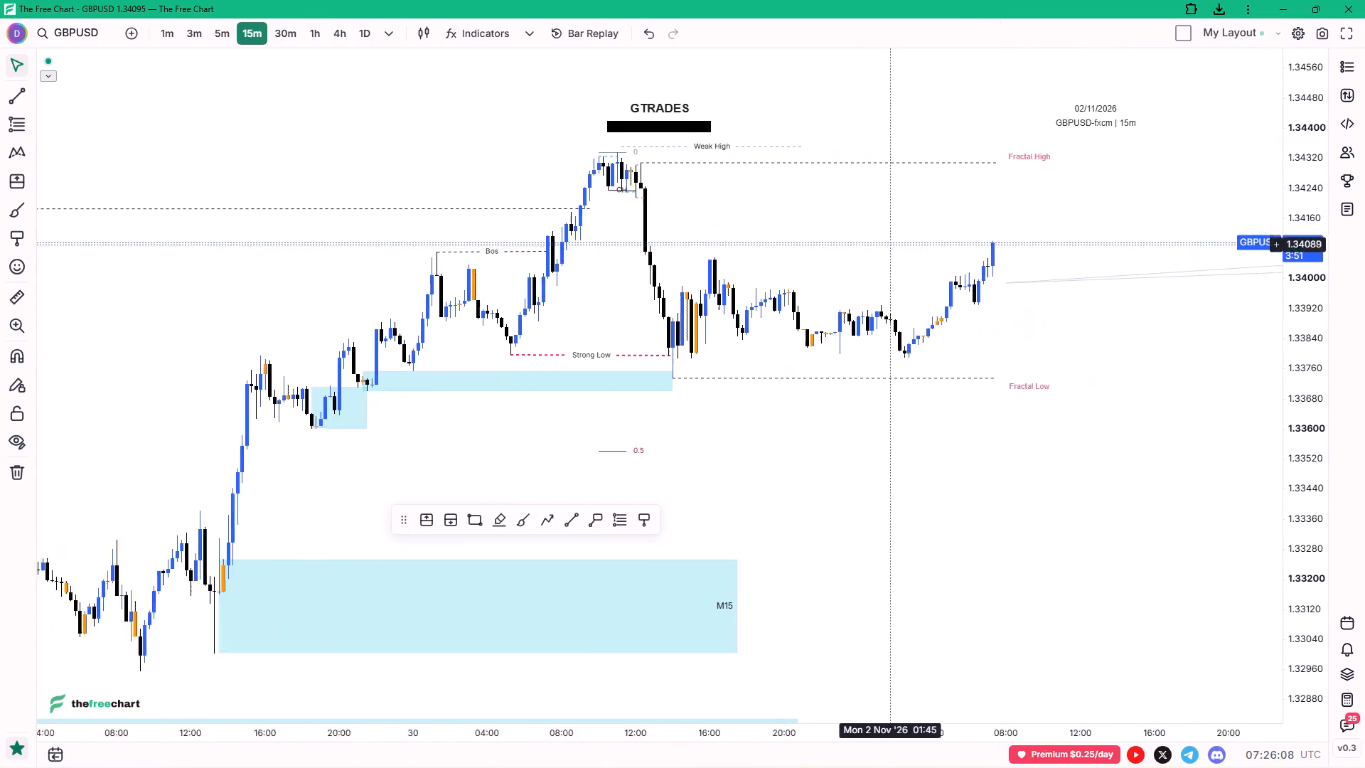
drag(864, 247, 863, 247)
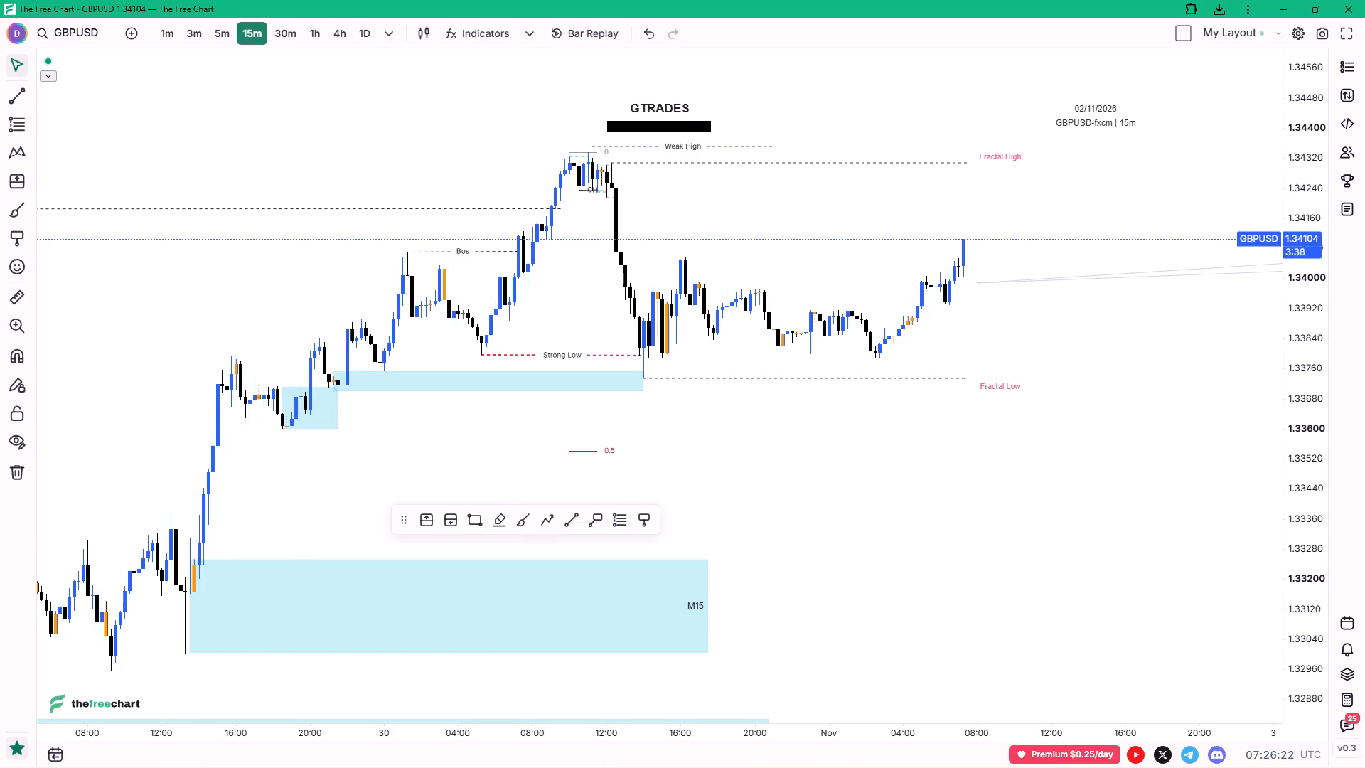
click(319, 36)
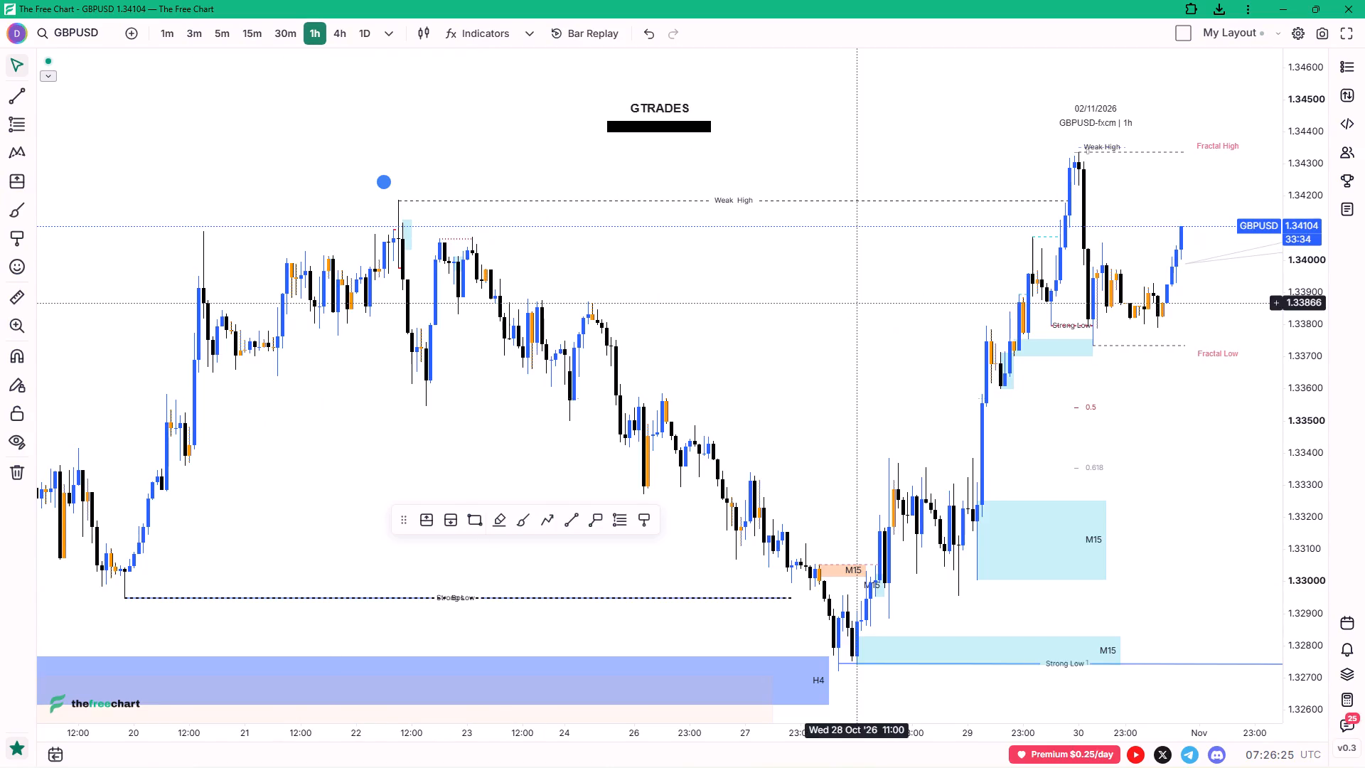
drag(1164, 413, 1005, 417)
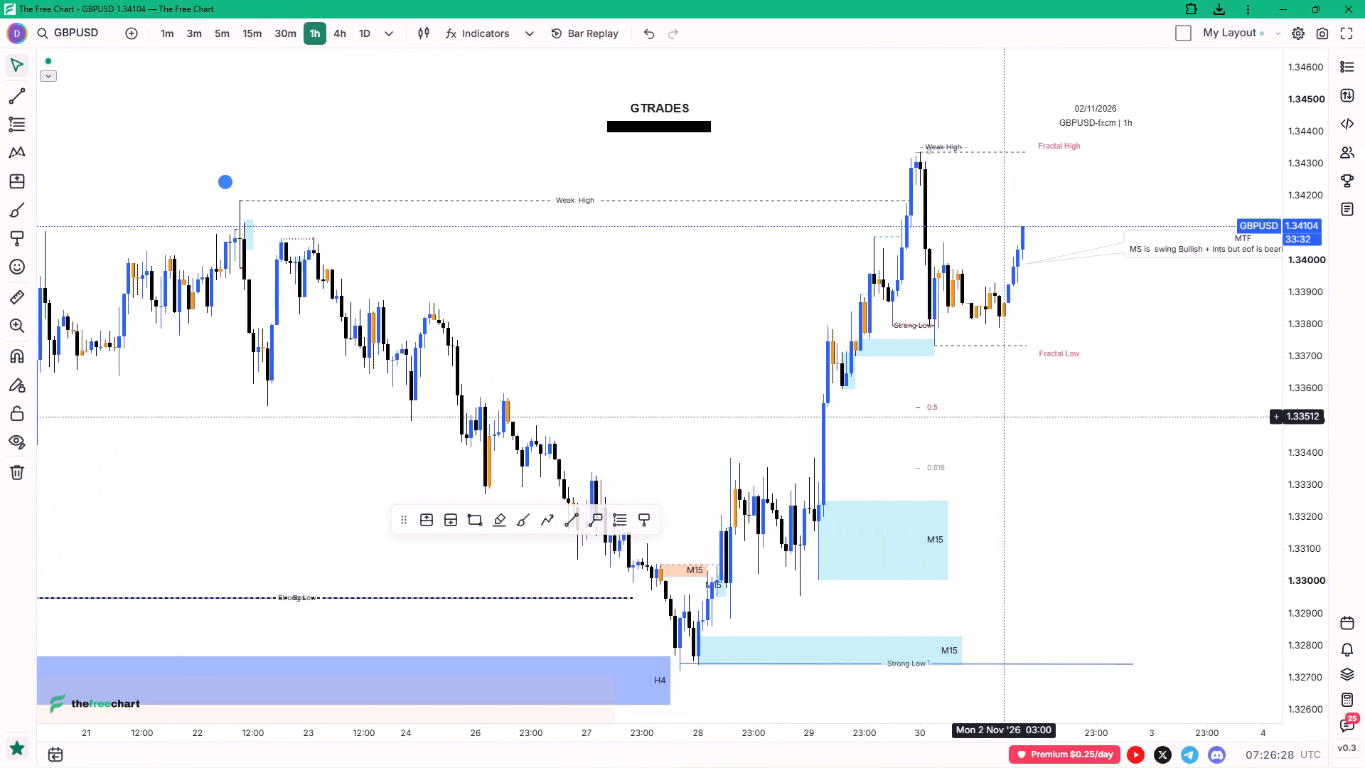
scroll(1005, 417, down, 1)
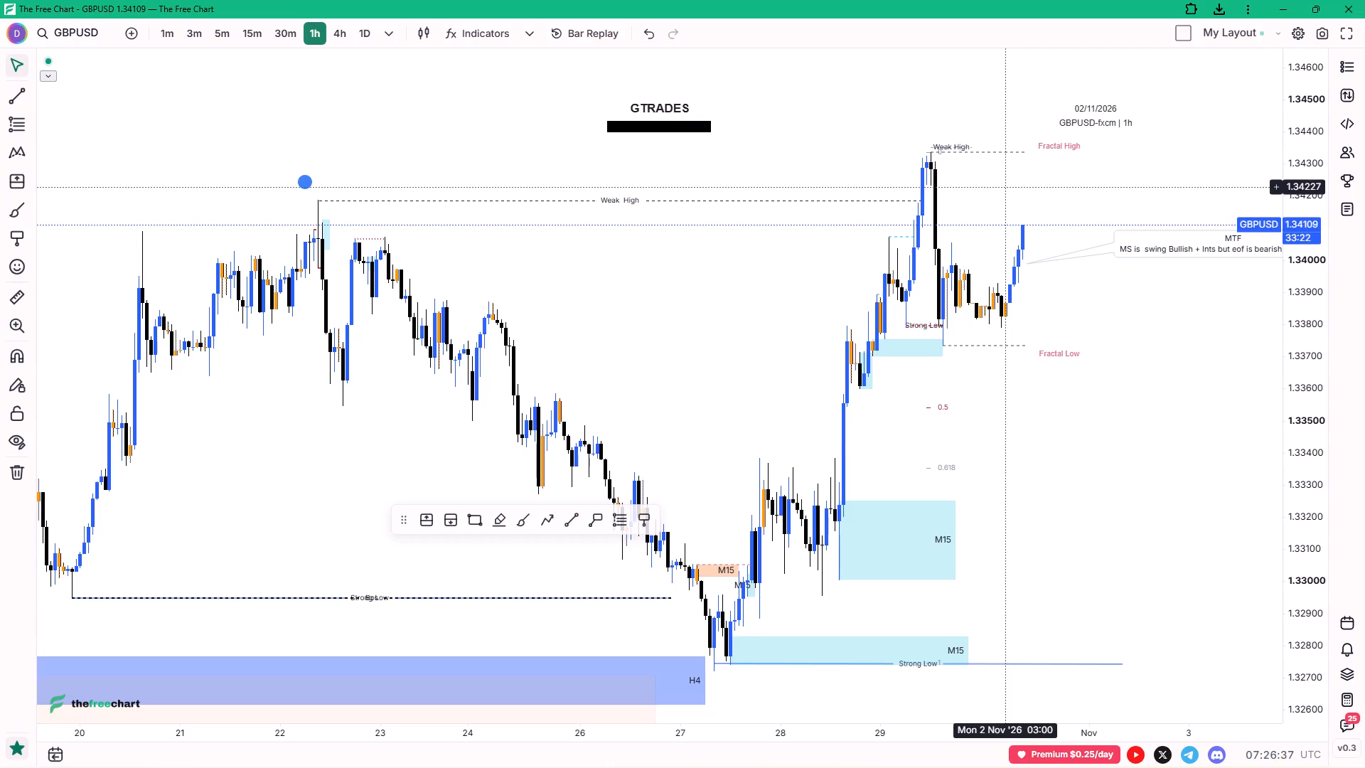
Switch to XAUUSD and examine the latest price action around the MTF note on the 3-minute chart.
key(Up)
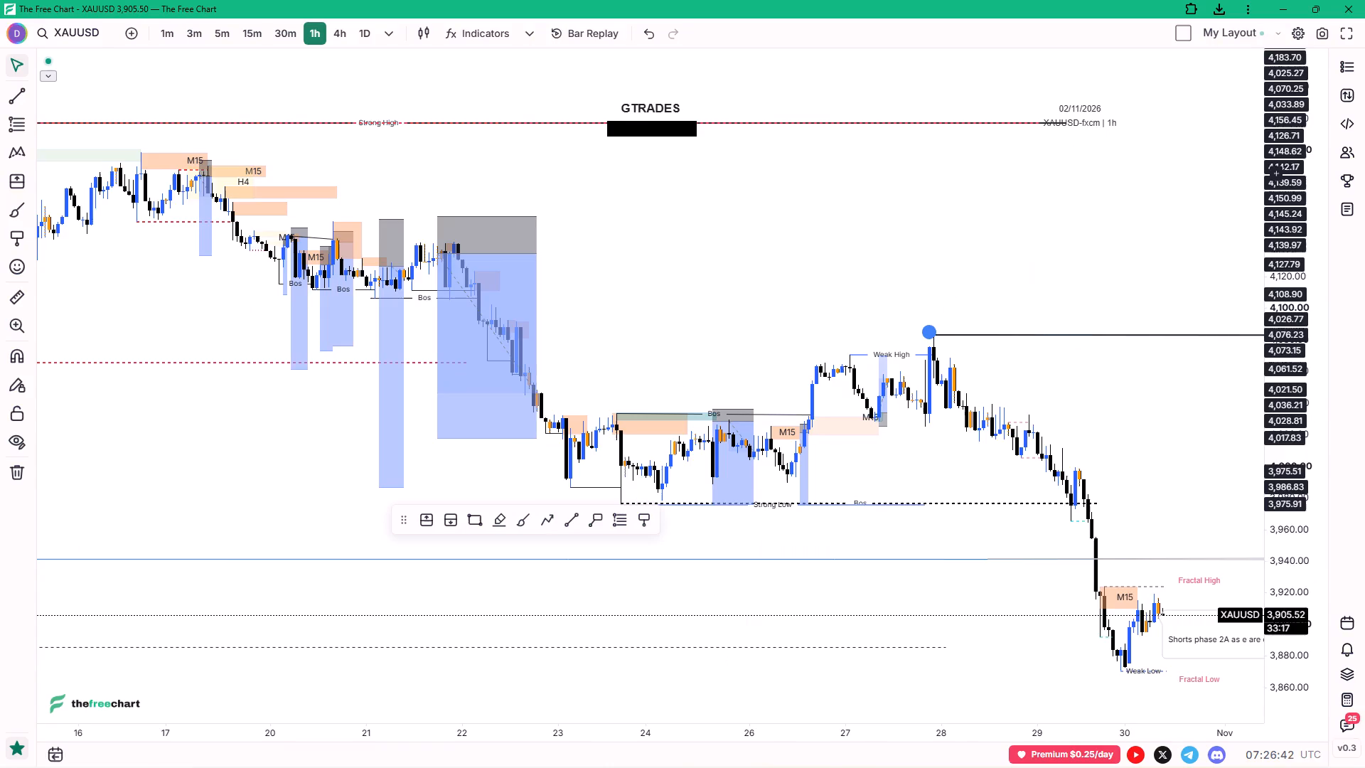
click(186, 27)
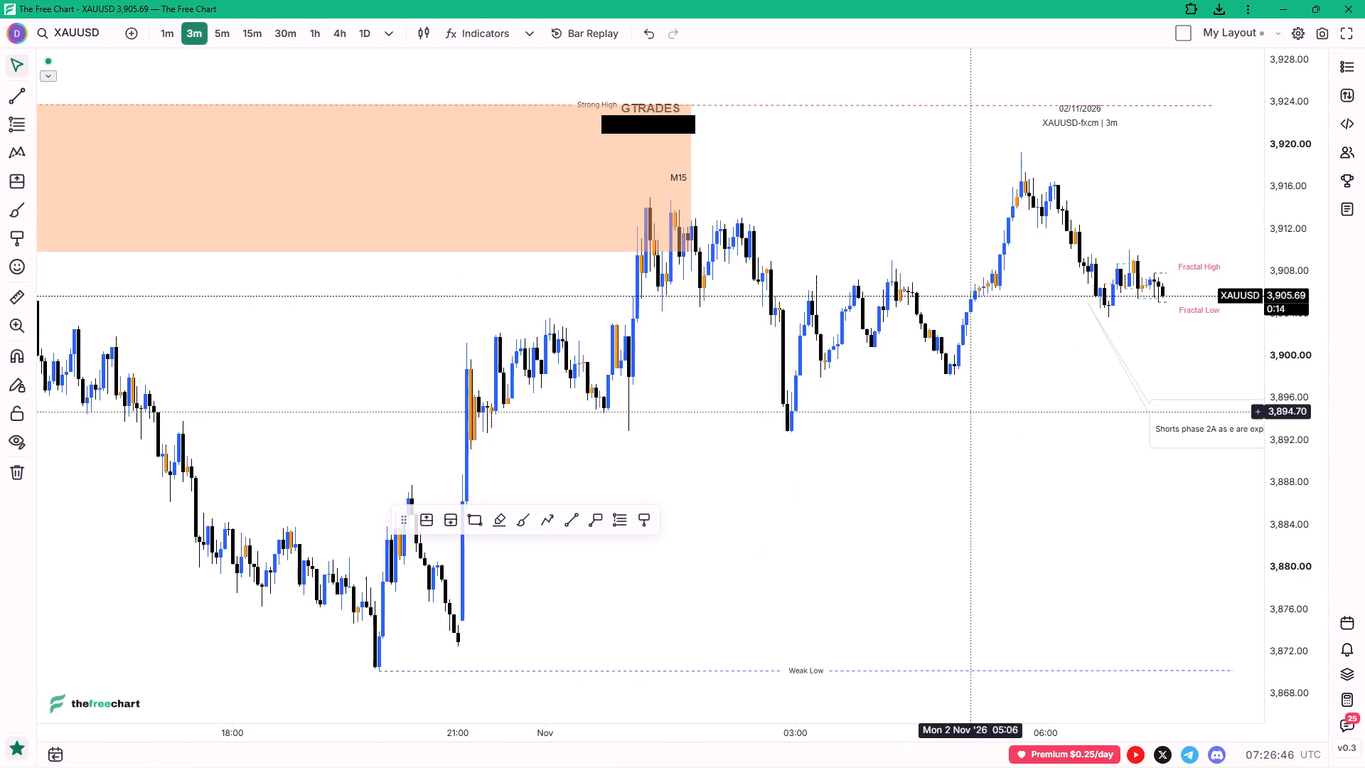
drag(986, 423, 794, 457)
click(794, 457)
scroll(892, 355, up, 3)
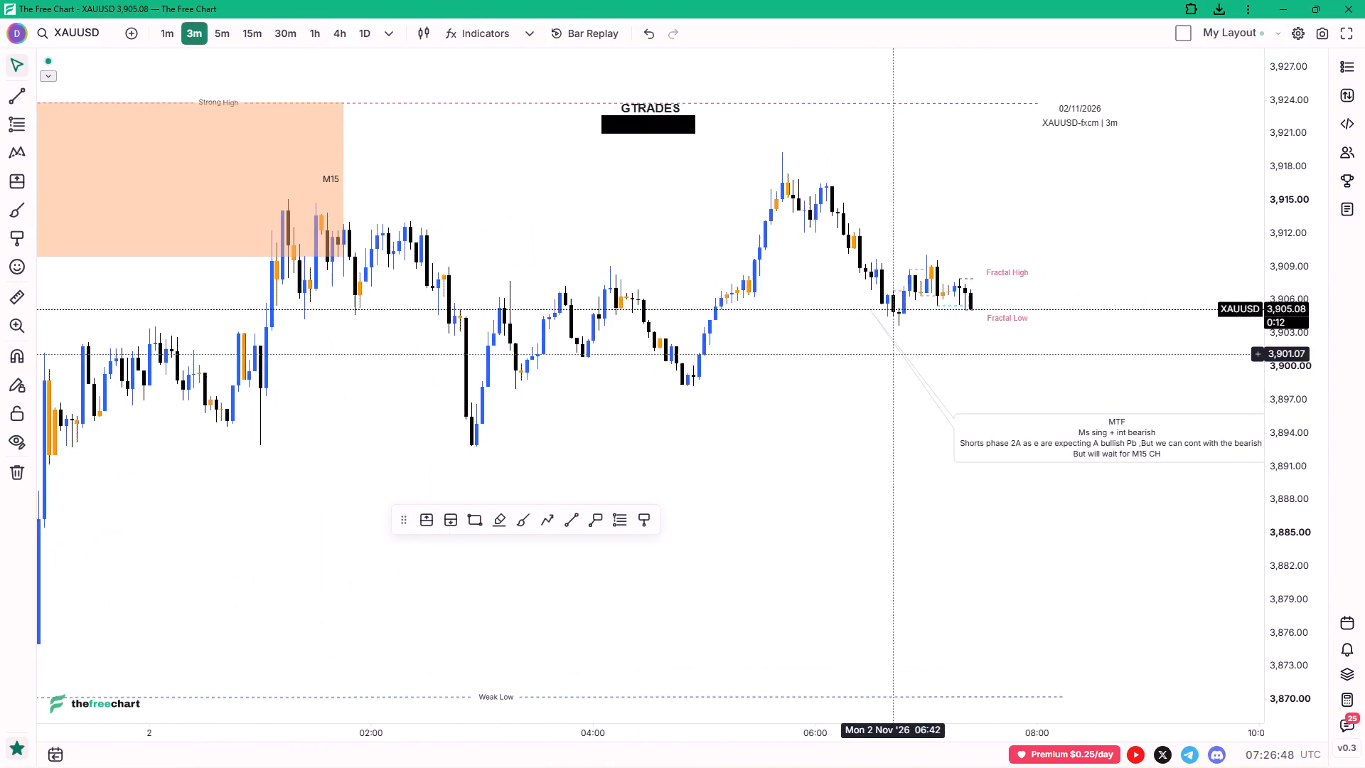
scroll(893, 354, up, 2)
scroll(896, 373, down, 2)
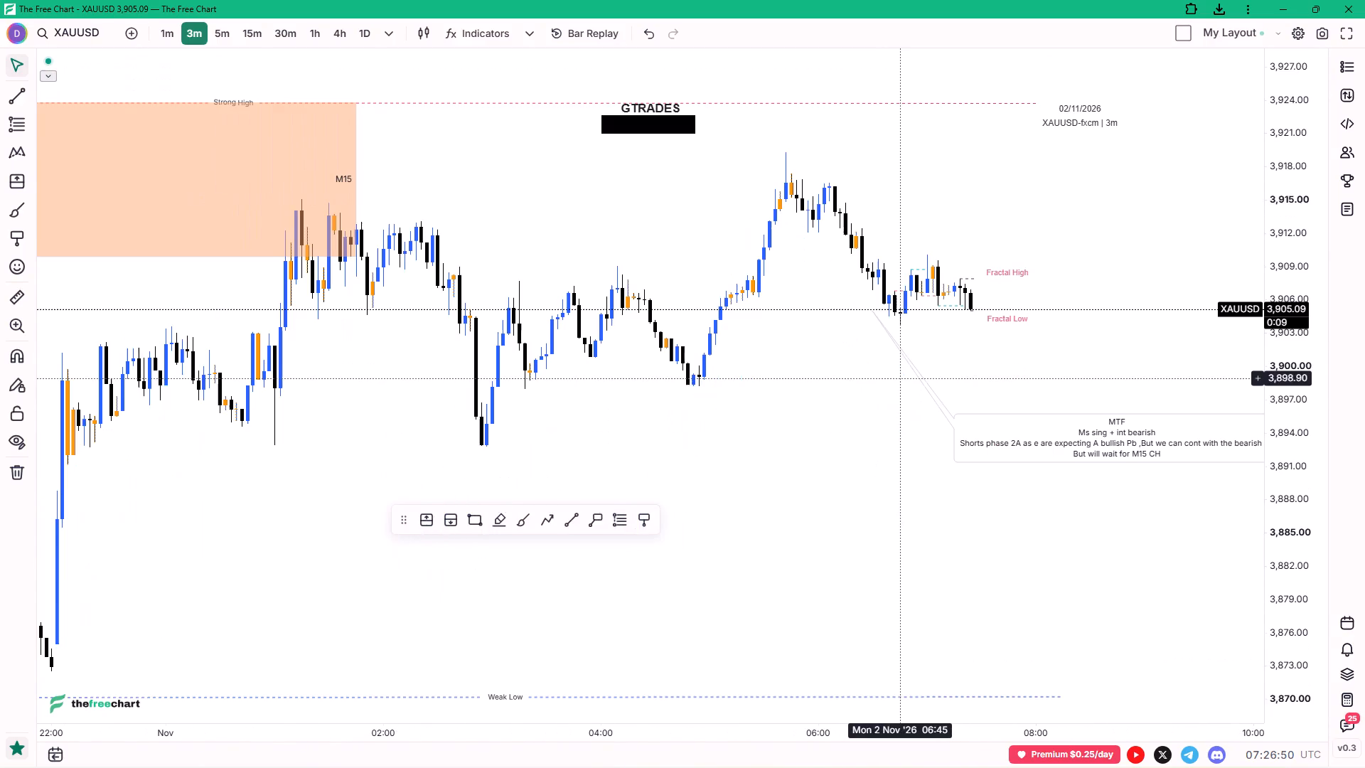
Move the floating favourite drawing tools lower on the chart, into the empty area above the Weak Low line.
drag(403, 518, 462, 581)
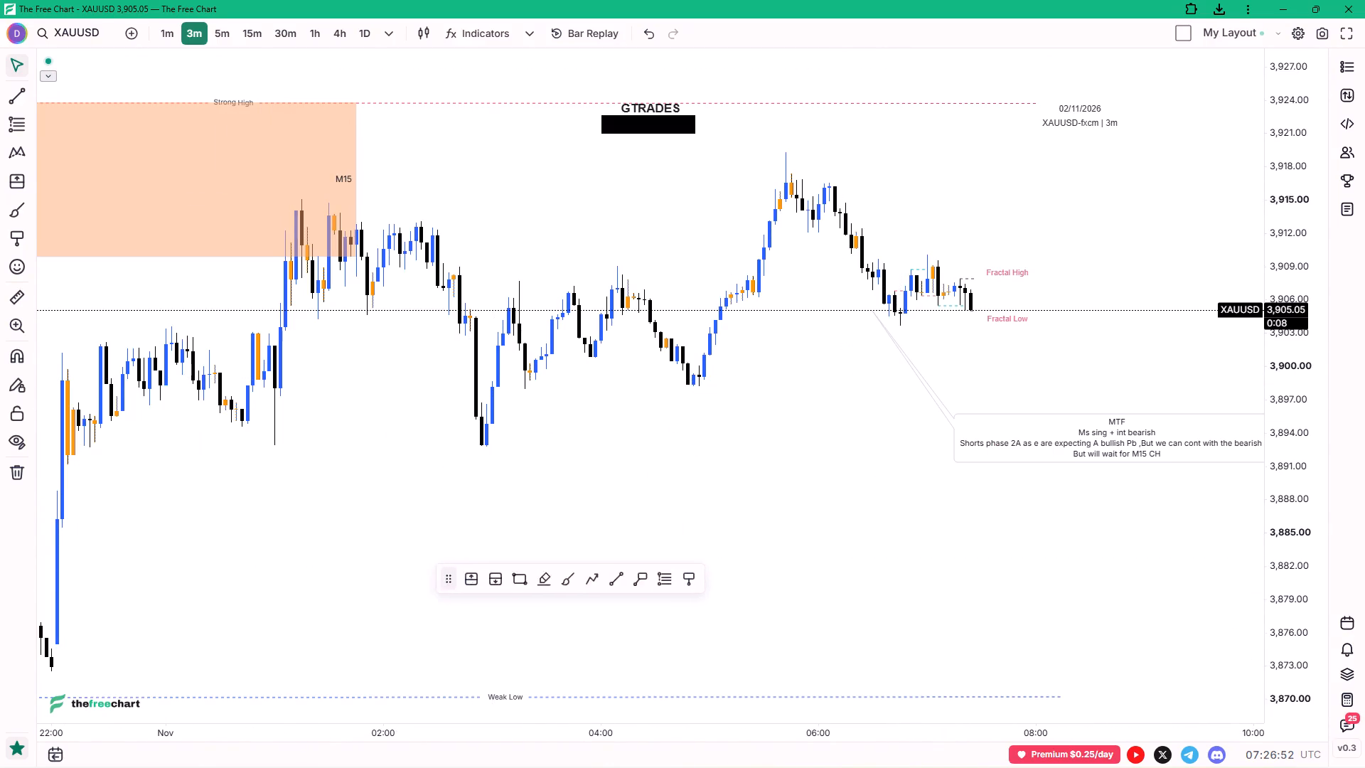
drag(462, 581, 548, 629)
Examine XAUUSD's latest swings between the Fractal High and Fractal Low on the 3-minute, 1-minute and 15-minute charts.
scroll(675, 443, down, 4)
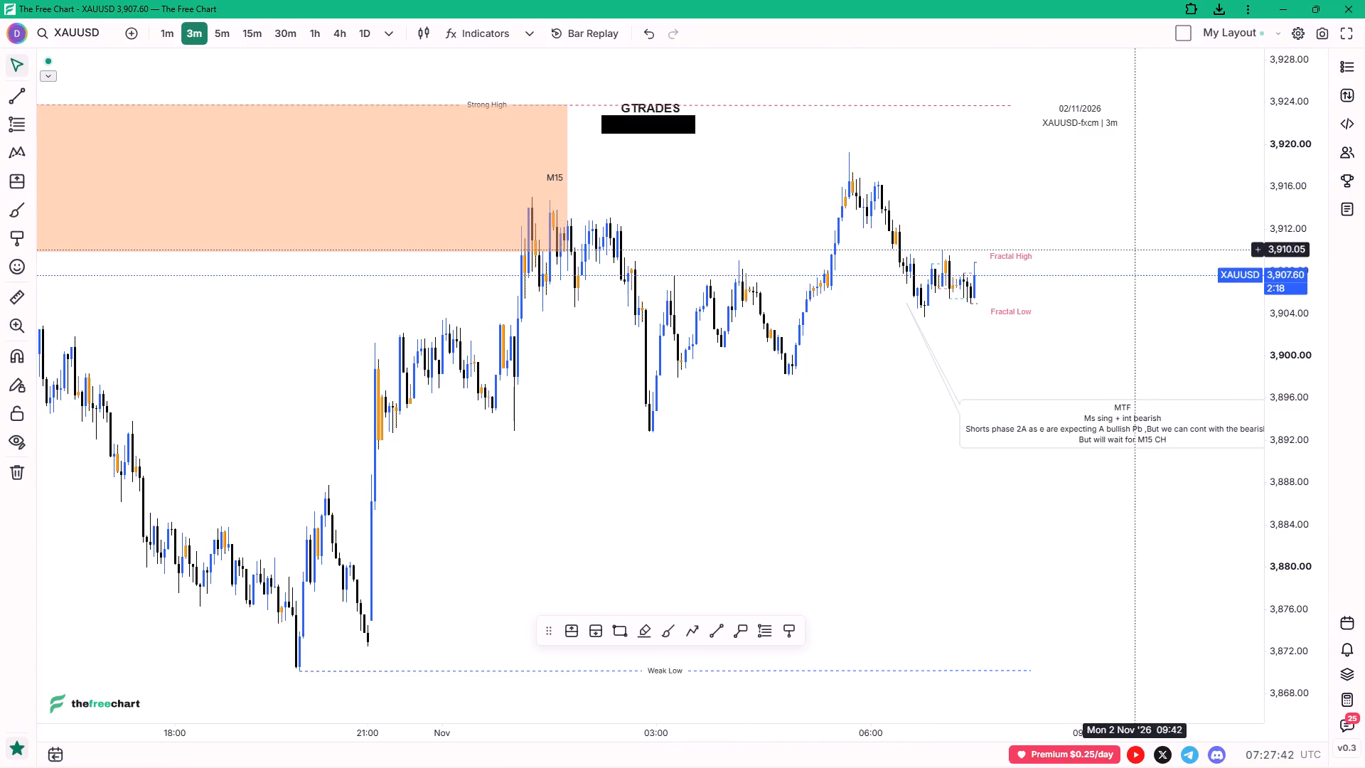
scroll(960, 356, up, 2)
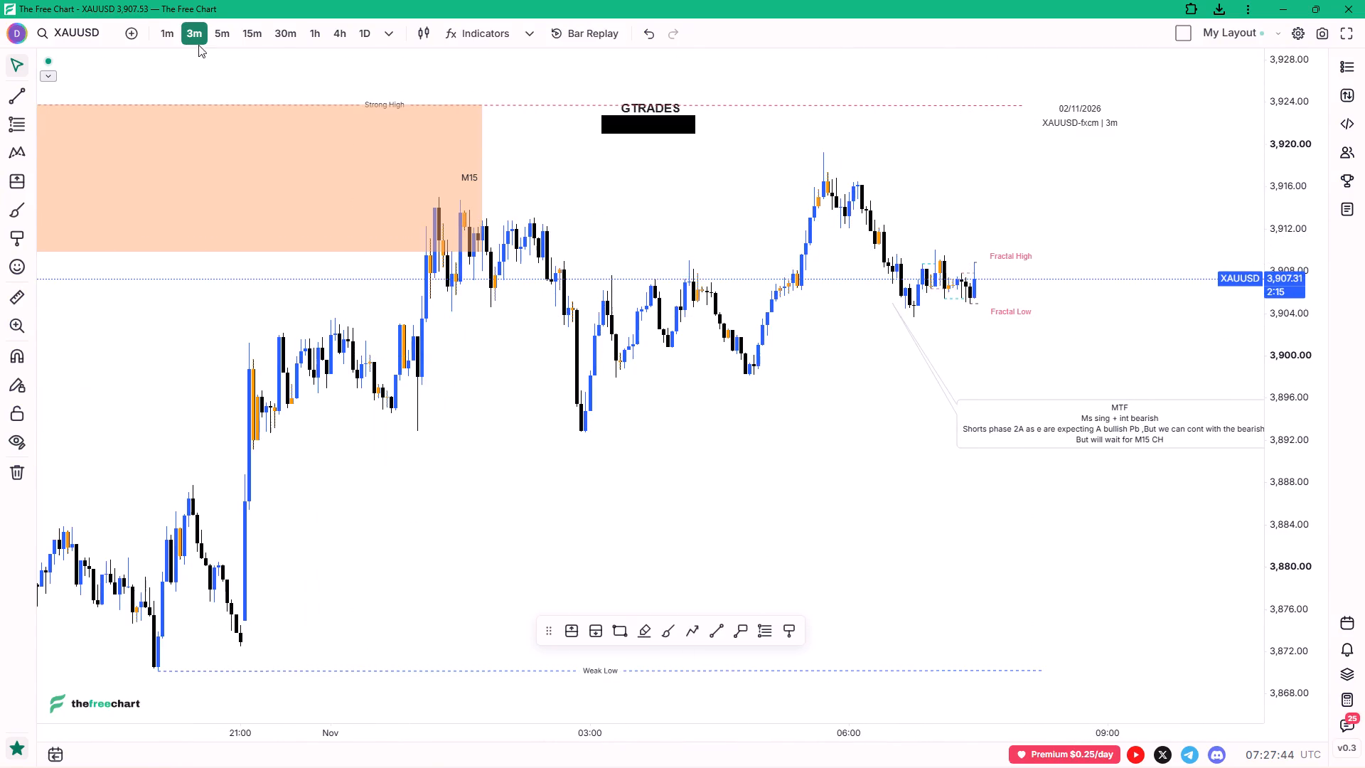
click(171, 40)
drag(1126, 329, 1123, 329)
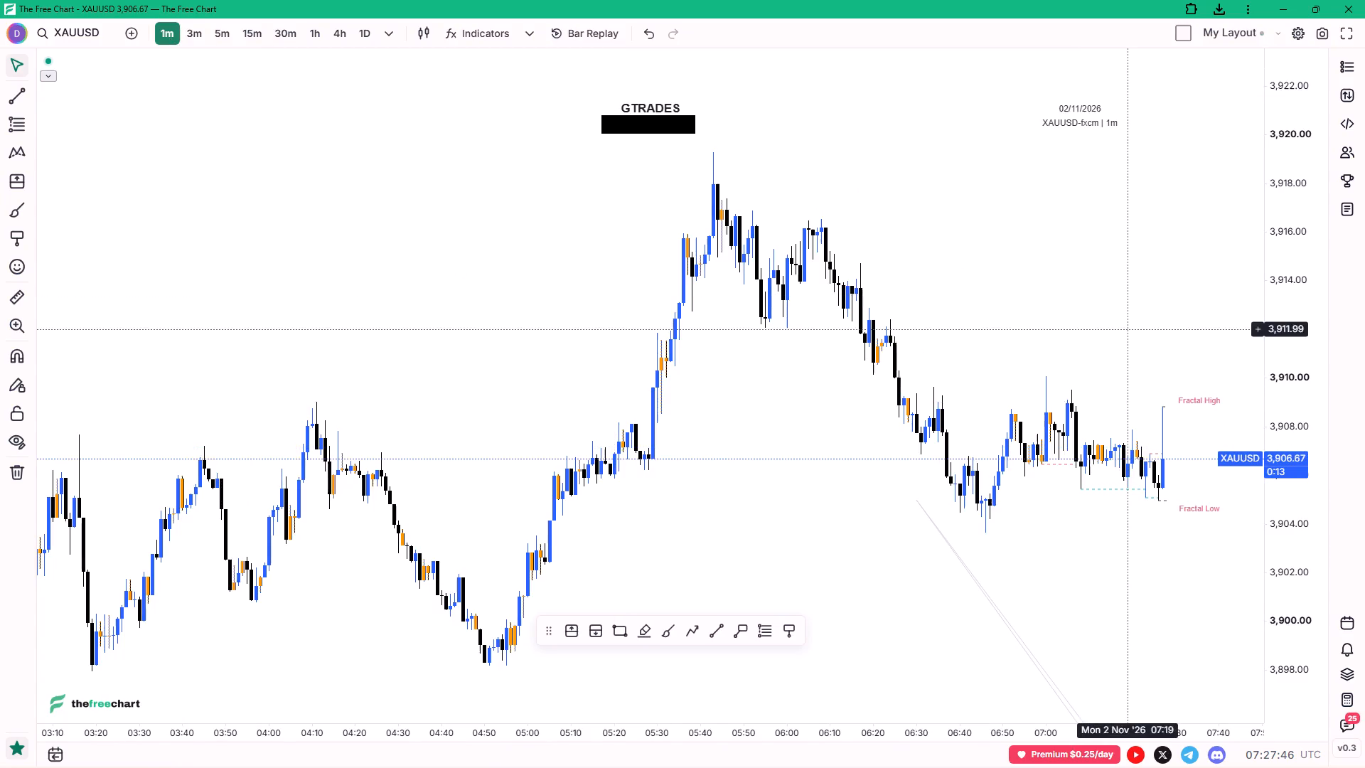
drag(1123, 329, 862, 395)
click(862, 395)
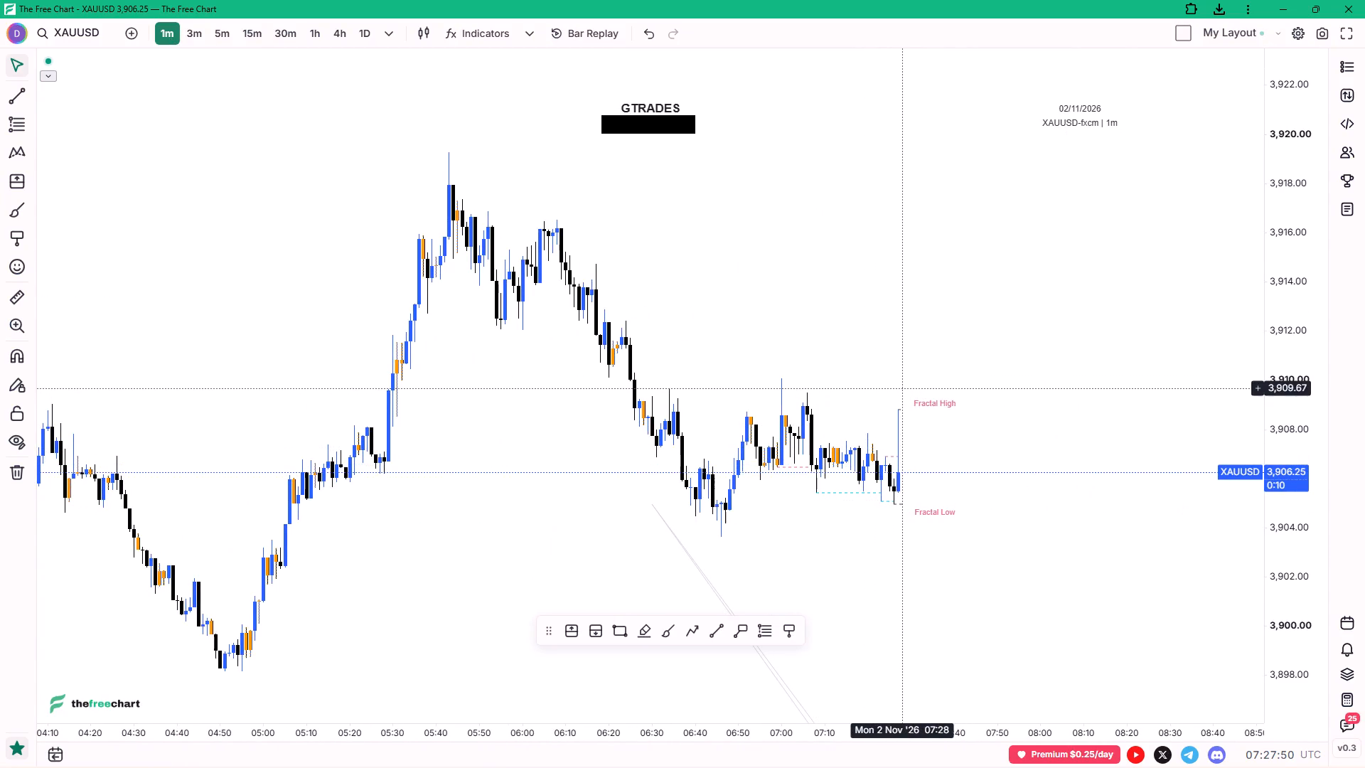
scroll(977, 453, down, 3)
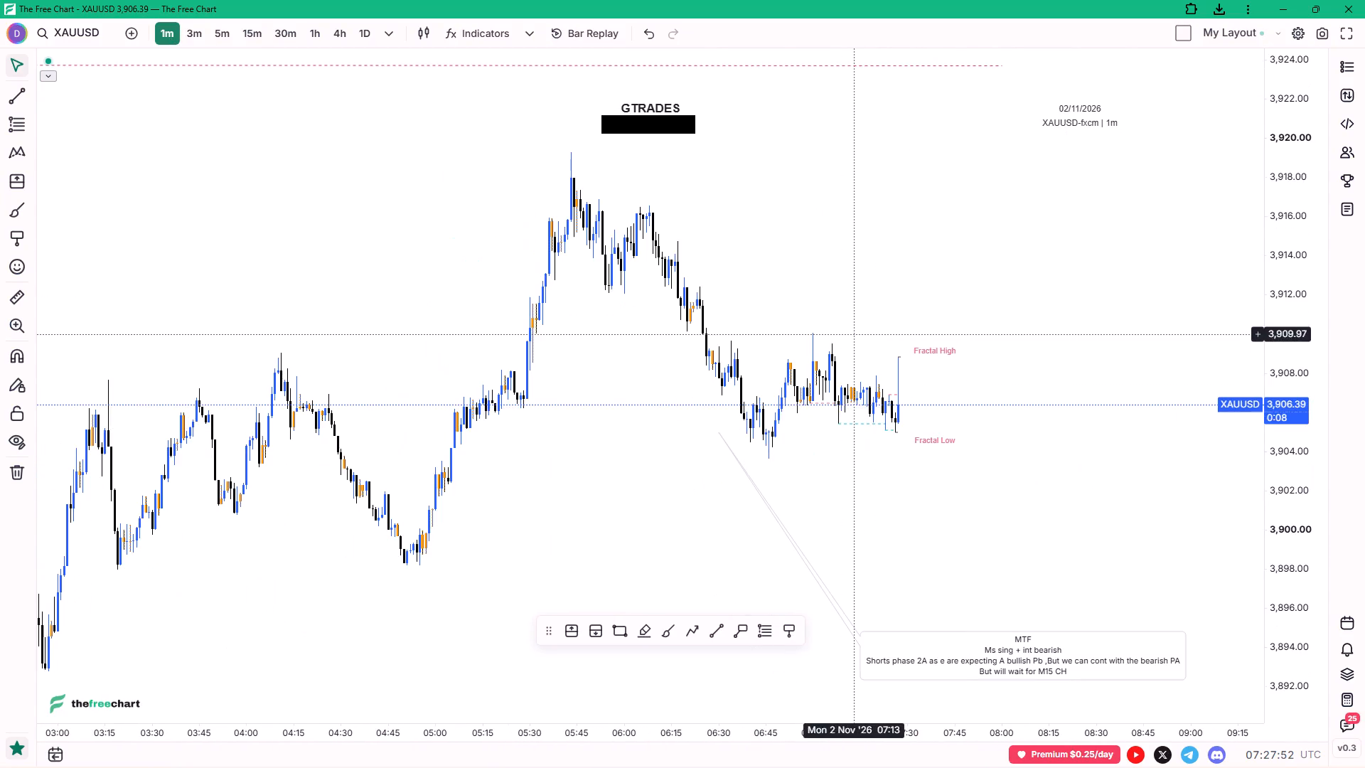
click(264, 38)
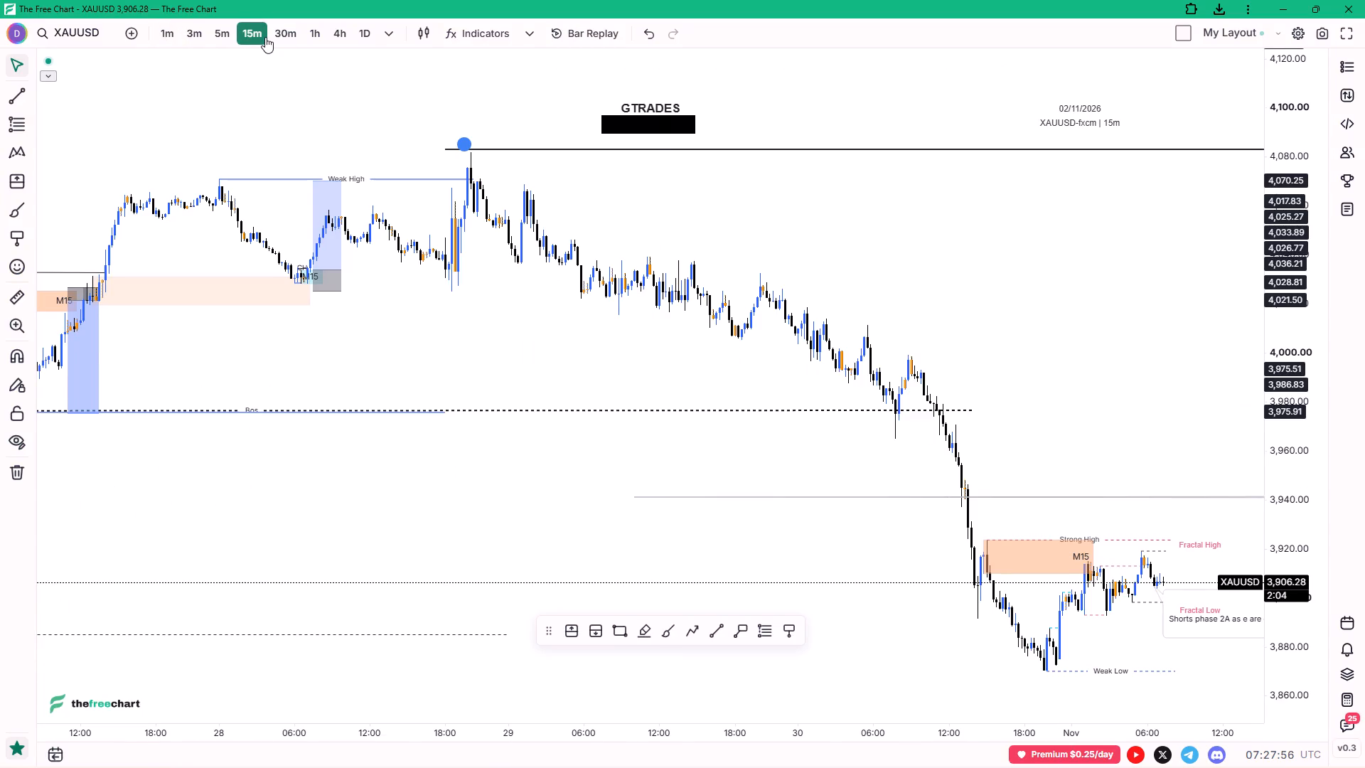
Return to GBPUSD and examine the drop from the Weak High and the following rally on the 15-minute, 3-minute and 5-minute charts.
key(Down)
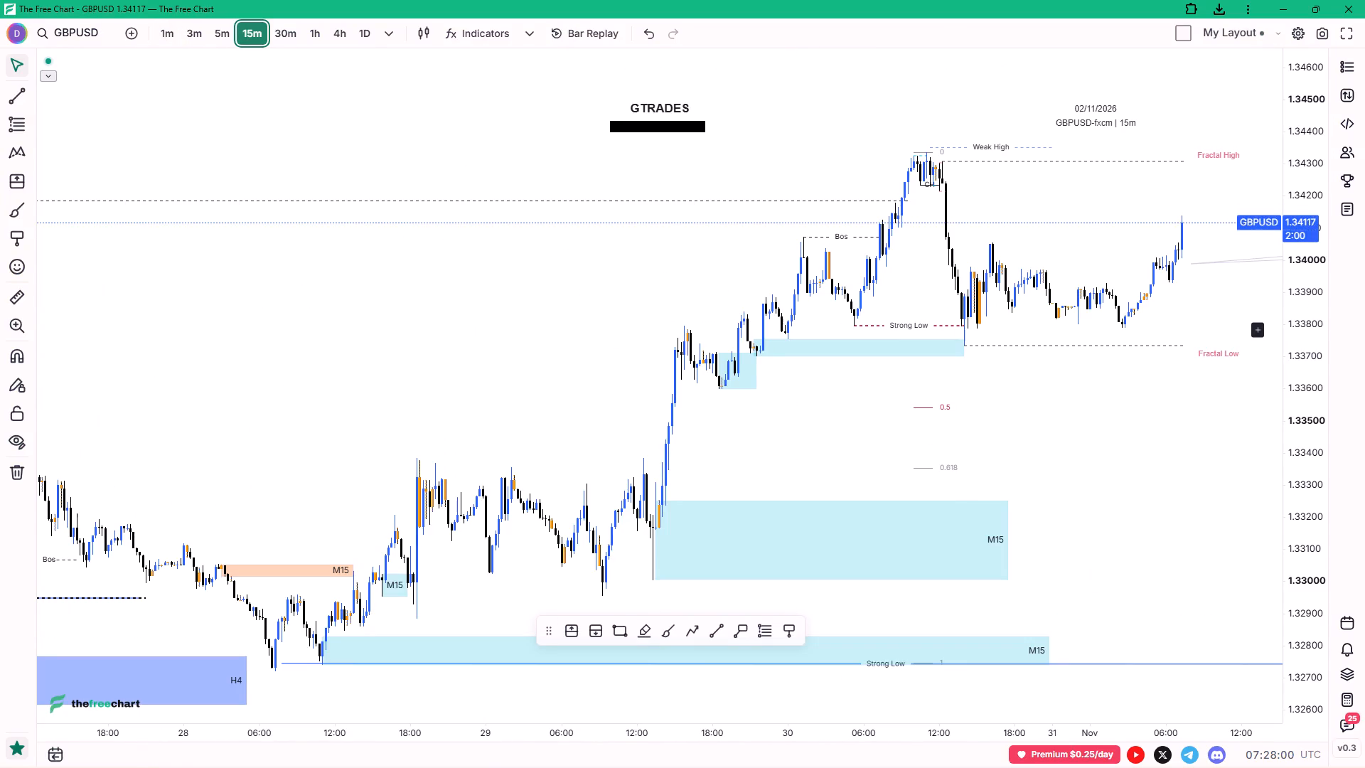
drag(1081, 198, 977, 251)
scroll(962, 219, up, 2)
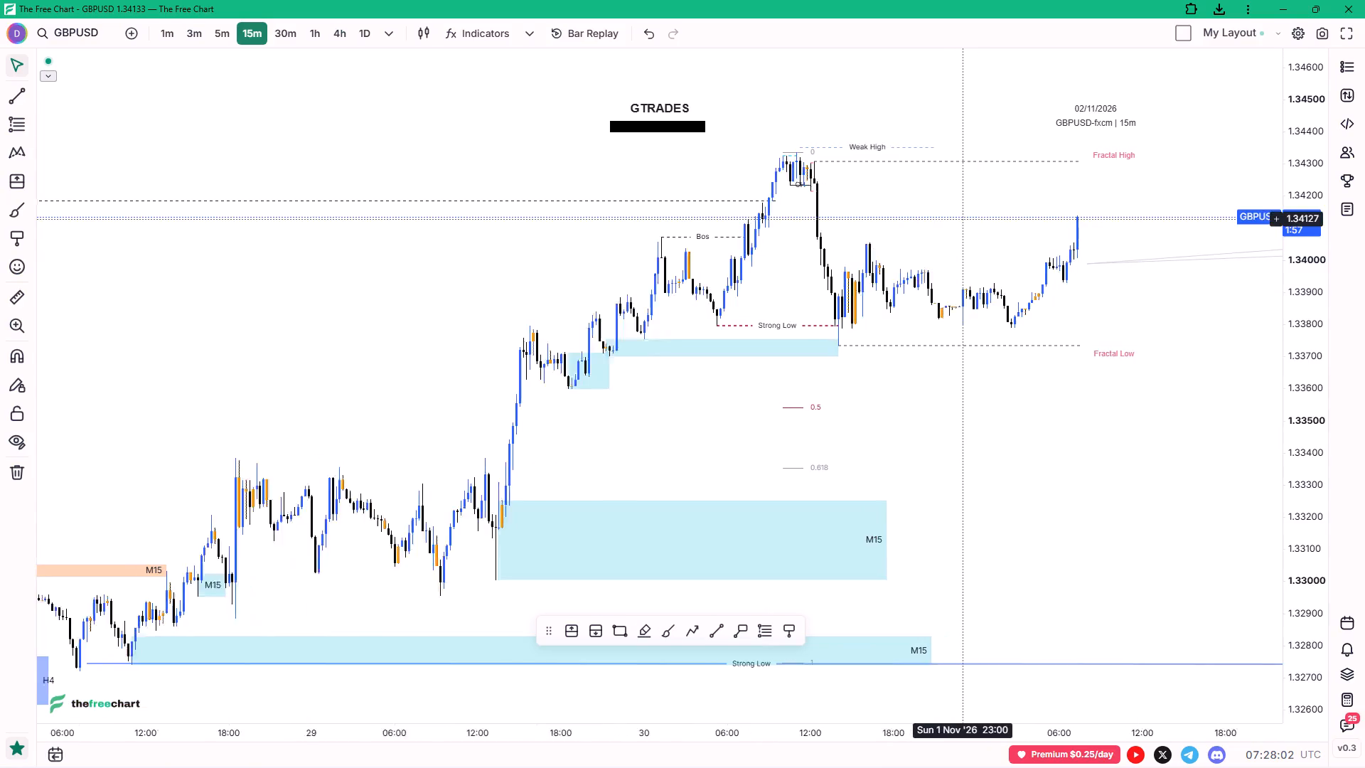
scroll(962, 219, up, 2)
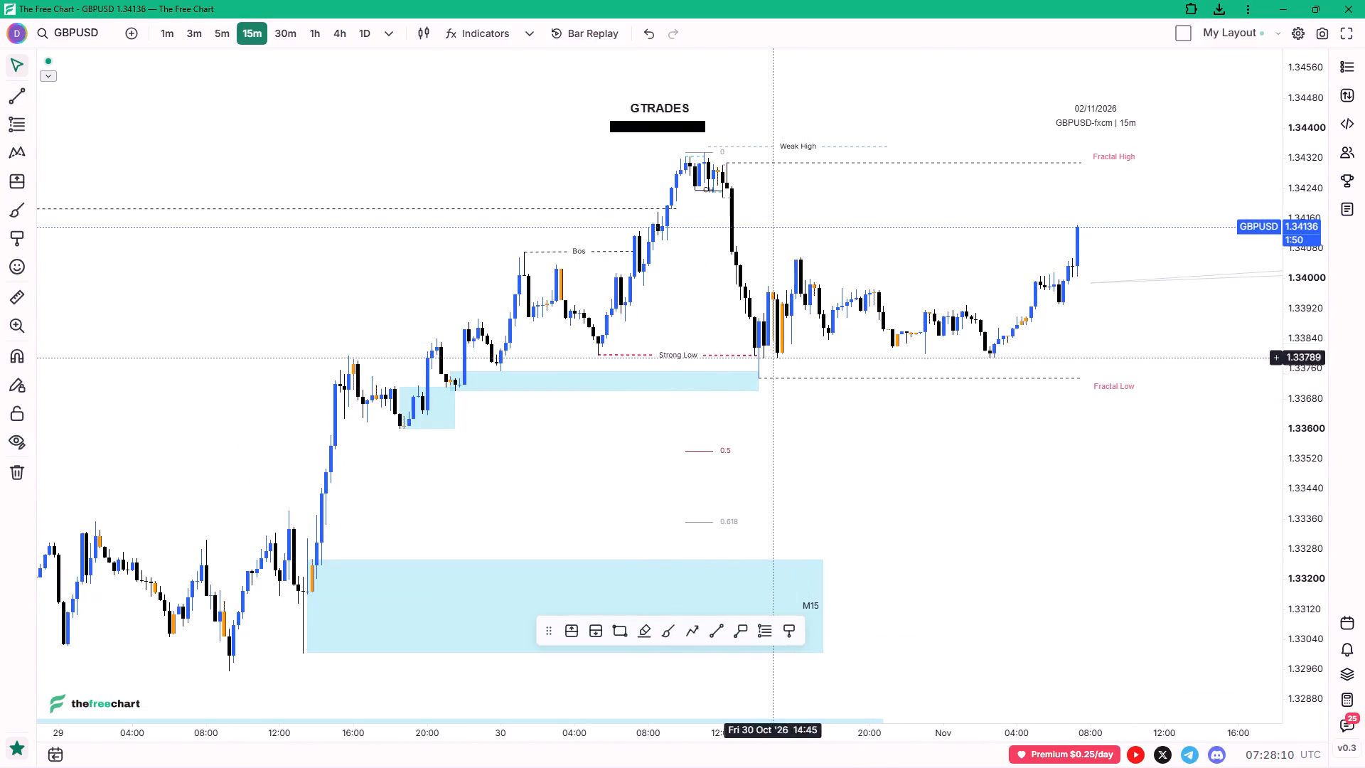
click(201, 45)
click(200, 44)
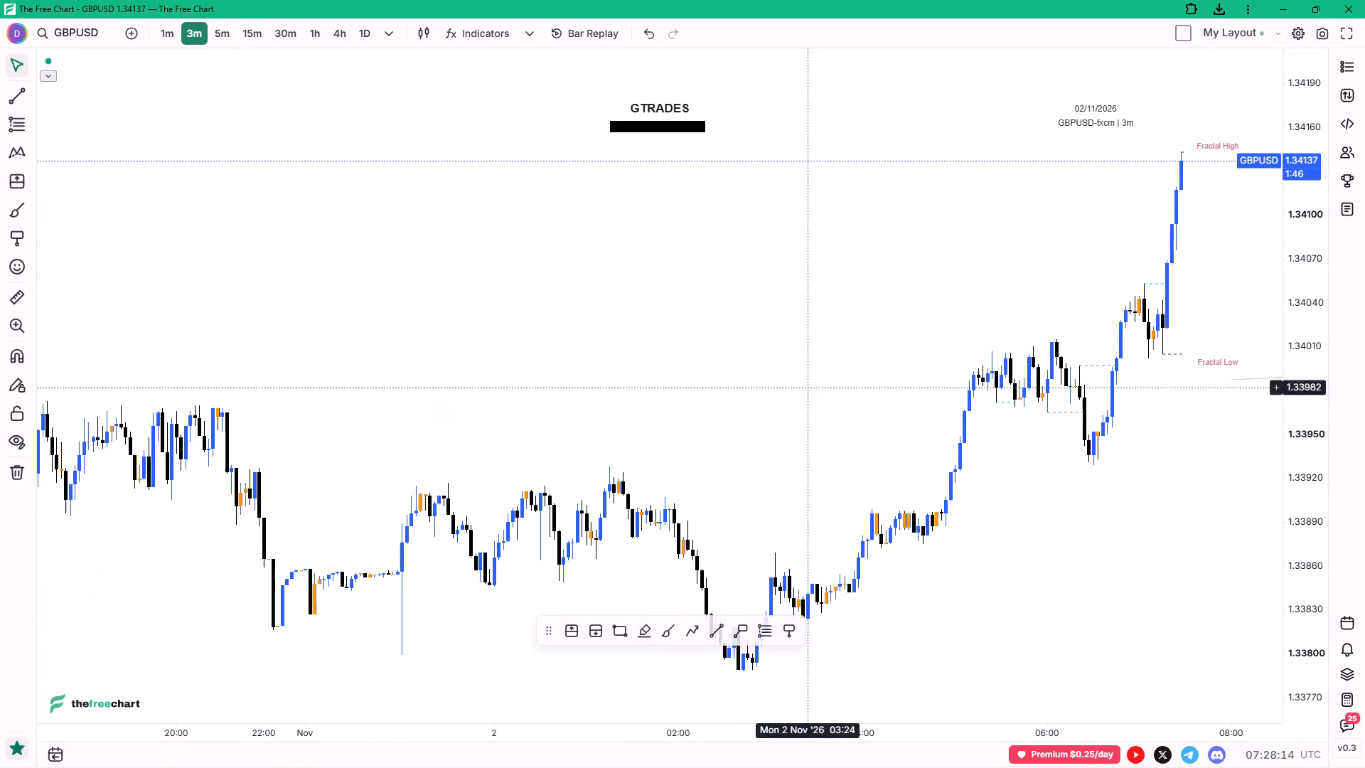
scroll(819, 397, down, 15)
scroll(818, 398, up, 4)
drag(794, 362, 808, 351)
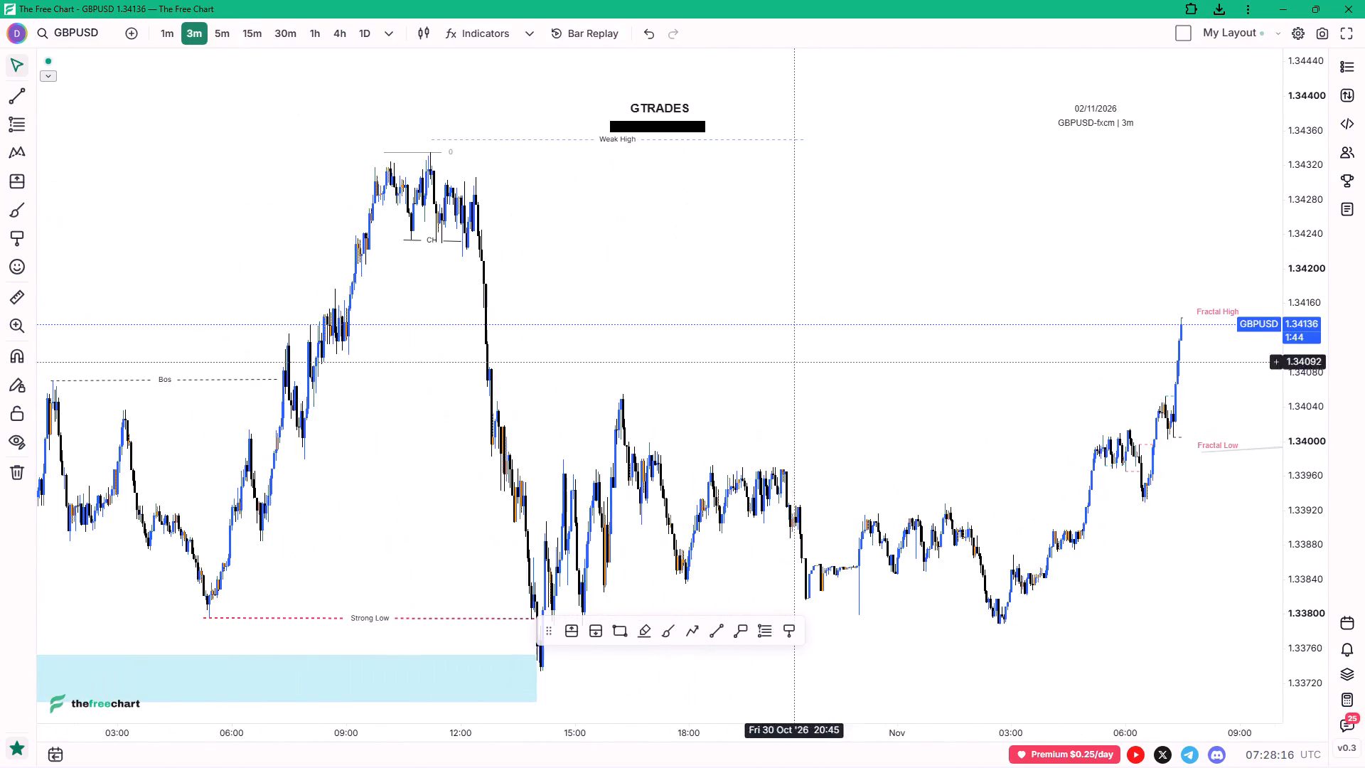
drag(808, 351, 917, 193)
scroll(744, 452, up, 4)
drag(697, 375, 824, 377)
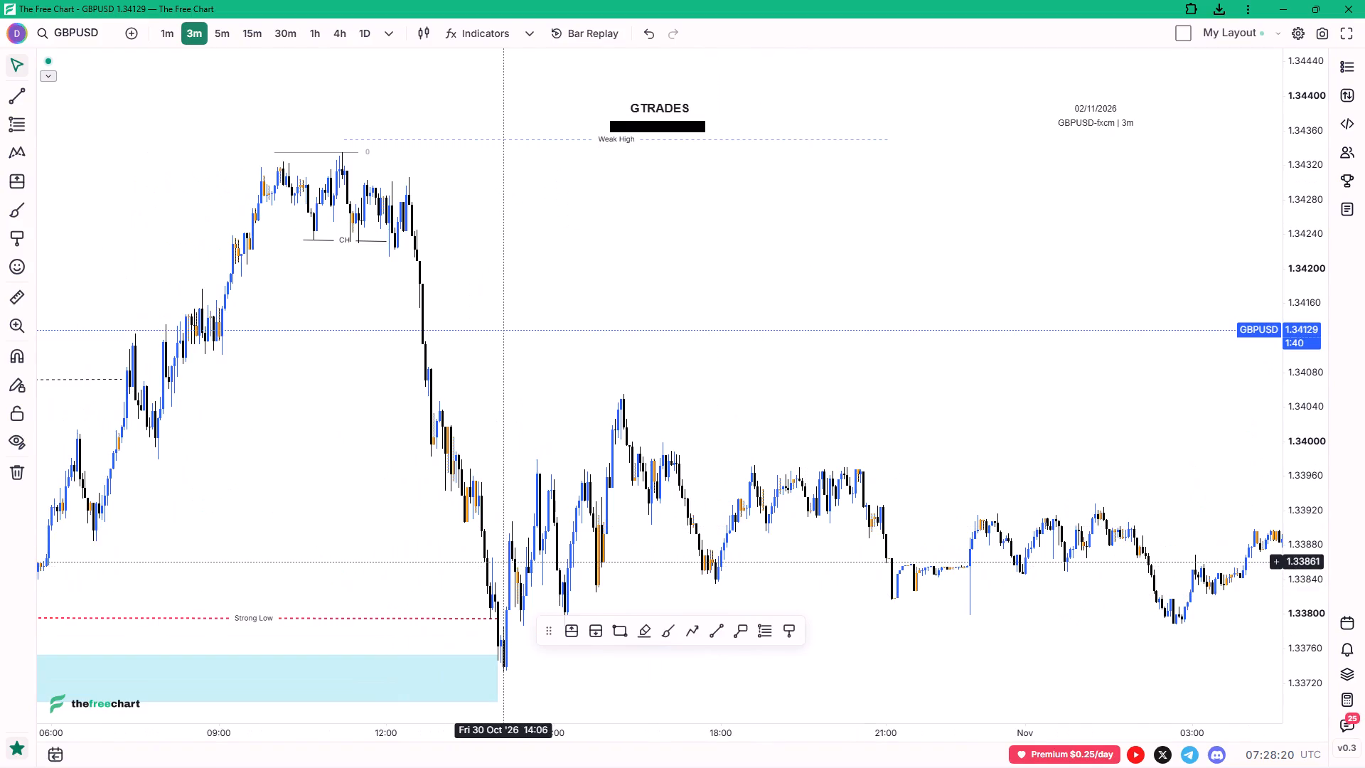
drag(849, 435, 552, 408)
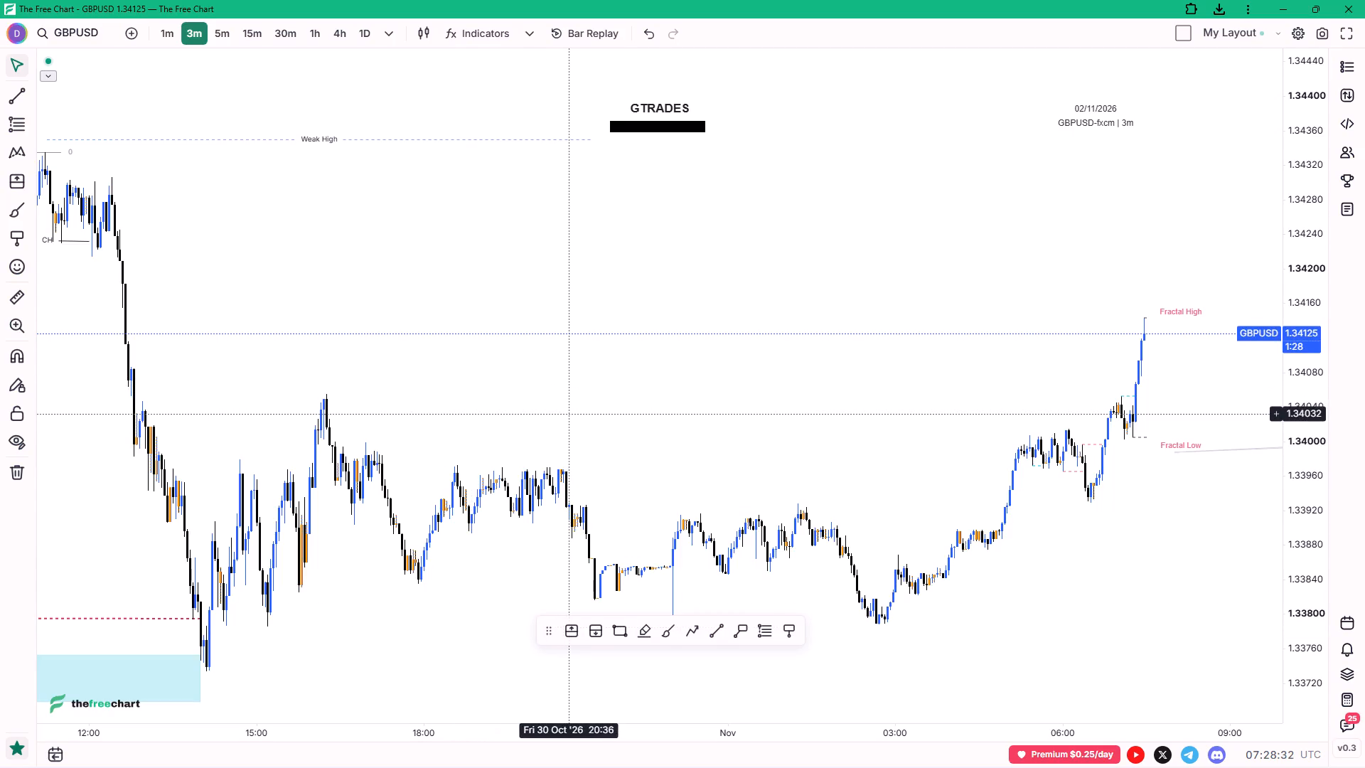
scroll(570, 414, down, 2)
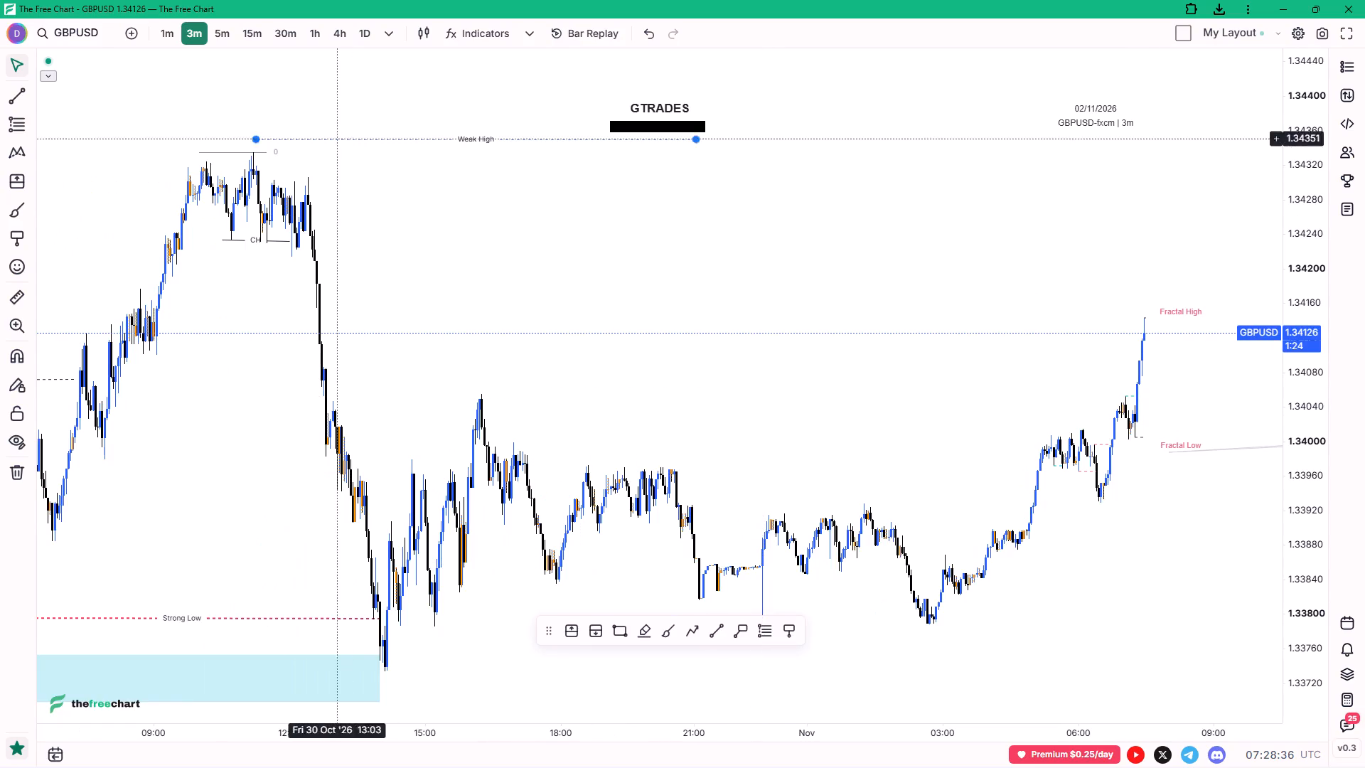
click(218, 23)
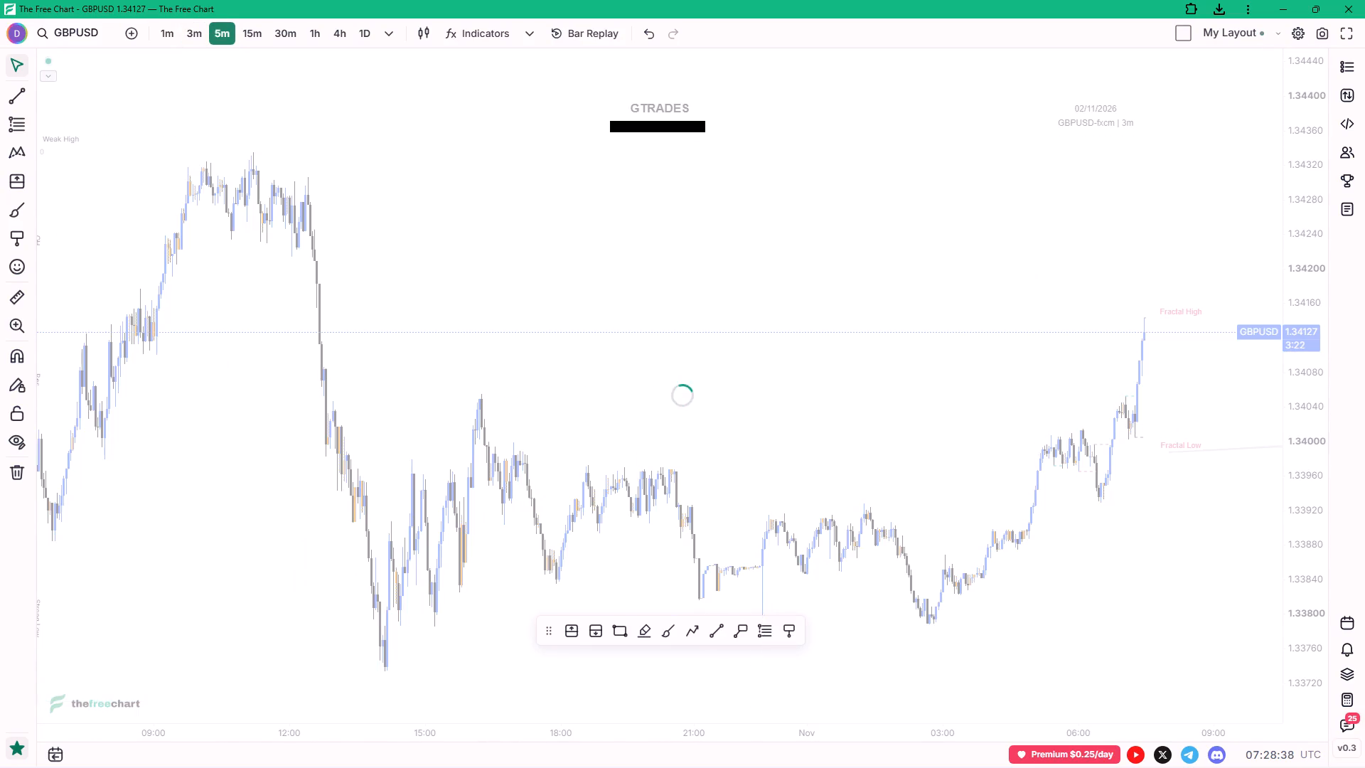
scroll(927, 409, up, 3)
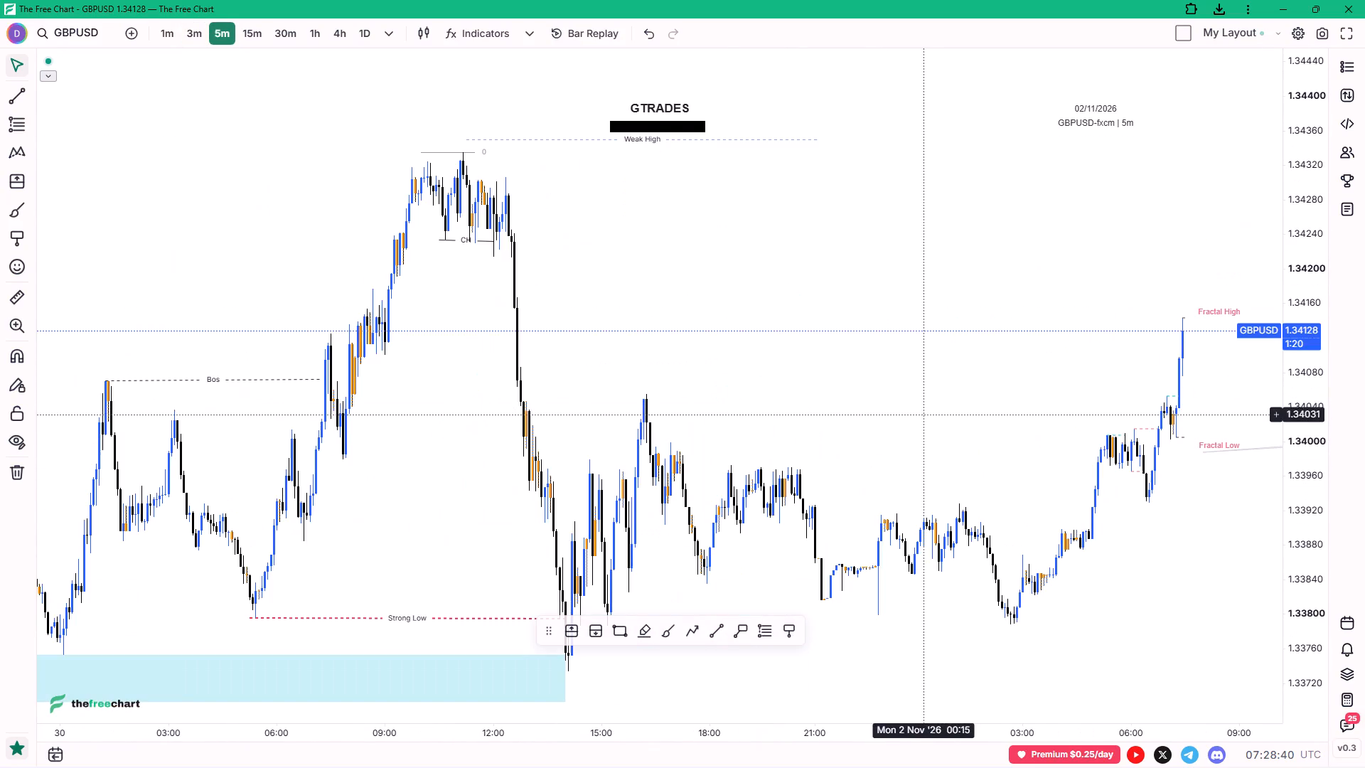
drag(908, 376, 775, 313)
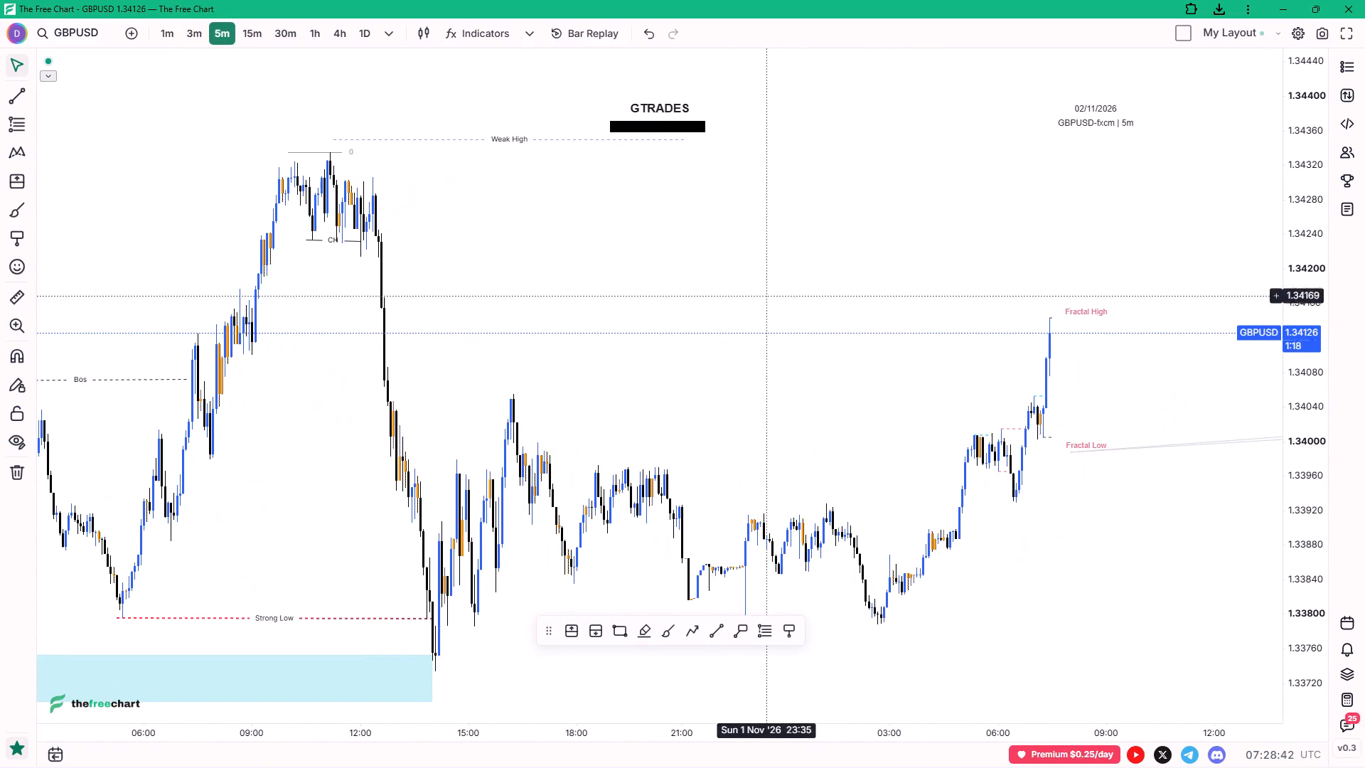
On the 15-minute GBPUSD chart, extend the small lower blue zone beneath the Strong Low to about 30 Oct 13:15.
click(252, 32)
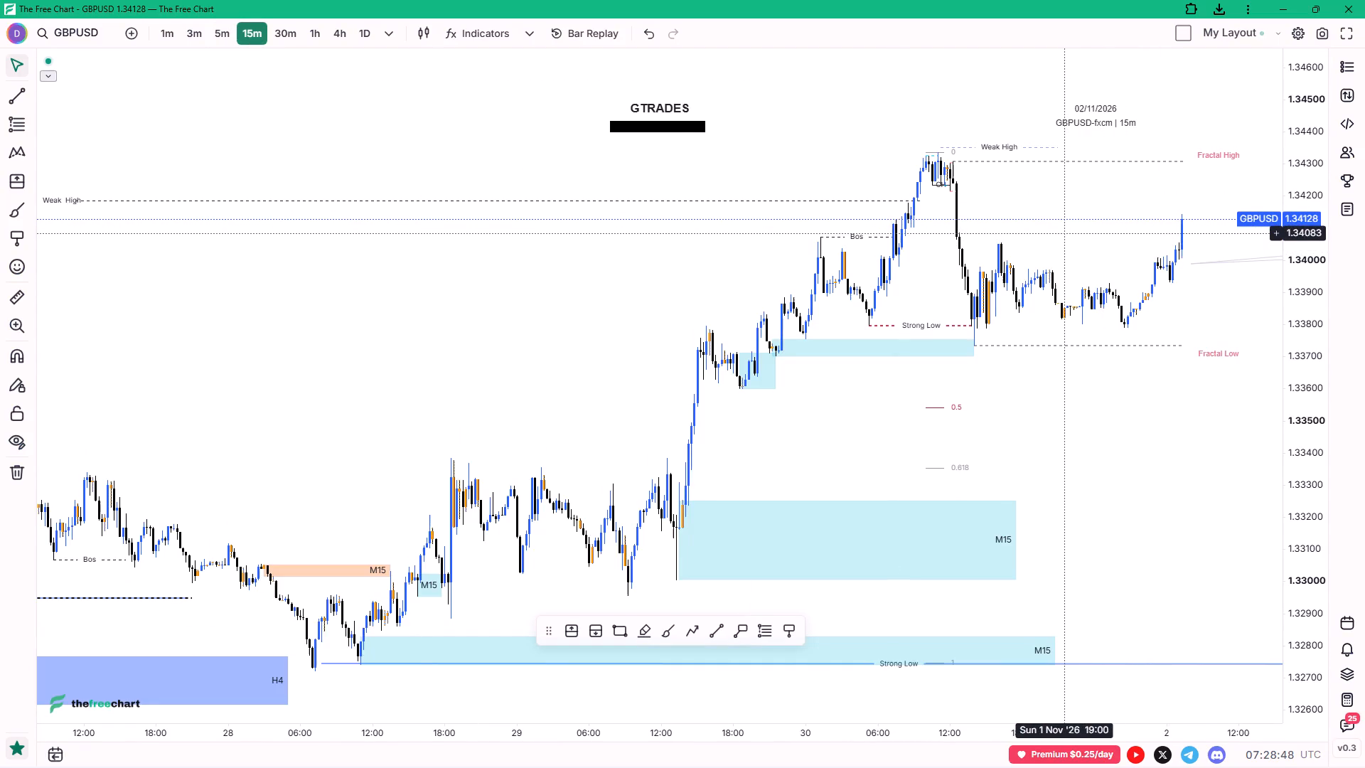
ctrl+scroll(1063, 233, up, 4)
drag(1055, 225, 786, 220)
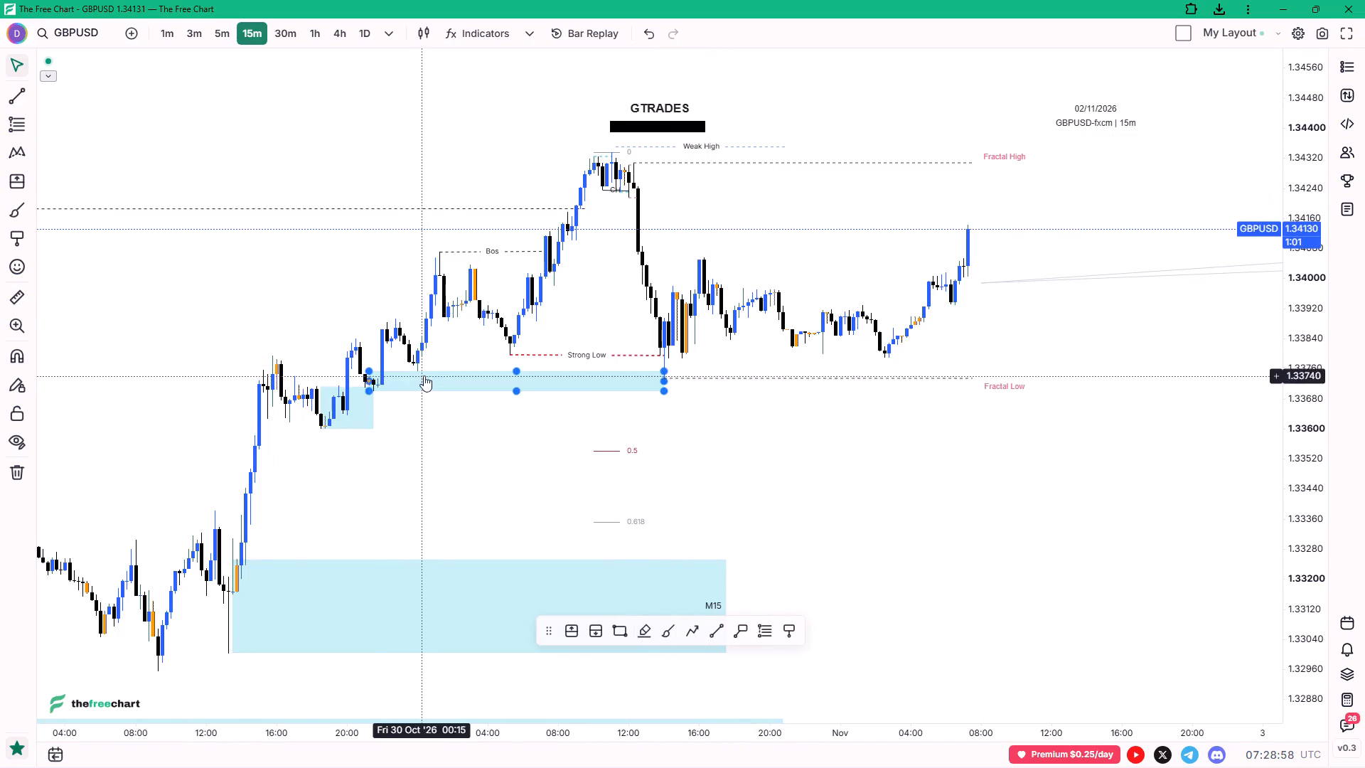
click(375, 405)
drag(365, 405, 516, 376)
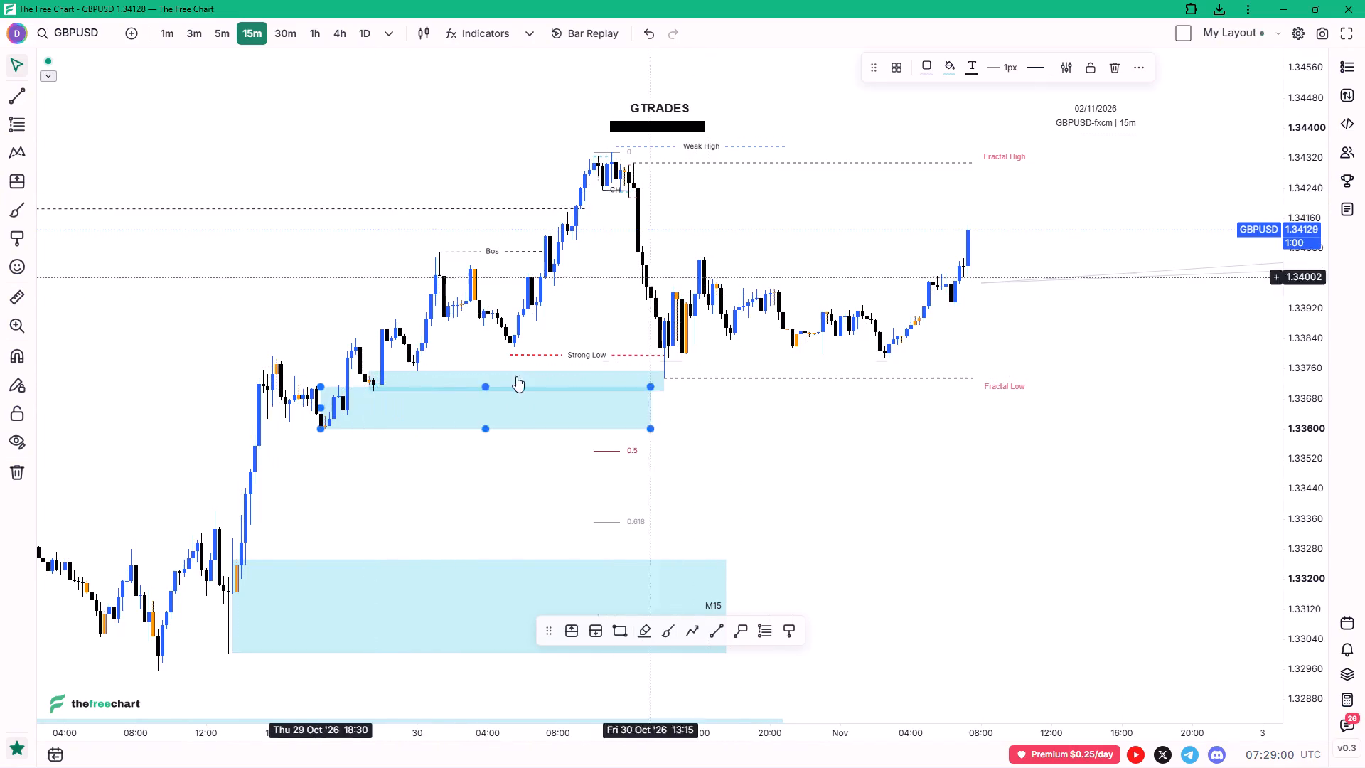
drag(516, 376, 605, 326)
drag(474, 403, 590, 377)
drag(587, 381, 582, 388)
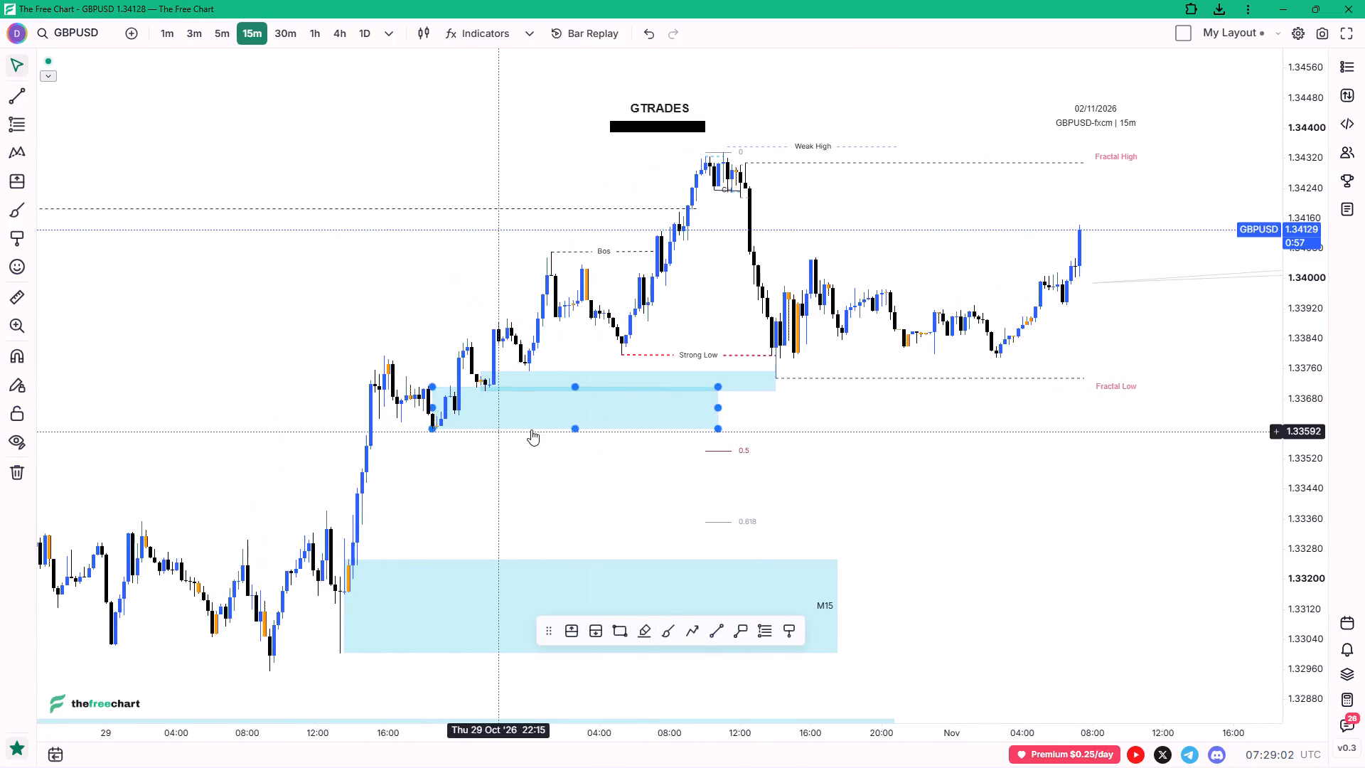
Move the selected blue zone up to the GBPUSD Fractal High and fit it from 30 Oct 12:00 to 2 Nov 06:45, about 1.3421–1.3432.
click(539, 427)
drag(567, 425, 880, 164)
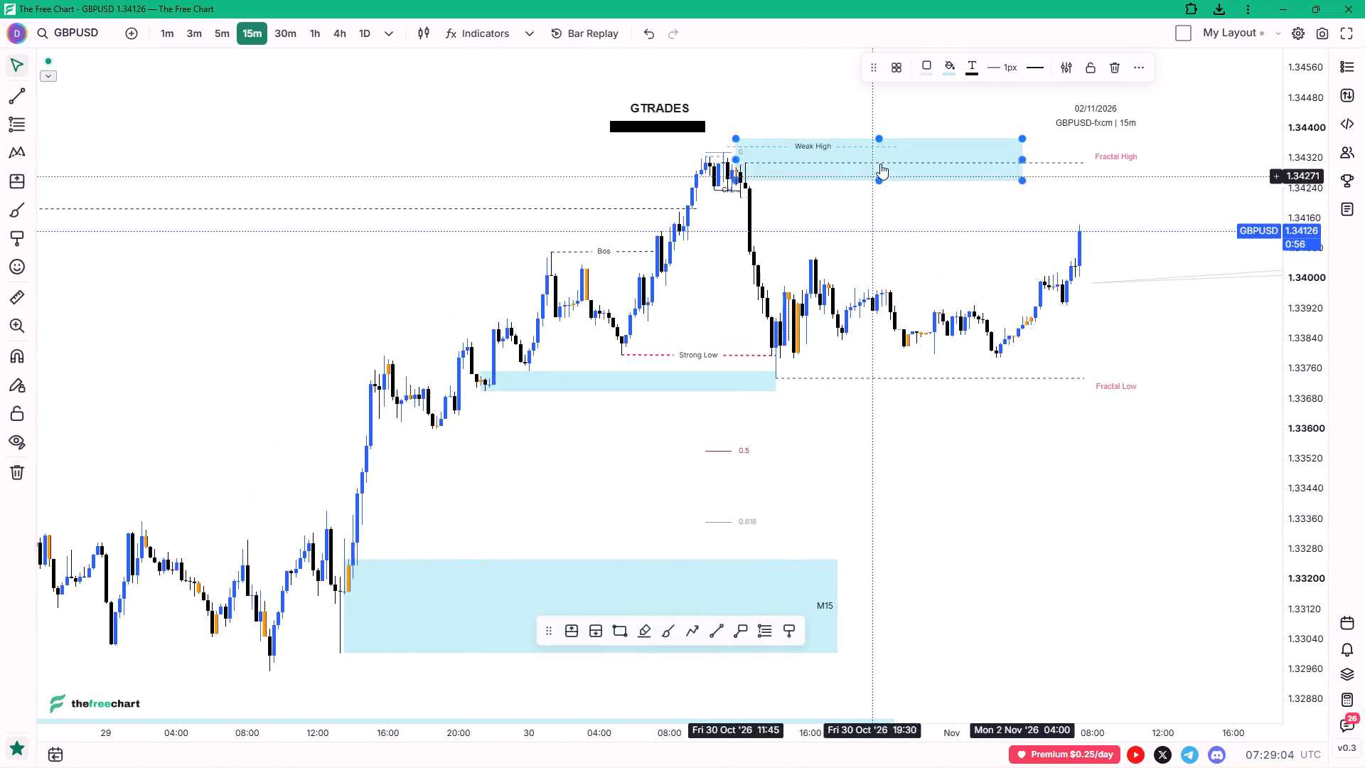
drag(880, 164, 862, 195)
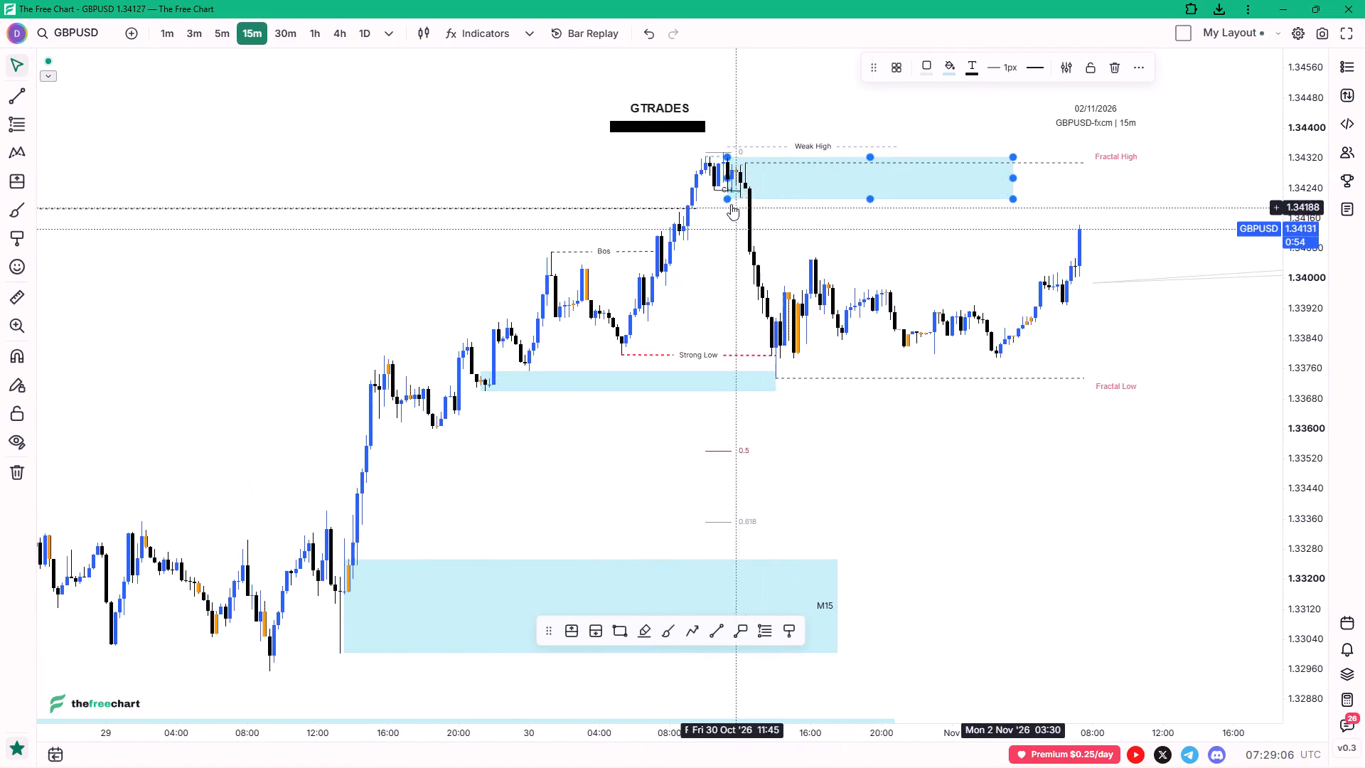
drag(728, 200, 737, 198)
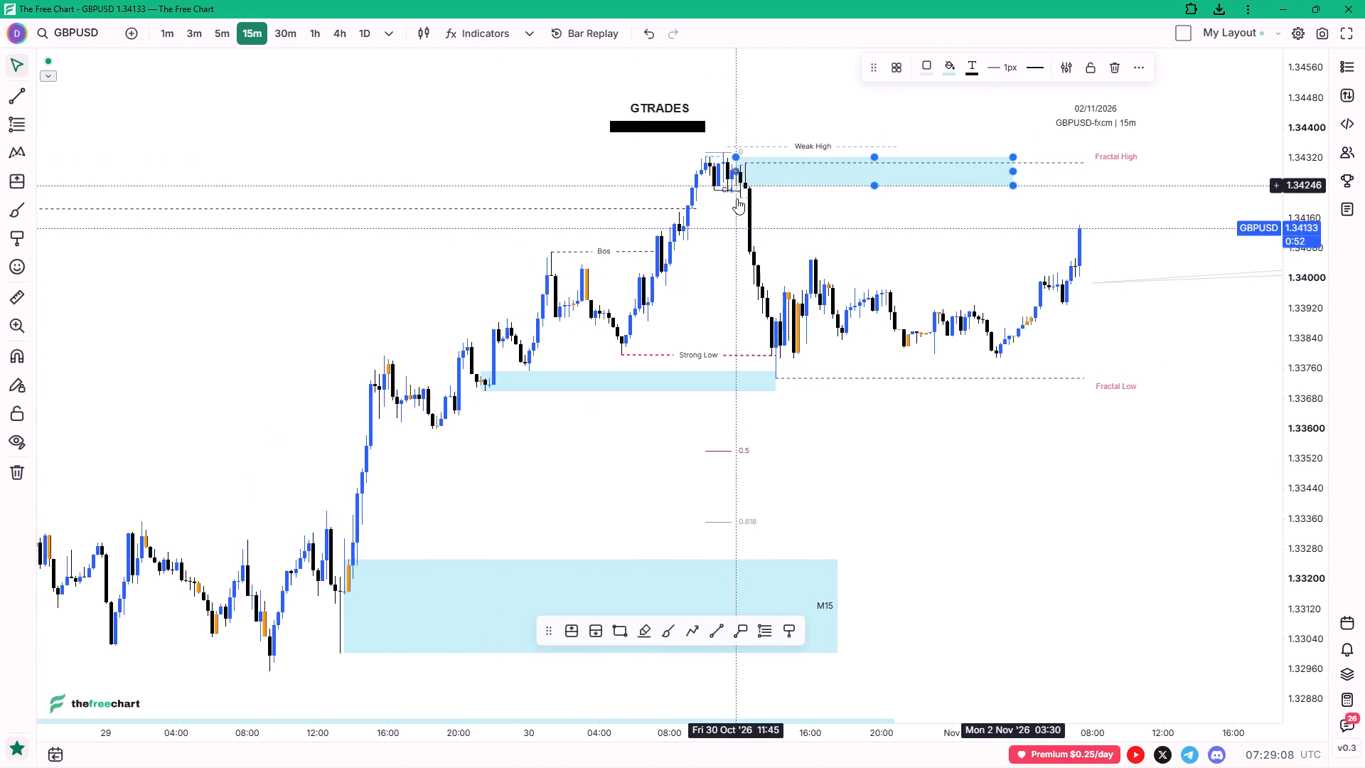
drag(737, 198, 742, 205)
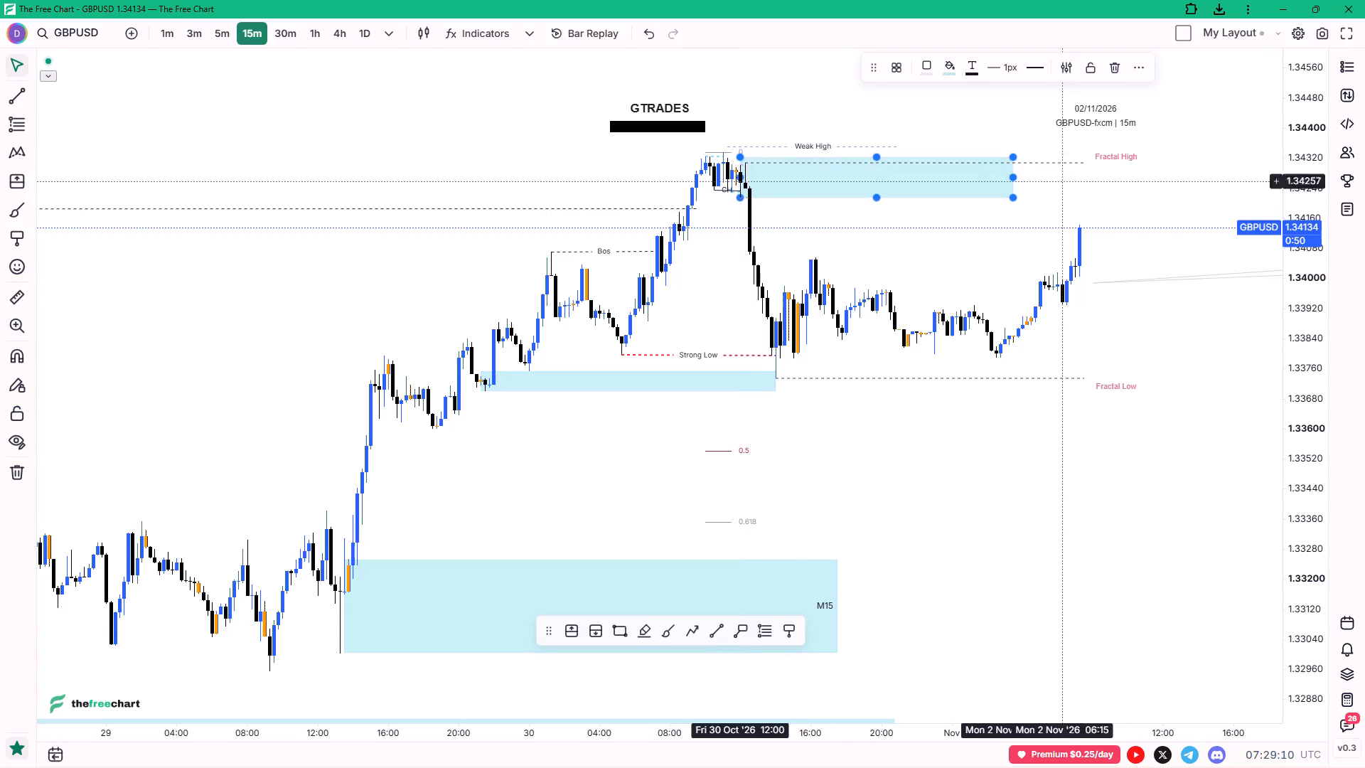
drag(1015, 174, 1071, 184)
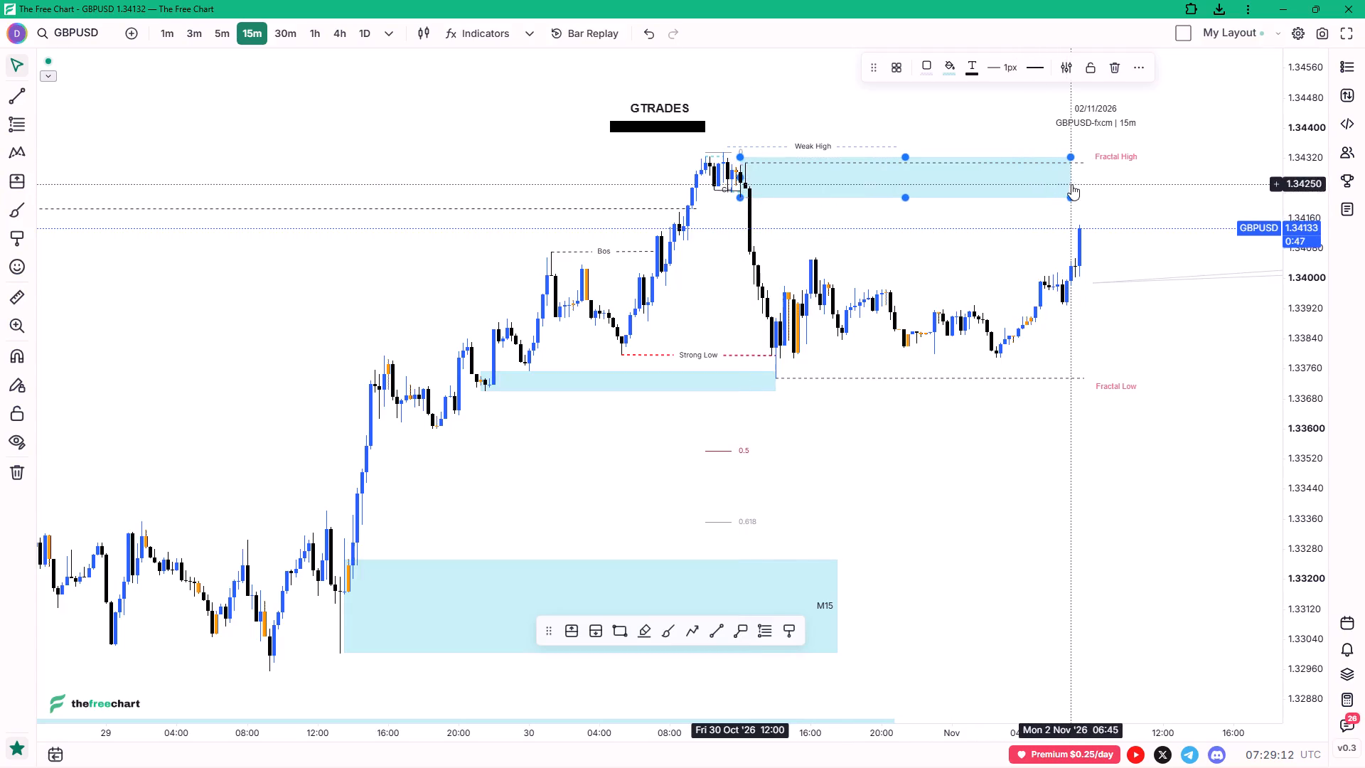
drag(1071, 184, 1072, 185)
click(1137, 225)
scroll(1137, 224, down, 4)
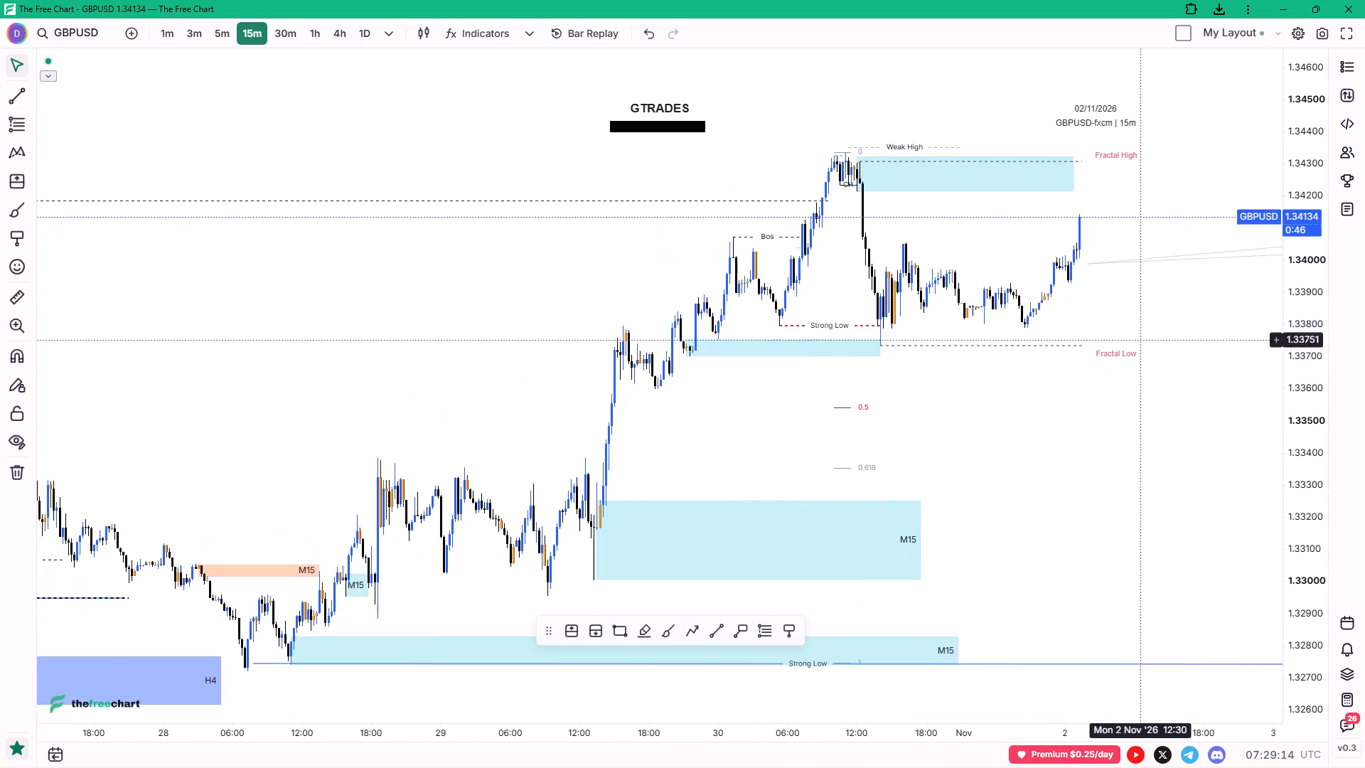
drag(1151, 436, 1061, 469)
click(1061, 469)
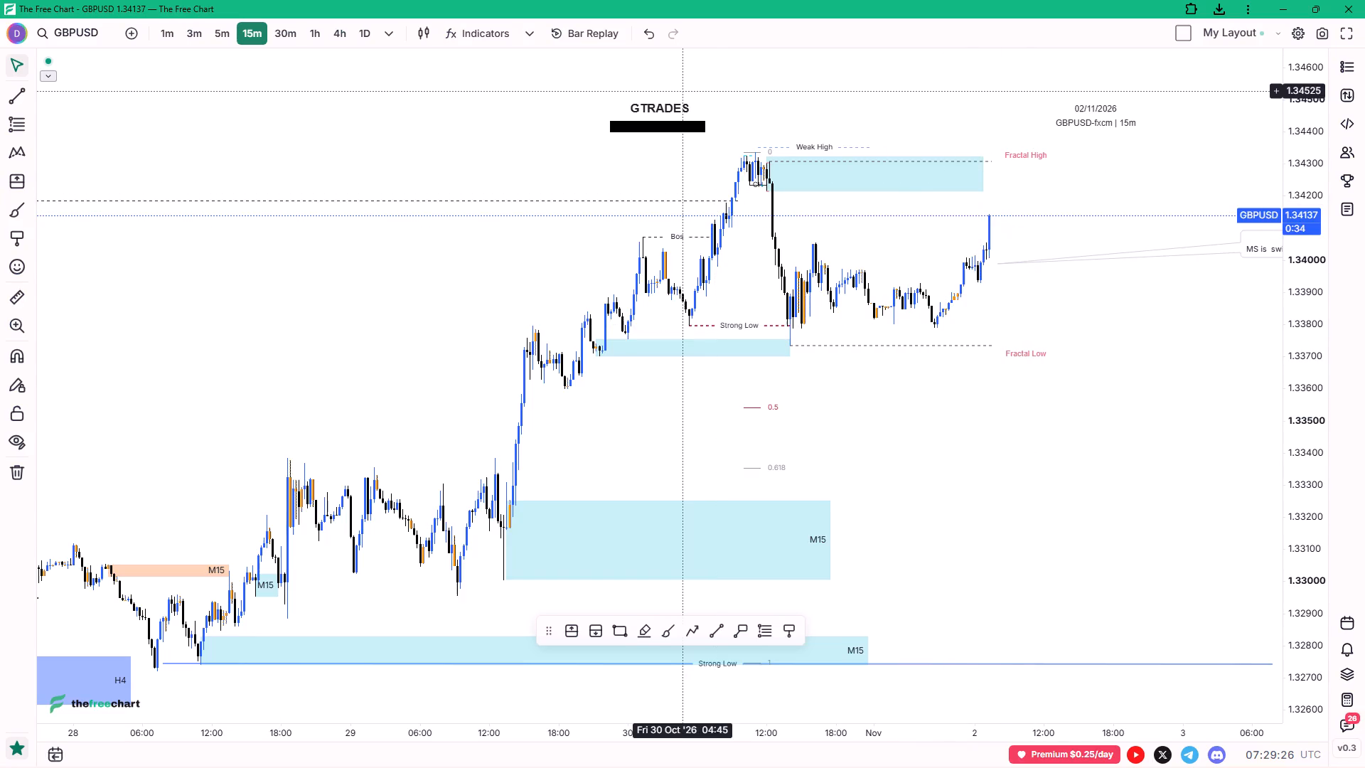
Return to EURUSD and examine the latest rally into the orange M15 zones and its fractal levels on the 3-minute and 5-minute charts.
key(Up)
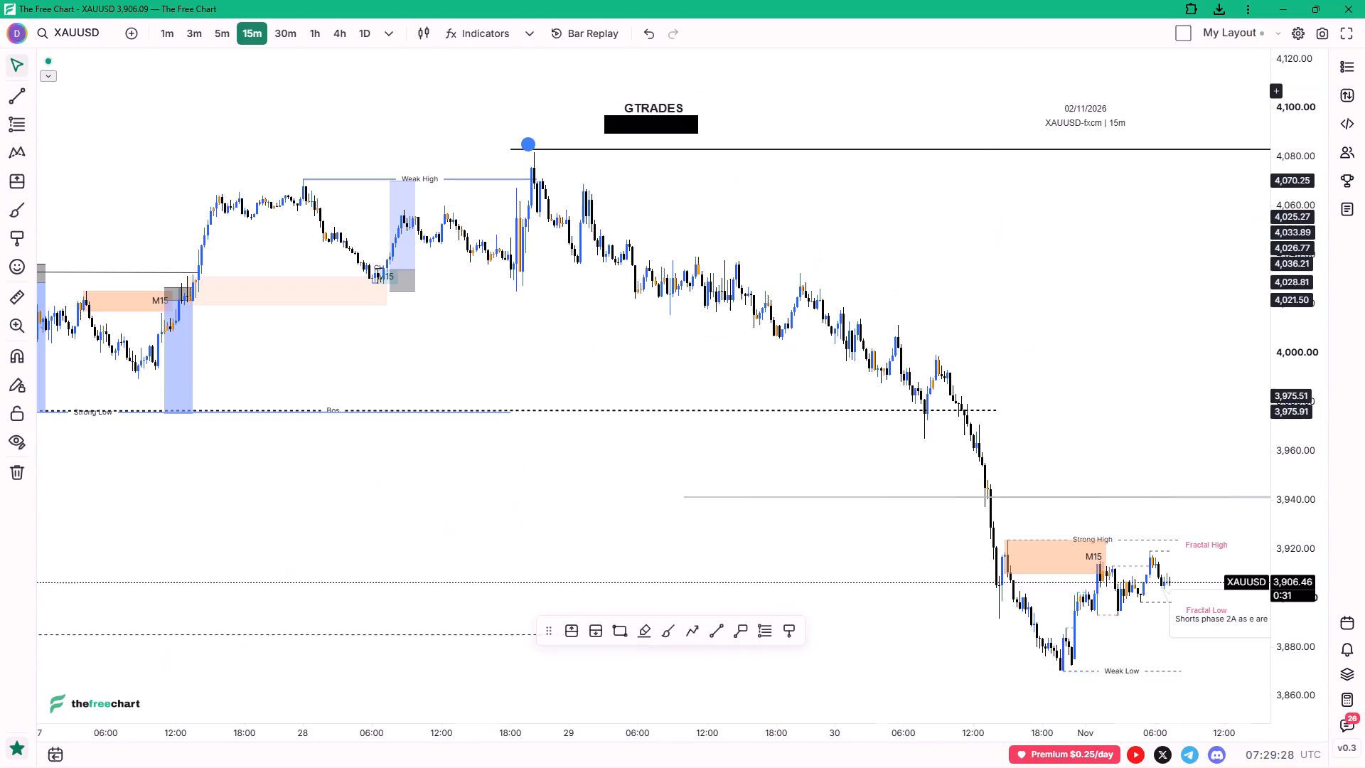
key(Up)
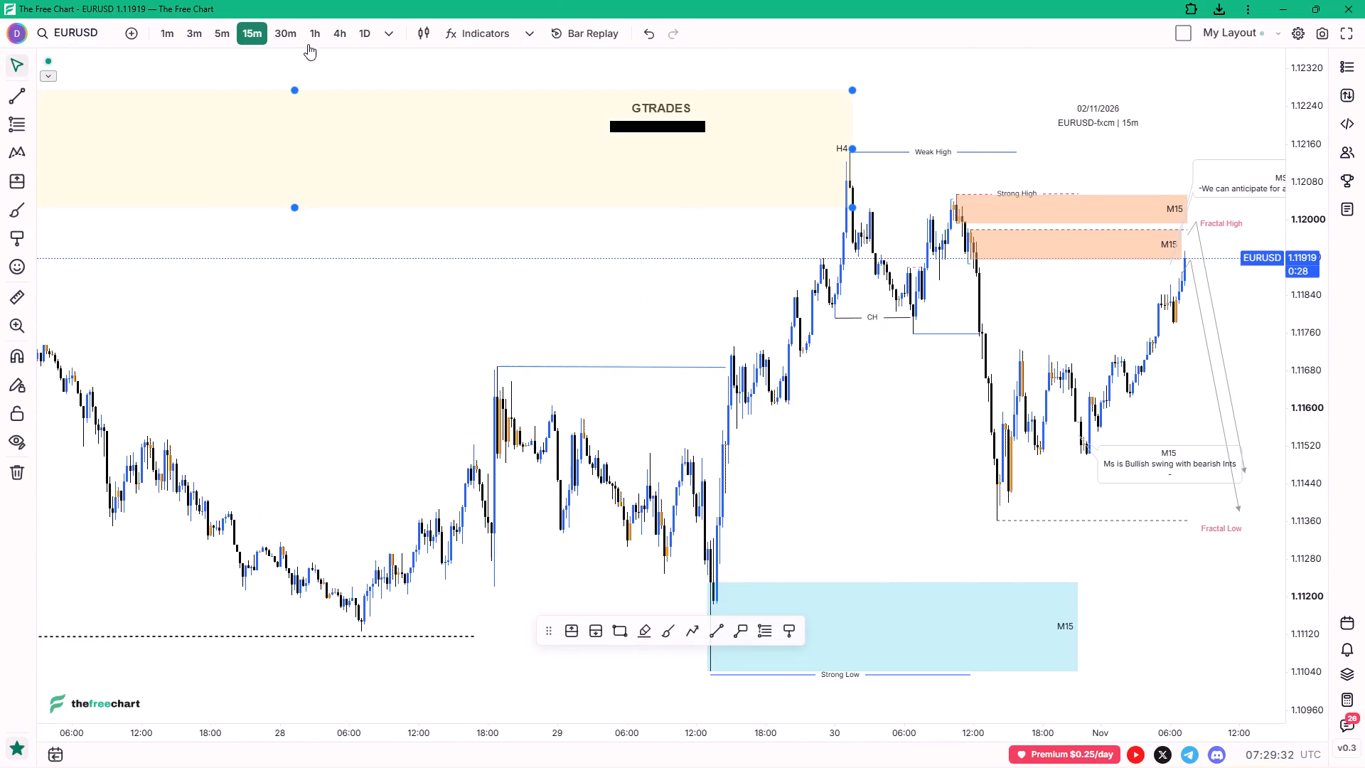
click(198, 39)
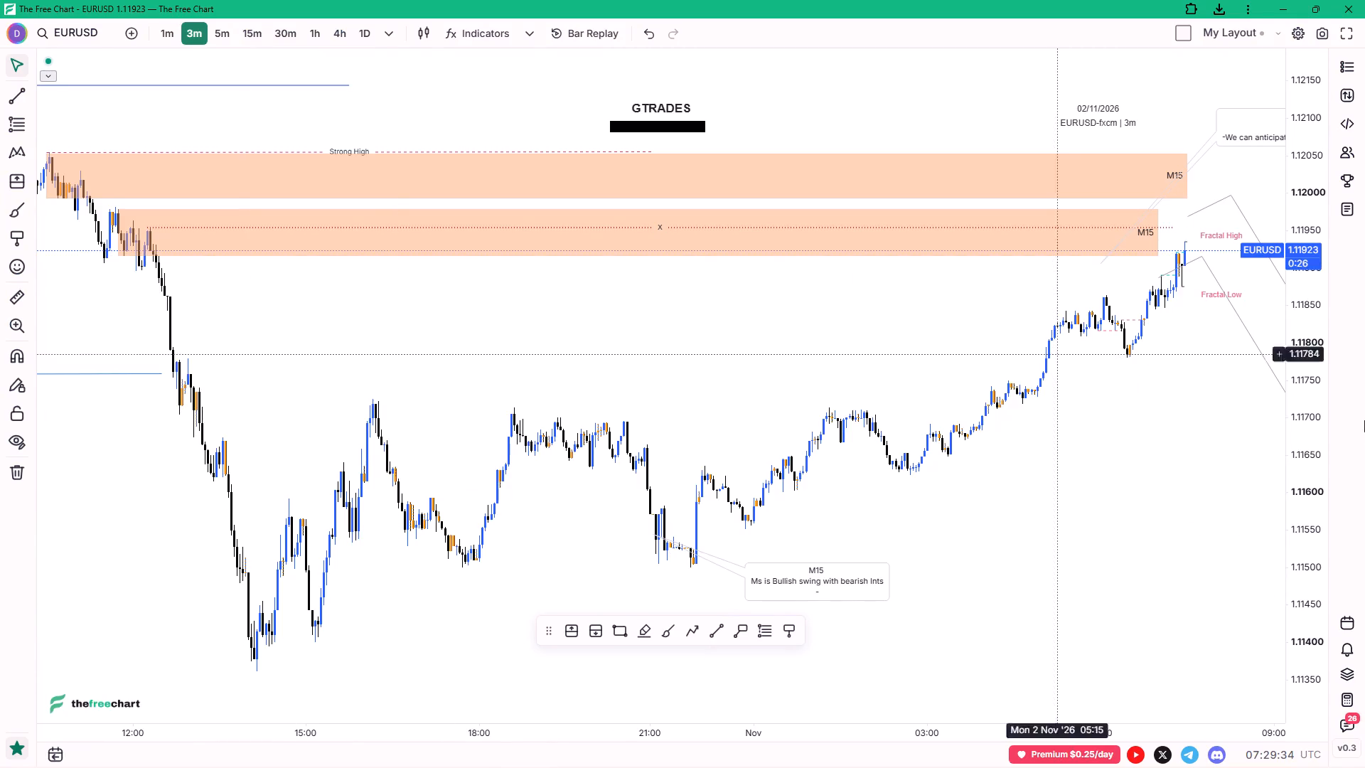
drag(1314, 439, 1265, 324)
drag(1167, 407, 1118, 538)
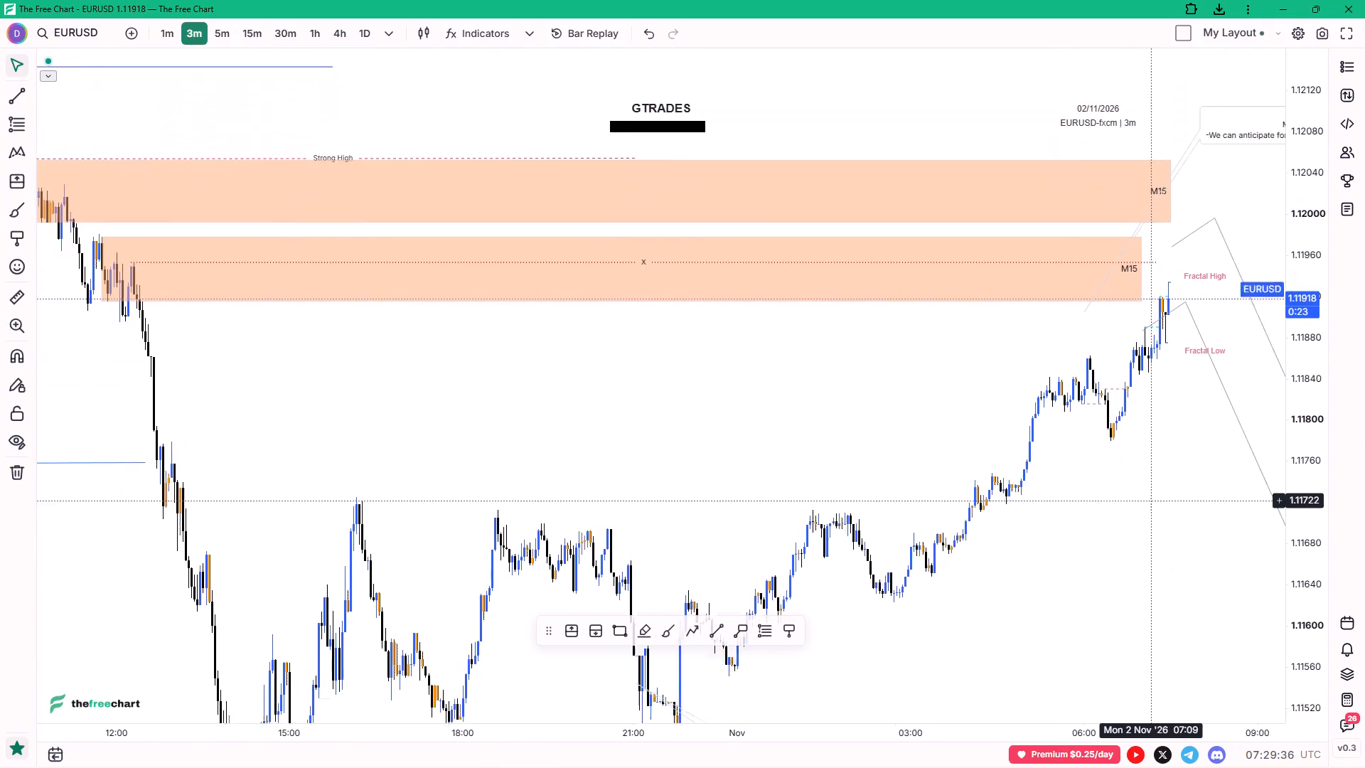
drag(1118, 538, 1113, 539)
scroll(1111, 538, up, 3)
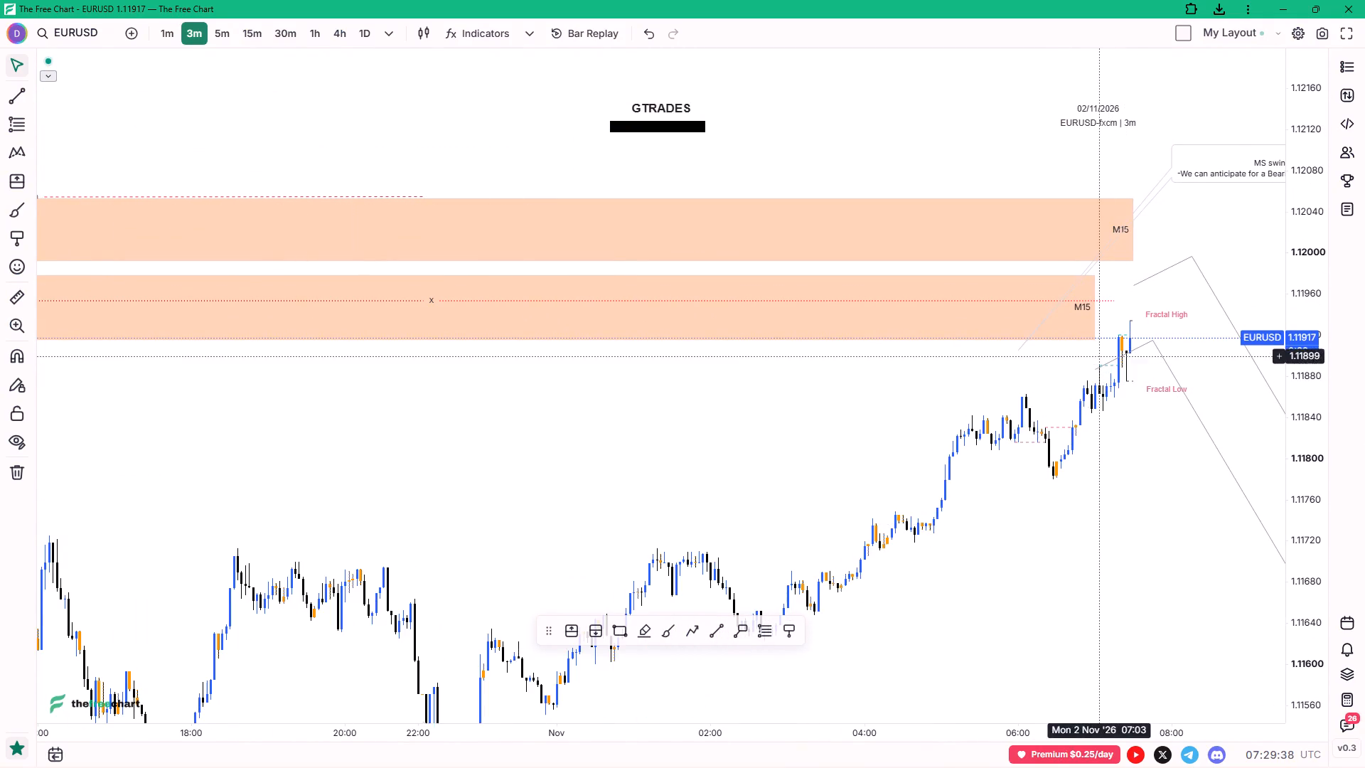
scroll(1183, 307, down, 4)
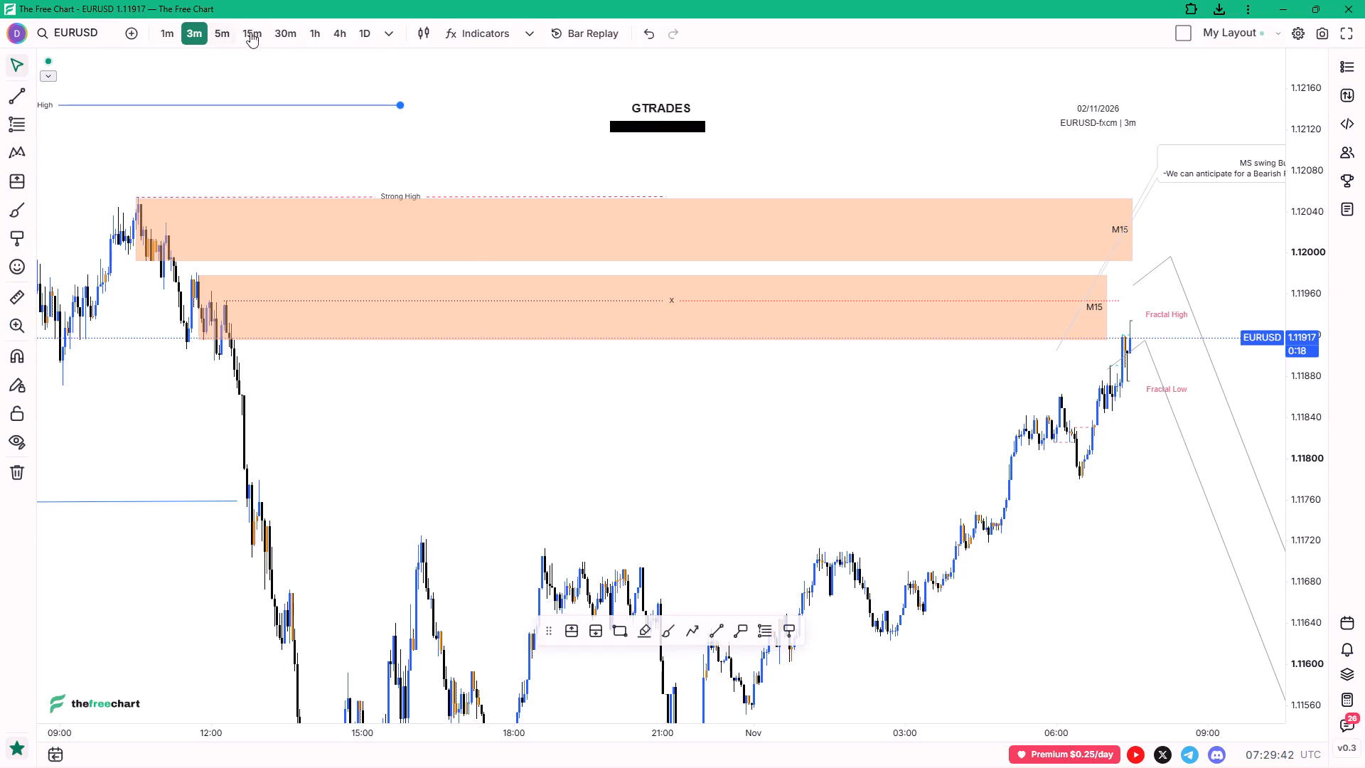
click(226, 38)
scroll(1142, 422, up, 4)
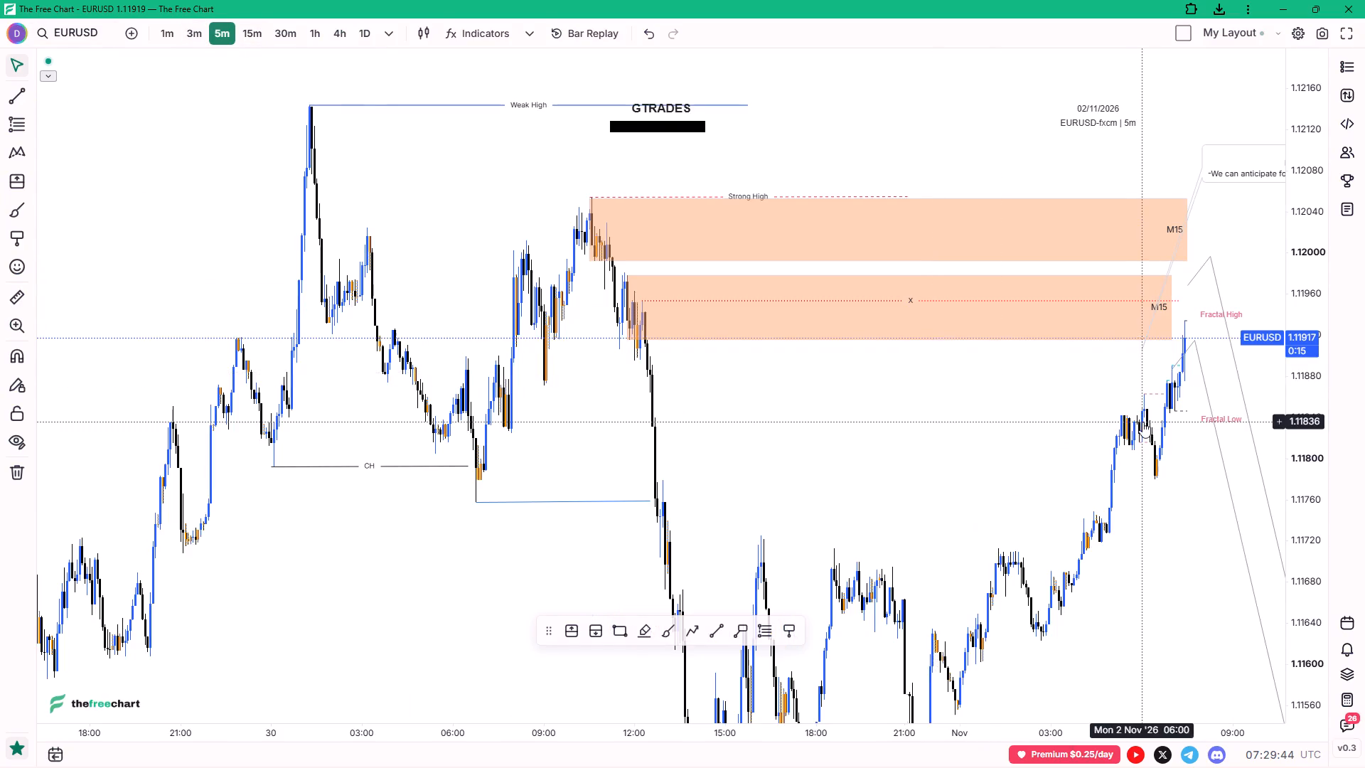
scroll(1142, 422, up, 5)
drag(1168, 504, 946, 532)
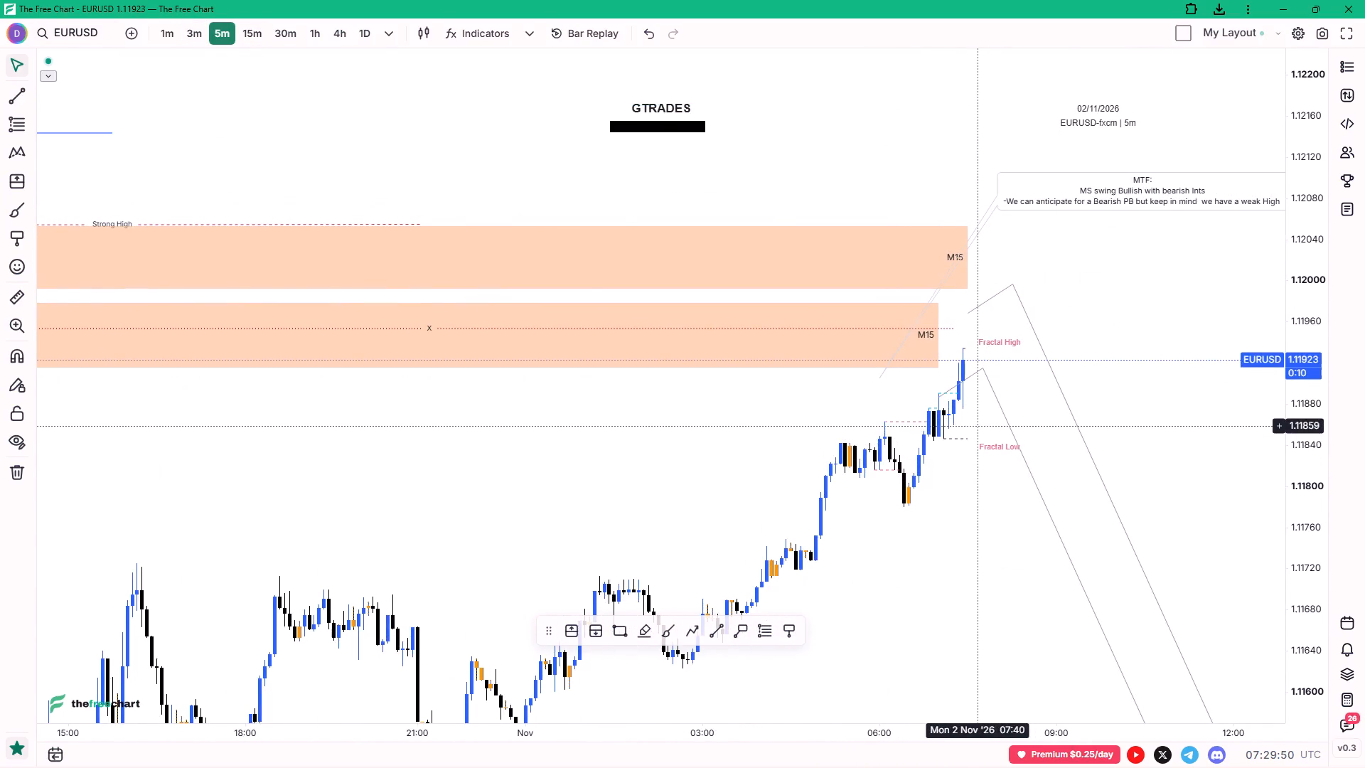
scroll(916, 299, down, 5)
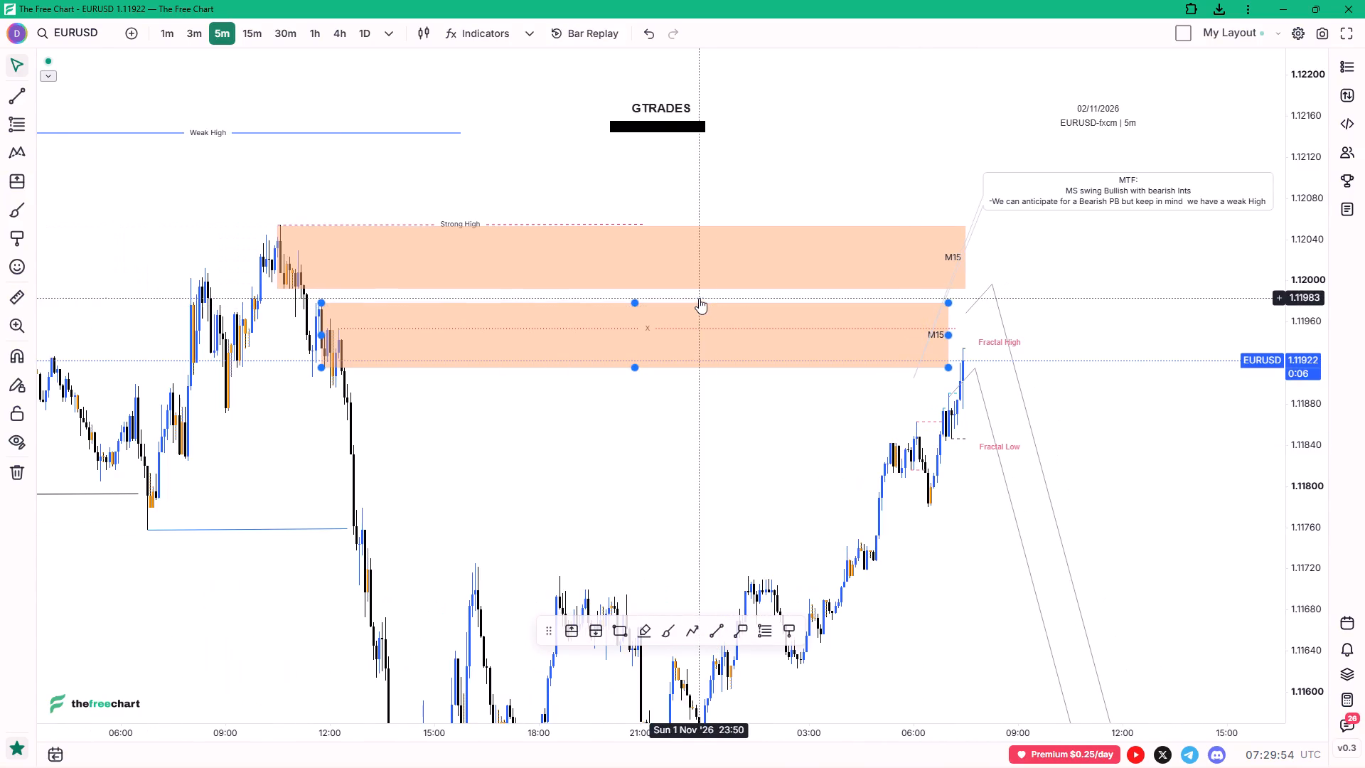
scroll(1064, 338, up, 2)
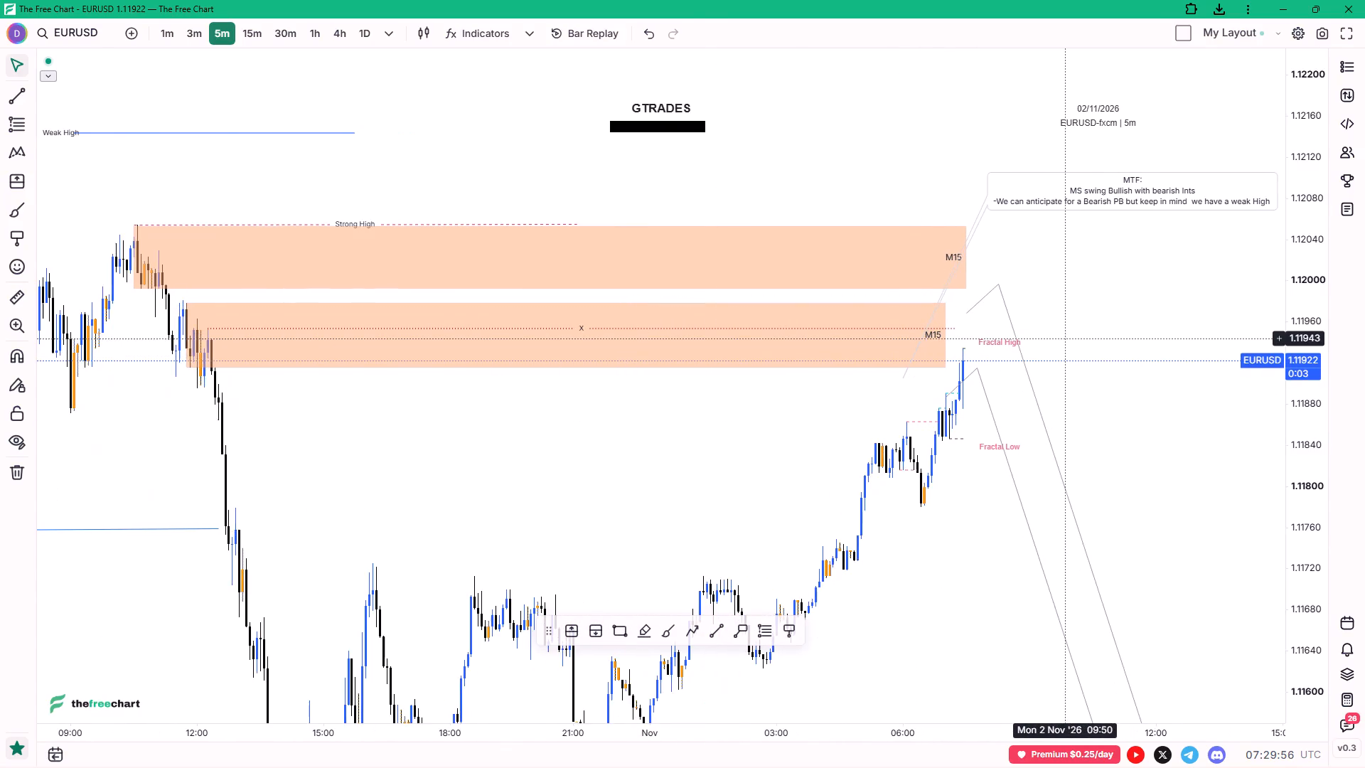
scroll(1064, 338, up, 1)
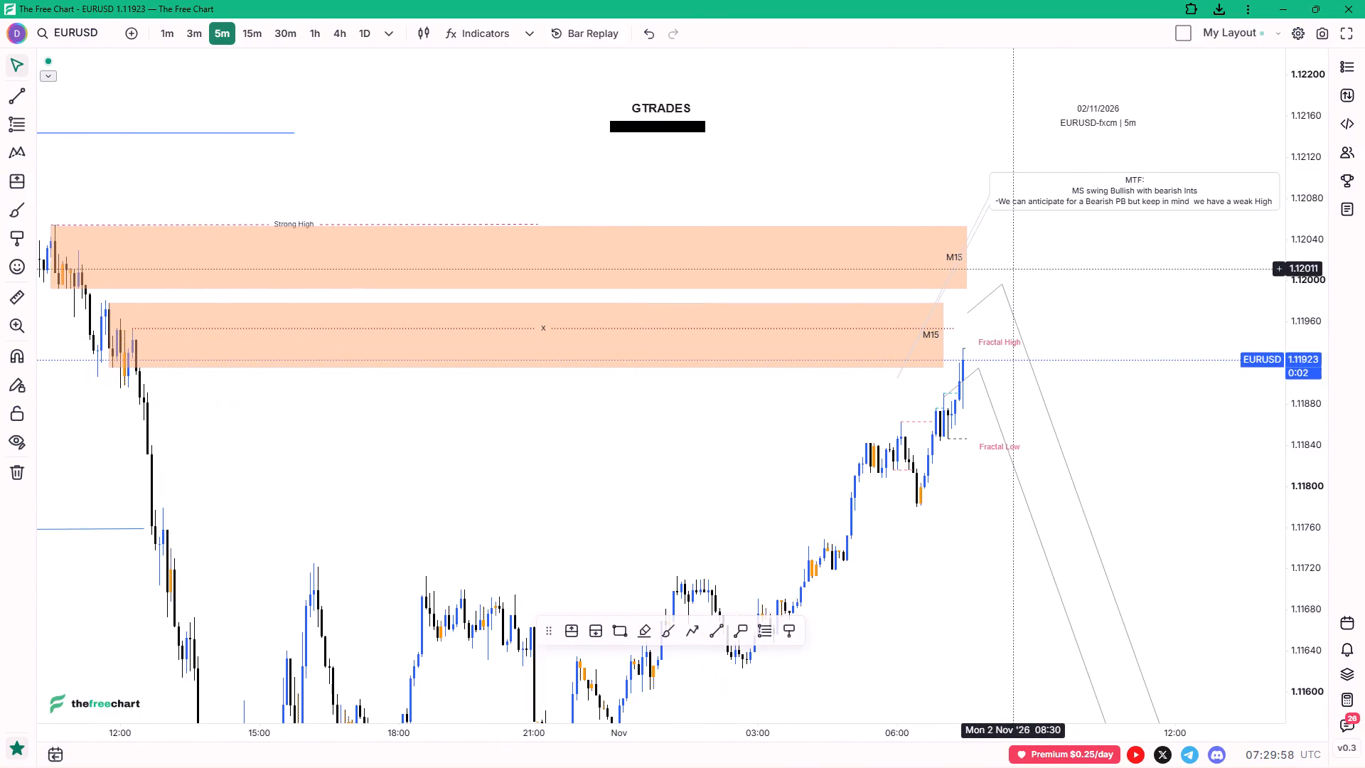